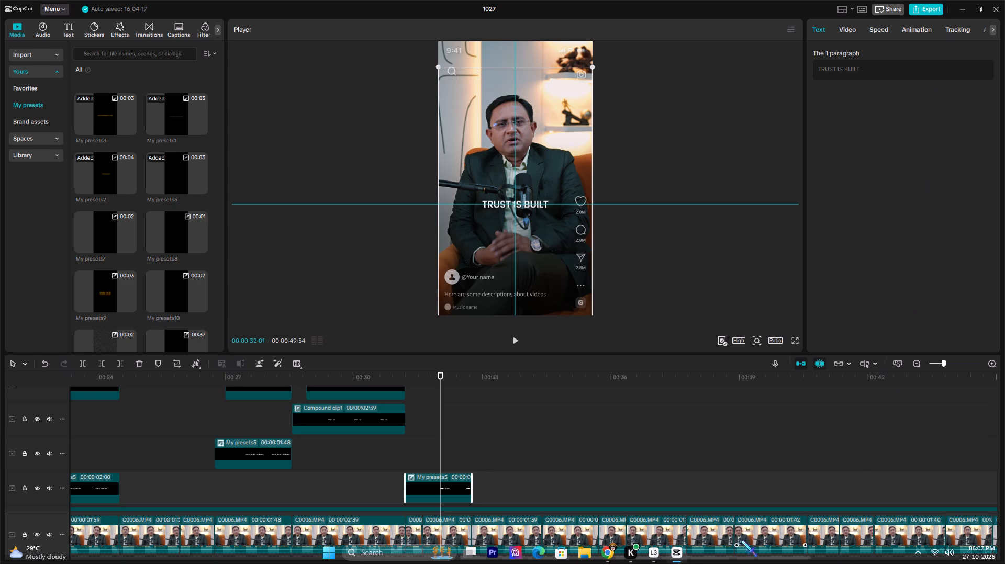
Play back the timeline from the start of the "TRUST IS BUILT" caption clip, around 00:31, to review that section.
{"action": "scroll", "coordinate": [433, 499], "scroll_direction": "up", "scroll_amount": 4}
{"action": "left_click", "coordinate": [411, 501]}
{"action": "left_click", "coordinate": [405, 497]}
{"action": "key", "text": "space"}
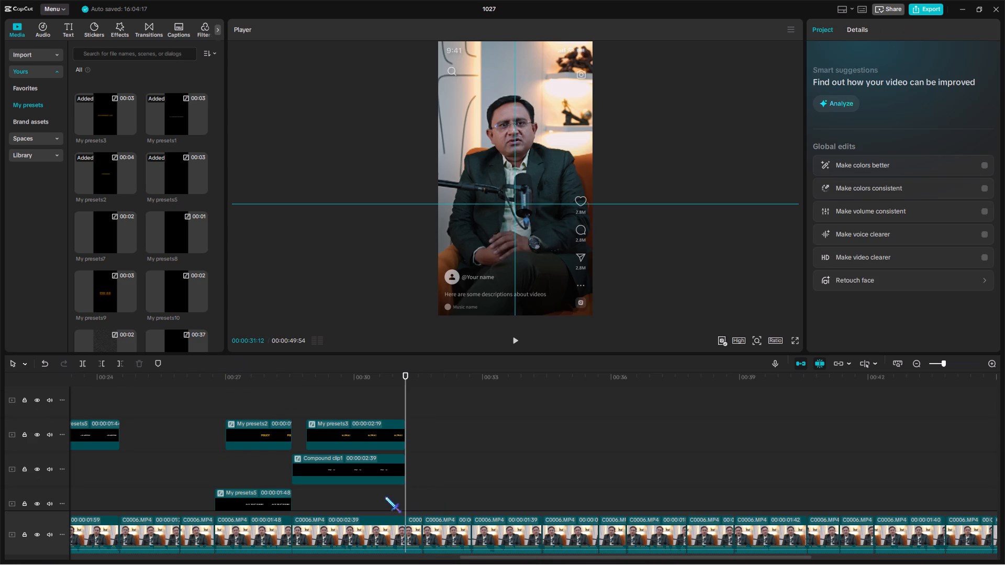
{"action": "left_click_drag", "start_coordinate": [384, 498], "coordinate": [626, 504]}
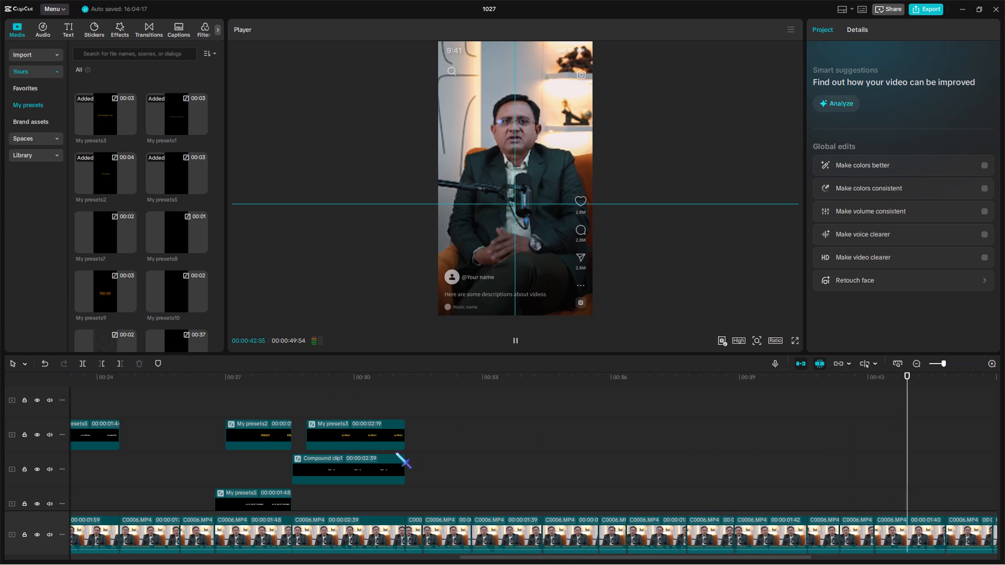
{"action": "left_click", "coordinate": [412, 406]}
{"action": "scroll", "coordinate": [410, 416], "scroll_direction": "up", "scroll_amount": 3}
{"action": "key", "text": "space"}
{"action": "left_click_drag", "start_coordinate": [385, 419], "coordinate": [499, 423]}
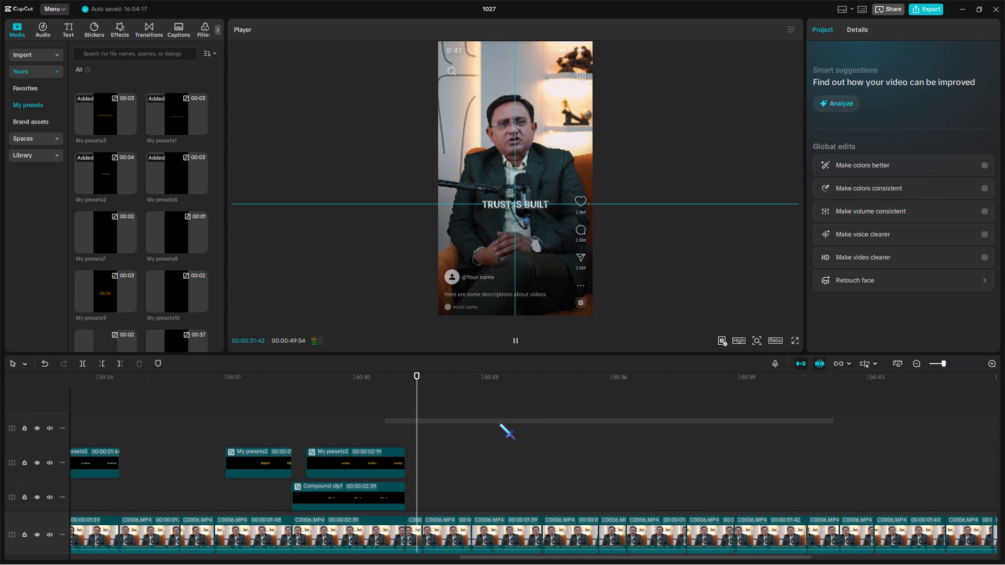
{"action": "left_click_drag", "start_coordinate": [499, 423], "coordinate": [490, 423]}
{"action": "scroll", "coordinate": [485, 424], "scroll_direction": "down", "scroll_amount": 4}
{"action": "left_click_drag", "start_coordinate": [448, 455], "coordinate": [378, 460]}
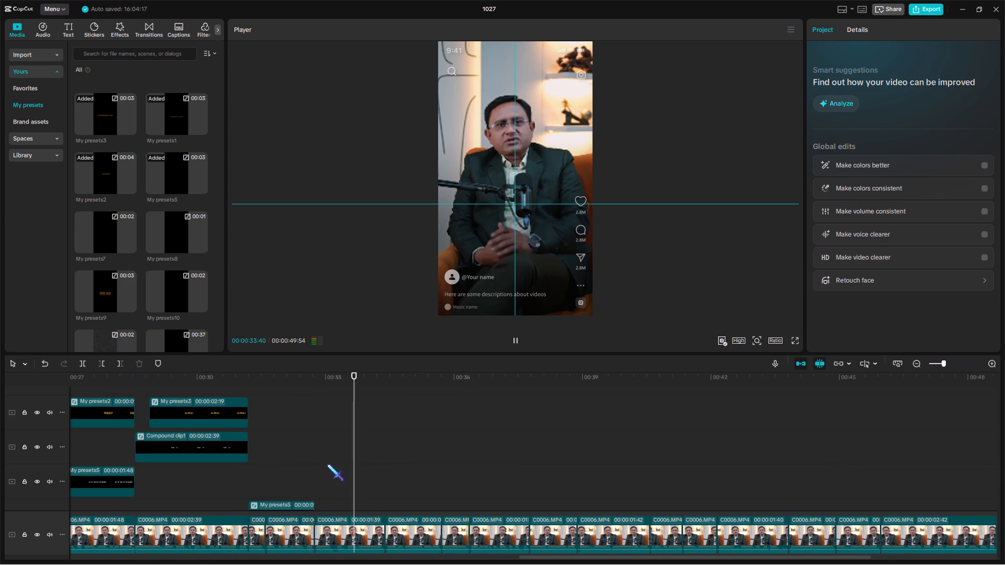
Review the uncaptioned footage by playing it from the end of the "TRUST IS BUILT" caption clip, around 00:32.
{"action": "left_click", "coordinate": [312, 442]}
{"action": "scroll", "coordinate": [312, 442], "scroll_direction": "down", "scroll_amount": 4}
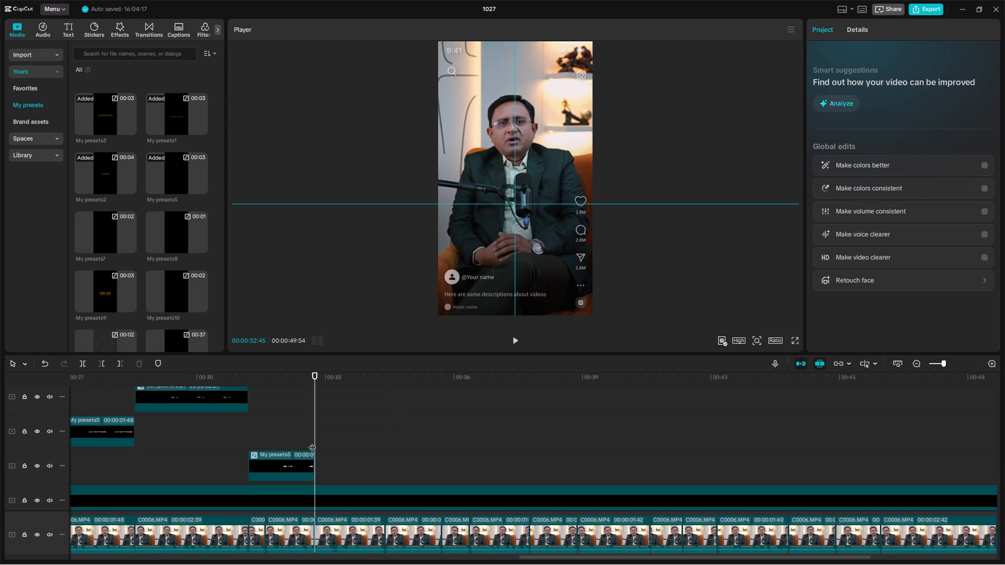
{"action": "key", "text": "space"}
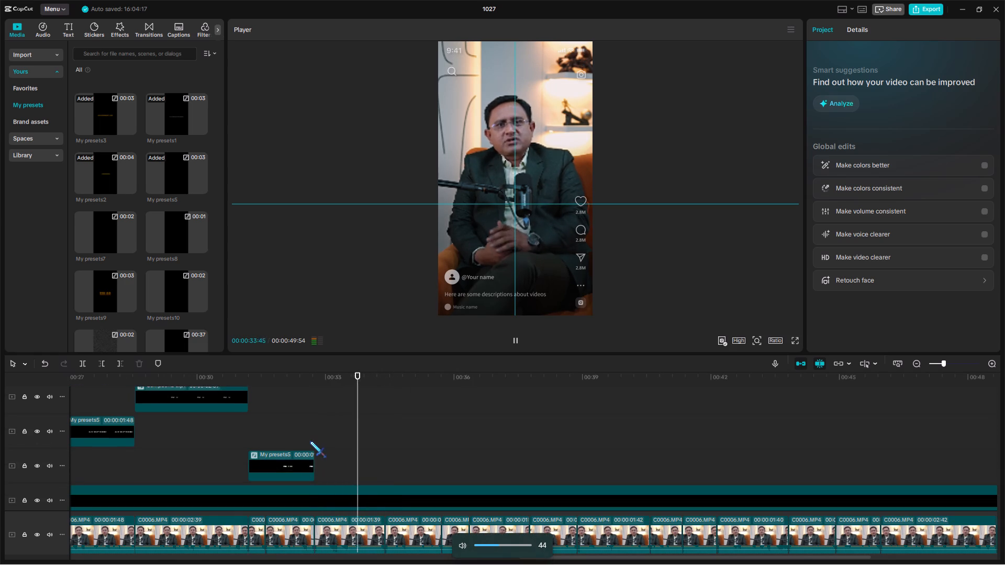
{"action": "key", "text": "space"}
{"action": "scroll", "coordinate": [196, 468], "scroll_direction": "up", "scroll_amount": 2}
{"action": "double_click", "coordinate": [158, 473]}
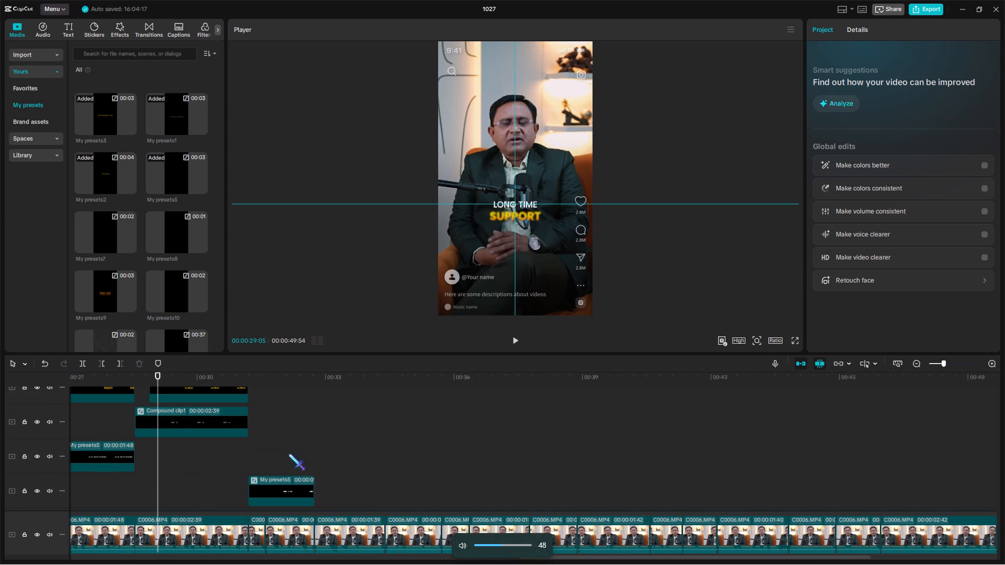
{"action": "left_click", "coordinate": [310, 442]}
{"action": "key", "text": "space"}
{"action": "left_click_drag", "start_coordinate": [298, 448], "coordinate": [321, 450]}
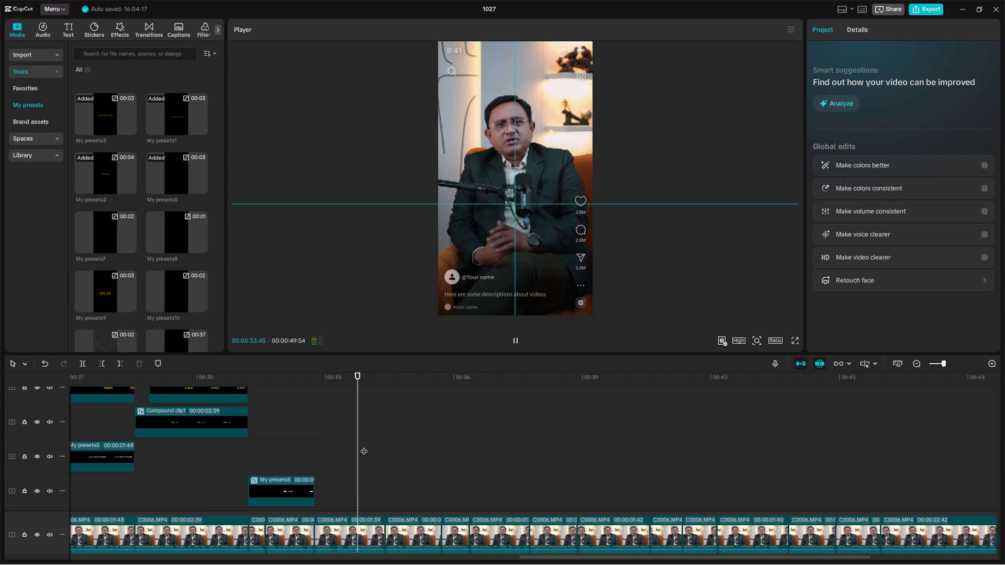
{"action": "key", "text": "space"}
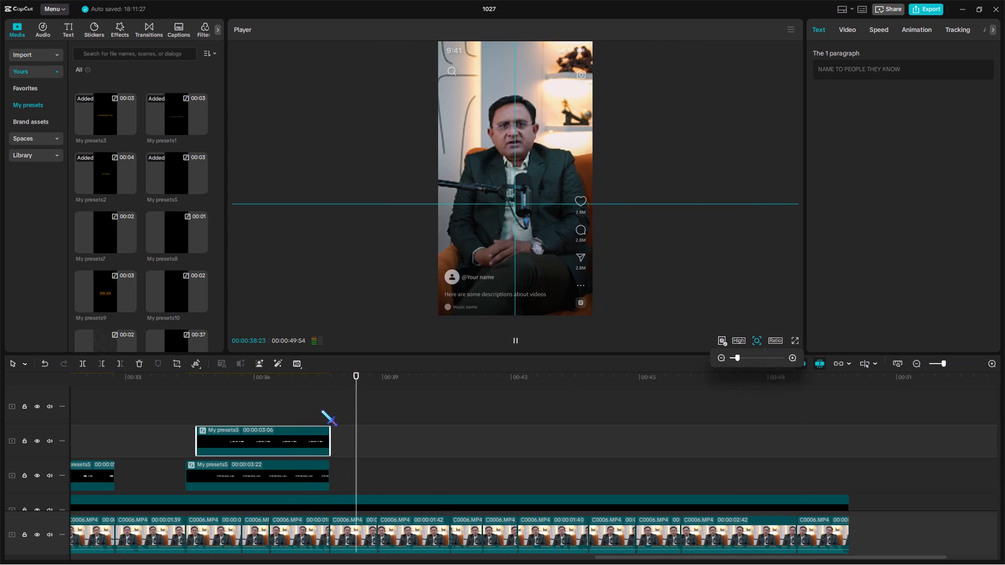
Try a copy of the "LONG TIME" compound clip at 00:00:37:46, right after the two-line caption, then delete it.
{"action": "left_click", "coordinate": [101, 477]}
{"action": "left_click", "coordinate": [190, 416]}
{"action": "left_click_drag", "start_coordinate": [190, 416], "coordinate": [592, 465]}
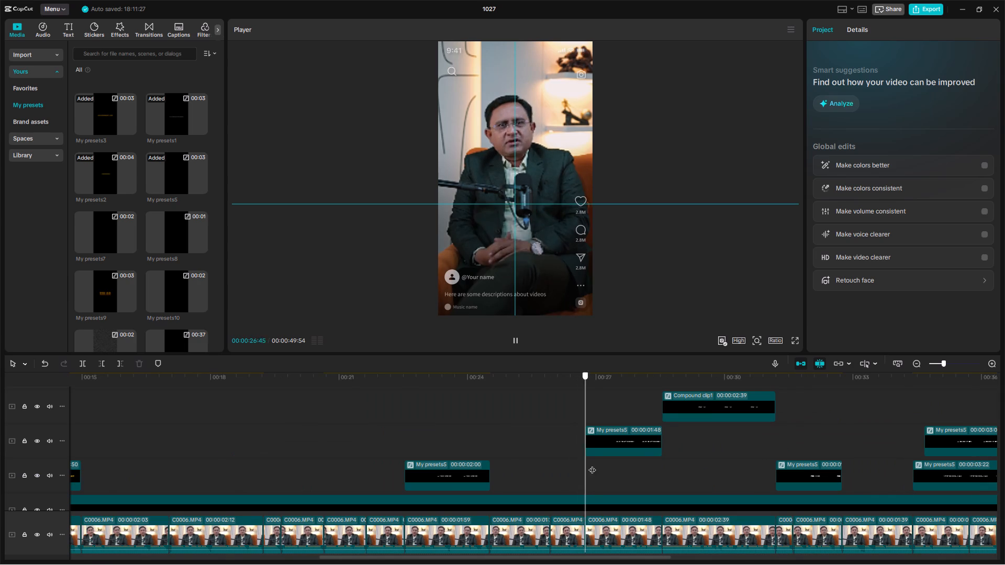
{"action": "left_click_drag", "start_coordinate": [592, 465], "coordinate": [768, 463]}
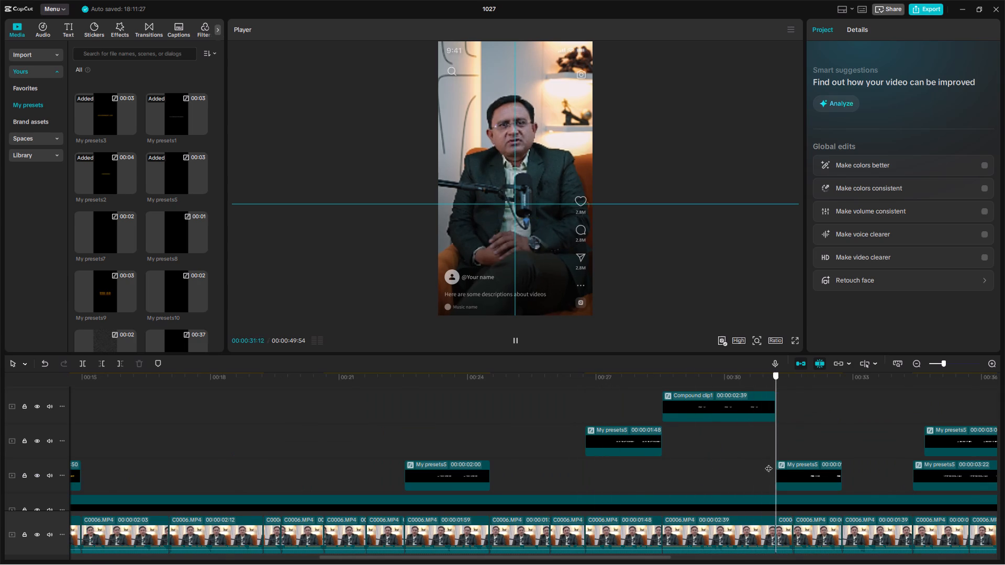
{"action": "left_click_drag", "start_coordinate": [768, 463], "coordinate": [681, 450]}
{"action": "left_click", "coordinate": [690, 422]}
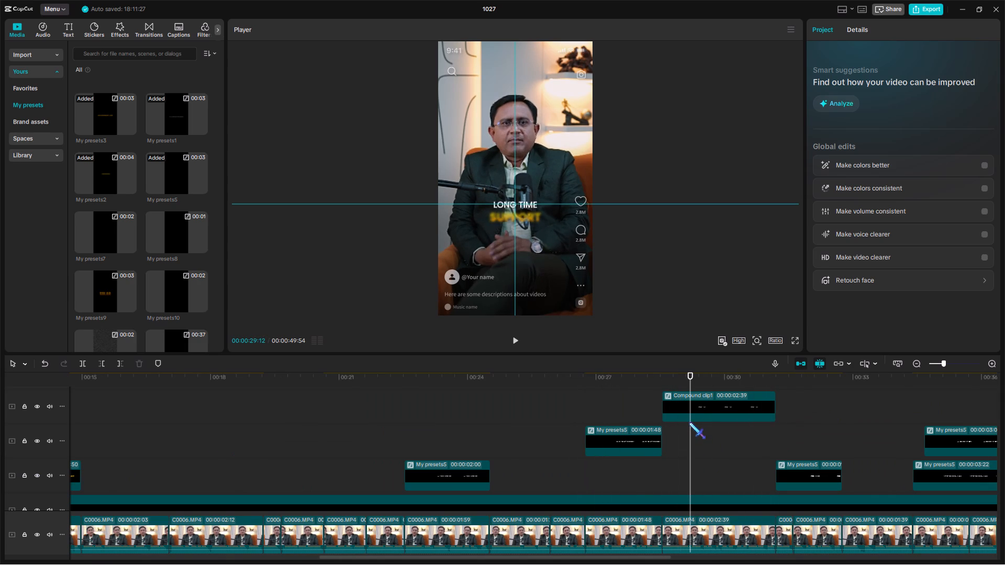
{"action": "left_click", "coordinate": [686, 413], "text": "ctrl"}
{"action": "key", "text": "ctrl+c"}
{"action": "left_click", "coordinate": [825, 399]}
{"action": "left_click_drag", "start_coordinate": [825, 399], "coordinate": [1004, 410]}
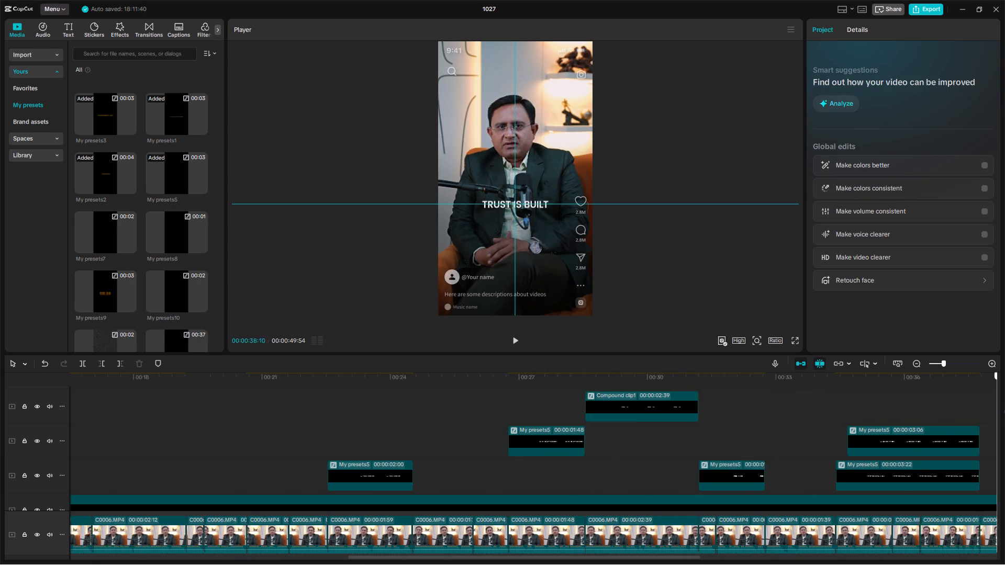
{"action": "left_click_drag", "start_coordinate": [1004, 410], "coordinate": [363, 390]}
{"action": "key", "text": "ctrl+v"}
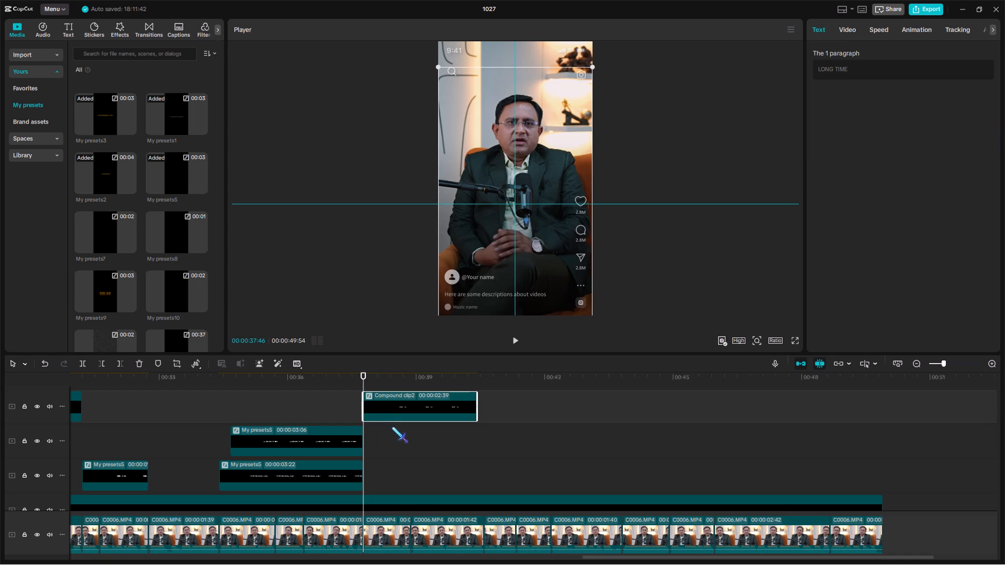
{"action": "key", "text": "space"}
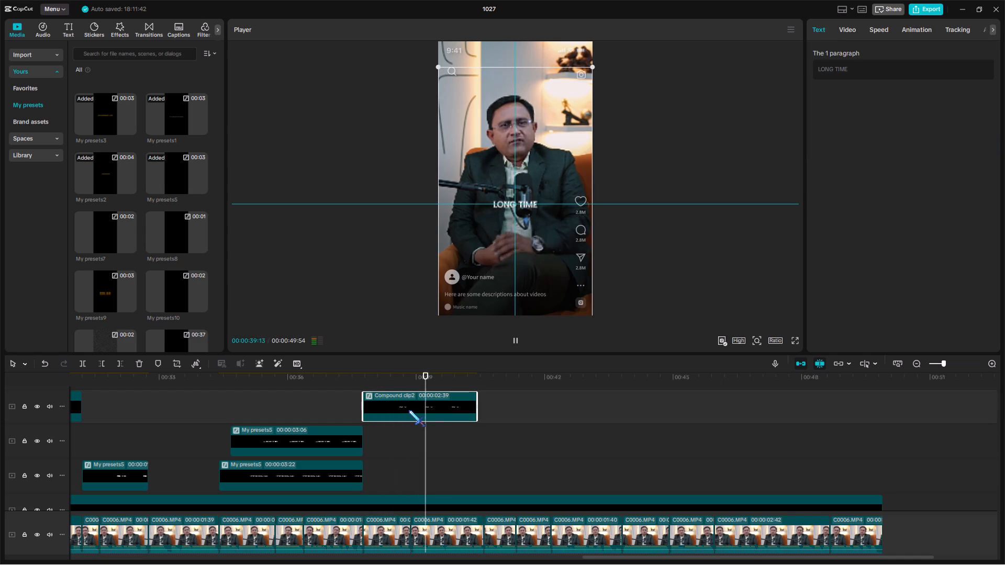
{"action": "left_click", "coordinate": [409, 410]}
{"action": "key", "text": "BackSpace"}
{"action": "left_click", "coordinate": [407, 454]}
Go back to the yellow "SUPPORT" caption clip above the "LONG TIME" clip and copy it.
{"action": "left_click_drag", "start_coordinate": [407, 454], "coordinate": [513, 468]}
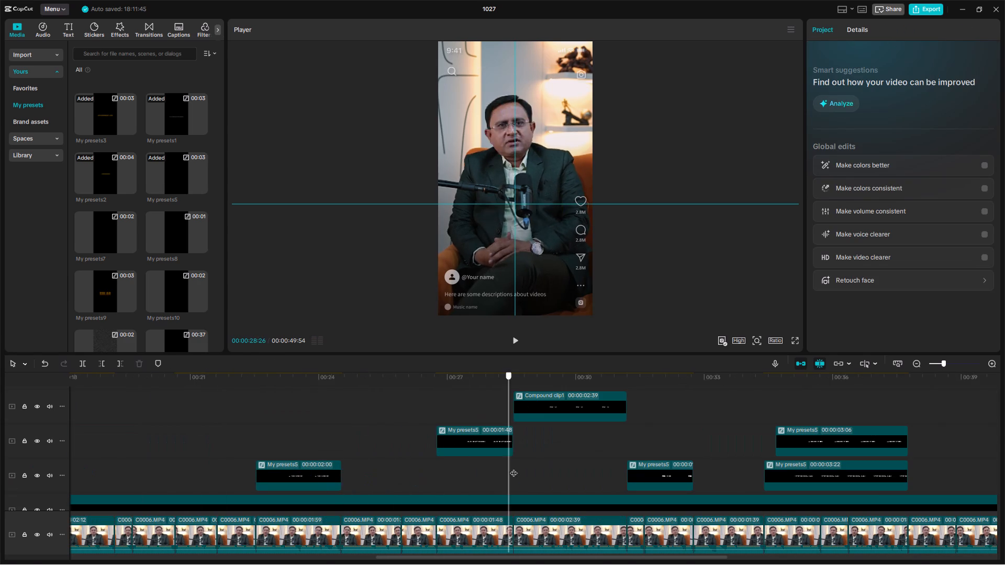
{"action": "left_click_drag", "start_coordinate": [513, 468], "coordinate": [513, 468]}
{"action": "left_click", "coordinate": [608, 551]}
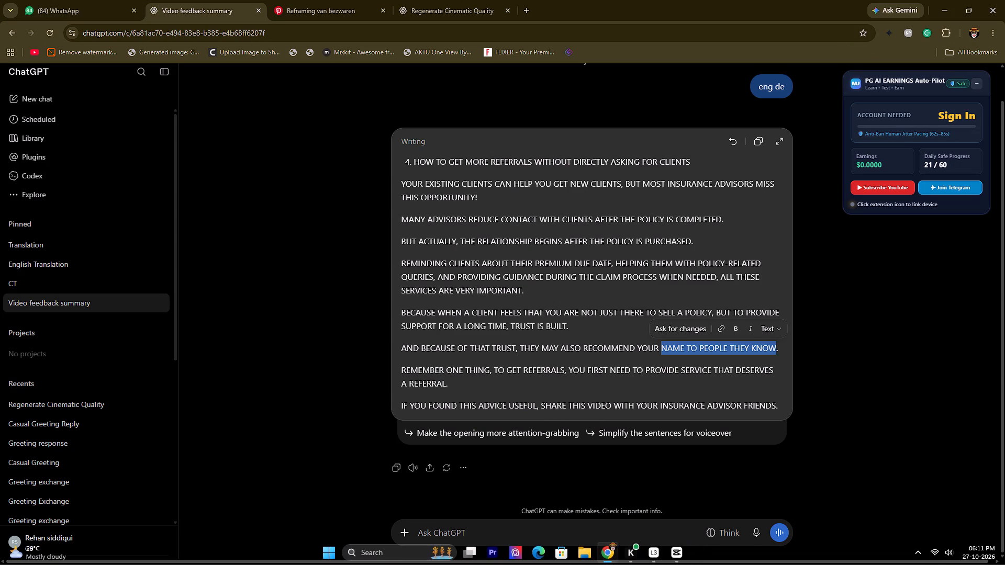
{"action": "left_click", "coordinate": [677, 552]}
{"action": "left_click", "coordinate": [625, 448]}
{"action": "left_click_drag", "start_coordinate": [625, 448], "coordinate": [260, 448]}
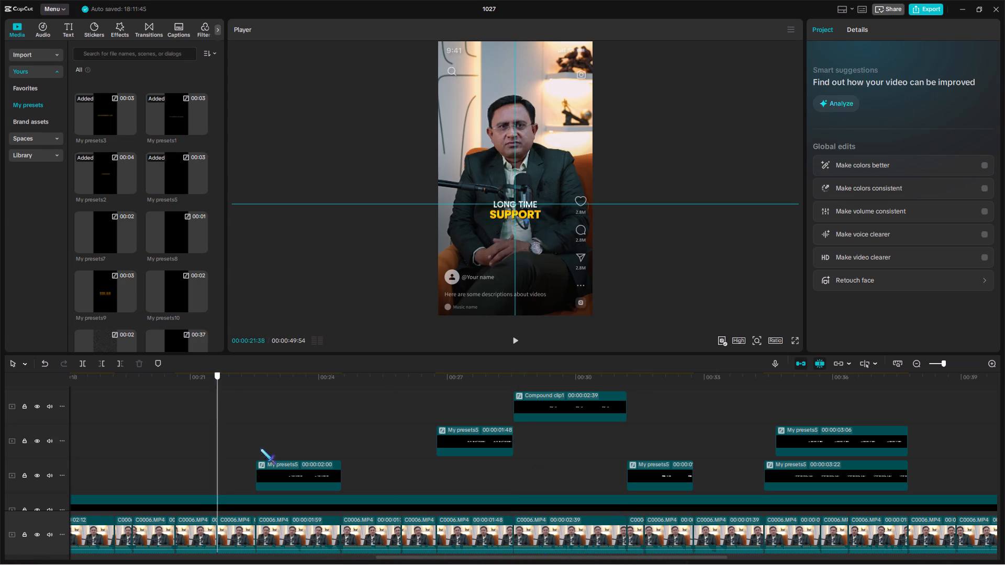
{"action": "left_click_drag", "start_coordinate": [260, 448], "coordinate": [423, 438]}
{"action": "scroll", "coordinate": [457, 451], "scroll_direction": "up", "scroll_amount": 4}
{"action": "scroll", "coordinate": [546, 455], "scroll_direction": "down", "scroll_amount": 2}
{"action": "left_click", "coordinate": [545, 461]}
{"action": "left_click_drag", "start_coordinate": [546, 461], "coordinate": [555, 460]}
{"action": "scroll", "coordinate": [558, 460], "scroll_direction": "up", "scroll_amount": 4}
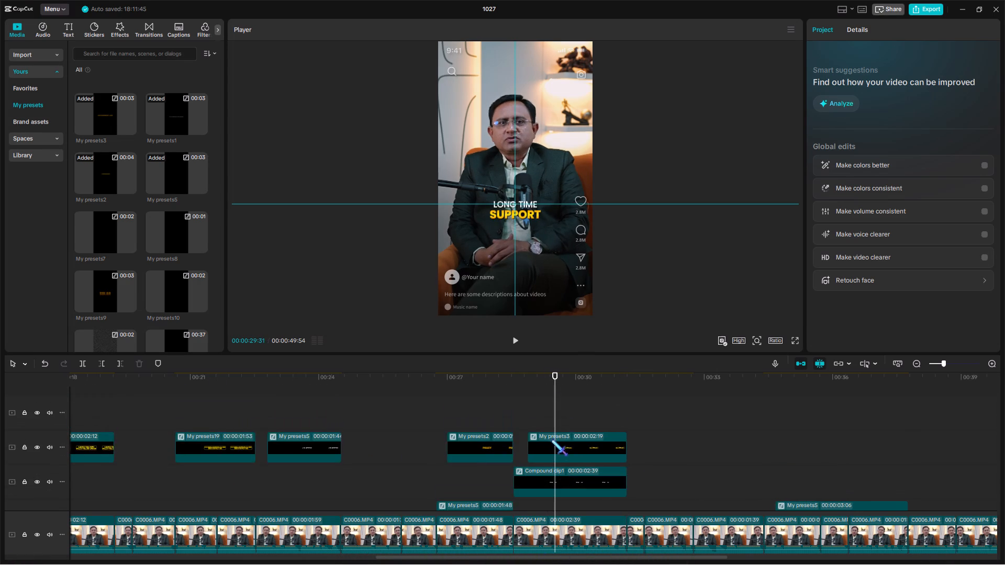
{"action": "left_click", "coordinate": [552, 439]}
{"action": "key", "text": "ctrl+c"}
Paste the "SUPPORT" clip at the start of the 00:00:01:42 video segment and trim its end to that segment's end.
{"action": "left_click", "coordinate": [700, 438]}
{"action": "left_click_drag", "start_coordinate": [700, 438], "coordinate": [608, 439]}
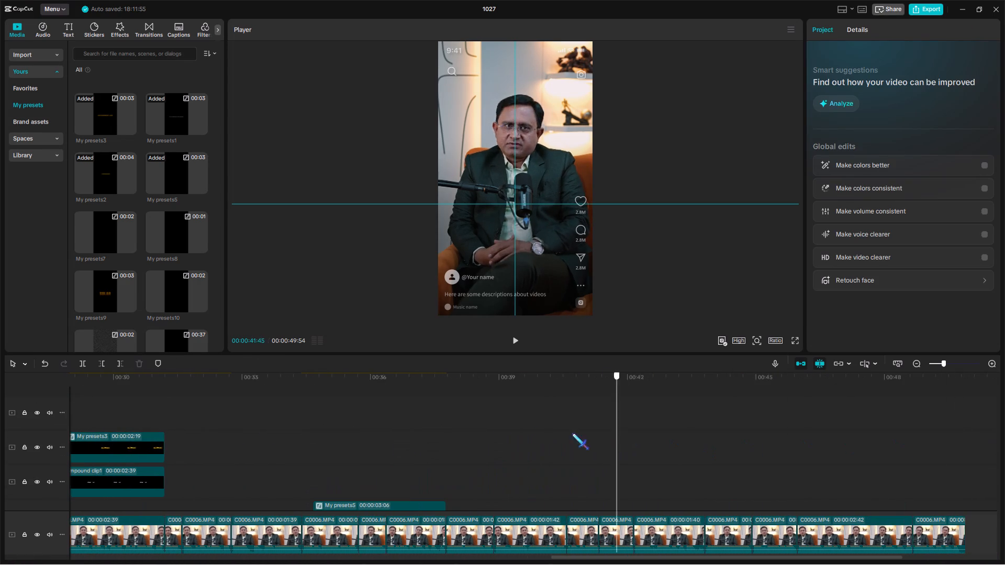
{"action": "left_click", "coordinate": [531, 427]}
{"action": "left_click_drag", "start_coordinate": [521, 428], "coordinate": [495, 463]}
{"action": "double_click", "coordinate": [495, 460], "text": "ctrl"}
{"action": "key", "text": "ctrl+v"}
{"action": "key", "text": "space"}
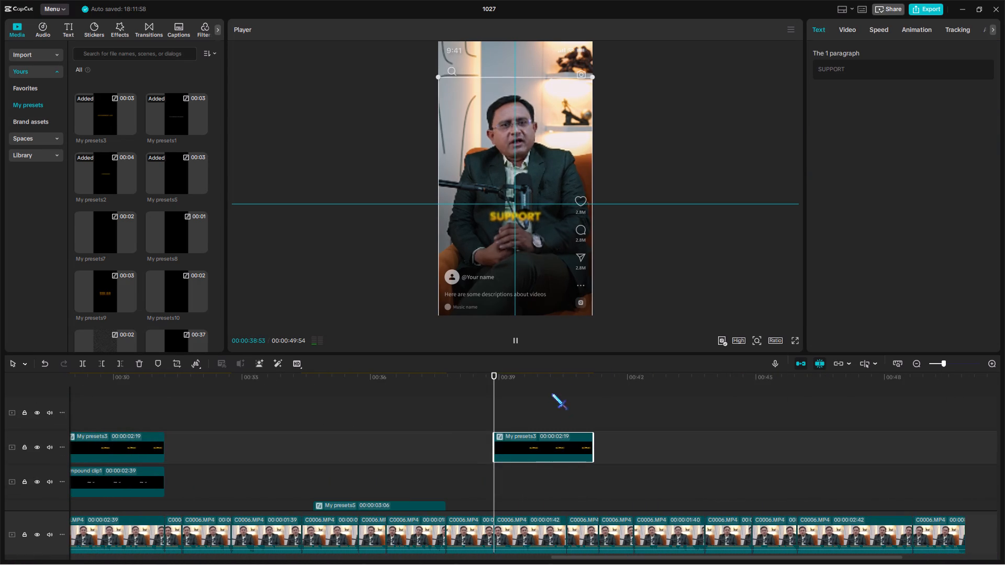
{"action": "left_click_drag", "start_coordinate": [559, 379], "coordinate": [562, 401]}
{"action": "key", "text": "w"}
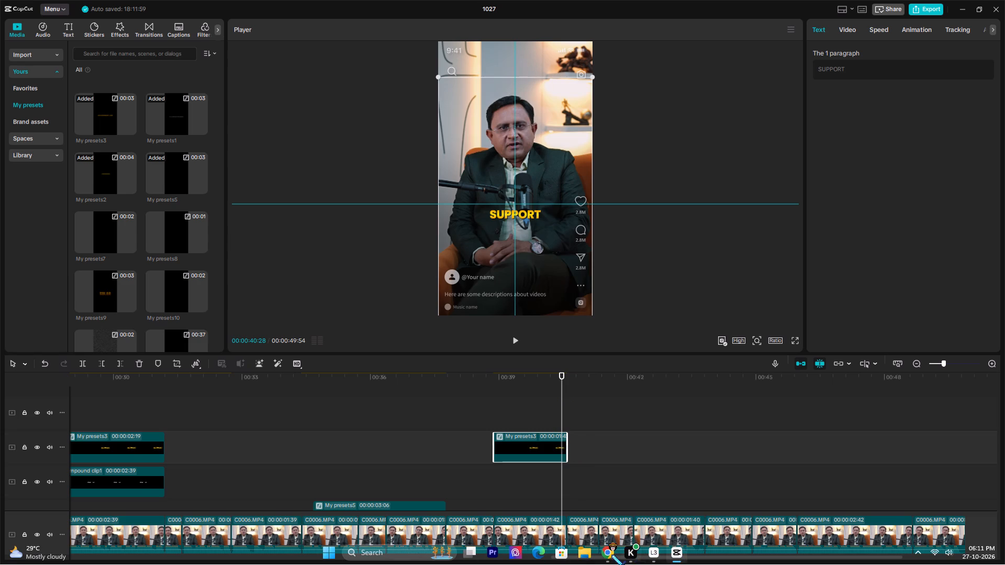
Switch to the ChatGPT script and copy the word "REFERRALS" from the "REMEMBER ONE THING" sentence.
{"action": "left_click", "coordinate": [611, 555]}
{"action": "left_click", "coordinate": [660, 403]}
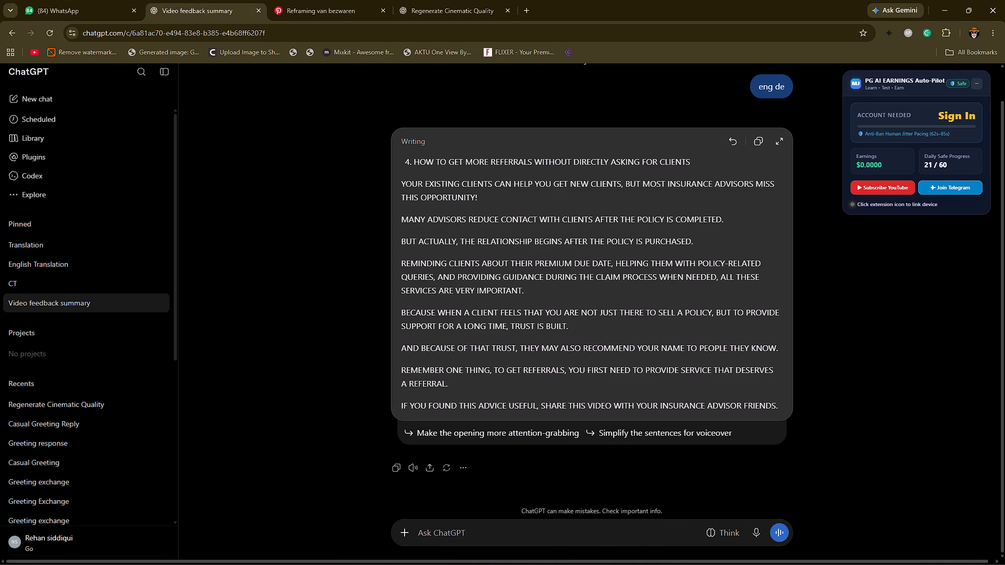
{"action": "left_click_drag", "start_coordinate": [524, 369], "coordinate": [563, 370]}
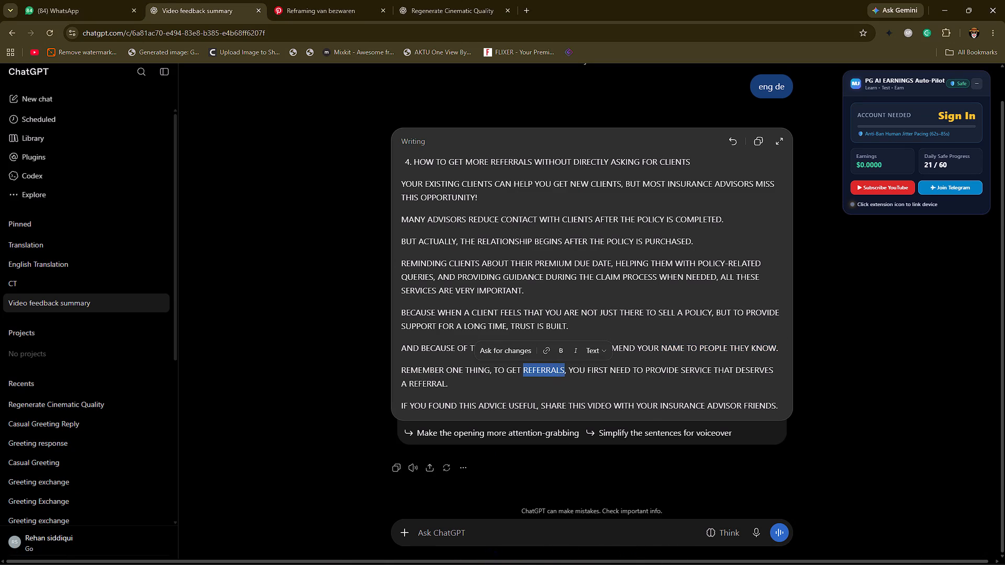
{"action": "left_click_drag", "start_coordinate": [563, 370], "coordinate": [563, 370]}
{"action": "key", "text": "ctrl+c"}
Inside the pasted "SUPPORT" clip in CapCut, replace the text of both the text layer and the compound clip with "REFERRALS".
{"action": "left_click", "coordinate": [672, 553]}
{"action": "double_click", "coordinate": [543, 453]}
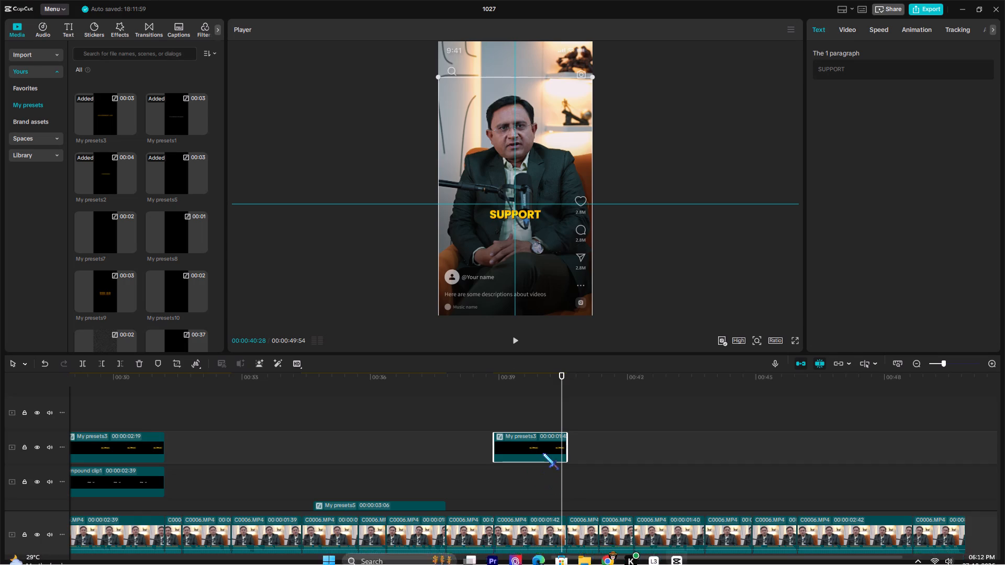
{"action": "left_click", "coordinate": [282, 480]}
{"action": "left_click", "coordinate": [282, 468]}
{"action": "left_click_drag", "start_coordinate": [846, 95], "coordinate": [753, 68], "text": "ctrl"}
{"action": "key", "text": "ctrl+v"}
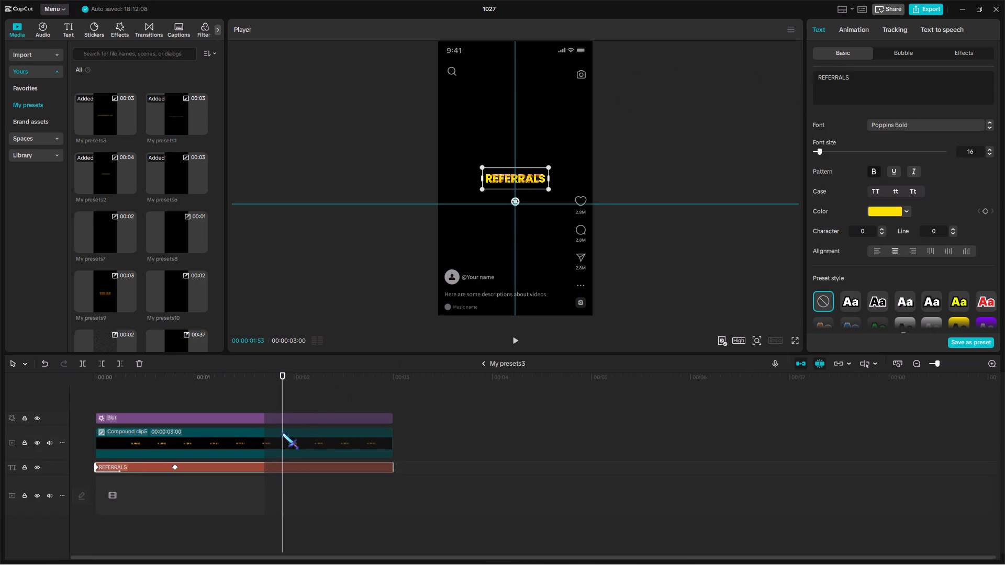
{"action": "left_click", "coordinate": [282, 433]}
{"action": "left_click_drag", "start_coordinate": [859, 70], "coordinate": [768, 50], "text": "ctrl"}
{"action": "key", "text": "ctrl+v"}
{"action": "left_click", "coordinate": [298, 388]}
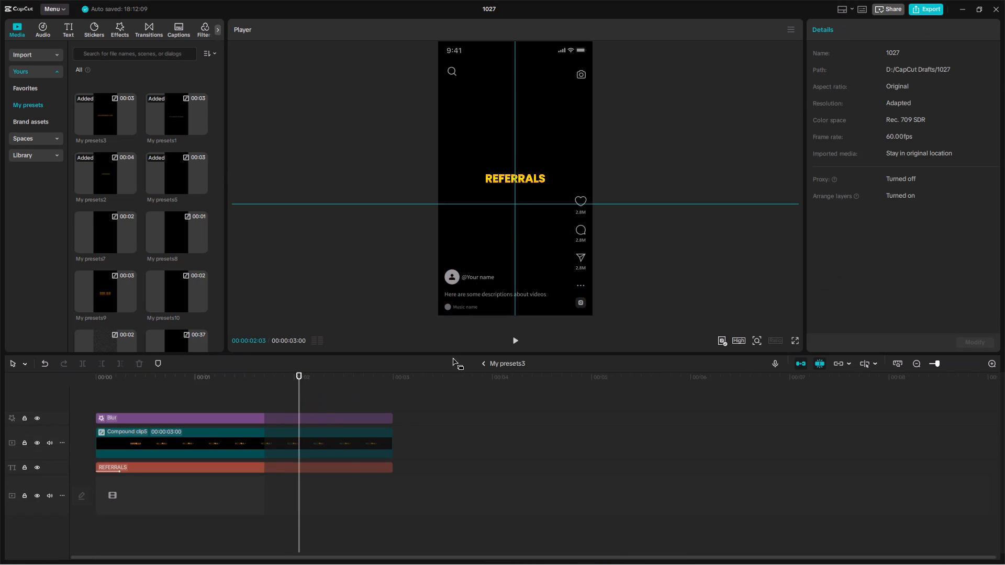
{"action": "left_click", "coordinate": [512, 352]}
{"action": "left_click", "coordinate": [512, 361]}
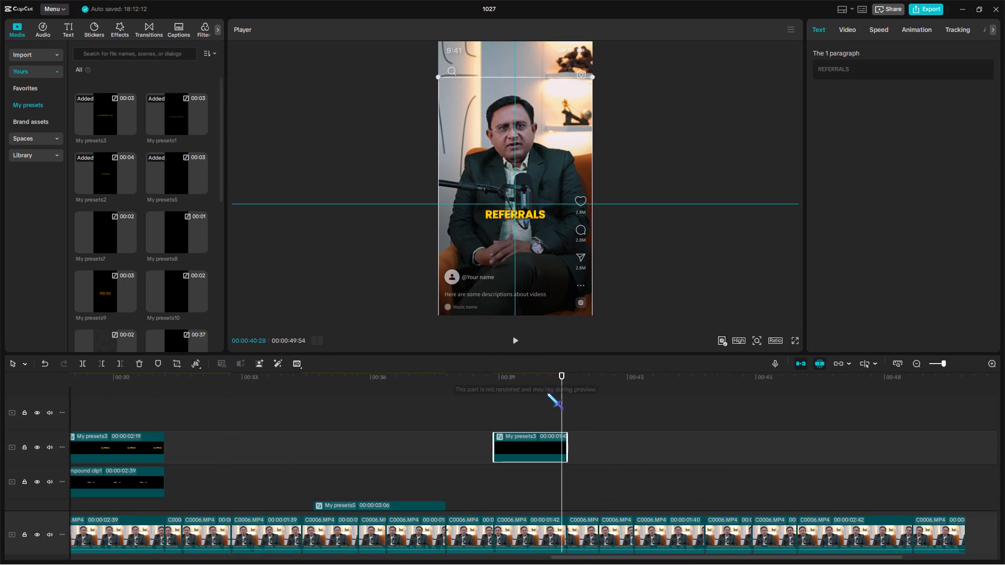
Move the "REFERRALS" caption up onto the preview's horizontal guide line and play the section.
{"action": "left_click", "coordinate": [552, 401]}
{"action": "left_click", "coordinate": [551, 435]}
{"action": "left_click_drag", "start_coordinate": [530, 255], "coordinate": [532, 243]}
{"action": "left_click", "coordinate": [490, 405]}
{"action": "left_click_drag", "start_coordinate": [490, 406], "coordinate": [493, 413]}
{"action": "key", "text": "space"}
{"action": "left_click_drag", "start_coordinate": [460, 408], "coordinate": [1004, 414]}
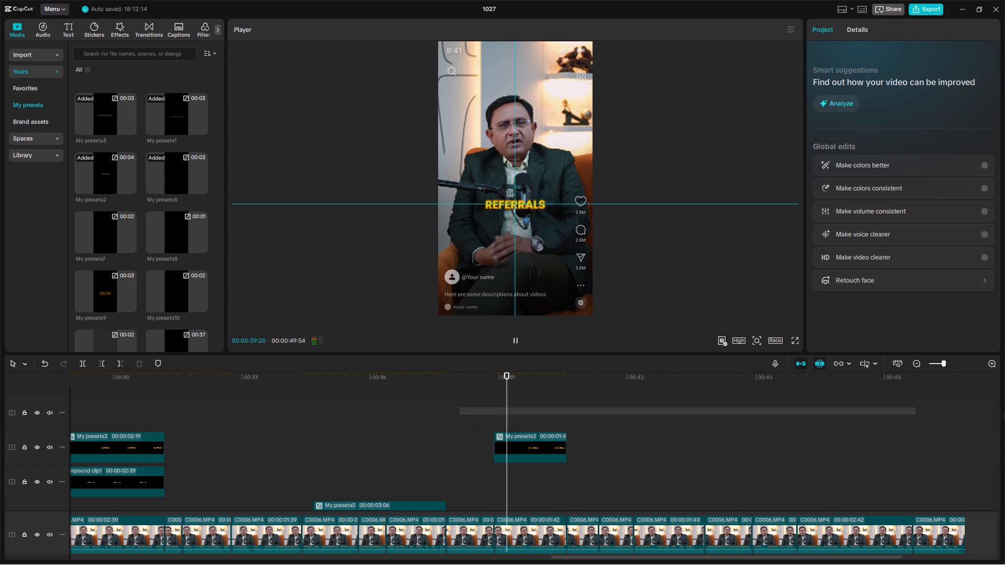
{"action": "left_click_drag", "start_coordinate": [1004, 414], "coordinate": [446, 405]}
{"action": "left_click", "coordinate": [385, 453]}
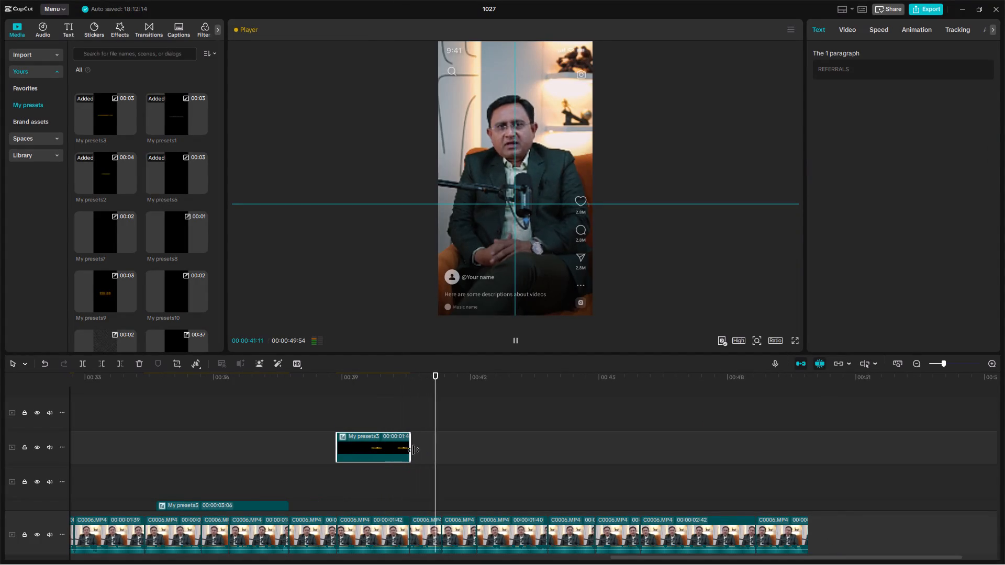
{"action": "key", "text": "space"}
Extend the "REFERRALS" clip's end to the next video cut, for a duration of 00:00:02:27, and check it against playback and the ChatGPT script.
{"action": "left_click", "coordinate": [614, 554]}
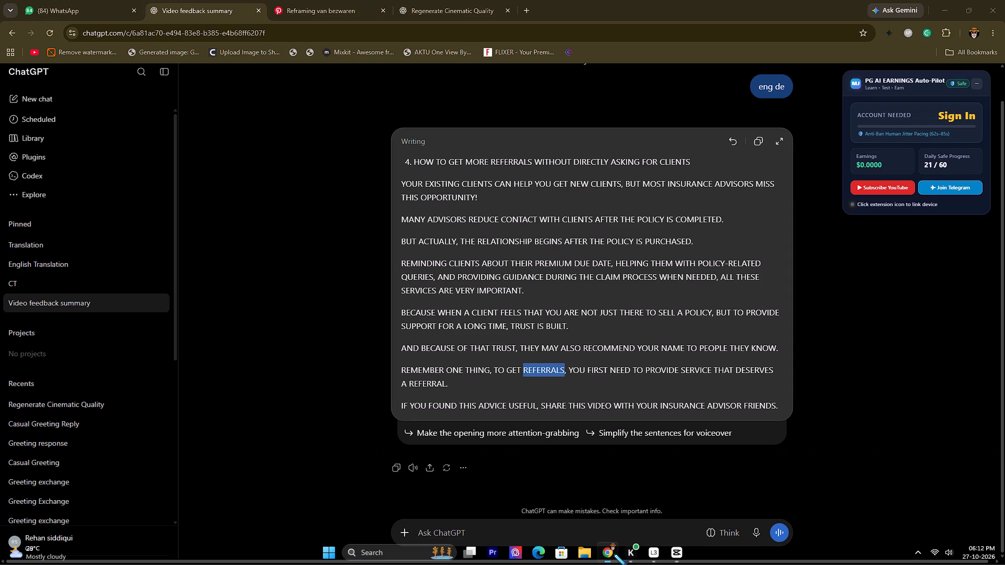
{"action": "left_click", "coordinate": [569, 369]}
{"action": "left_click", "coordinate": [680, 553]}
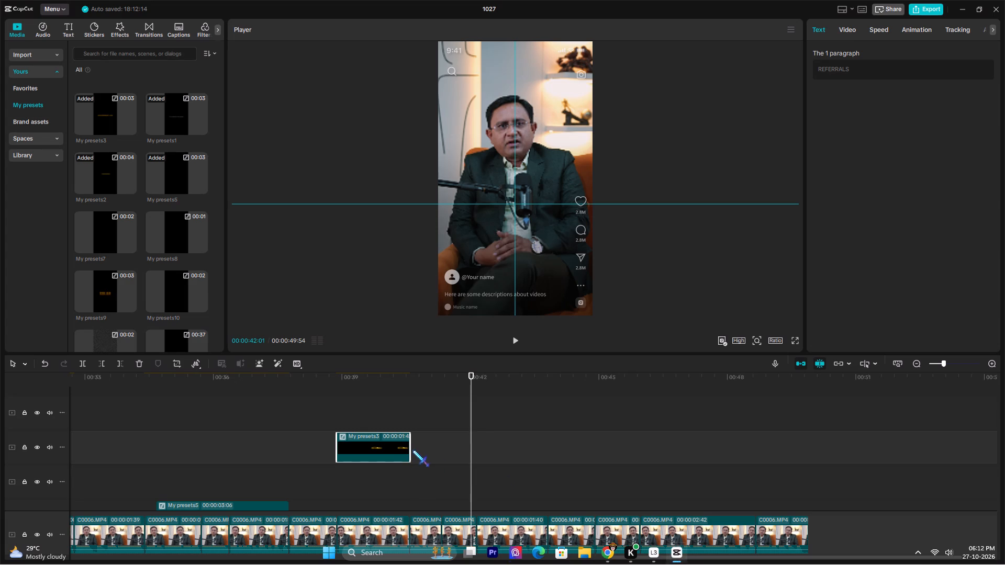
{"action": "left_click_drag", "start_coordinate": [412, 447], "coordinate": [400, 451]}
{"action": "left_click_drag", "start_coordinate": [410, 441], "coordinate": [439, 418]}
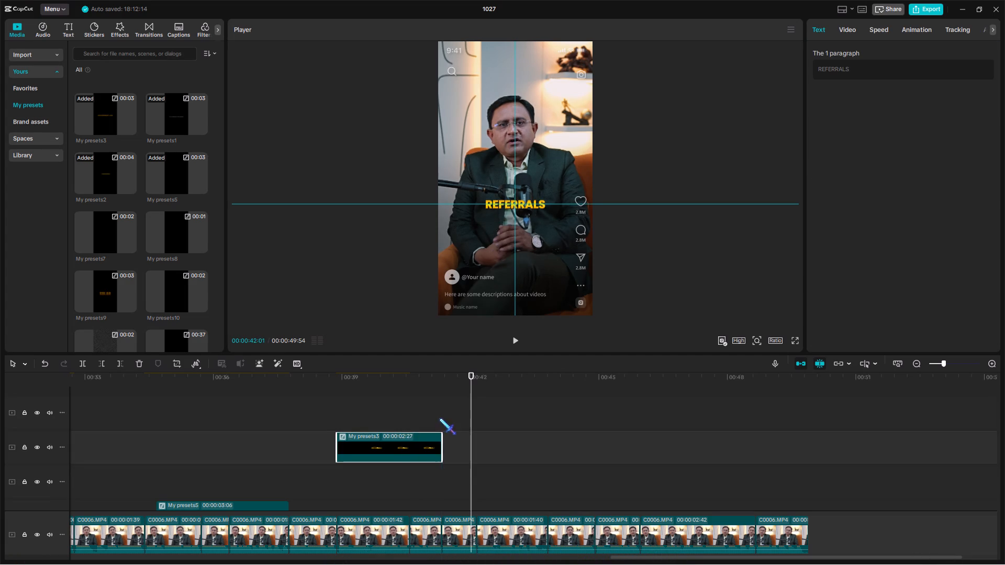
{"action": "left_click", "coordinate": [439, 418]}
{"action": "key", "text": "space"}
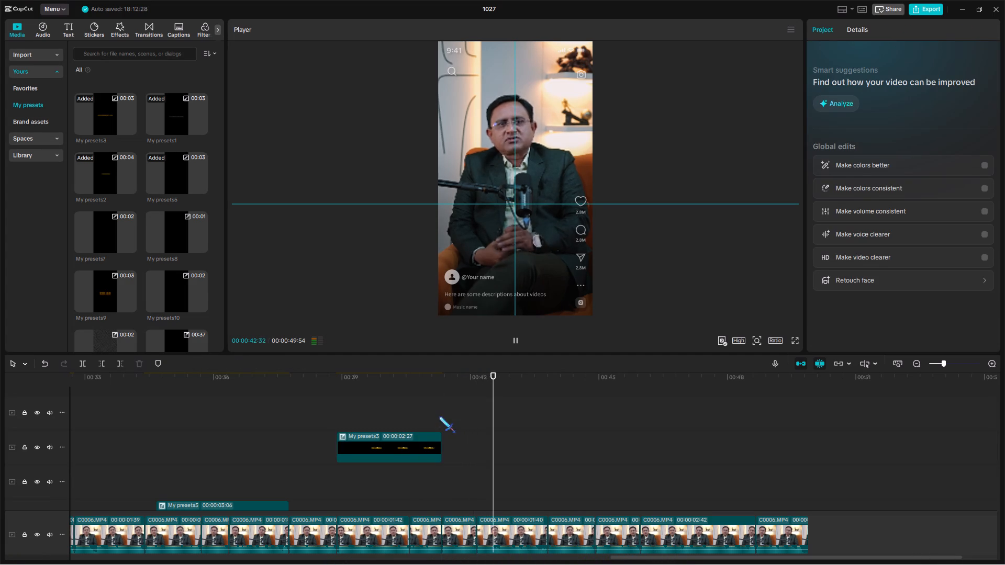
{"action": "key", "text": "space"}
{"action": "left_click", "coordinate": [604, 551]}
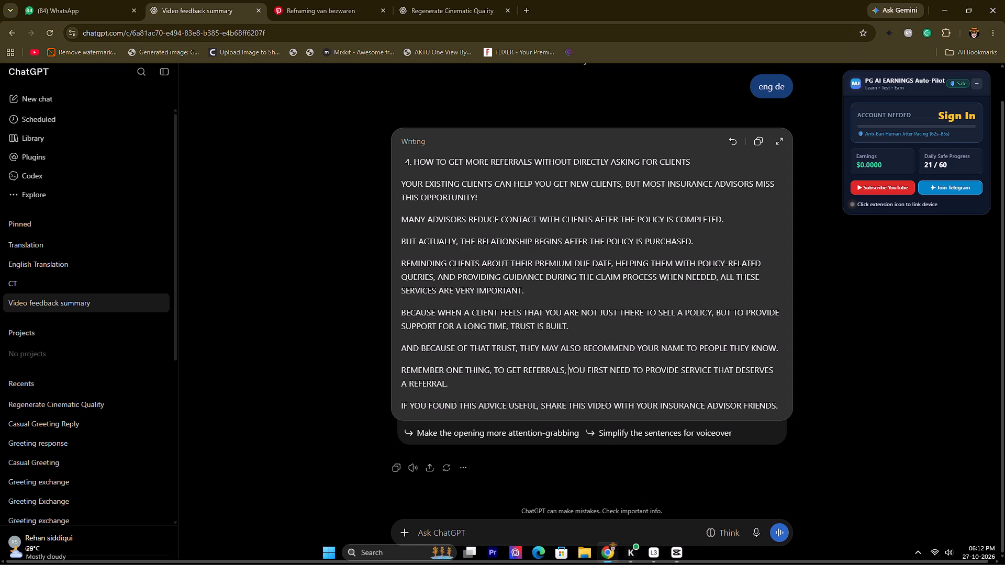
{"action": "left_click", "coordinate": [675, 548]}
Copy the "LONG TIME" compound clip and paste it directly after the "REFERRALS" clip's end.
{"action": "left_click", "coordinate": [350, 445]}
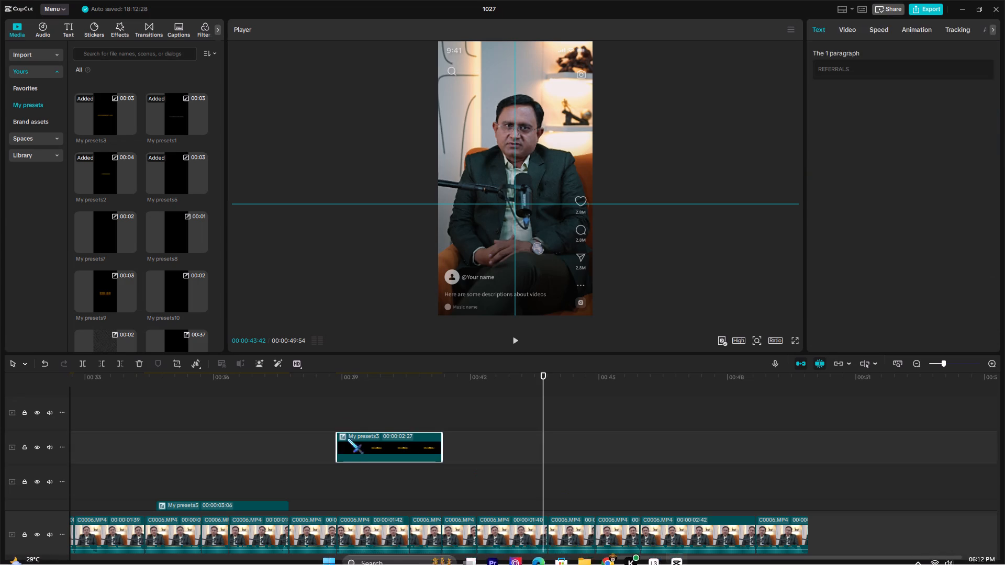
{"action": "left_click", "coordinate": [333, 415]}
{"action": "left_click_drag", "start_coordinate": [333, 415], "coordinate": [311, 423]}
{"action": "left_click", "coordinate": [311, 475]}
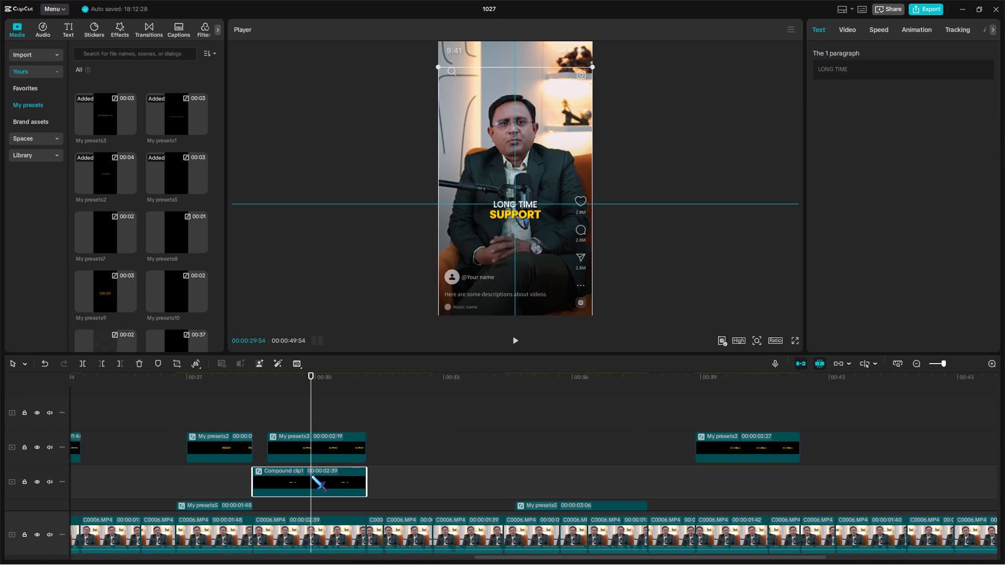
{"action": "key", "text": "ctrl+c"}
{"action": "double_click", "coordinate": [359, 470]}
{"action": "left_click", "coordinate": [480, 365]}
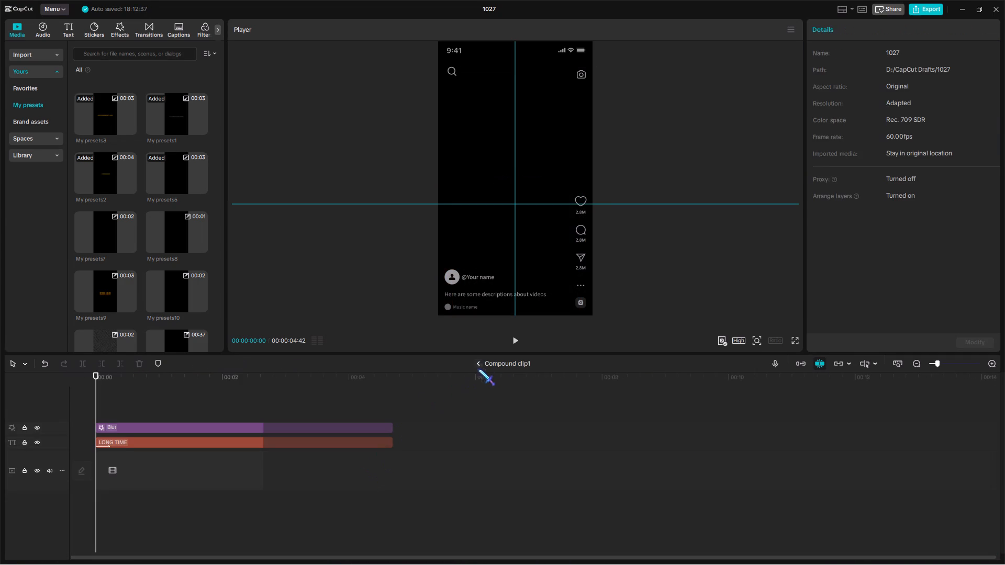
{"action": "left_click", "coordinate": [473, 414]}
{"action": "left_click_drag", "start_coordinate": [473, 414], "coordinate": [428, 421]}
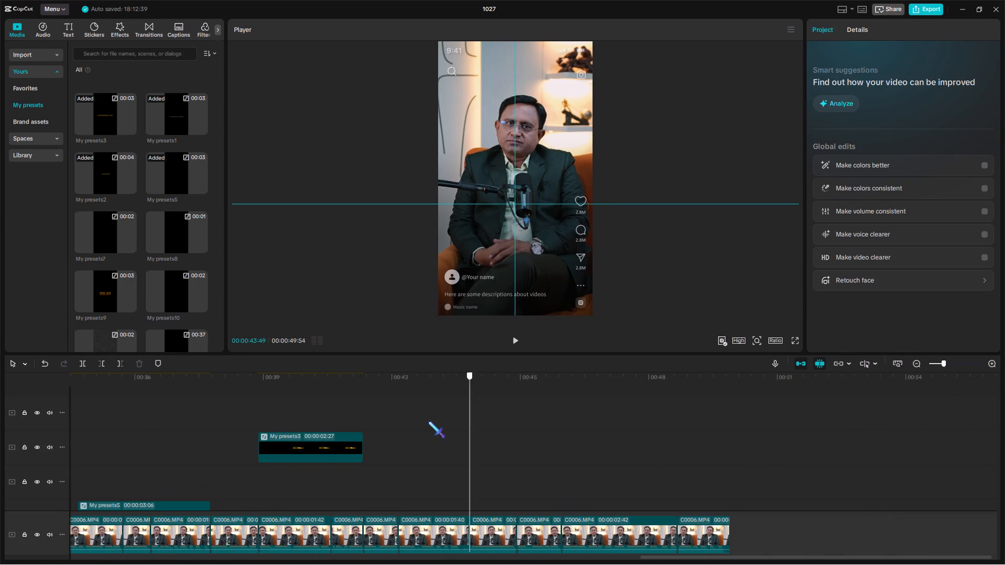
{"action": "left_click_drag", "start_coordinate": [428, 421], "coordinate": [367, 403]}
{"action": "left_click_drag", "start_coordinate": [367, 403], "coordinate": [366, 394], "text": "ctrl"}
{"action": "key", "text": "ctrl+v"}
Trim the pasted "LONG TIME" clip's end to the end of the 00:00:01:40 video segment, for a duration of 00:00:02:29.
{"action": "key", "text": "space"}
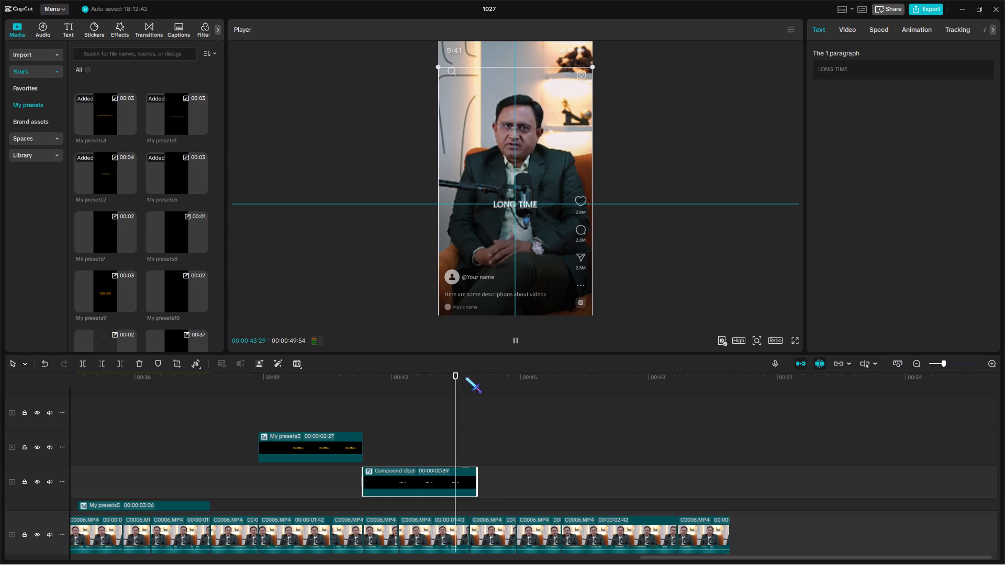
{"action": "left_click_drag", "start_coordinate": [467, 378], "coordinate": [468, 400]}
{"action": "key", "text": "w"}
{"action": "left_click", "coordinate": [432, 400]}
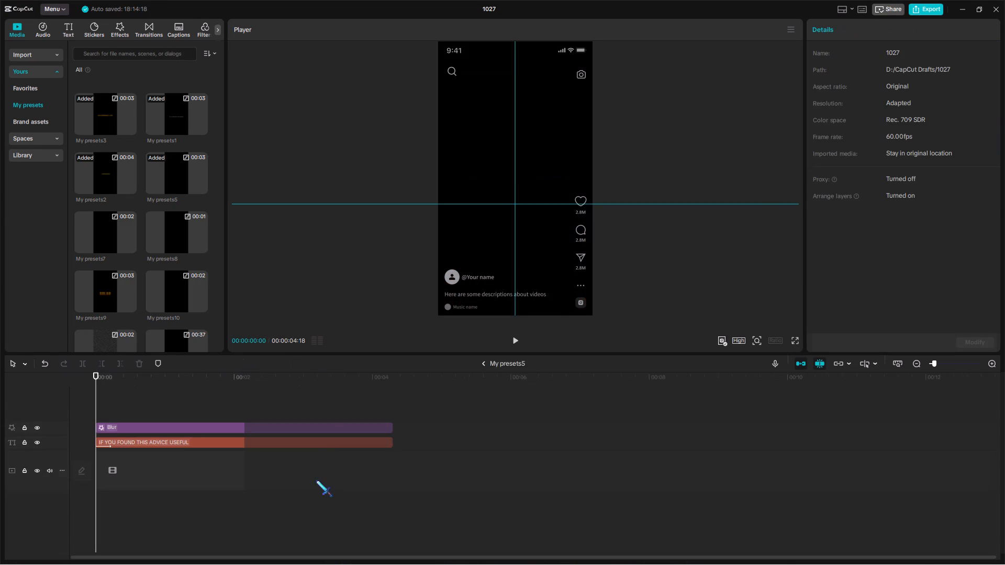
{"action": "left_click", "coordinate": [321, 439]}
{"action": "left_click", "coordinate": [322, 449]}
{"action": "left_click", "coordinate": [322, 442]}
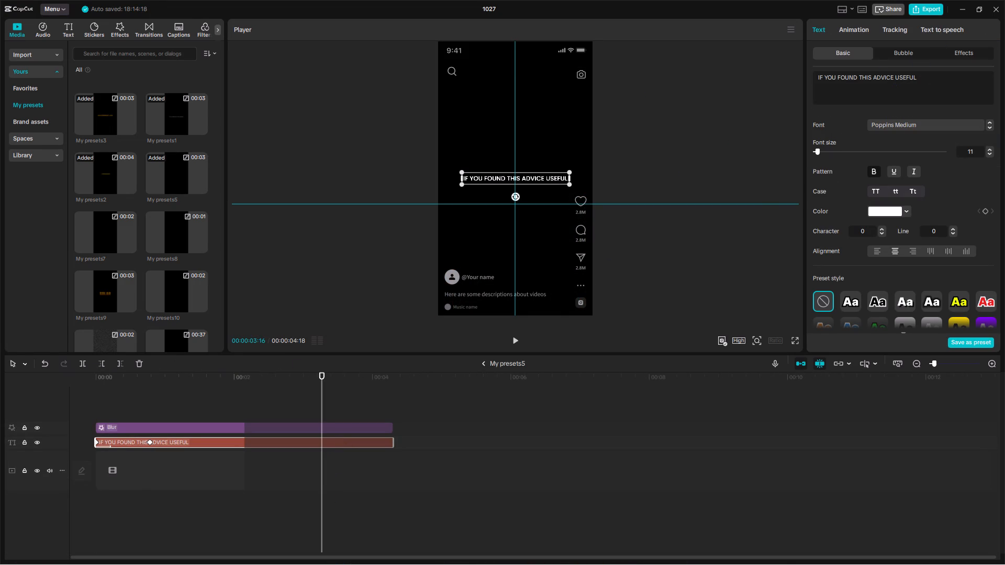
{"action": "left_click", "coordinate": [896, 77]}
{"action": "key", "text": "BackSpace"}
{"action": "key", "text": "Return"}
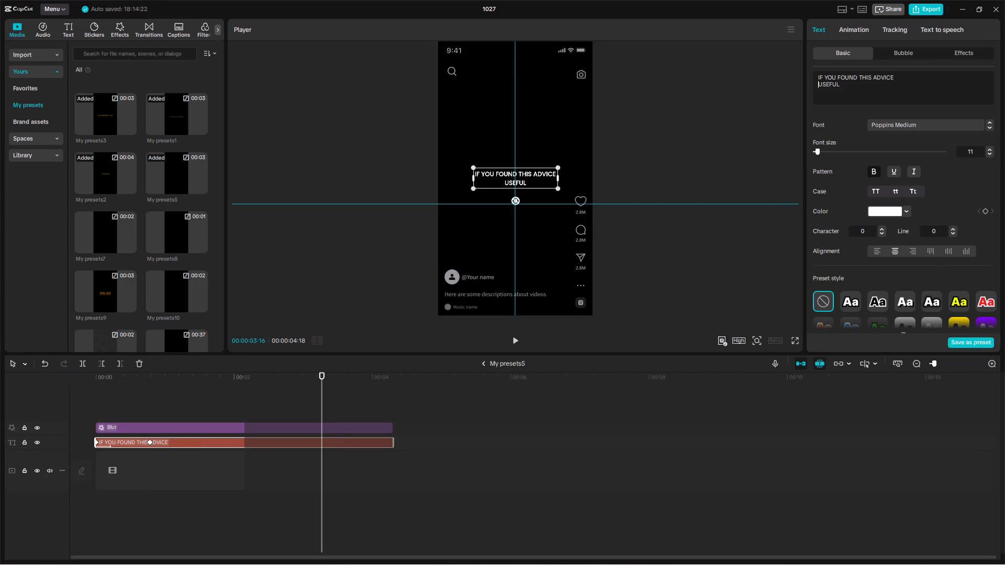
Tighten the line spacing of the two-line caption, check it full screen, and return to the main timeline.
{"action": "triple_click", "coordinate": [952, 234]}
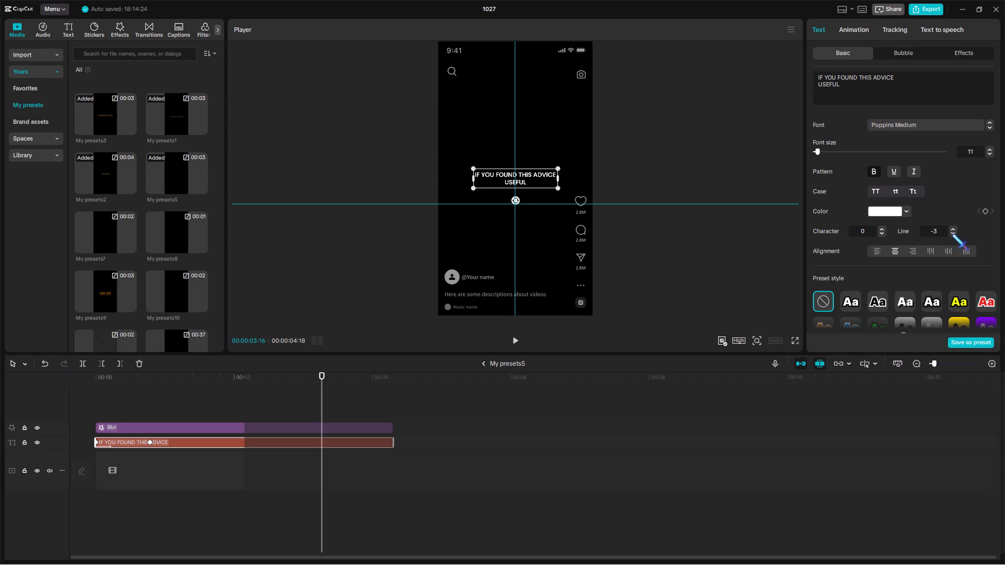
{"action": "triple_click", "coordinate": [952, 234]}
{"action": "left_click", "coordinate": [796, 340]}
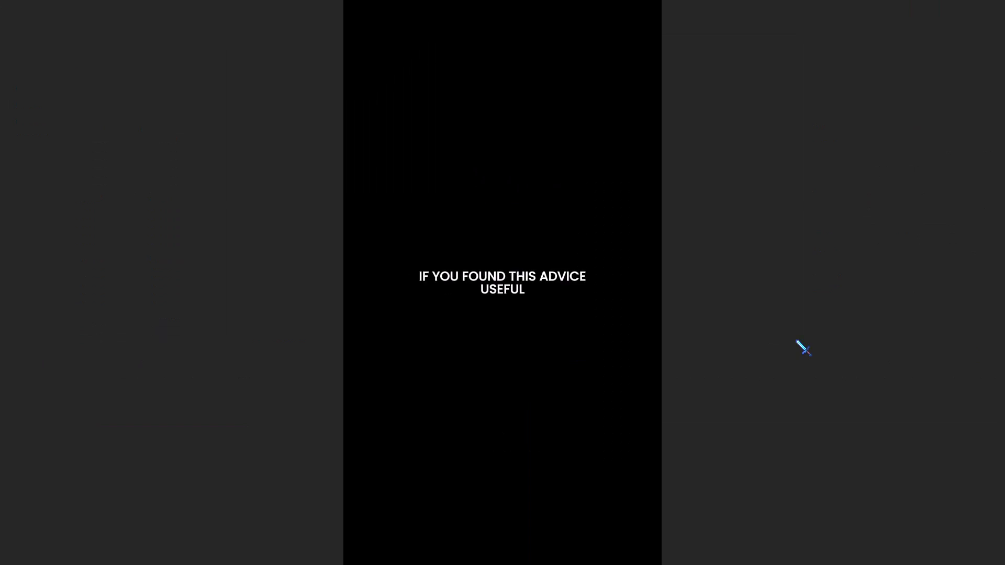
{"action": "key", "text": "Escape"}
{"action": "left_click", "coordinate": [475, 361]}
{"action": "left_click", "coordinate": [482, 363]}
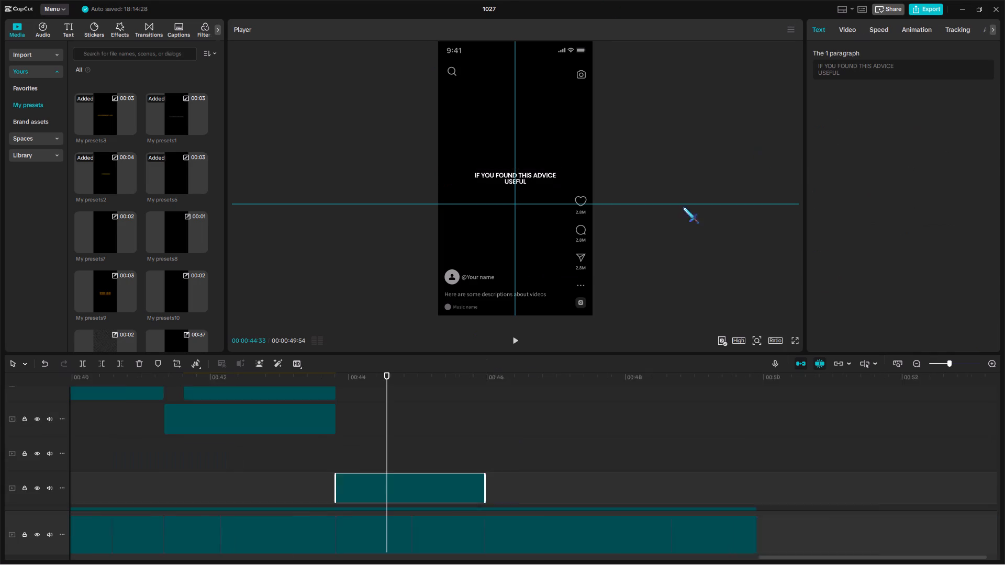
Nudge the "IF YOU FOUND THIS ADVICE USEFUL" caption slightly upward in the preview.
{"action": "left_click", "coordinate": [521, 253]}
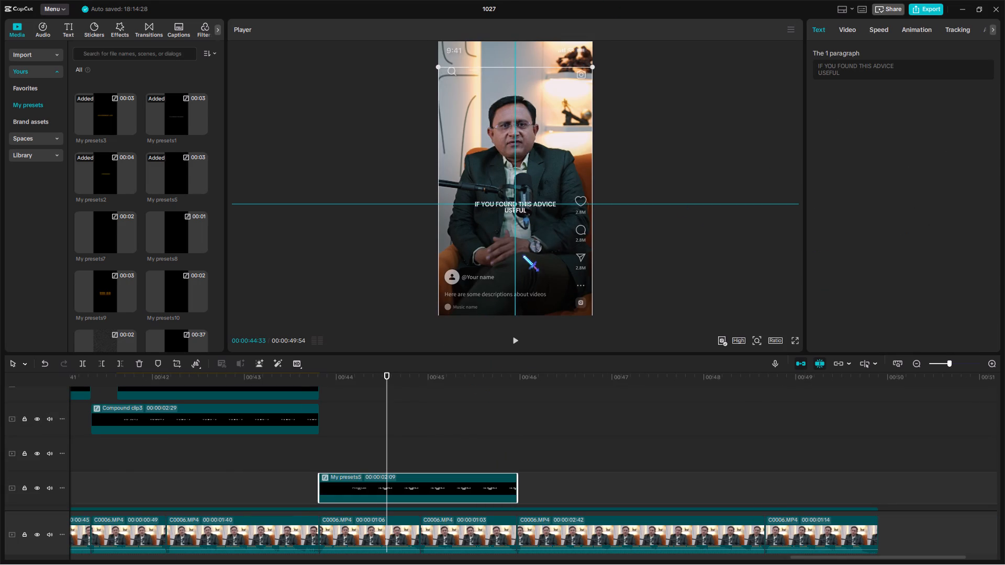
Select the "PROVIDE SERVICE THAT" and "DESERVES A REFERRAL" clips together and adjust their position in the preview.
{"action": "left_click", "coordinate": [300, 455]}
{"action": "scroll", "coordinate": [281, 461], "scroll_direction": "up", "scroll_amount": 2}
{"action": "left_click_drag", "start_coordinate": [271, 472], "coordinate": [287, 426]}
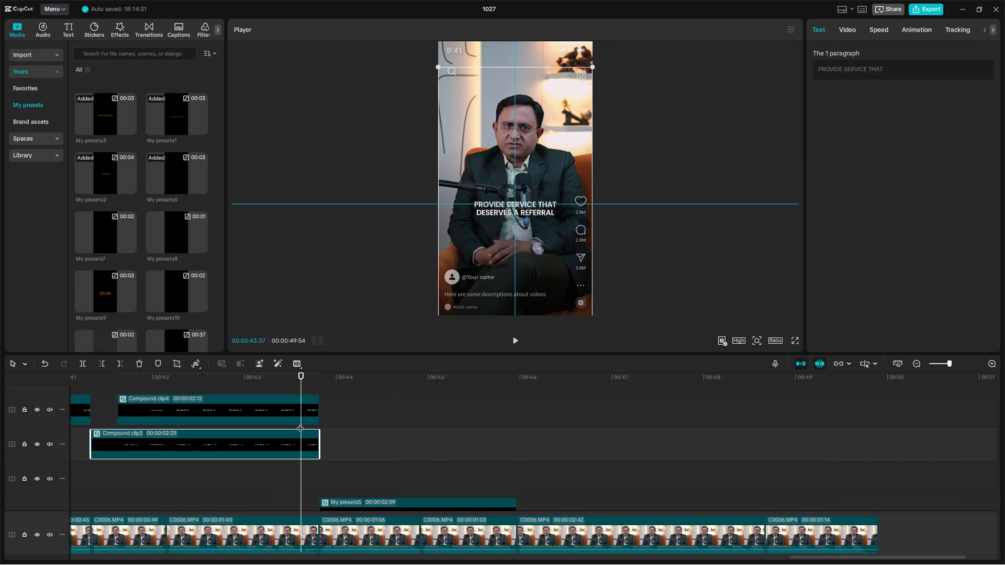
{"action": "left_click_drag", "start_coordinate": [271, 481], "coordinate": [289, 426]}
{"action": "left_click_drag", "start_coordinate": [277, 474], "coordinate": [291, 423]}
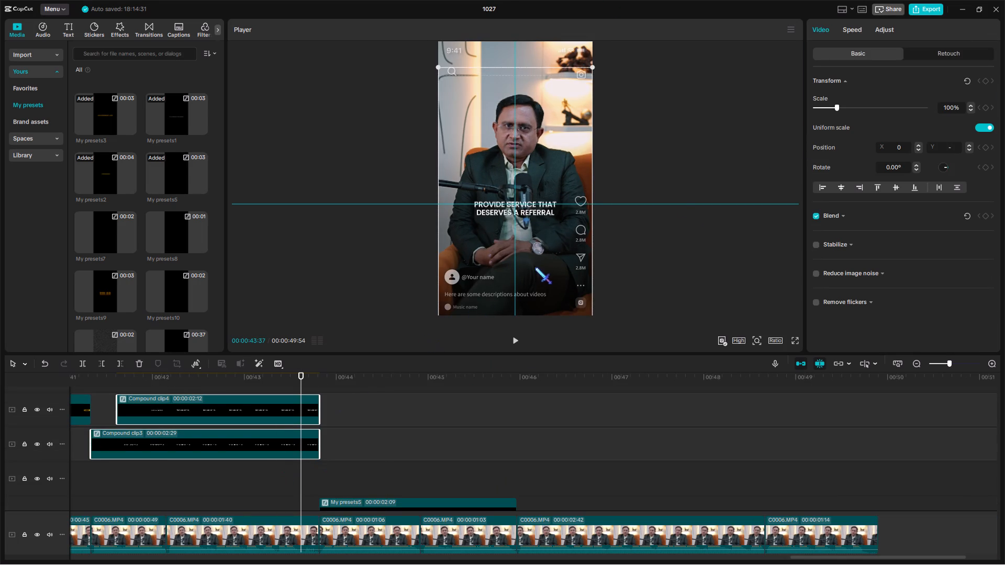
{"action": "left_click", "coordinate": [535, 267]}
Play the video from just before the "IF YOU FOUND THIS ADVICE USEFUL" caption through the uncaptioned part that follows.
{"action": "key", "text": "space"}
{"action": "left_click", "coordinate": [325, 472]}
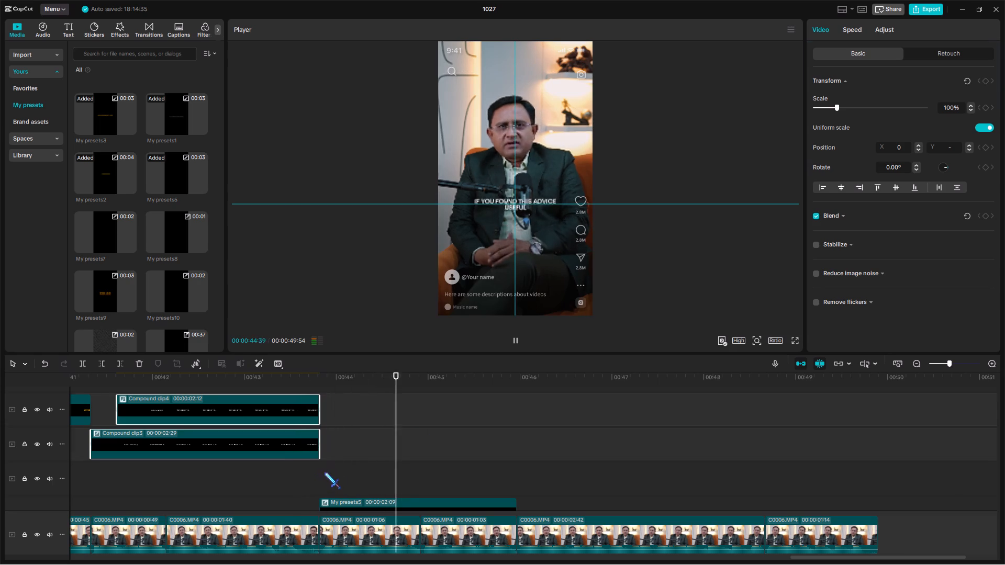
{"action": "left_click", "coordinate": [298, 477]}
{"action": "key", "text": "space"}
{"action": "scroll", "coordinate": [391, 458], "scroll_direction": "down", "scroll_amount": 3}
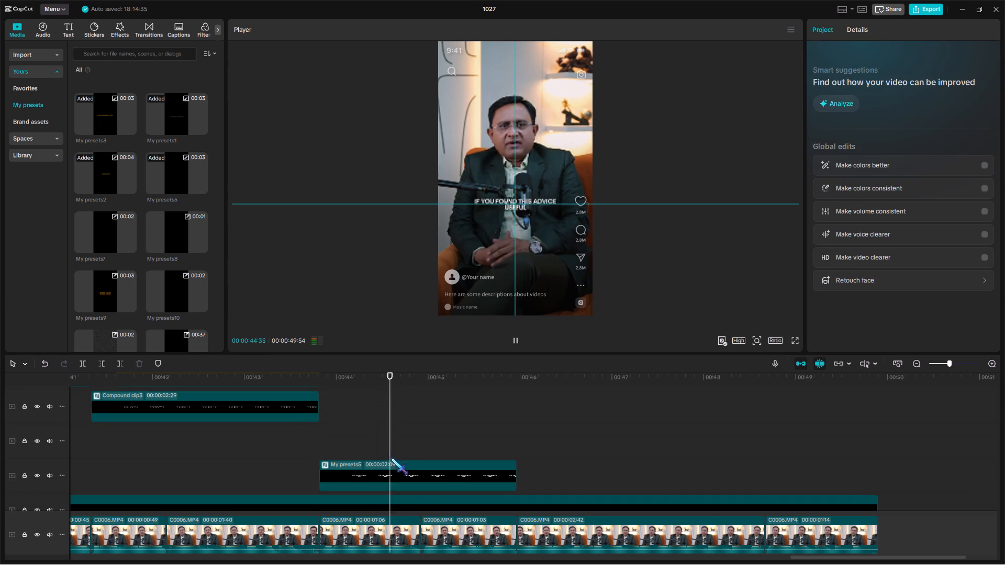
Search the computer for SHARE and import "Share Green Screen 02.mp4" into the project media.
{"action": "left_click", "coordinate": [517, 445]}
{"action": "left_click_drag", "start_coordinate": [950, 366], "coordinate": [948, 370]}
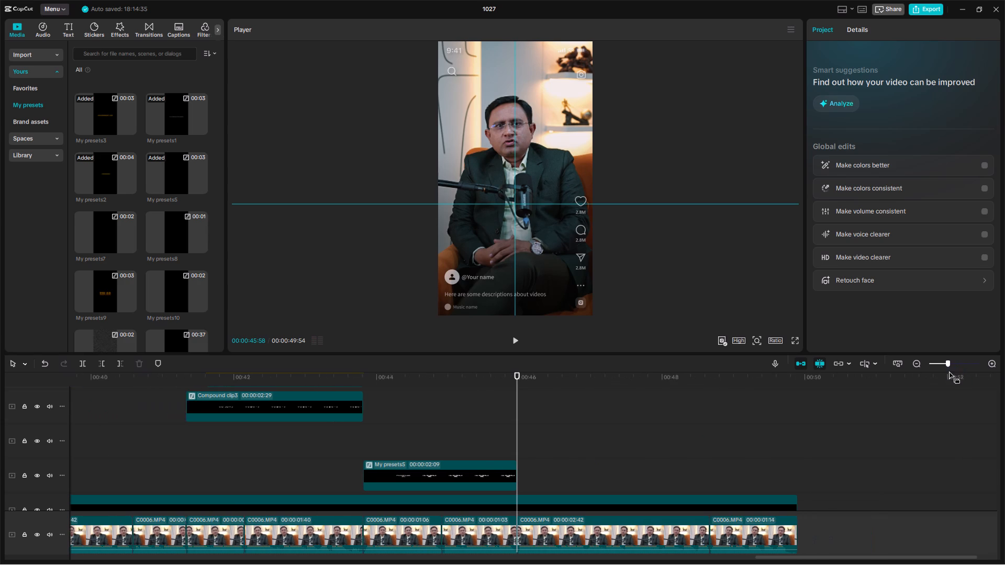
{"action": "scroll", "coordinate": [289, 422], "scroll_direction": "up", "scroll_amount": 3}
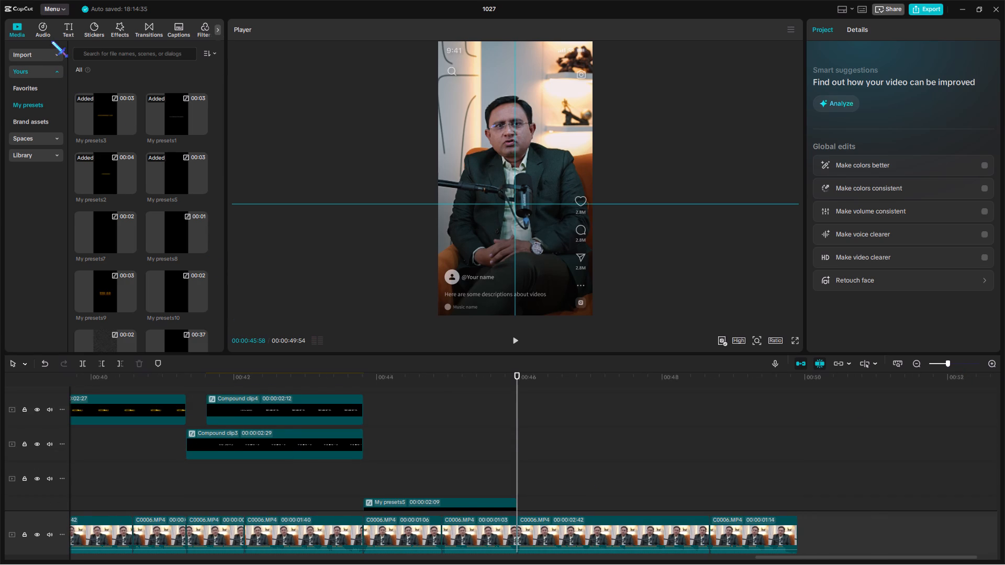
{"action": "left_click", "coordinate": [44, 54]}
{"action": "left_click", "coordinate": [97, 53]}
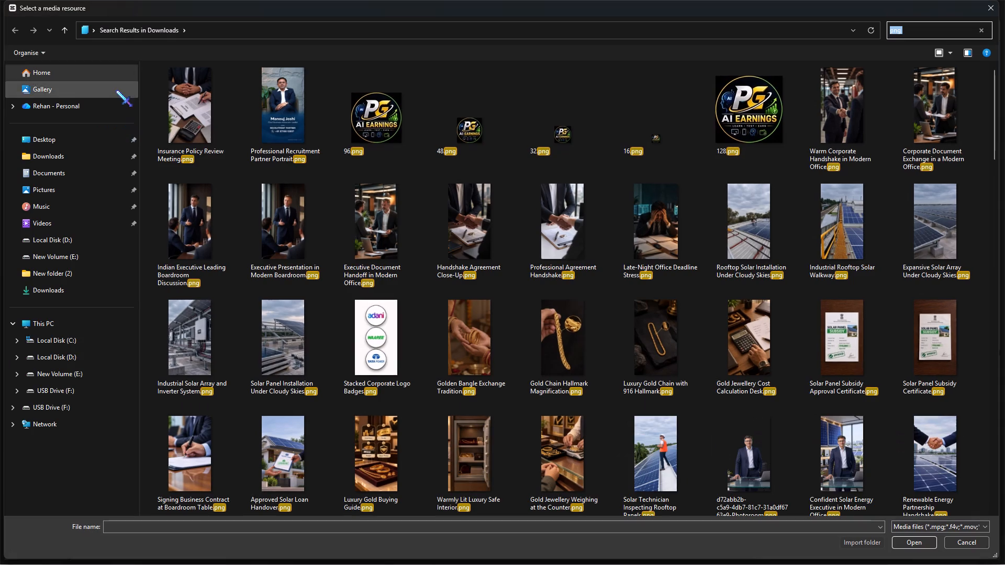
{"action": "left_click", "coordinate": [106, 75]}
{"action": "left_click", "coordinate": [915, 32]}
{"action": "key", "text": "s"}
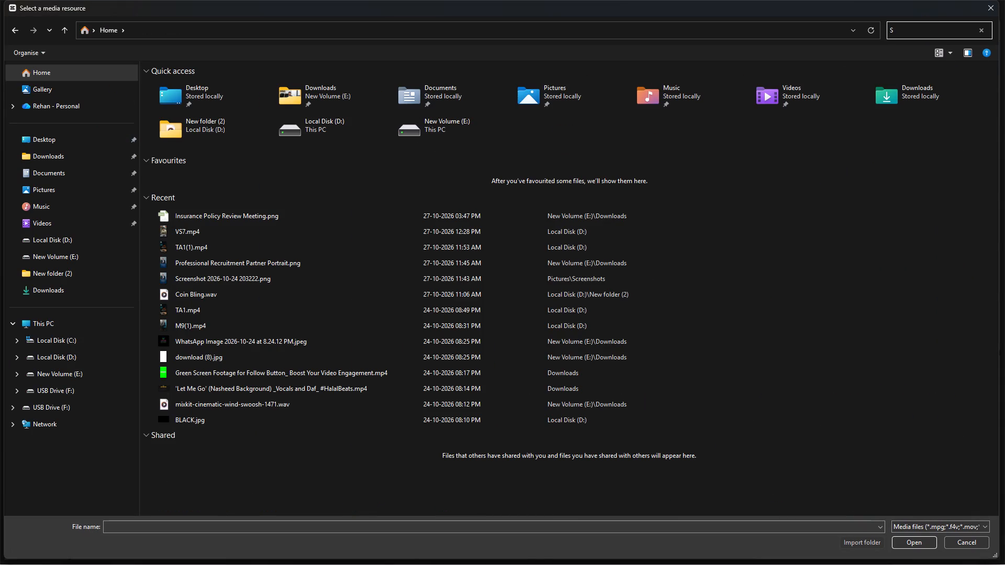
{"action": "type", "text": "HARE"}
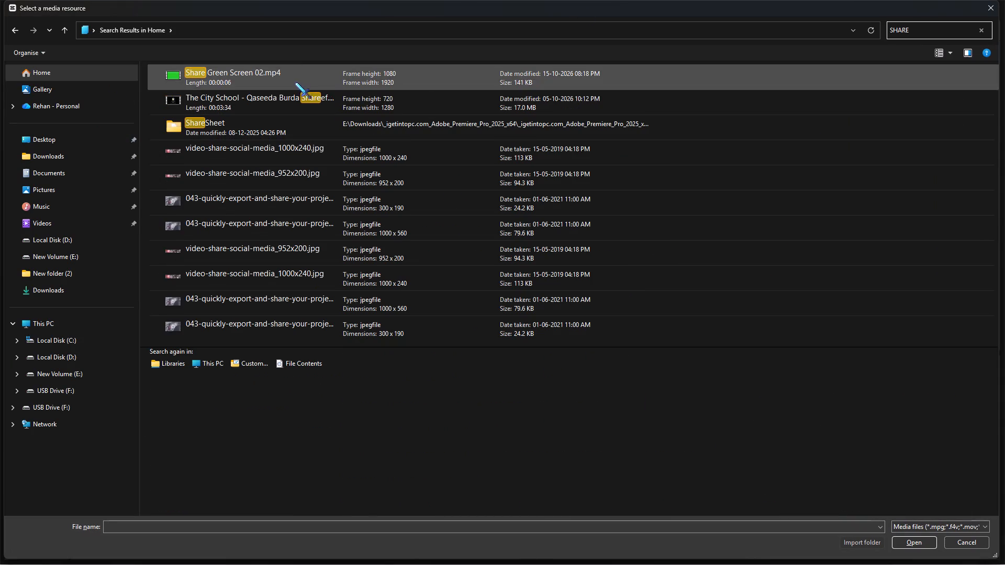
{"action": "double_click", "coordinate": [284, 74]}
Place the Share Green Screen clip on an overlay track, trim off its blank opening, and align its start with the last caption's end.
{"action": "left_click_drag", "start_coordinate": [100, 159], "coordinate": [509, 455]}
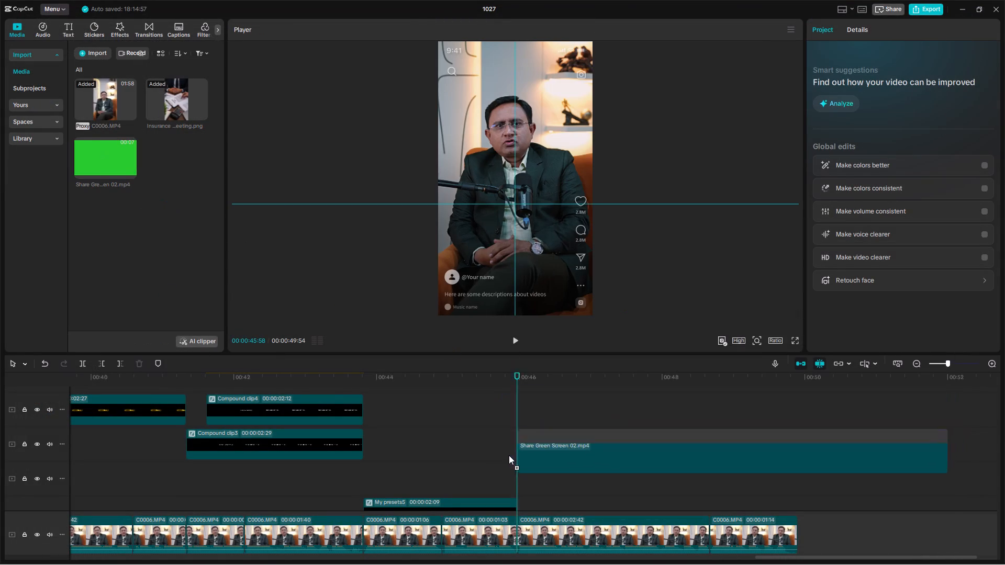
{"action": "left_click_drag", "start_coordinate": [509, 455], "coordinate": [509, 454]}
{"action": "left_click_drag", "start_coordinate": [518, 397], "coordinate": [590, 419]}
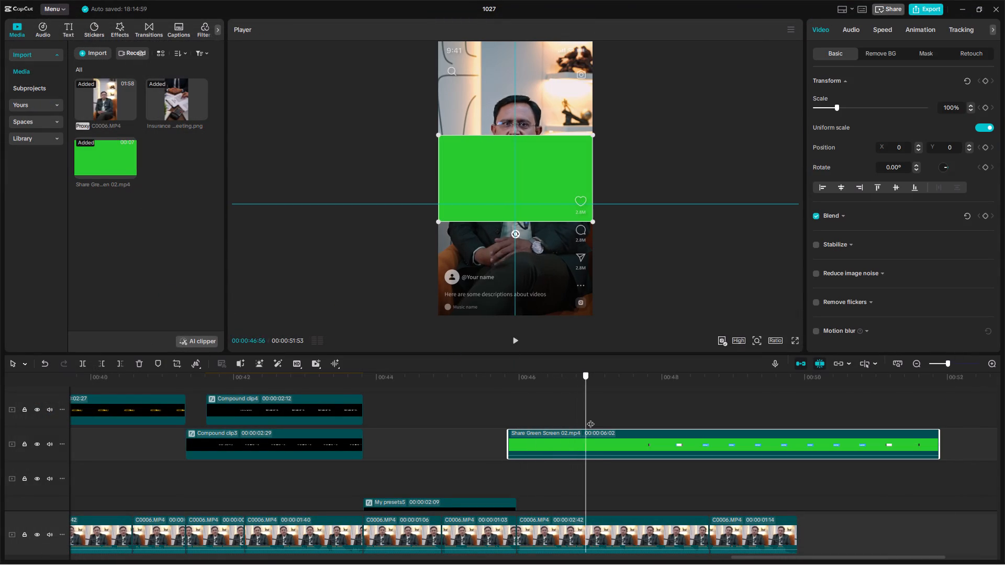
{"action": "left_click_drag", "start_coordinate": [590, 419], "coordinate": [598, 395]}
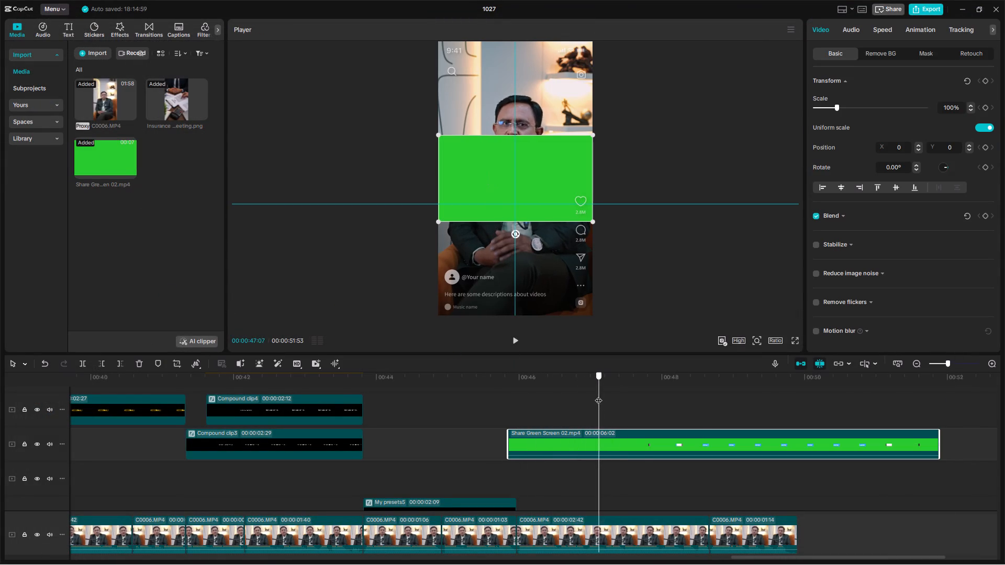
{"action": "left_click_drag", "start_coordinate": [598, 395], "coordinate": [598, 394]}
{"action": "key", "text": "q"}
{"action": "left_click_drag", "start_coordinate": [651, 440], "coordinate": [569, 439]}
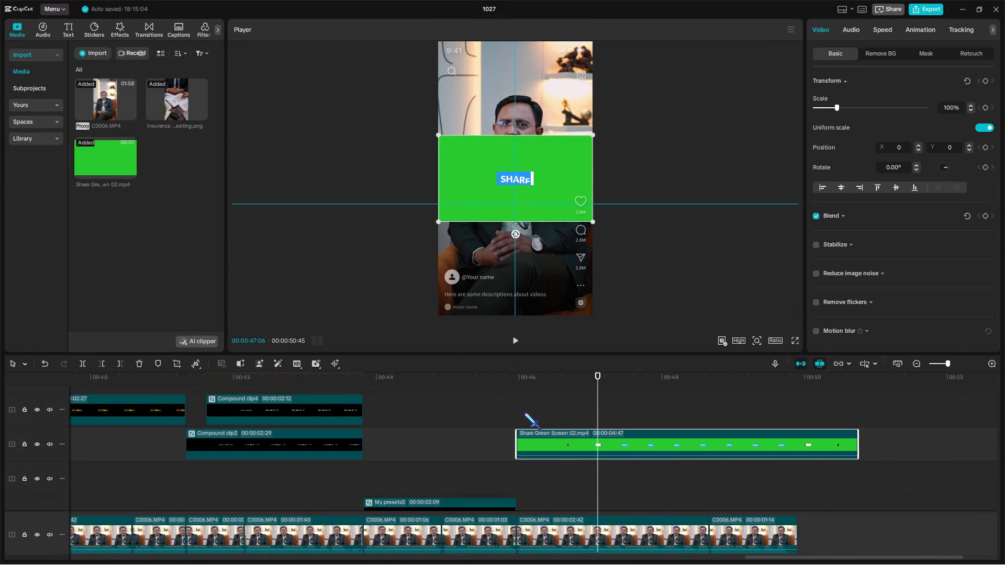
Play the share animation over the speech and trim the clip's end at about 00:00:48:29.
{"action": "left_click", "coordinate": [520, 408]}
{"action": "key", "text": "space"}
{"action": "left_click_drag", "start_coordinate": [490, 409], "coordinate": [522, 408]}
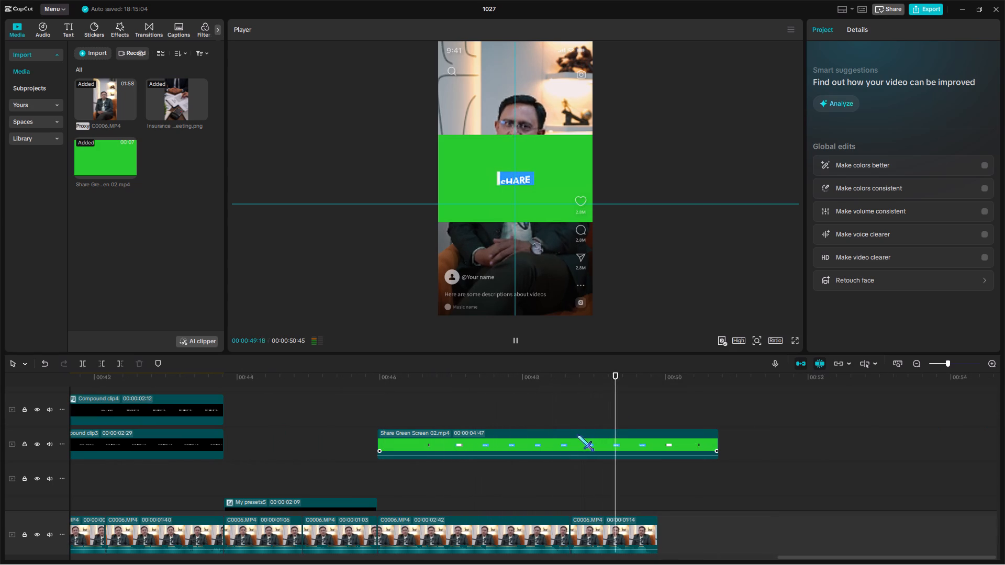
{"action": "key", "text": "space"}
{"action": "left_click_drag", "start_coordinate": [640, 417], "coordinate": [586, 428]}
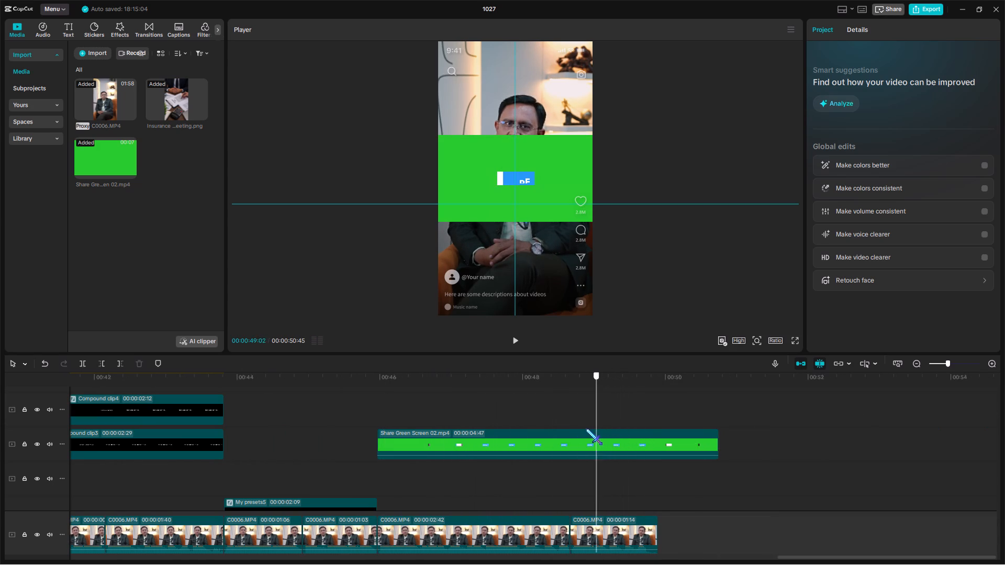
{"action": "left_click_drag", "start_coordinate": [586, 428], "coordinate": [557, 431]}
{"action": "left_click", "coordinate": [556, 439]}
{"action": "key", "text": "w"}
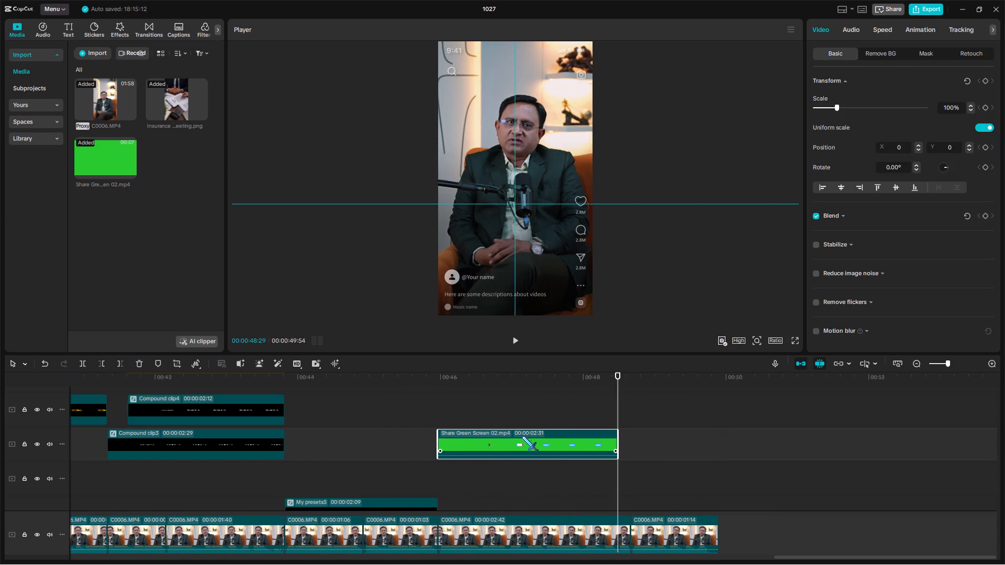
Play the closing speech and shift the Share Green Screen clip later so it starts just before 00:00:48.
{"action": "left_click", "coordinate": [460, 406]}
{"action": "key", "text": "space"}
{"action": "key", "text": "space"}
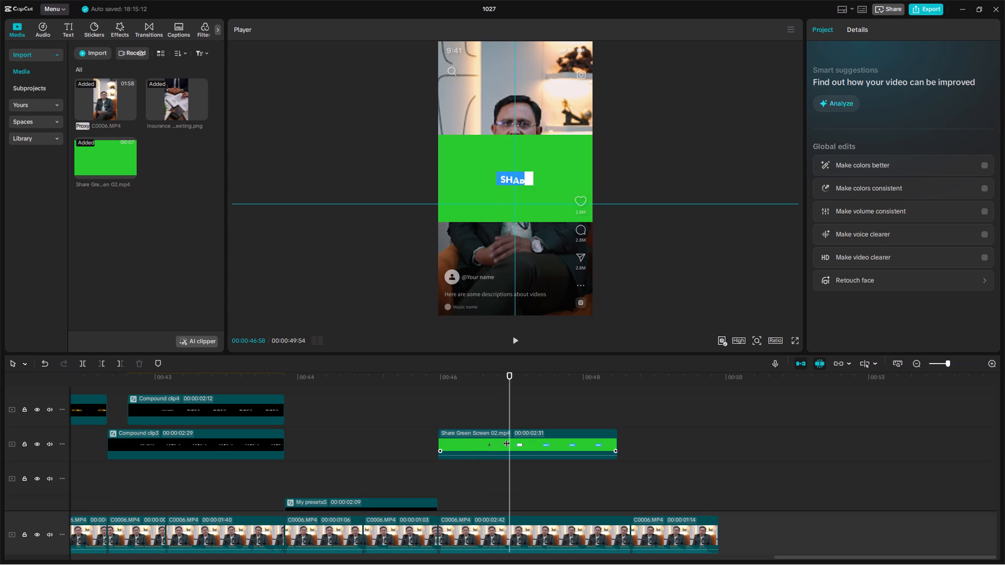
{"action": "left_click", "coordinate": [507, 439]}
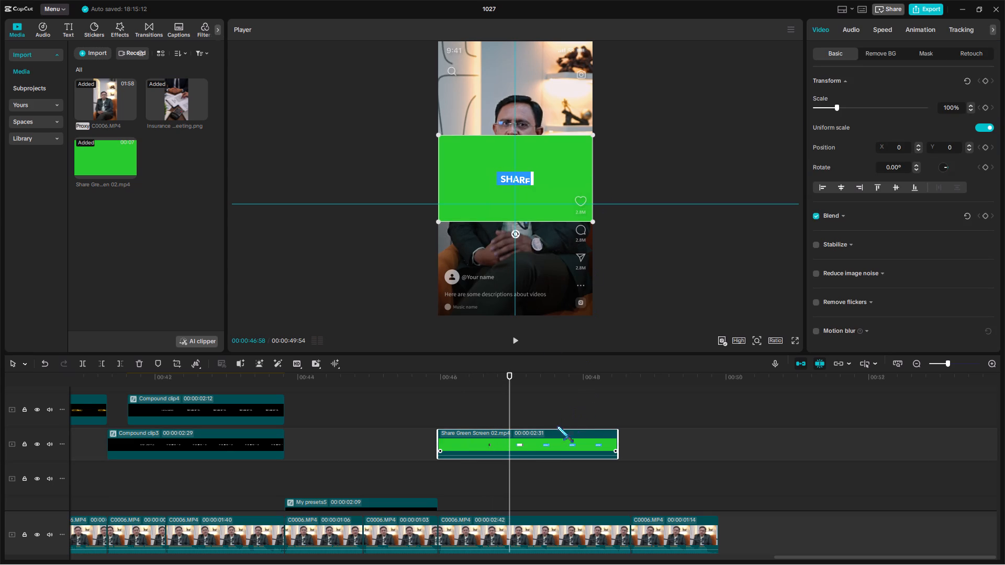
{"action": "left_click_drag", "start_coordinate": [533, 440], "coordinate": [622, 444]}
{"action": "key", "text": "space"}
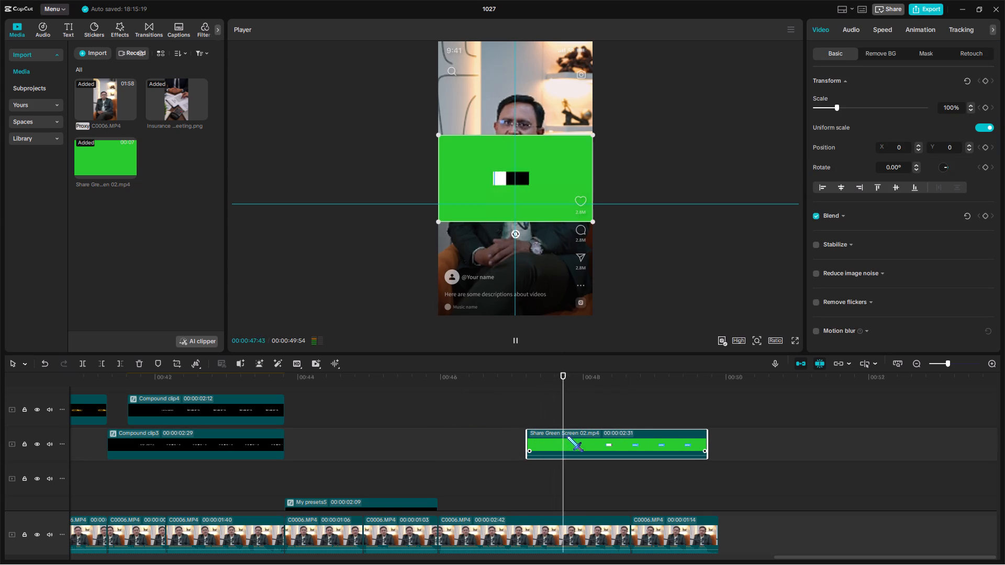
{"action": "key", "text": "space"}
{"action": "left_click_drag", "start_coordinate": [581, 443], "coordinate": [639, 443]}
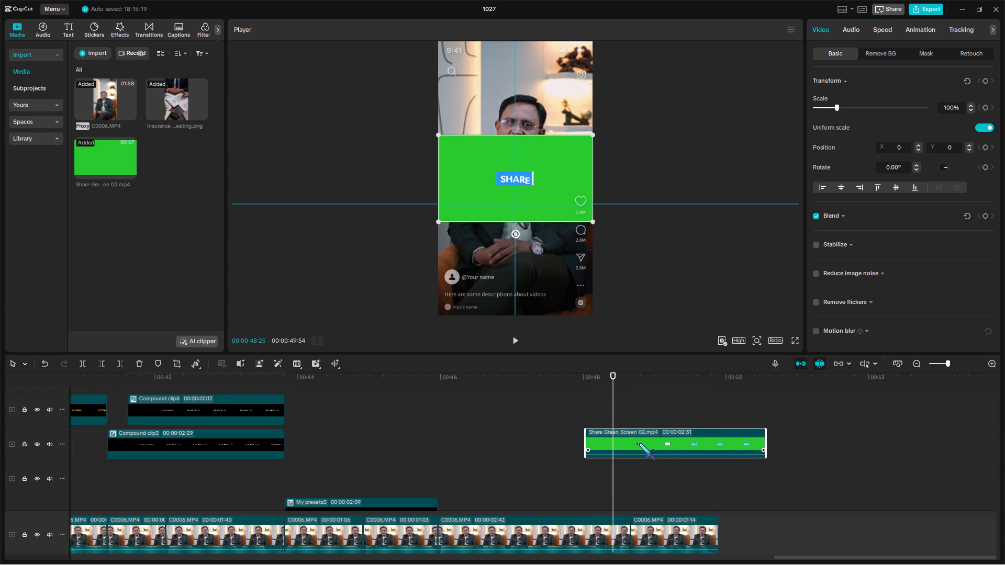
{"action": "left_click_drag", "start_coordinate": [639, 443], "coordinate": [626, 442]}
Trim the start of the Share Green Screen clip to about 00:00:48:40.
{"action": "left_click_drag", "start_coordinate": [611, 410], "coordinate": [624, 426]}
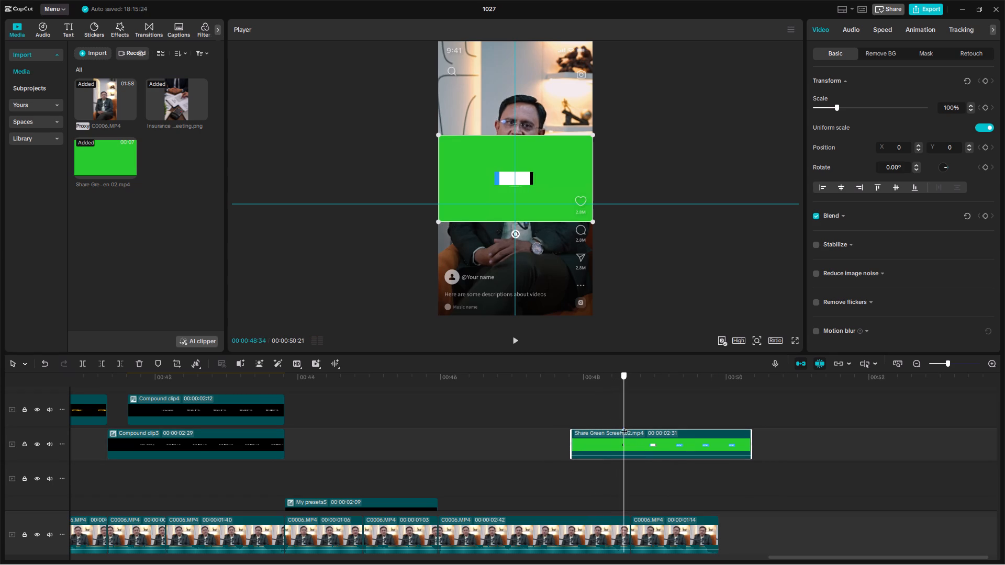
{"action": "left_click_drag", "start_coordinate": [624, 426], "coordinate": [630, 437]}
{"action": "key", "text": "q"}
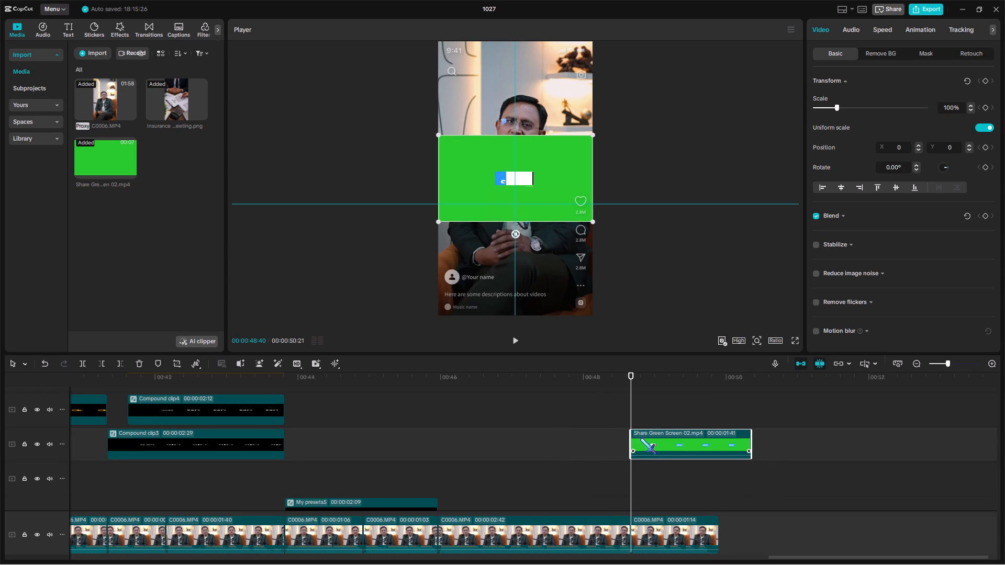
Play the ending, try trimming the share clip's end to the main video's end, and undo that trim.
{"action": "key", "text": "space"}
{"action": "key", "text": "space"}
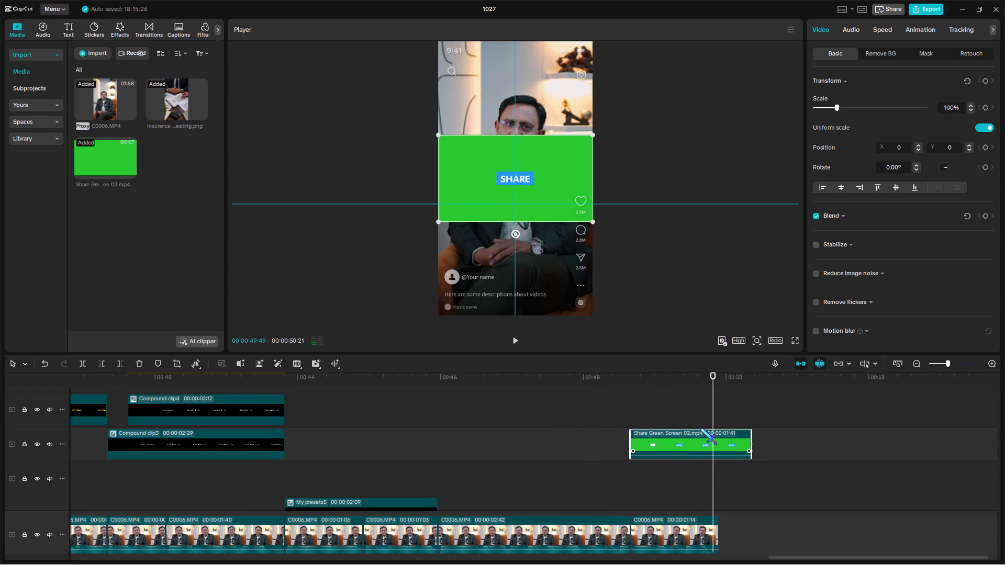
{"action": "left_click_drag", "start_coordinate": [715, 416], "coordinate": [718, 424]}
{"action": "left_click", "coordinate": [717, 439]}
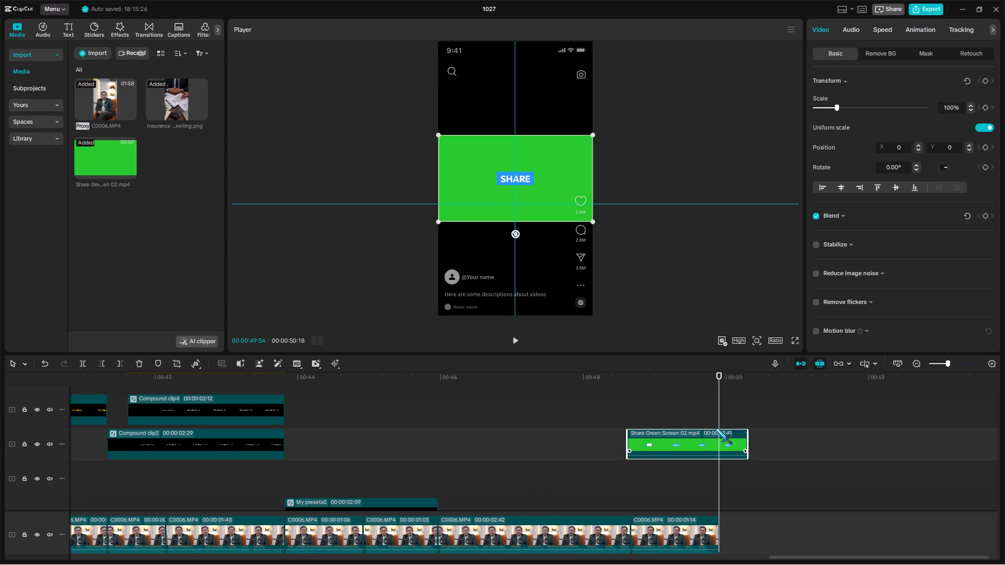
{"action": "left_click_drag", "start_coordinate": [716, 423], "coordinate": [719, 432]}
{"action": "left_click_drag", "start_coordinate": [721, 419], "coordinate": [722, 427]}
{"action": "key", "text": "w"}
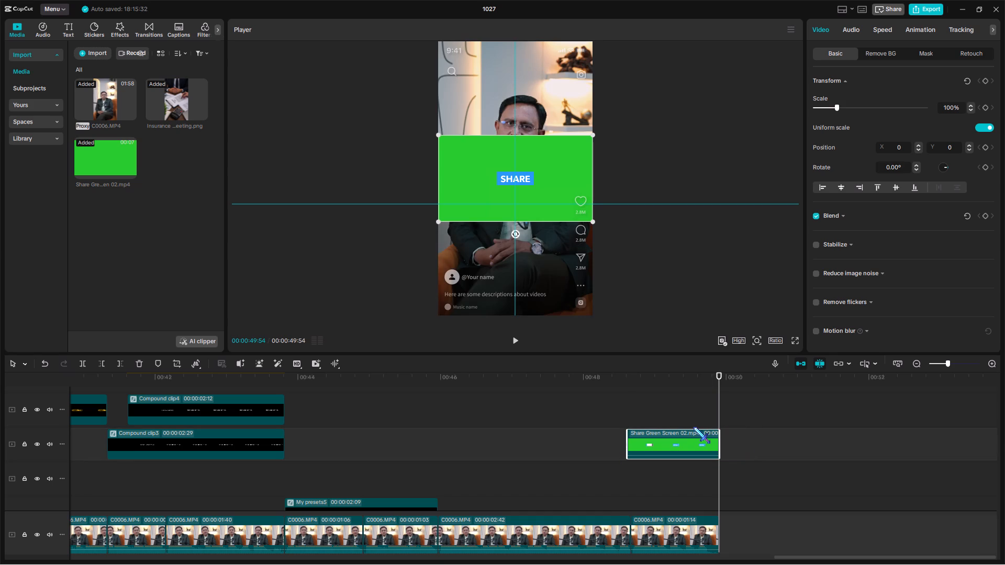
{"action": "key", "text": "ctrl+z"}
Shift the Share Green Screen clip slightly earlier and trim its end to the main video's end at 00:00:49:54.
{"action": "left_click", "coordinate": [670, 414]}
{"action": "left_click", "coordinate": [673, 415]}
{"action": "left_click_drag", "start_coordinate": [673, 415], "coordinate": [677, 419]}
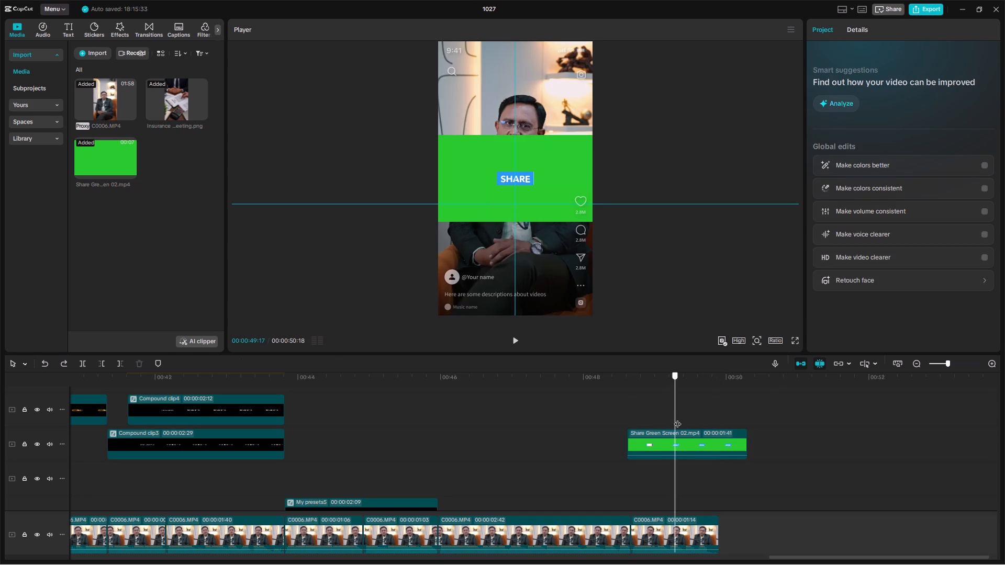
{"action": "left_click_drag", "start_coordinate": [677, 419], "coordinate": [690, 425]}
{"action": "left_click_drag", "start_coordinate": [684, 443], "coordinate": [678, 444]}
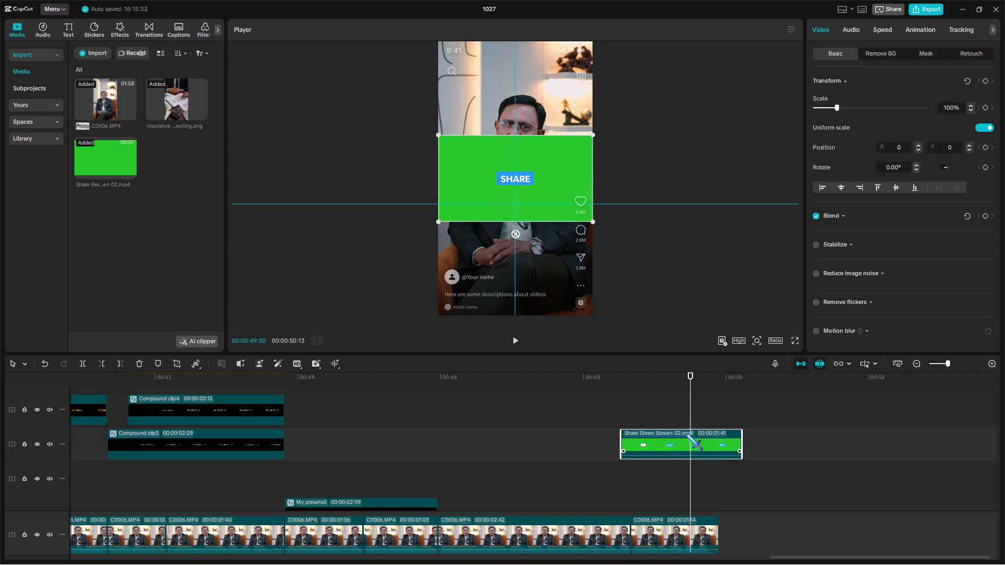
{"action": "left_click_drag", "start_coordinate": [695, 415], "coordinate": [712, 424]}
{"action": "left_click", "coordinate": [716, 406]}
{"action": "left_click_drag", "start_coordinate": [716, 406], "coordinate": [719, 423]}
{"action": "left_click", "coordinate": [719, 436]}
{"action": "key", "text": "w"}
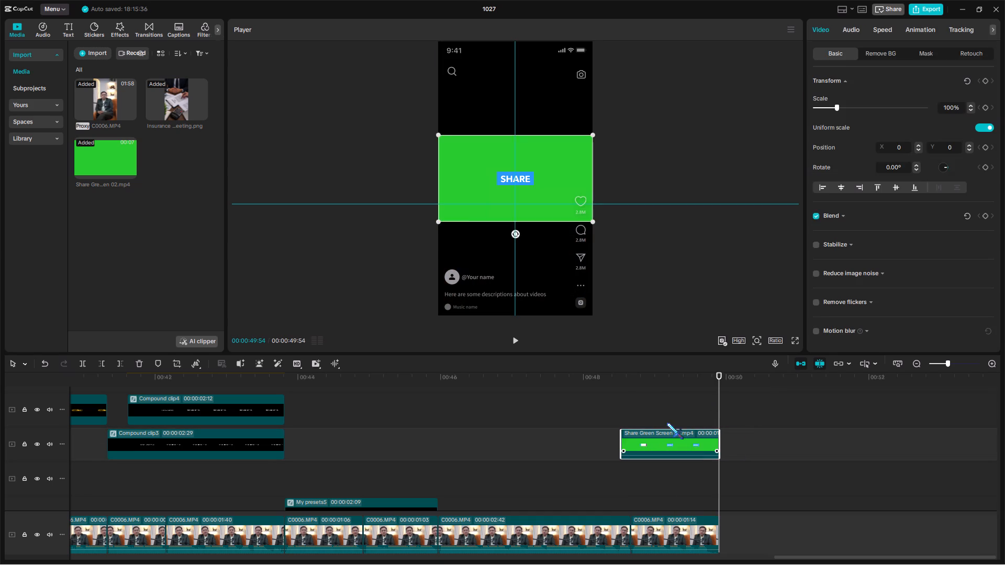
Play the ending from just before the uncaptioned closing section to check the speech leading into the share graphic.
{"action": "left_click", "coordinate": [623, 413]}
{"action": "key", "text": "space"}
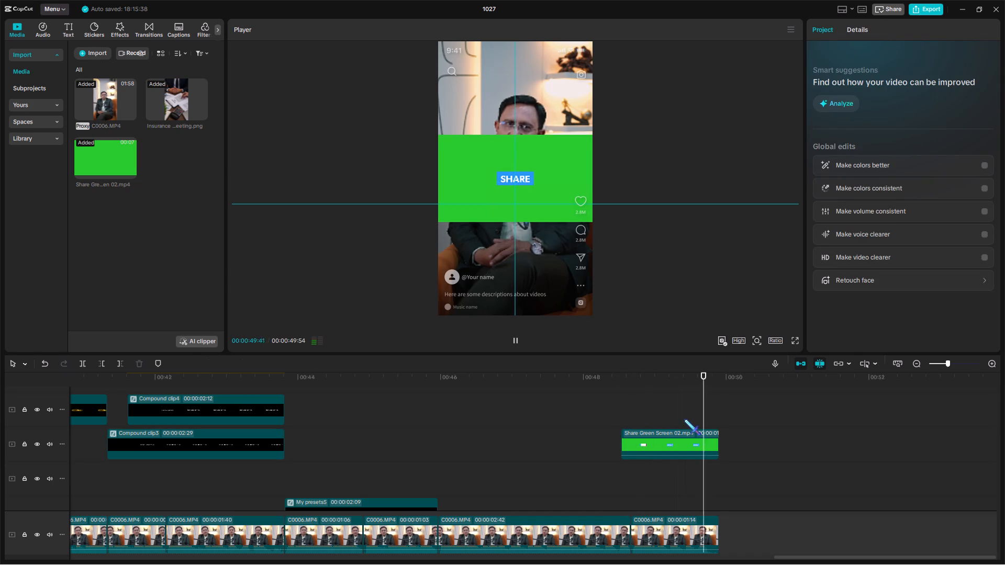
{"action": "left_click", "coordinate": [426, 435]}
{"action": "key", "text": "space"}
{"action": "scroll", "coordinate": [468, 435], "scroll_direction": "down", "scroll_amount": 3}
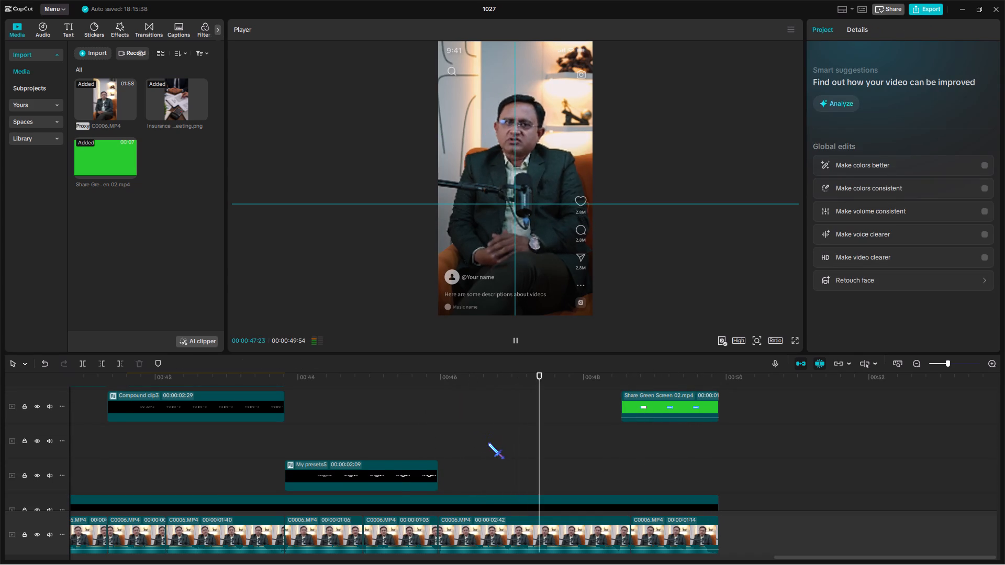
{"action": "left_click", "coordinate": [488, 443]}
Look back through the earlier captions in the timeline for a caption layout to reuse in the uncaptioned closing section.
{"action": "left_click_drag", "start_coordinate": [488, 443], "coordinate": [546, 440]}
{"action": "scroll", "coordinate": [564, 444], "scroll_direction": "up", "scroll_amount": 5}
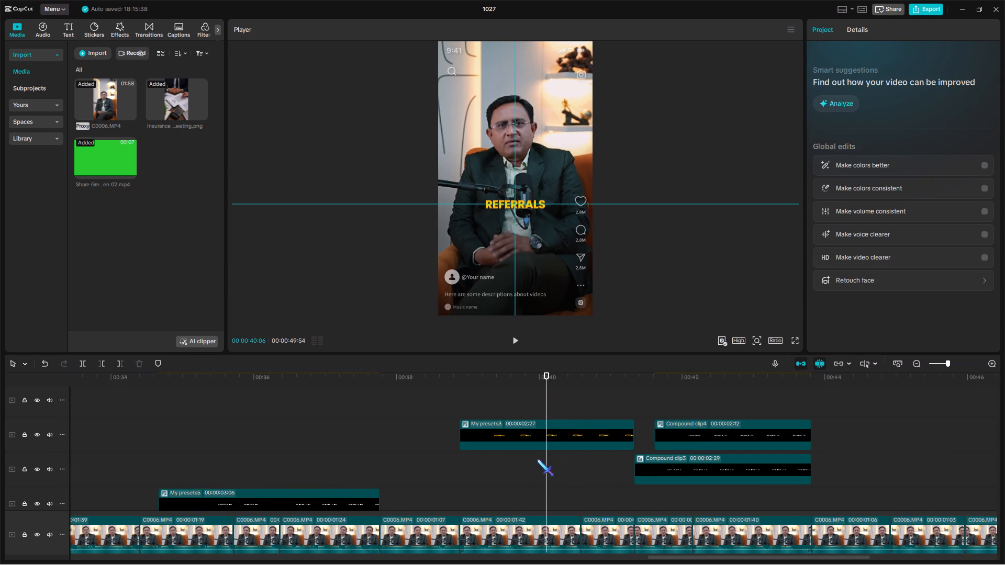
{"action": "left_click", "coordinate": [537, 459]}
{"action": "left_click_drag", "start_coordinate": [537, 459], "coordinate": [395, 466]}
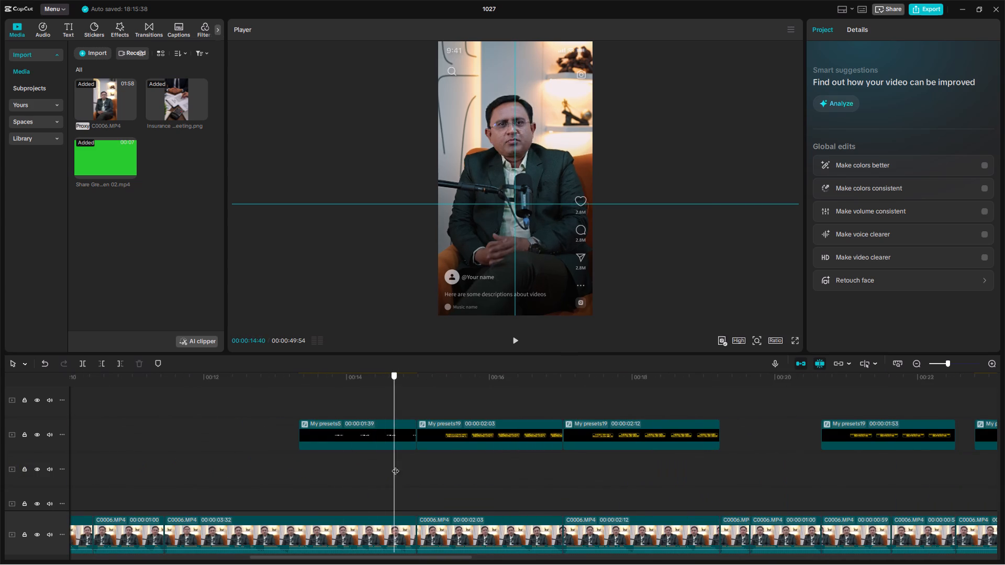
{"action": "left_click_drag", "start_coordinate": [395, 466], "coordinate": [445, 441]}
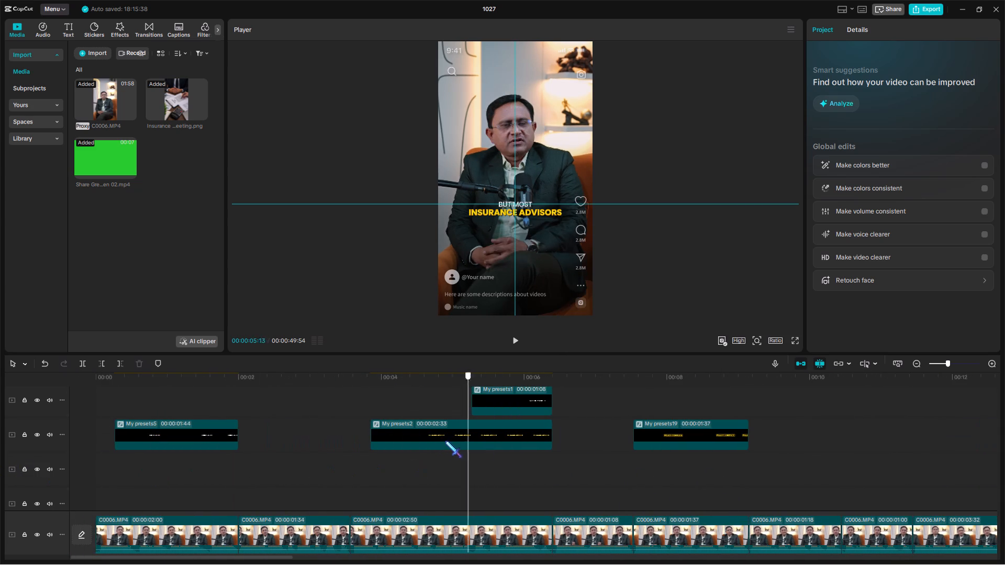
{"action": "left_click_drag", "start_coordinate": [445, 441], "coordinate": [432, 441]}
{"action": "scroll", "coordinate": [474, 440], "scroll_direction": "down", "scroll_amount": 4}
{"action": "scroll", "coordinate": [486, 443], "scroll_direction": "up", "scroll_amount": 3}
{"action": "scroll", "coordinate": [591, 469], "scroll_direction": "down", "scroll_amount": 3}
{"action": "left_click", "coordinate": [607, 431]}
{"action": "left_click_drag", "start_coordinate": [607, 431], "coordinate": [589, 436]}
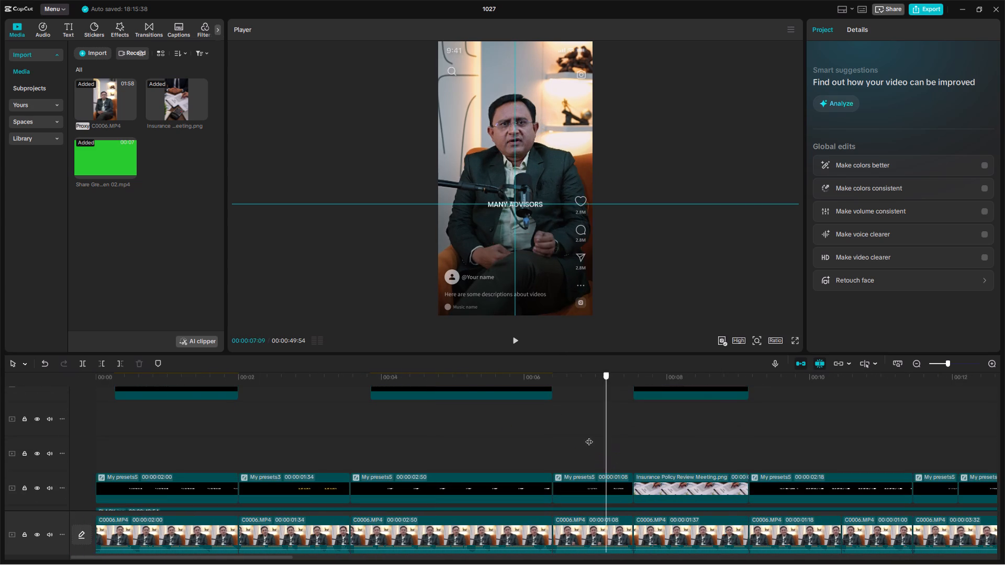
{"action": "left_click_drag", "start_coordinate": [589, 436], "coordinate": [449, 453]}
{"action": "left_click", "coordinate": [637, 441]}
{"action": "left_click_drag", "start_coordinate": [636, 440], "coordinate": [433, 442]}
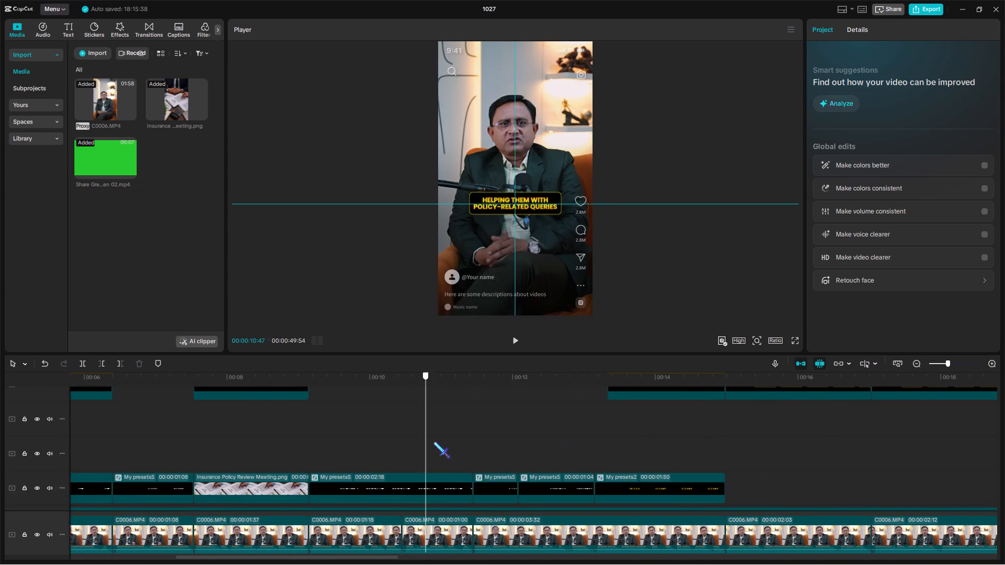
{"action": "left_click_drag", "start_coordinate": [433, 442], "coordinate": [575, 442]}
{"action": "scroll", "coordinate": [649, 459], "scroll_direction": "up", "scroll_amount": 2}
{"action": "scroll", "coordinate": [653, 483], "scroll_direction": "down", "scroll_amount": 3}
Copy the THE POLICY / IS PURCHASED caption pair and paste it at 00:00:45:58 in the uncaptioned closing section.
{"action": "left_click_drag", "start_coordinate": [644, 491], "coordinate": [671, 402]}
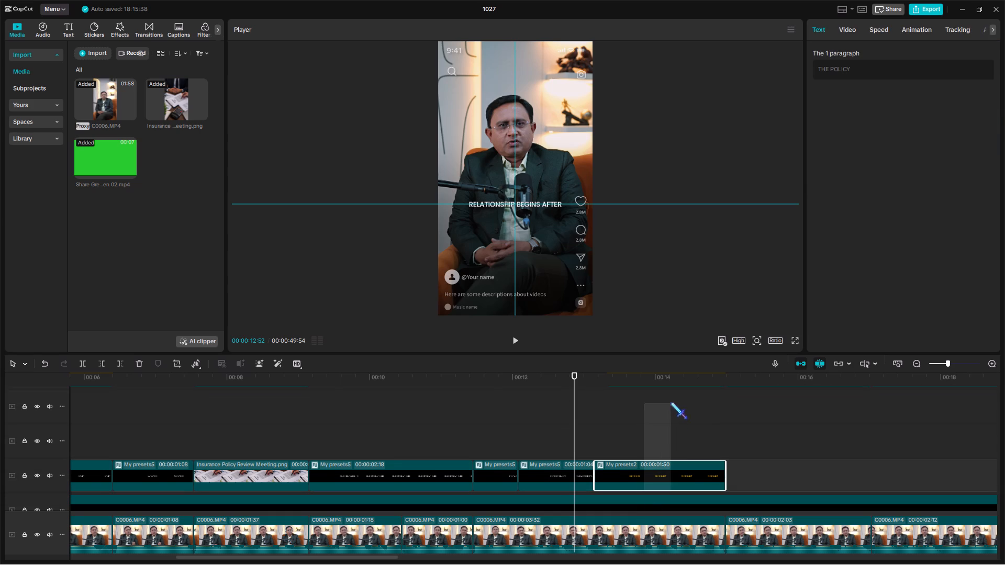
{"action": "left_click_drag", "start_coordinate": [671, 402], "coordinate": [675, 407]}
{"action": "key", "text": "ctrl+c"}
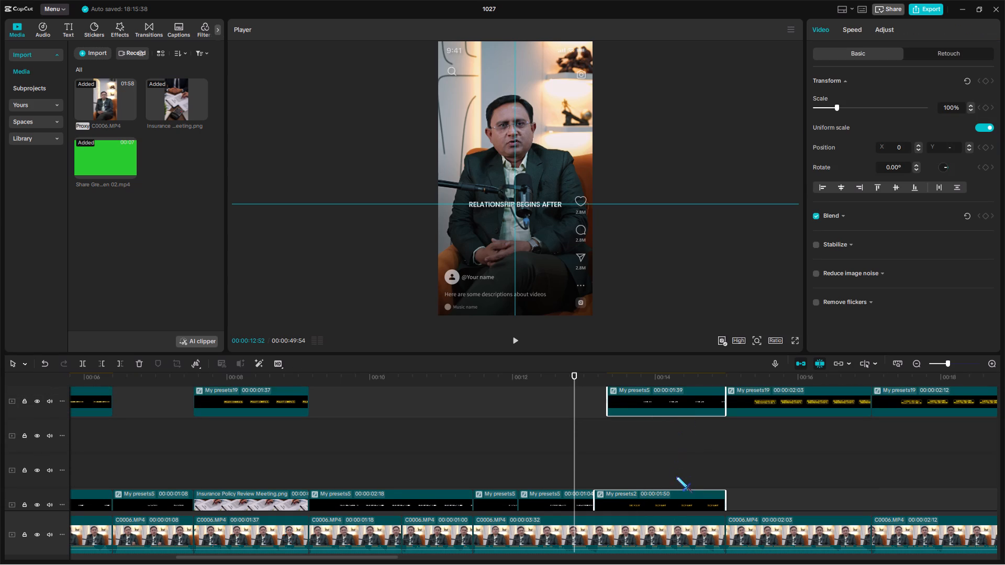
{"action": "left_click", "coordinate": [676, 477]}
{"action": "left_click_drag", "start_coordinate": [676, 477], "coordinate": [998, 478]}
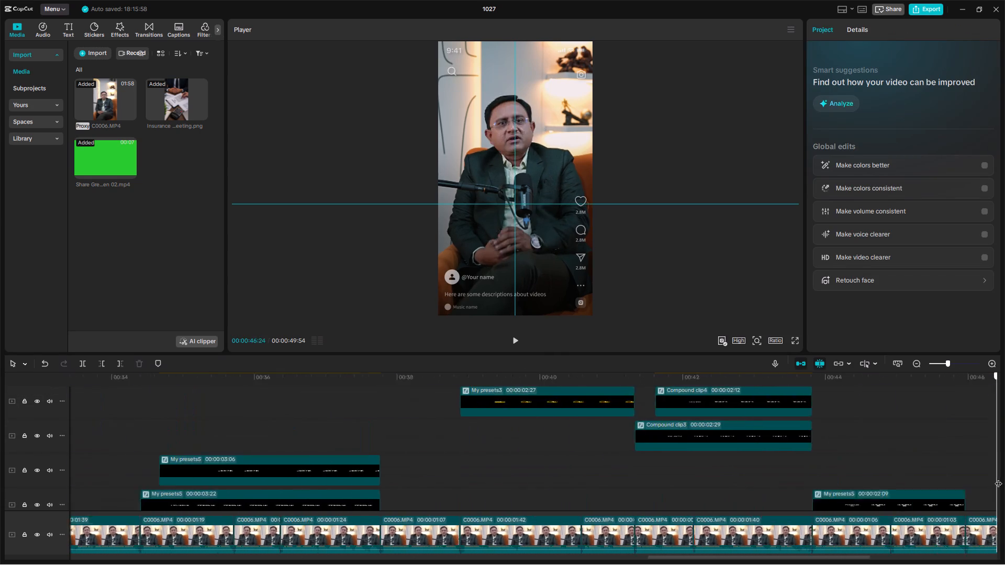
{"action": "left_click_drag", "start_coordinate": [998, 478], "coordinate": [440, 412]}
{"action": "key", "text": "ctrl+v"}
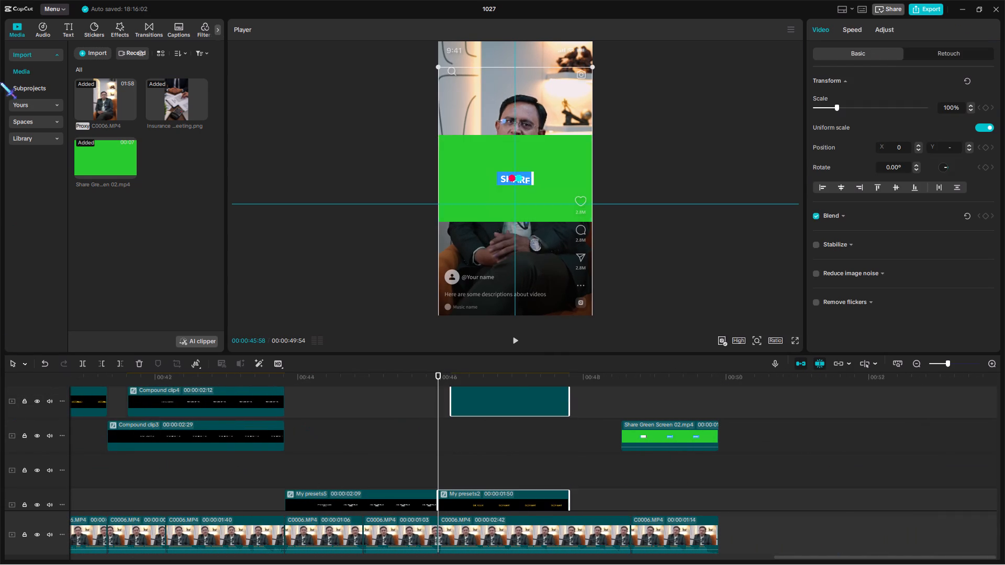
Play the closing speech to find the cue and shift the pasted caption pair to start at 00:00:46:56.
{"action": "key", "text": "space"}
{"action": "scroll", "coordinate": [495, 435], "scroll_direction": "down", "scroll_amount": 5}
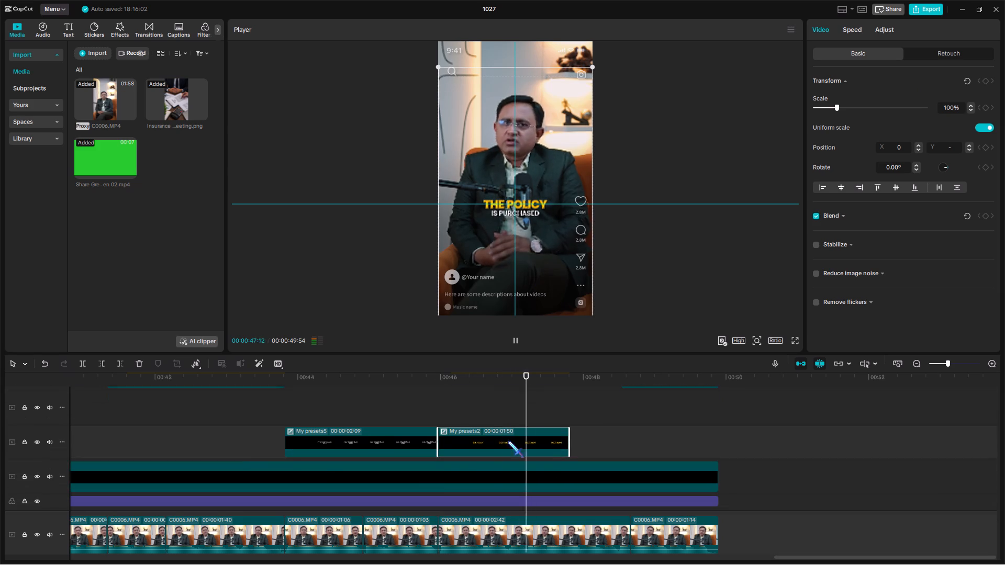
{"action": "scroll", "coordinate": [570, 460], "scroll_direction": "up", "scroll_amount": 4}
{"action": "key", "text": "space"}
{"action": "left_click", "coordinate": [481, 446]}
{"action": "key", "text": "space"}
{"action": "key", "text": "space"}
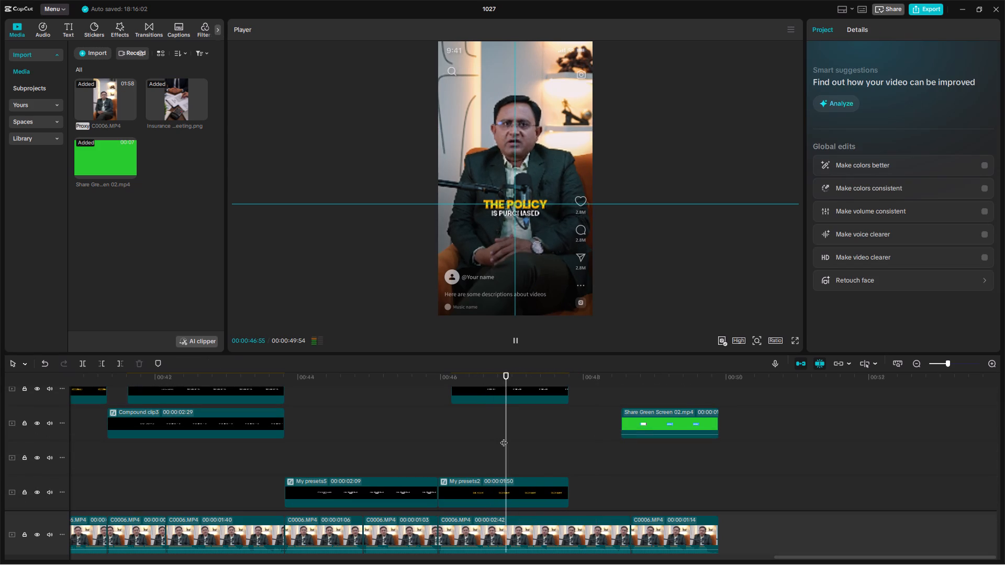
{"action": "double_click", "coordinate": [504, 437]}
{"action": "key", "text": "space"}
{"action": "left_click", "coordinate": [507, 442]}
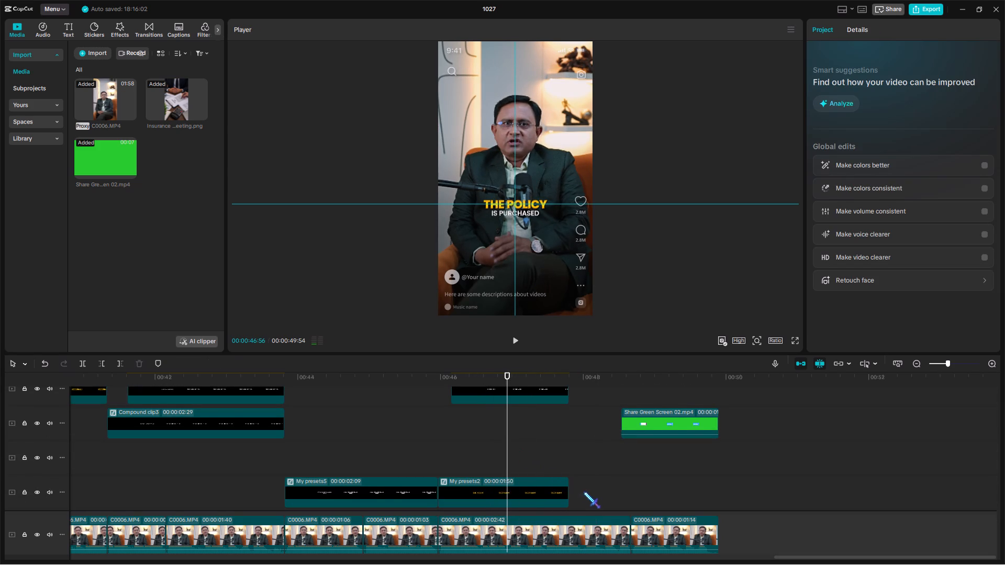
{"action": "left_click_drag", "start_coordinate": [584, 492], "coordinate": [510, 351]}
{"action": "left_click_drag", "start_coordinate": [510, 492], "coordinate": [581, 494]}
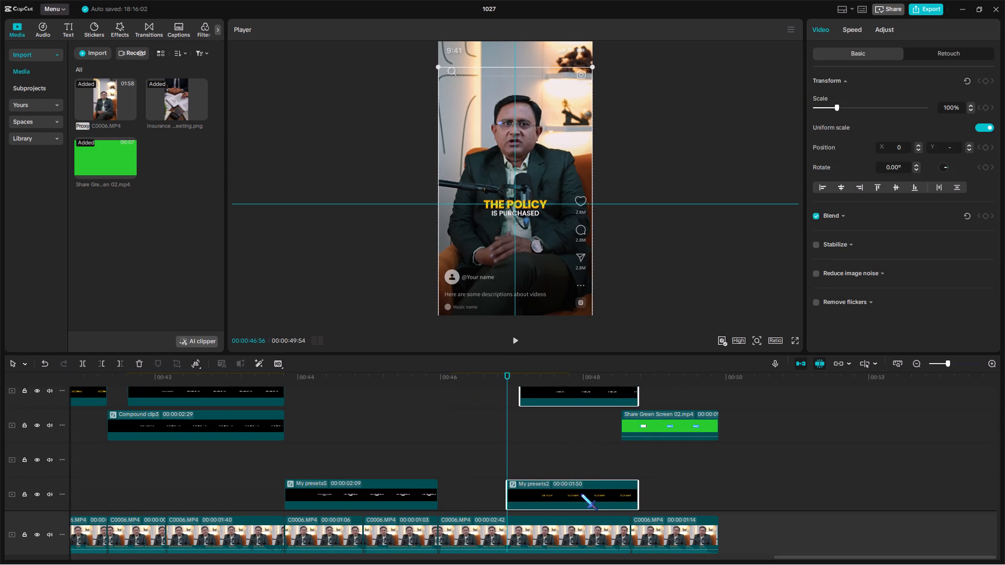
{"action": "left_click_drag", "start_coordinate": [581, 494], "coordinate": [580, 494]}
Trim the end of the pasted caption pair to 00:00:48:40.
{"action": "left_click_drag", "start_coordinate": [627, 377], "coordinate": [630, 385]}
{"action": "key", "text": "w"}
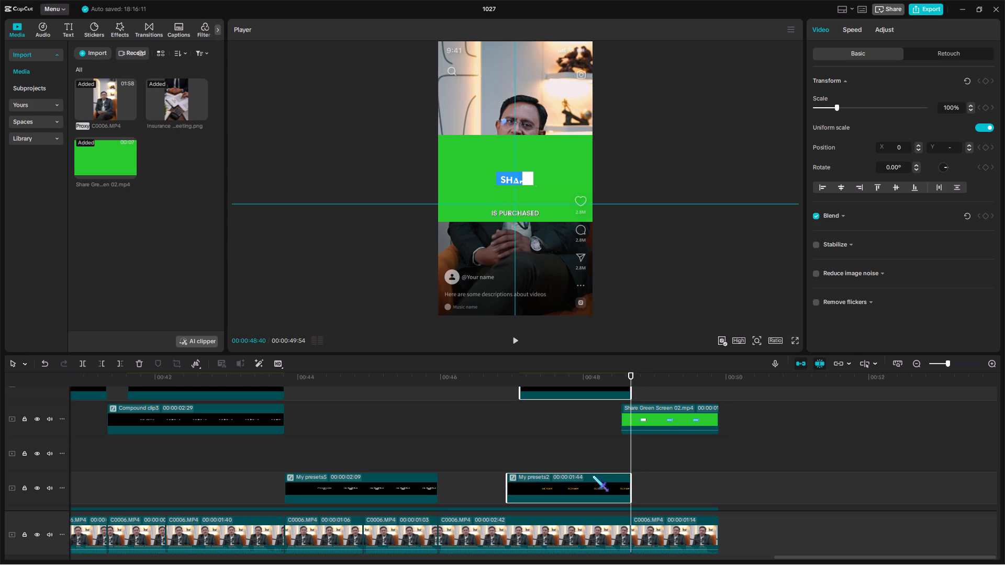
Duplicate the pasted IS PURCHASED caption onto the track above, from about 00:00:47:18, and trim its end to 00:00:48:40.
{"action": "scroll", "coordinate": [592, 475], "scroll_direction": "up", "scroll_amount": 5}
{"action": "left_click", "coordinate": [587, 446]}
{"action": "key", "text": "ctrl+c"}
{"action": "scroll", "coordinate": [538, 431], "scroll_direction": "down", "scroll_amount": 5}
{"action": "left_click", "coordinate": [503, 433]}
{"action": "left_click_drag", "start_coordinate": [503, 433], "coordinate": [506, 433]}
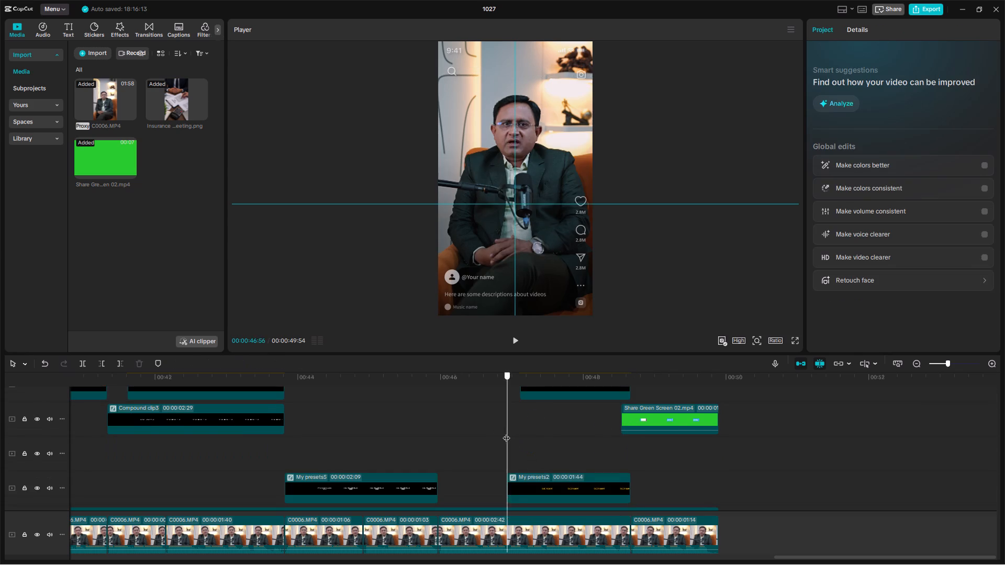
{"action": "left_click_drag", "start_coordinate": [506, 433], "coordinate": [519, 436]}
{"action": "scroll", "coordinate": [519, 436], "scroll_direction": "up", "scroll_amount": 5}
{"action": "left_click", "coordinate": [529, 410]}
{"action": "left_click_drag", "start_coordinate": [529, 410], "coordinate": [533, 417], "text": "ctrl"}
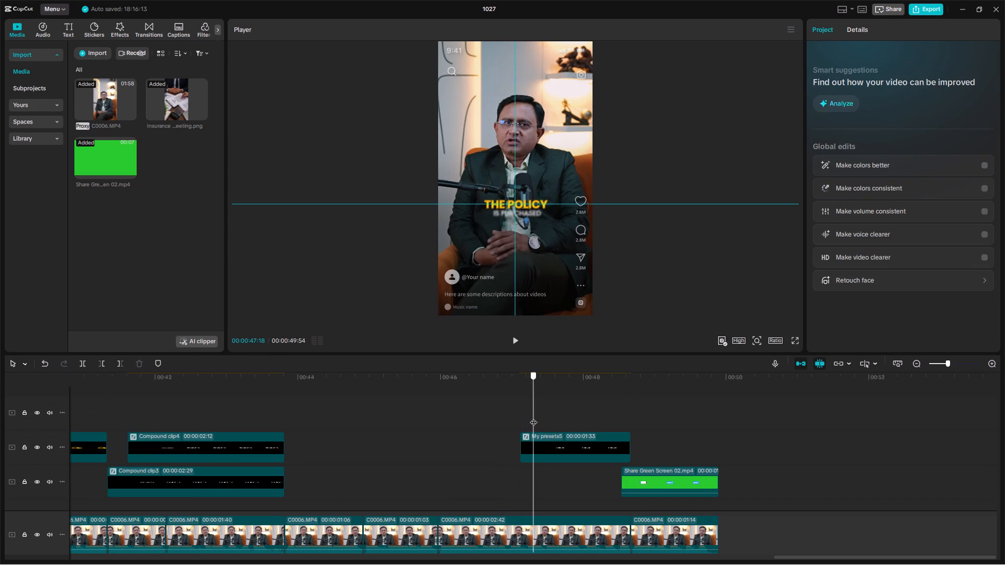
{"action": "left_click_drag", "start_coordinate": [533, 417], "coordinate": [535, 418], "text": "ctrl"}
{"action": "key", "text": "ctrl+v"}
{"action": "left_click_drag", "start_coordinate": [626, 377], "coordinate": [629, 389]}
{"action": "key", "text": "w"}
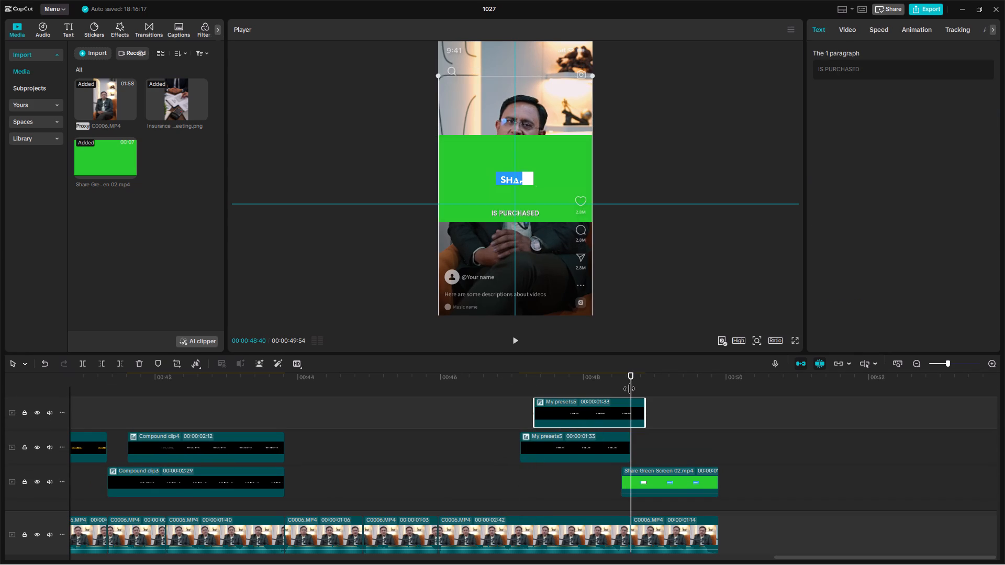
{"action": "scroll", "coordinate": [632, 417], "scroll_direction": "down", "scroll_amount": 6}
{"action": "scroll", "coordinate": [605, 443], "scroll_direction": "up", "scroll_amount": 3}
{"action": "left_click", "coordinate": [604, 446]}
{"action": "scroll", "coordinate": [604, 446], "scroll_direction": "down", "scroll_amount": 5}
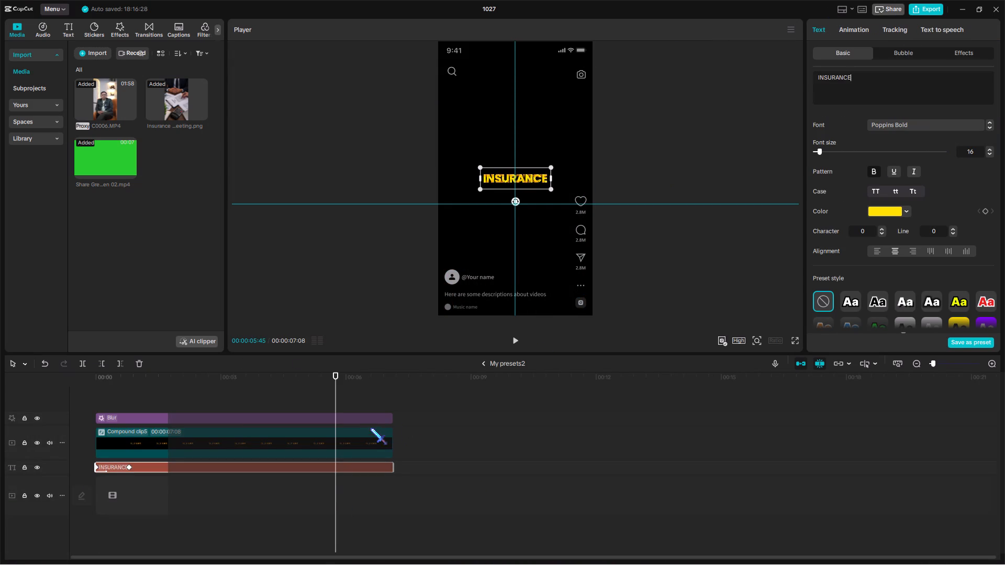
{"action": "left_click", "coordinate": [359, 432]}
{"action": "left_click_drag", "start_coordinate": [883, 68], "coordinate": [746, 60], "text": "ctrl"}
{"action": "key", "text": "ctrl+v"}
{"action": "left_click", "coordinate": [364, 398]}
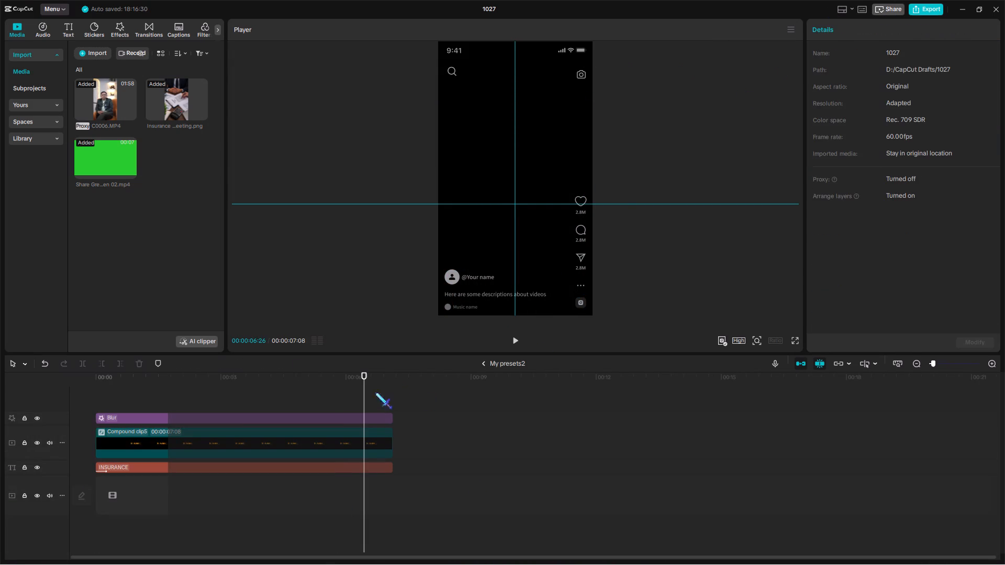
{"action": "left_click", "coordinate": [485, 364]}
Change the lower-track IS PURCHASED caption under INSURANCE to ADVISOR.
{"action": "scroll", "coordinate": [656, 440], "scroll_direction": "up", "scroll_amount": 3}
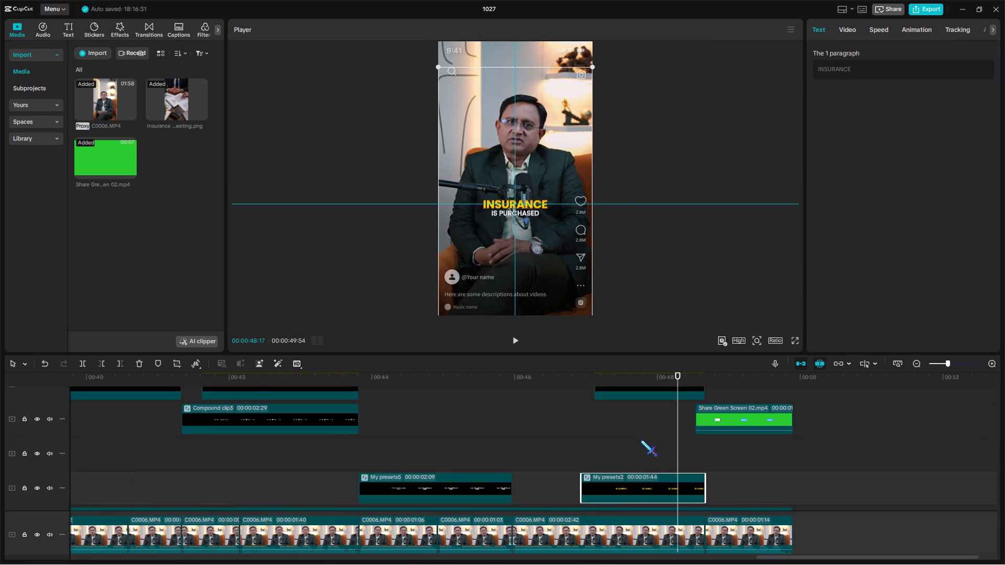
{"action": "left_click", "coordinate": [641, 440]}
{"action": "scroll", "coordinate": [641, 440], "scroll_direction": "up", "scroll_amount": 6}
{"action": "left_click", "coordinate": [649, 460]}
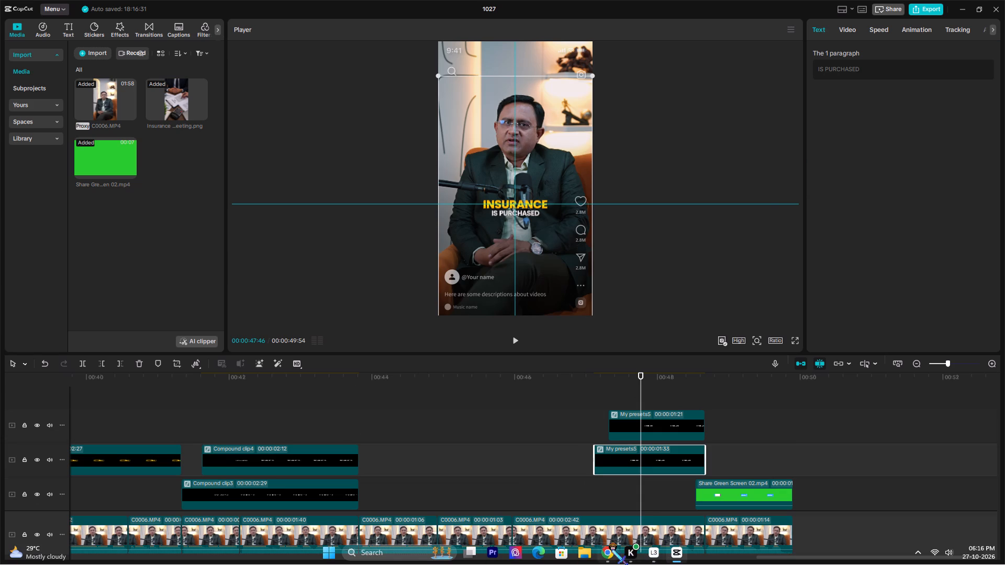
{"action": "left_click_drag", "start_coordinate": [877, 77], "coordinate": [796, 60]}
{"action": "type", "text": "ADVISO"}
{"action": "key", "text": "e"}
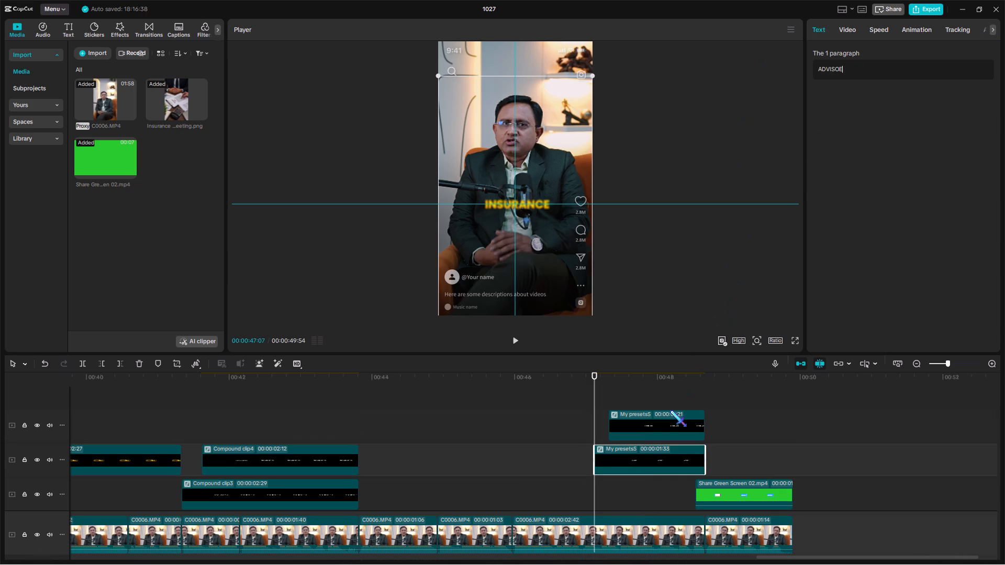
{"action": "key", "text": "BackSpace"}
{"action": "key", "text": "r"}
{"action": "left_click", "coordinate": [663, 399]}
Change the duplicated IS PURCHASED caption on the upper track to FRIEND.
{"action": "left_click", "coordinate": [664, 419]}
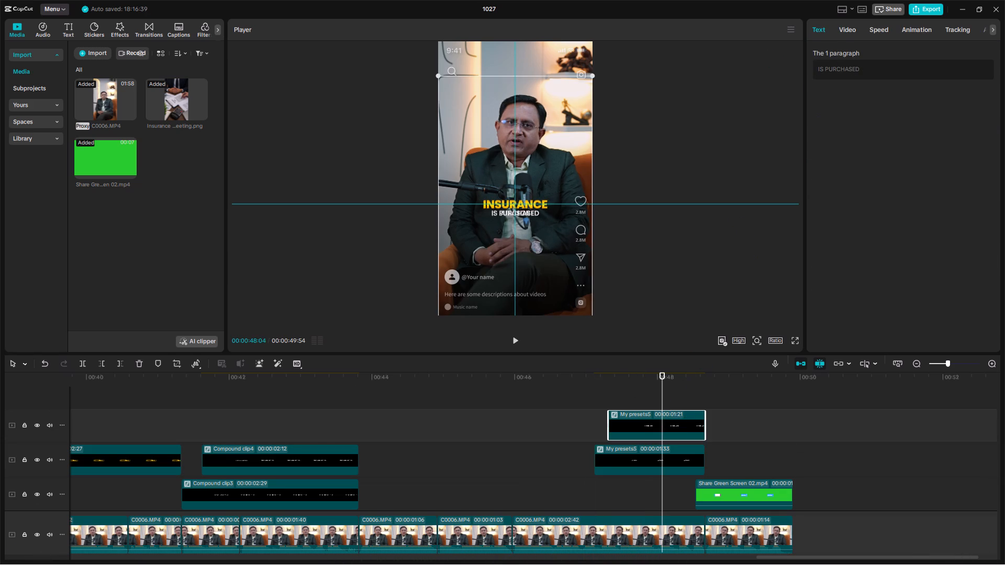
{"action": "left_click_drag", "start_coordinate": [865, 76], "coordinate": [805, 68]}
{"action": "type", "text": "FRIEND"}
{"action": "left_click", "coordinate": [665, 390]}
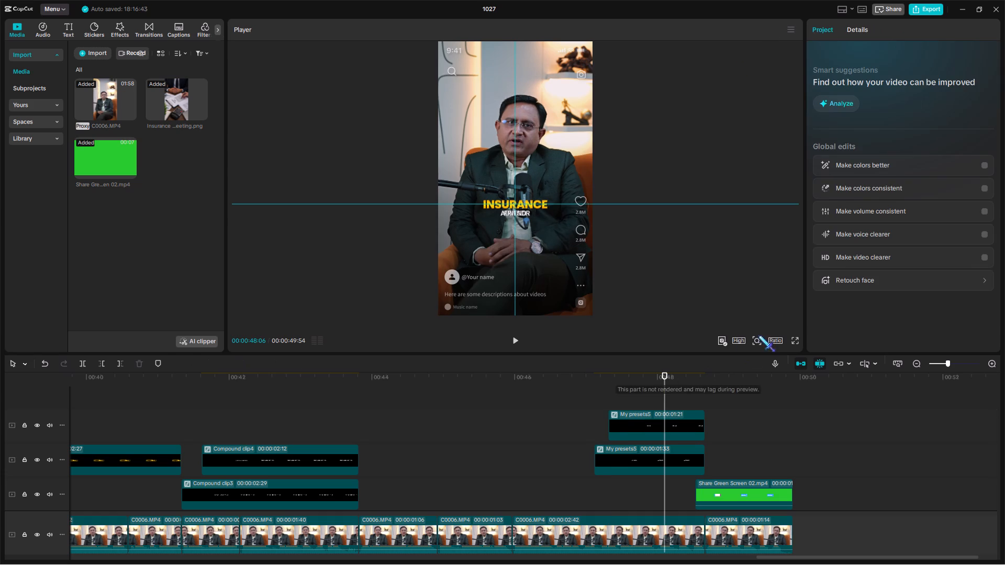
Enlarge the preview and place a second horizontal guide along the overlapping ADVISOR and FRIEND captions.
{"action": "left_click", "coordinate": [758, 341]}
{"action": "left_click", "coordinate": [759, 356]}
{"action": "left_click", "coordinate": [792, 31]}
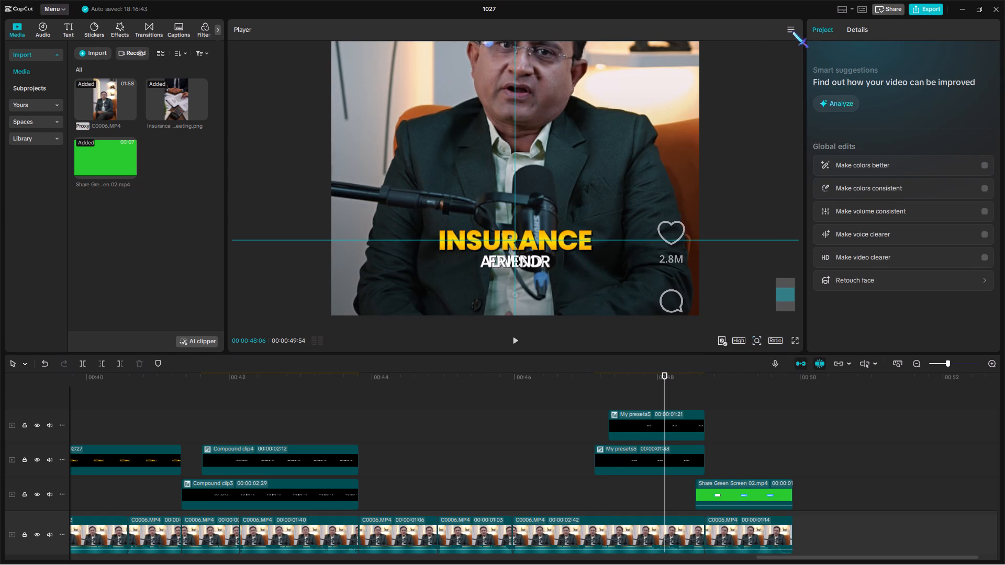
{"action": "left_click", "coordinate": [940, 51]}
{"action": "left_click_drag", "start_coordinate": [744, 179], "coordinate": [743, 194]}
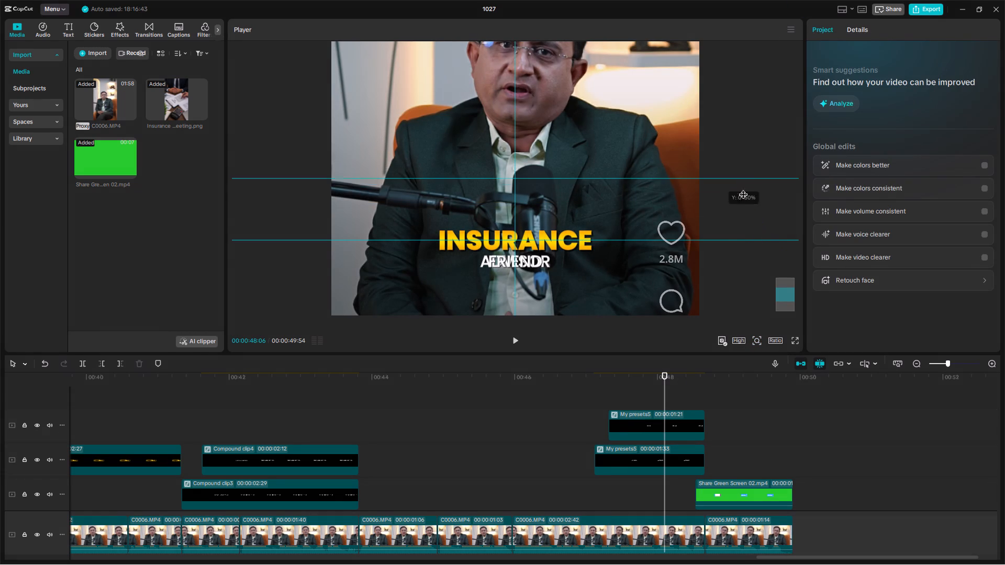
{"action": "left_click_drag", "start_coordinate": [743, 194], "coordinate": [715, 263]}
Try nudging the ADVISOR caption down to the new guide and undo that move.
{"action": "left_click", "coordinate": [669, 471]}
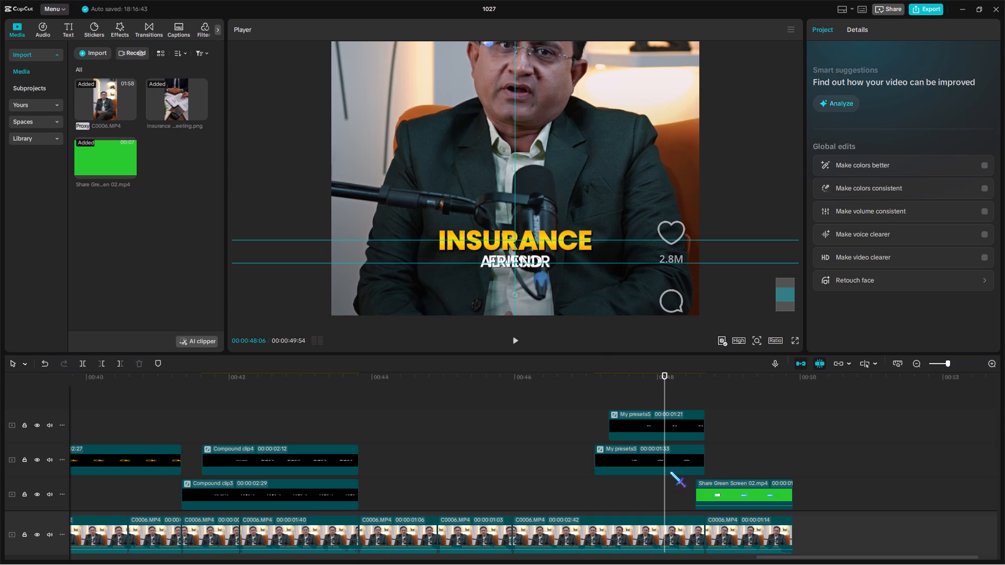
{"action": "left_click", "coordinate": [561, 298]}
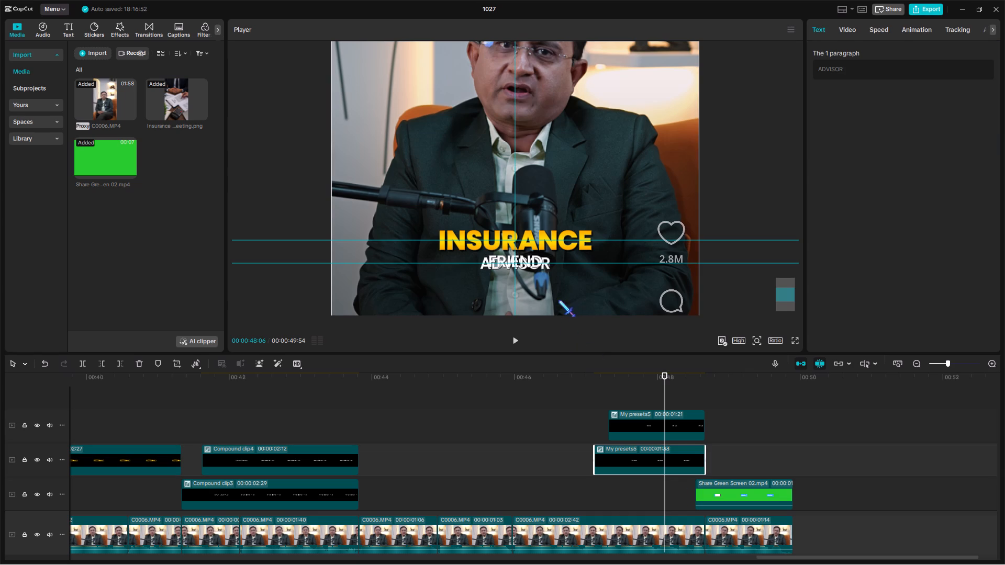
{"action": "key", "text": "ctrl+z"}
Fine-tune the lower guide's height and place the ADVISOR and FRIEND captions side by side along it, with ADVISOR first.
{"action": "left_click", "coordinate": [718, 263]}
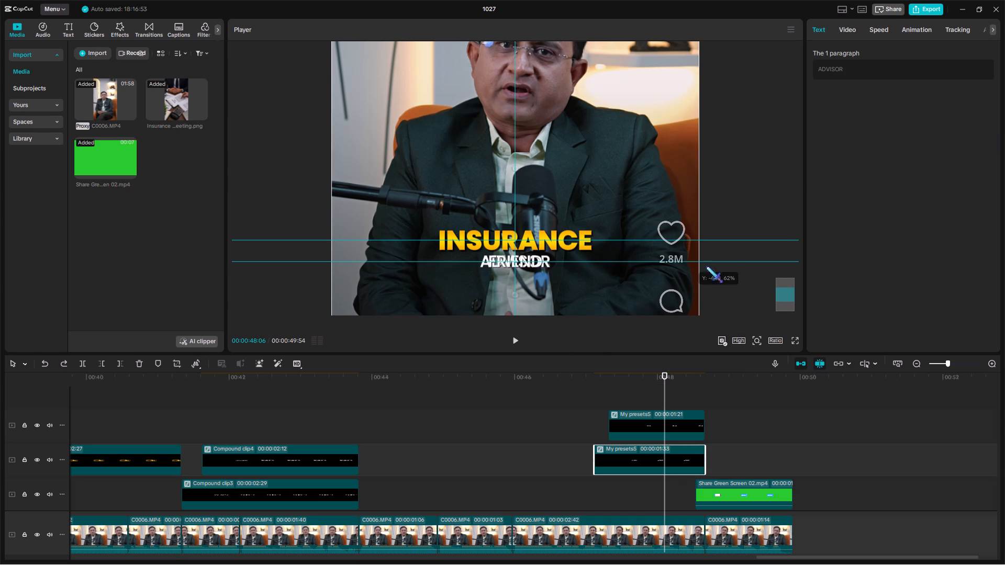
{"action": "left_click_drag", "start_coordinate": [629, 277], "coordinate": [567, 279]}
{"action": "left_click", "coordinate": [663, 421]}
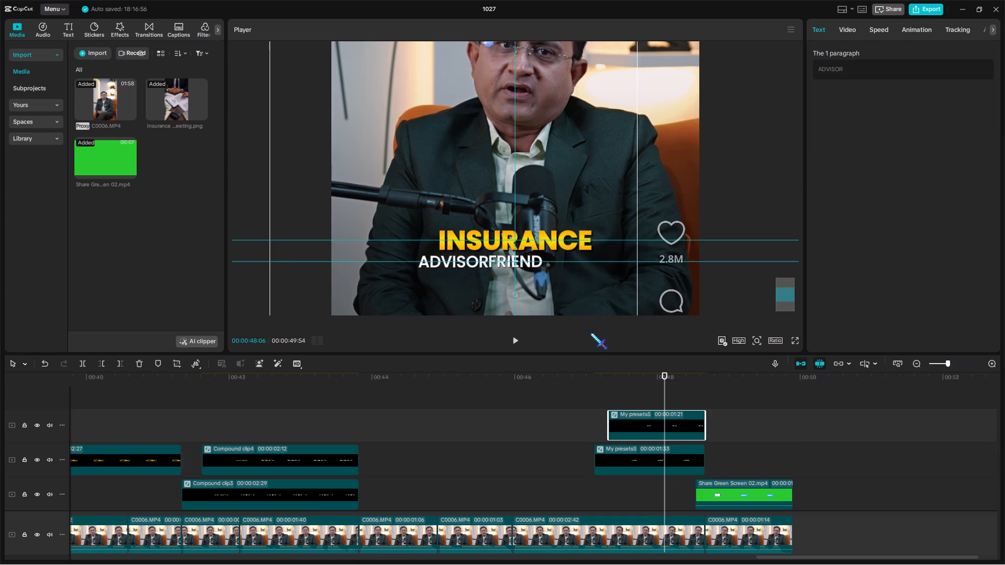
{"action": "left_click_drag", "start_coordinate": [554, 294], "coordinate": [560, 293]}
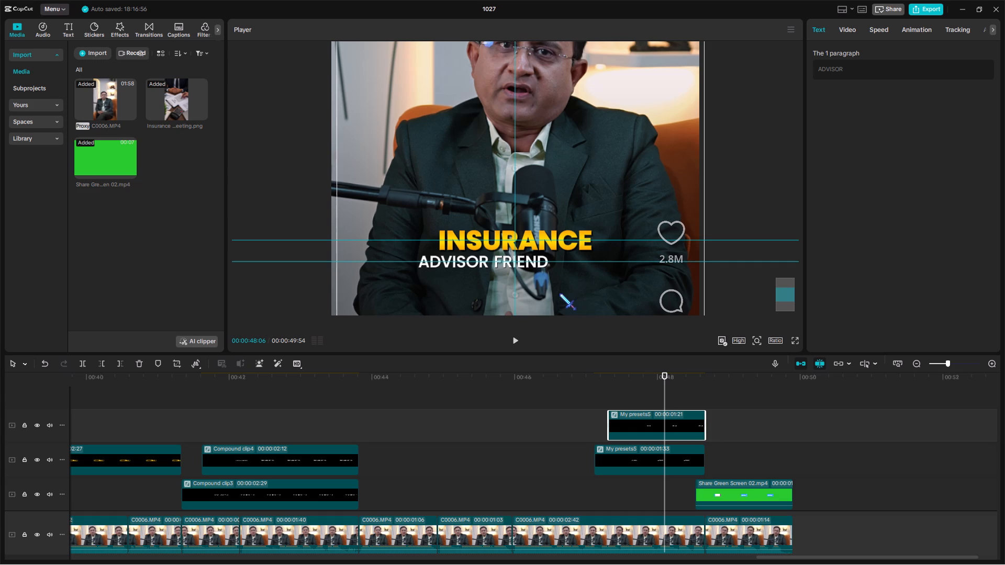
{"action": "left_click_drag", "start_coordinate": [560, 293], "coordinate": [559, 293]}
Centre the ADVISOR and FRIEND captions together beneath INSURANCE and return the preview to its full-frame size.
{"action": "left_click_drag", "start_coordinate": [576, 468], "coordinate": [607, 441]}
{"action": "left_click_drag", "start_coordinate": [586, 456], "coordinate": [607, 434]}
{"action": "left_click_drag", "start_coordinate": [564, 459], "coordinate": [617, 422]}
{"action": "left_click_drag", "start_coordinate": [568, 287], "coordinate": [599, 290]}
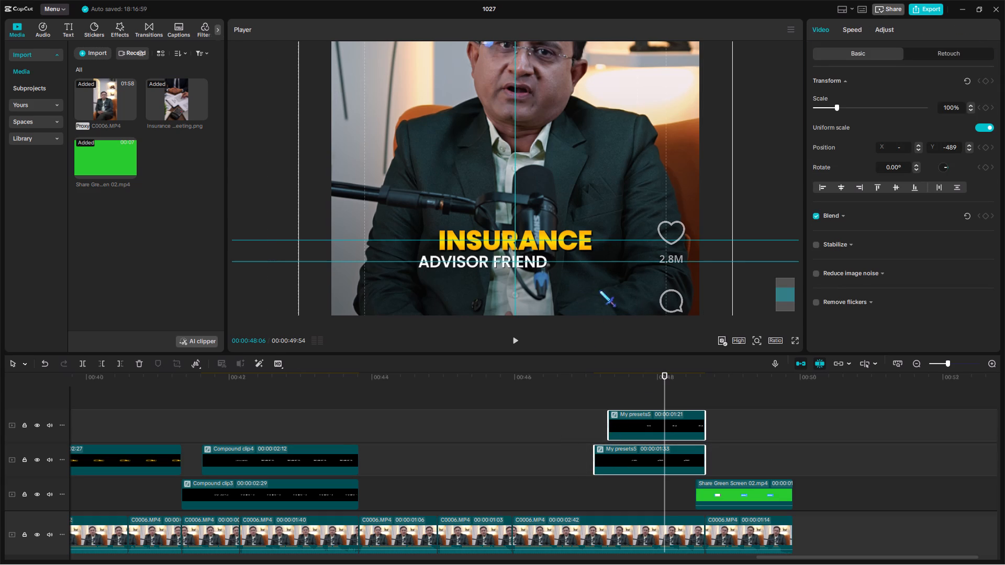
{"action": "left_click_drag", "start_coordinate": [599, 290], "coordinate": [600, 288]}
{"action": "left_click", "coordinate": [759, 342]}
{"action": "left_click_drag", "start_coordinate": [750, 358], "coordinate": [739, 387]}
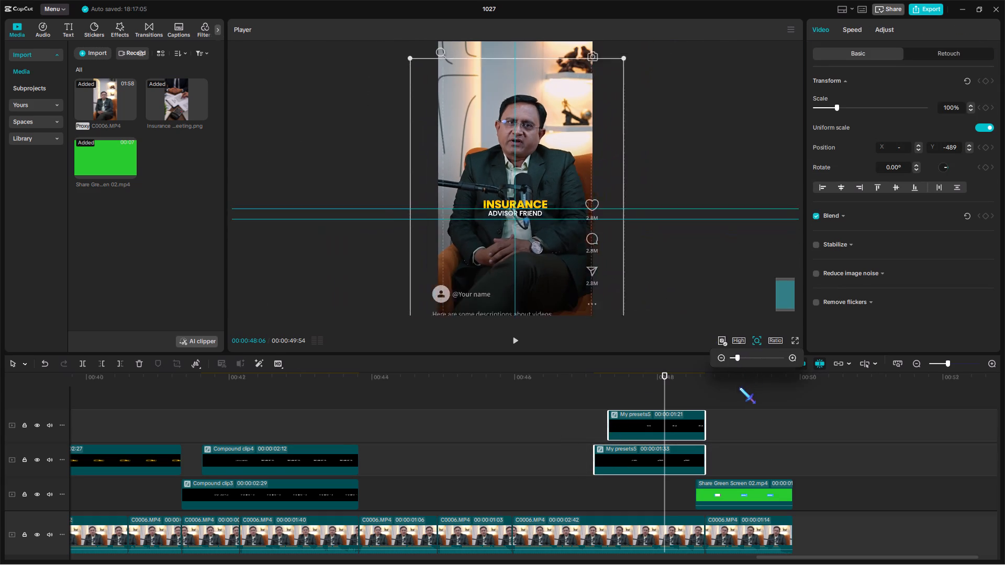
{"action": "left_click_drag", "start_coordinate": [739, 387], "coordinate": [739, 388]}
Play and scrub through the closing section to check the INSURANCE ADVISOR FRIEND captions and the green-screen SHARE graphic.
{"action": "scroll", "coordinate": [639, 439], "scroll_direction": "down", "scroll_amount": 5}
{"action": "scroll", "coordinate": [612, 446], "scroll_direction": "up", "scroll_amount": 2}
{"action": "left_click", "coordinate": [574, 440]}
{"action": "left_click_drag", "start_coordinate": [574, 440], "coordinate": [575, 448]}
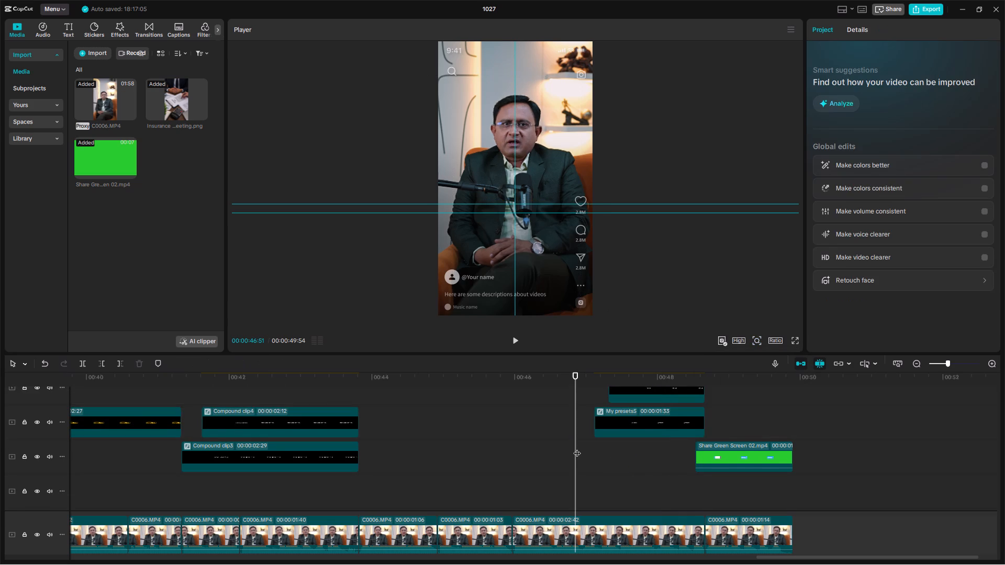
{"action": "scroll", "coordinate": [577, 448], "scroll_direction": "down", "scroll_amount": 6}
{"action": "left_click", "coordinate": [577, 425]}
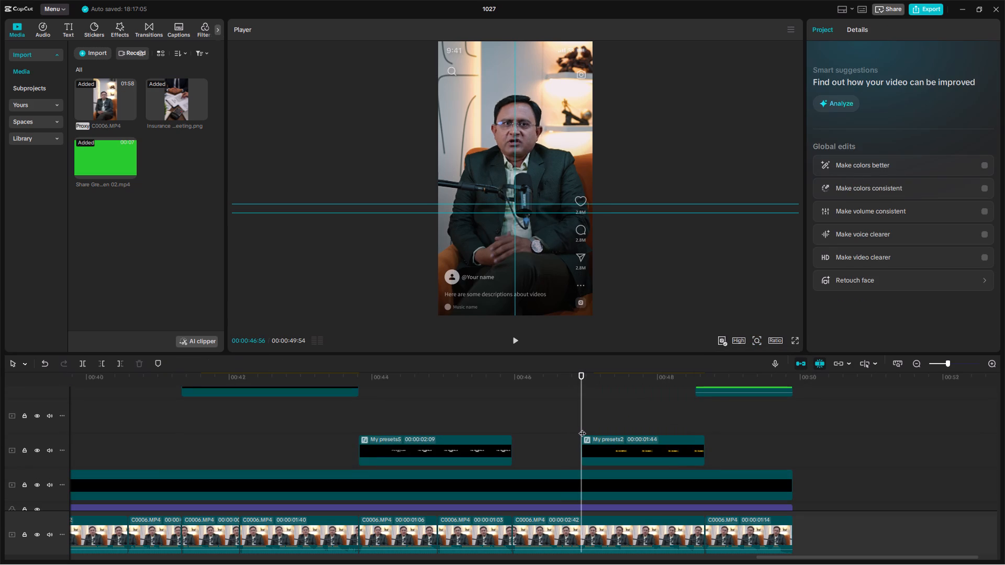
{"action": "key", "text": "space"}
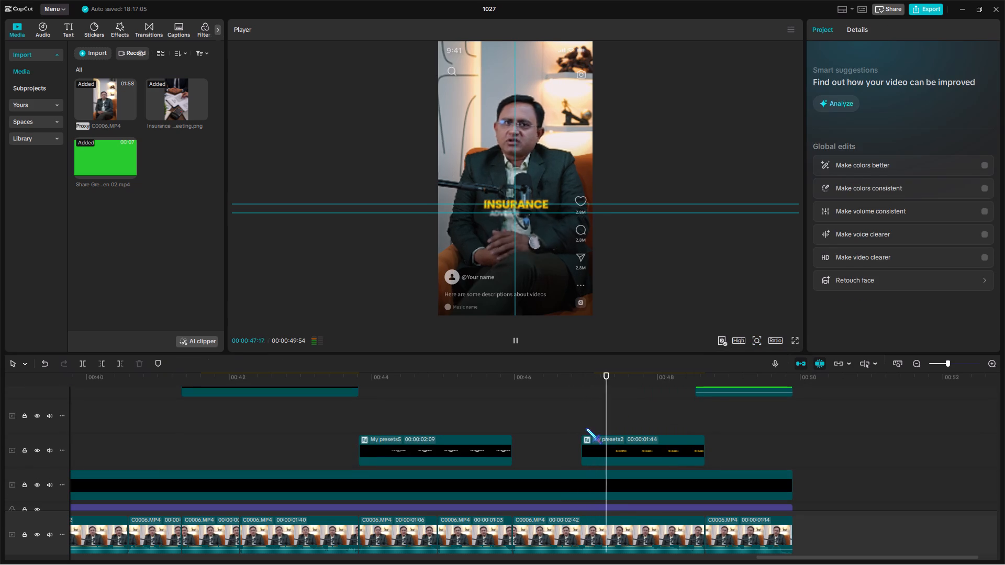
{"action": "scroll", "coordinate": [650, 419], "scroll_direction": "up", "scroll_amount": 5}
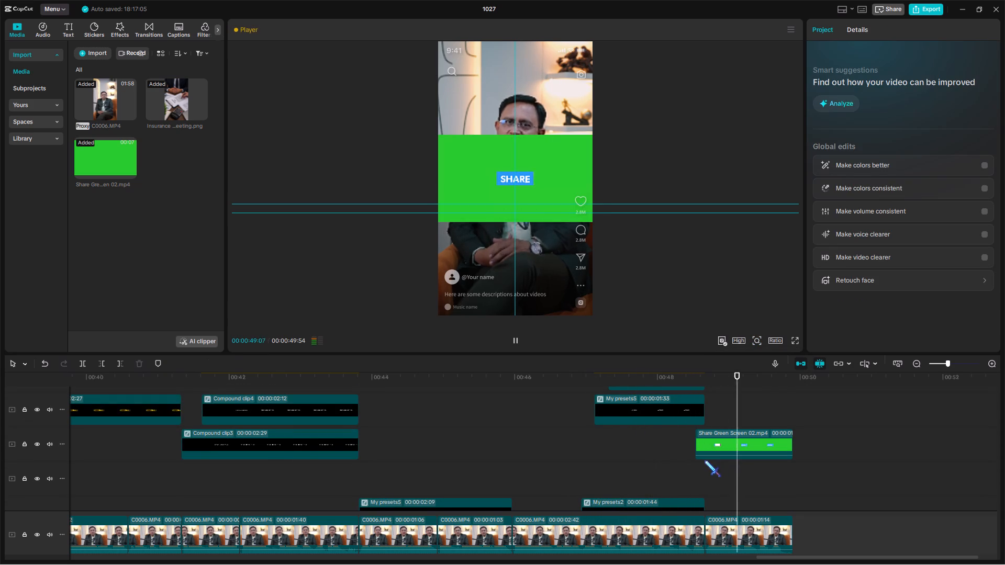
{"action": "left_click", "coordinate": [761, 468]}
{"action": "left_click_drag", "start_coordinate": [761, 468], "coordinate": [635, 472]}
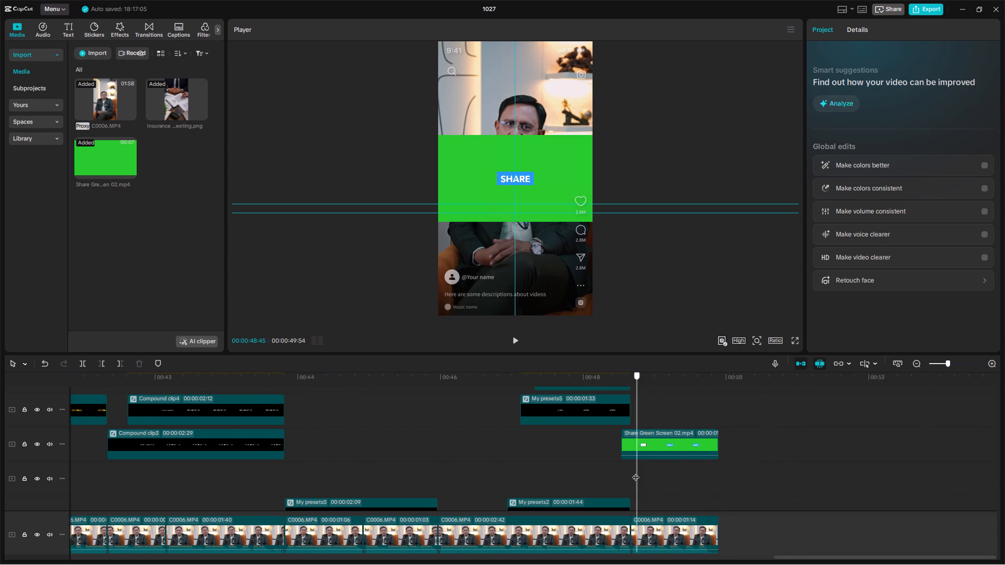
{"action": "left_click_drag", "start_coordinate": [635, 472], "coordinate": [692, 467]}
Align the Share Green Screen clip with the video's end, extend its start to make it 00:00:02:07 long, and preview it.
{"action": "left_click_drag", "start_coordinate": [691, 444], "coordinate": [678, 446]}
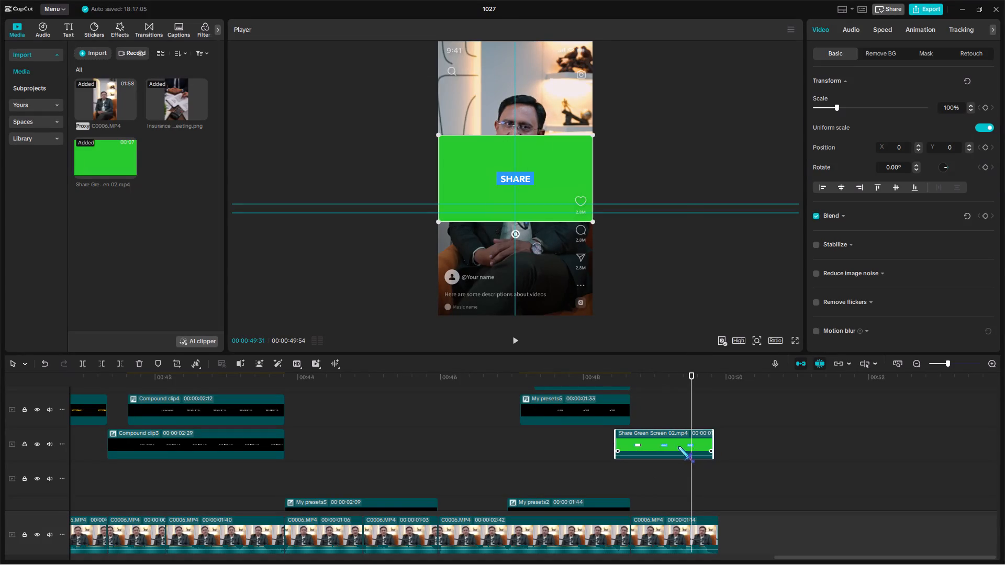
{"action": "left_click_drag", "start_coordinate": [678, 446], "coordinate": [665, 446]}
{"action": "left_click_drag", "start_coordinate": [667, 442], "coordinate": [694, 442]}
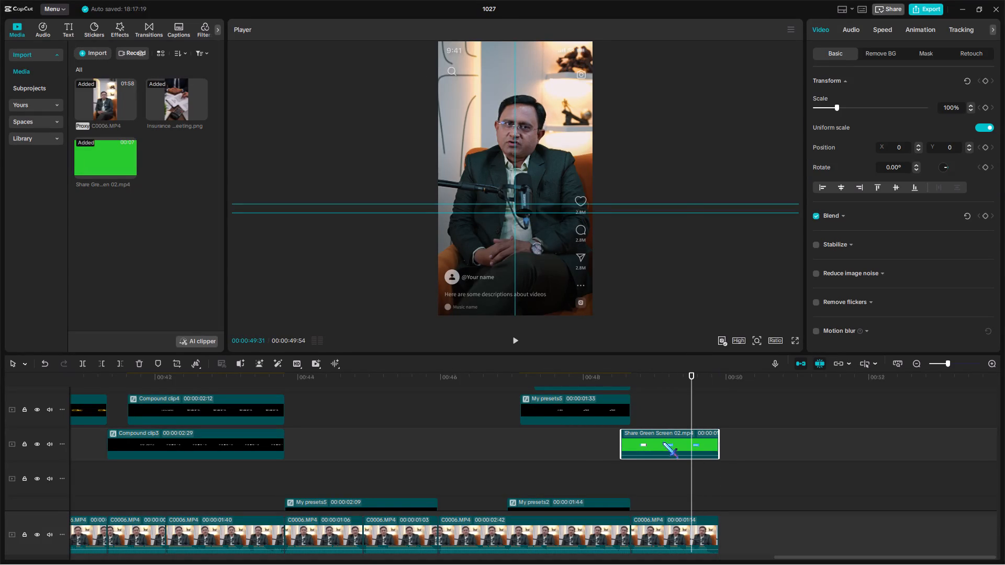
{"action": "left_click_drag", "start_coordinate": [620, 437], "coordinate": [567, 452]}
{"action": "left_click", "coordinate": [571, 463]}
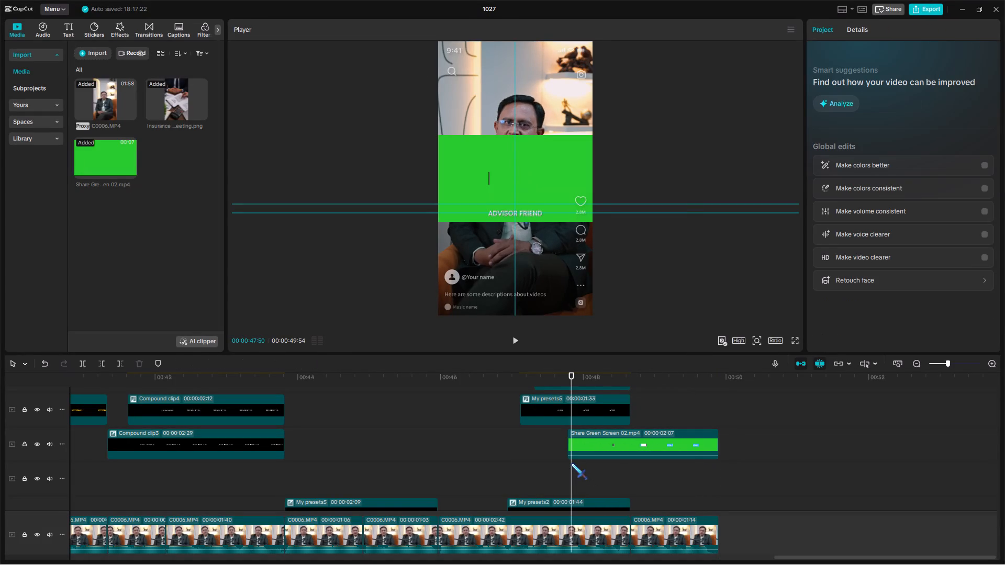
{"action": "key", "text": "space"}
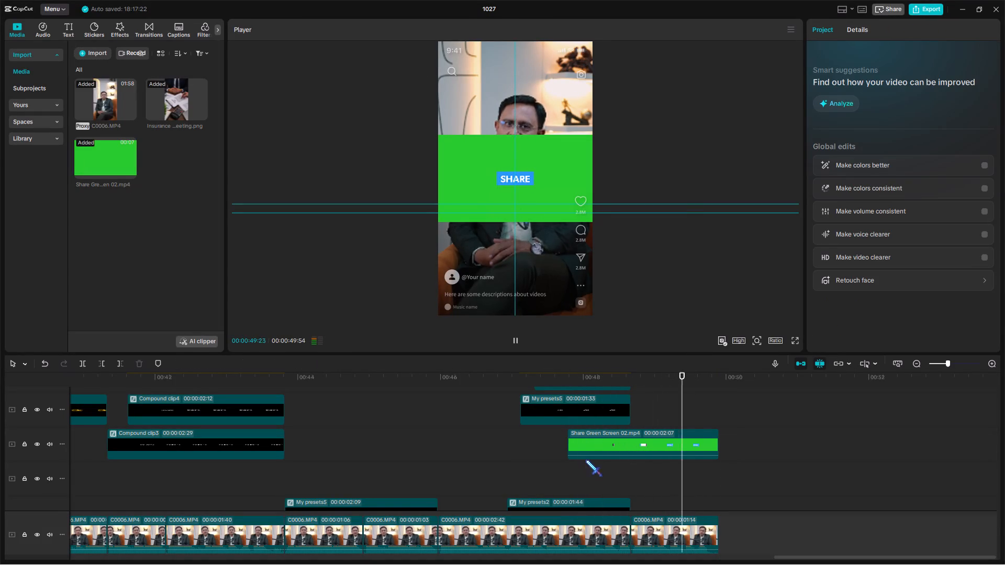
Key out the green background of the share clip with Chroma key, sampling the green and raising the intensity.
{"action": "left_click", "coordinate": [677, 442]}
{"action": "left_click", "coordinate": [678, 418]}
{"action": "left_click_drag", "start_coordinate": [678, 418], "coordinate": [687, 426]}
{"action": "left_click", "coordinate": [684, 445]}
{"action": "left_click", "coordinate": [875, 55]}
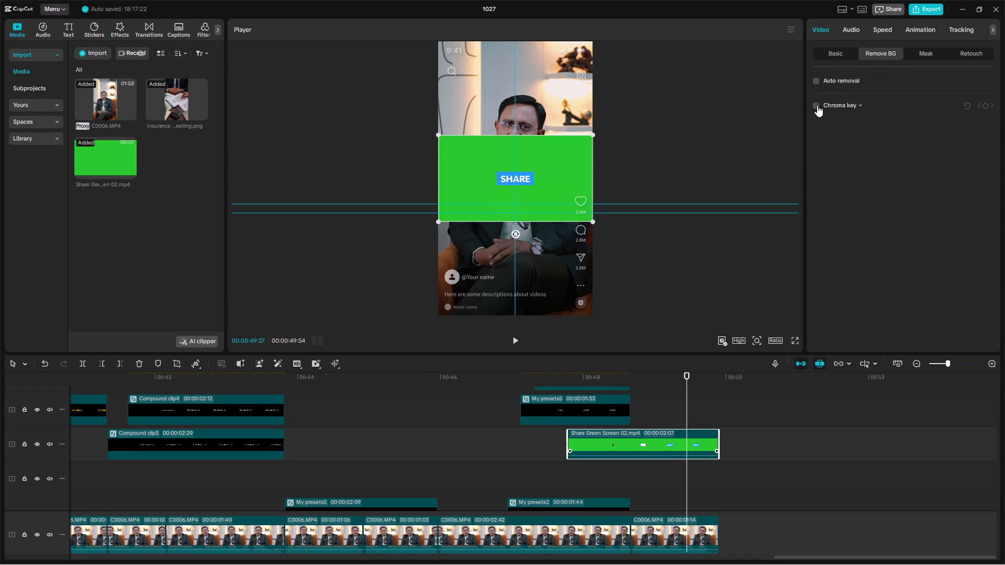
{"action": "left_click", "coordinate": [817, 105]}
{"action": "left_click", "coordinate": [582, 151]}
{"action": "left_click_drag", "start_coordinate": [853, 151], "coordinate": [872, 151]}
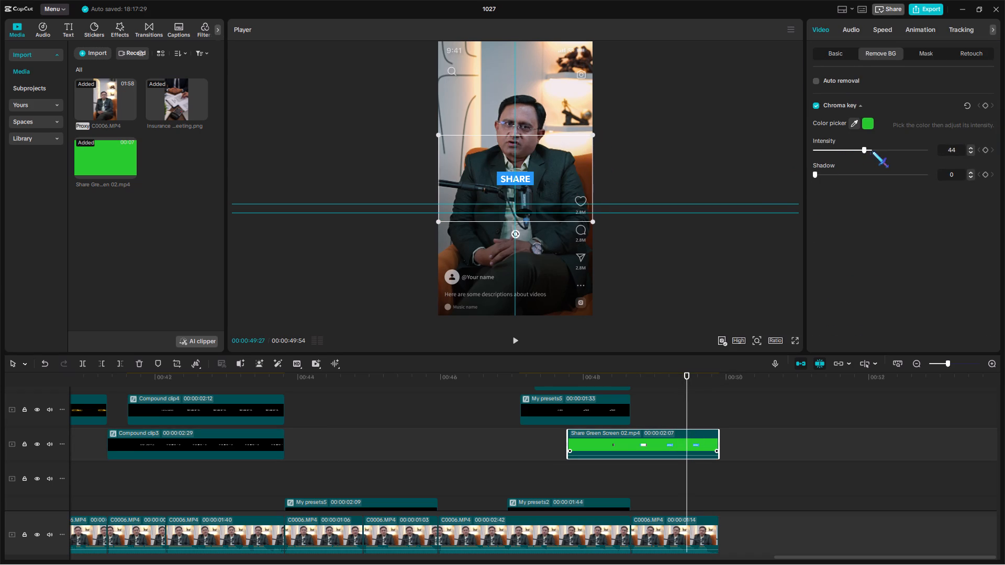
{"action": "left_click_drag", "start_coordinate": [872, 151], "coordinate": [870, 153]}
Move the SHARE graphic down beneath the ADVISOR FRIEND captions, to about Y -747.
{"action": "left_click_drag", "start_coordinate": [576, 162], "coordinate": [578, 218]}
Extend the INSURANCE, ADVISOR and FRIEND caption clips to the end of the video.
{"action": "left_click_drag", "start_coordinate": [659, 380], "coordinate": [627, 381]}
{"action": "left_click_drag", "start_coordinate": [635, 401], "coordinate": [623, 375]}
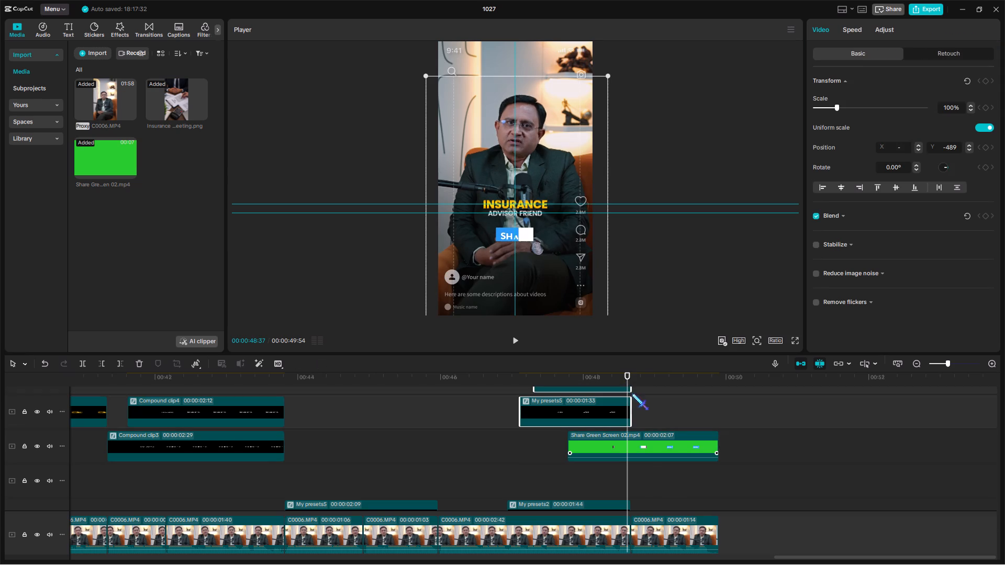
{"action": "left_click_drag", "start_coordinate": [632, 389], "coordinate": [717, 390]}
{"action": "scroll", "coordinate": [712, 401], "scroll_direction": "down", "scroll_amount": 5}
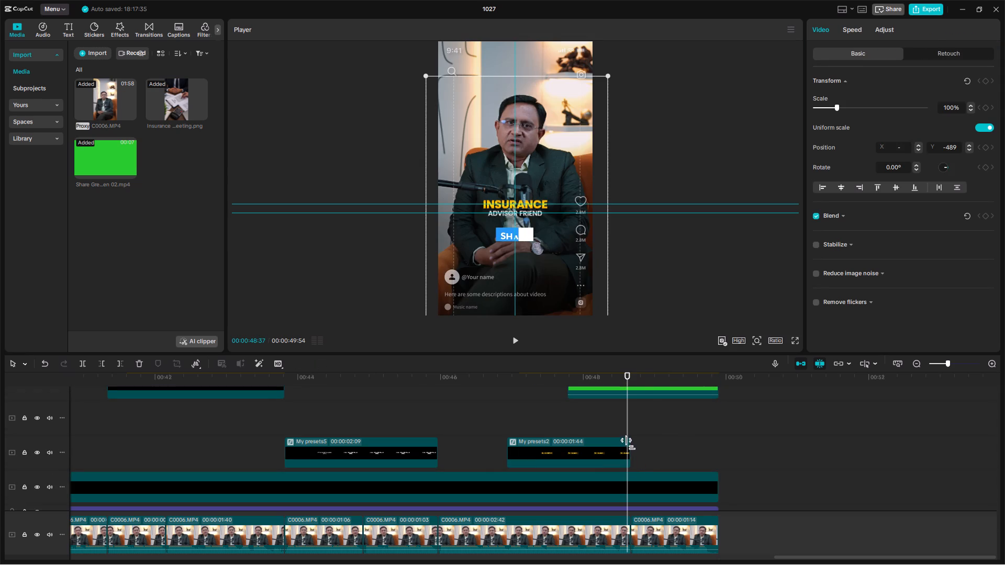
{"action": "left_click_drag", "start_coordinate": [631, 443], "coordinate": [718, 449]}
{"action": "left_click", "coordinate": [691, 428]}
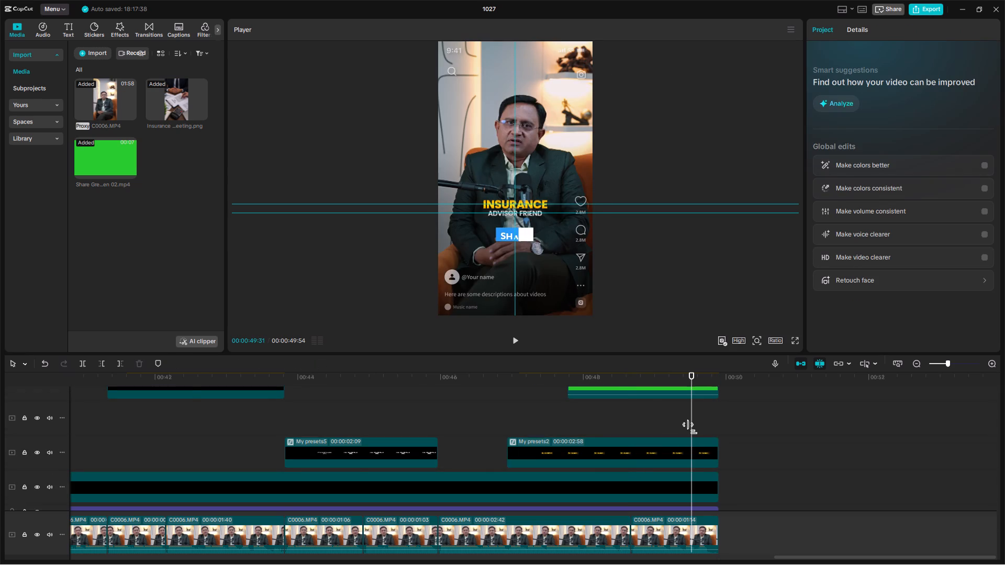
Duplicate the keyed share clip so the copy starts at the same moment on a separate track.
{"action": "scroll", "coordinate": [691, 428], "scroll_direction": "up", "scroll_amount": 3}
{"action": "left_click", "coordinate": [690, 423]}
{"action": "left_click", "coordinate": [562, 235]}
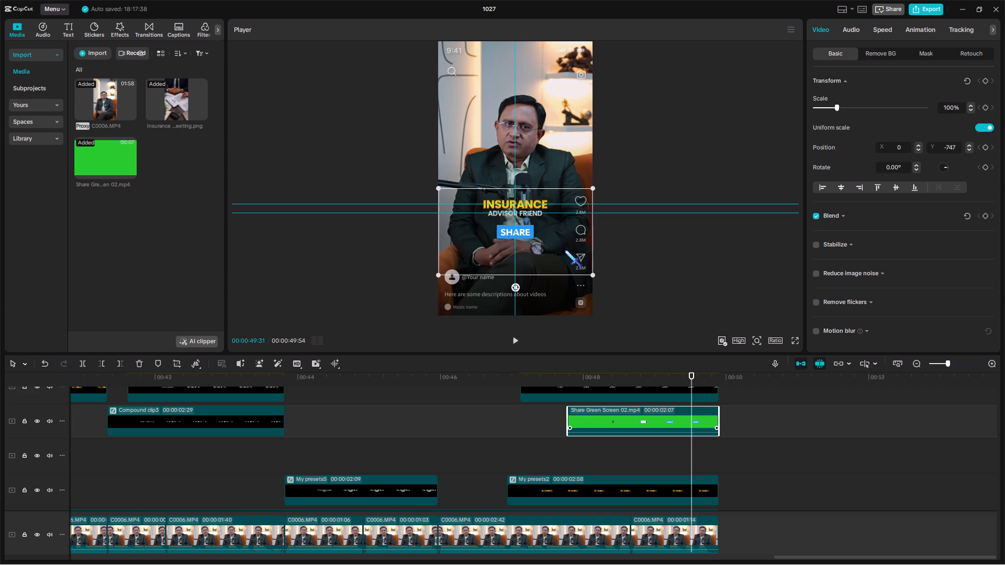
{"action": "key", "text": "ctrl+c"}
{"action": "left_click", "coordinate": [565, 453]}
{"action": "key", "text": "ctrl+v"}
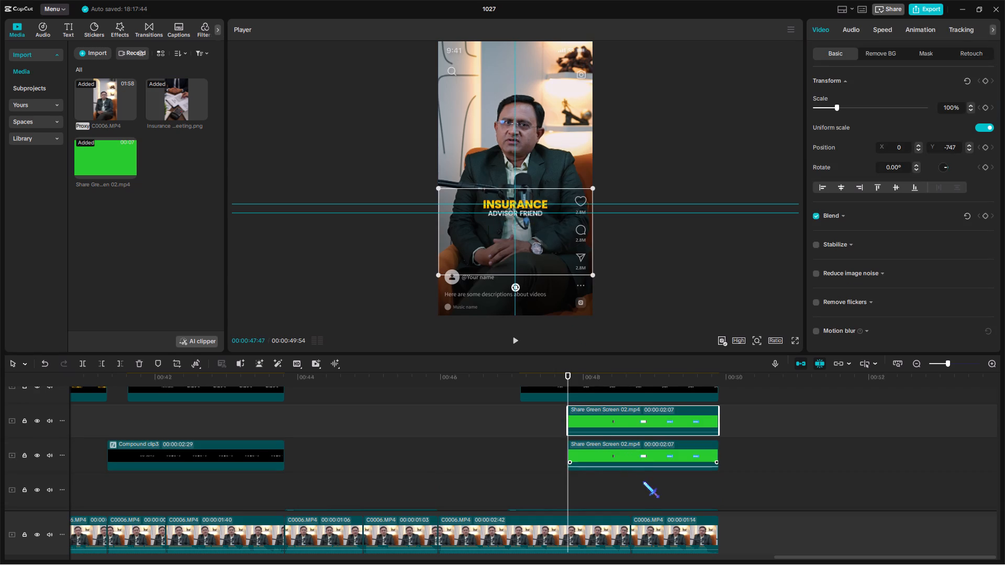
Enlarge the preview around the SHARE graphic and offset the lower share copy to X 12 and about Y -756.
{"action": "left_click", "coordinate": [643, 481]}
{"action": "left_click", "coordinate": [647, 452]}
{"action": "left_click", "coordinate": [757, 338]}
{"action": "left_click", "coordinate": [760, 351]}
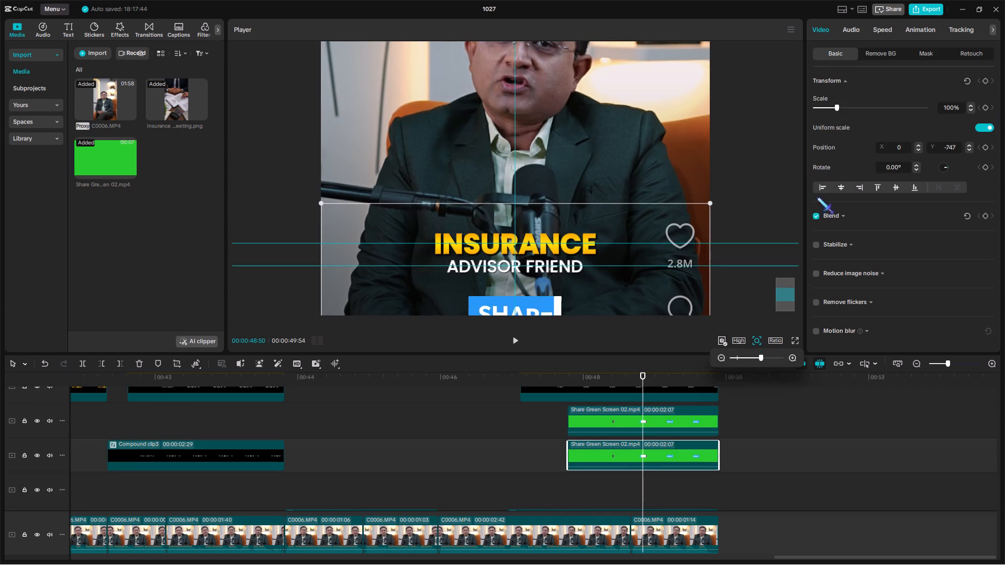
{"action": "left_click_drag", "start_coordinate": [790, 302], "coordinate": [790, 308]}
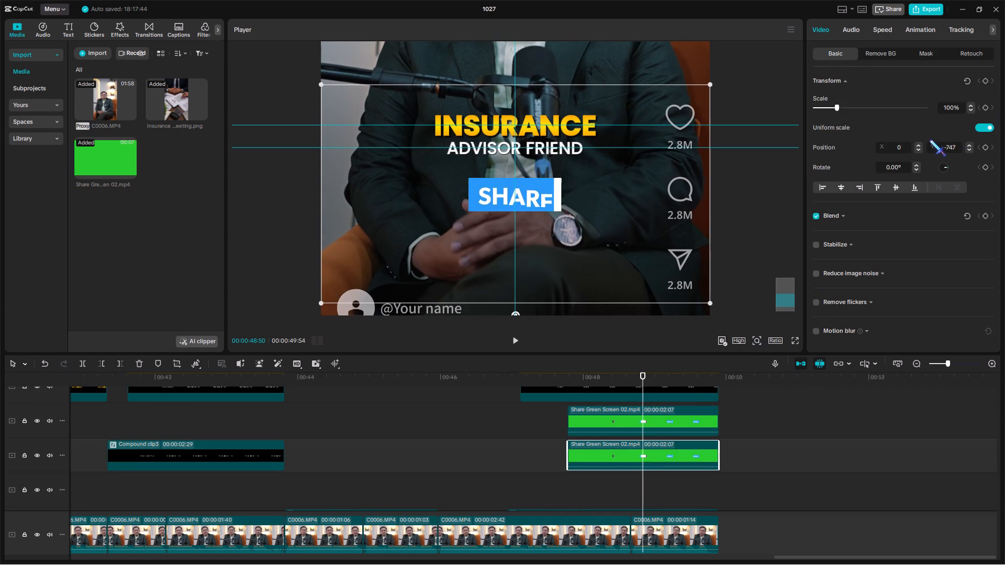
{"action": "left_click", "coordinate": [917, 145]}
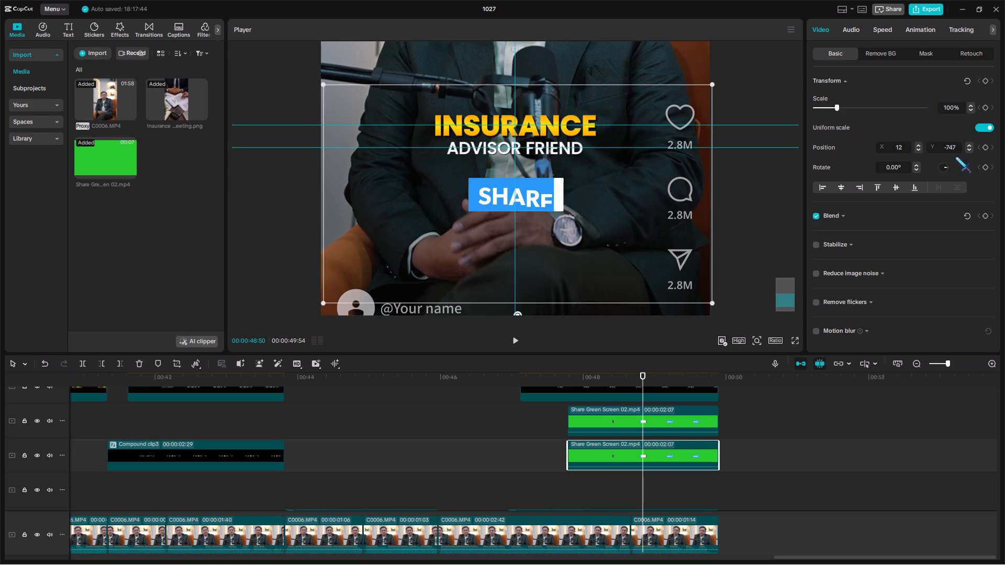
{"action": "left_click", "coordinate": [969, 151]}
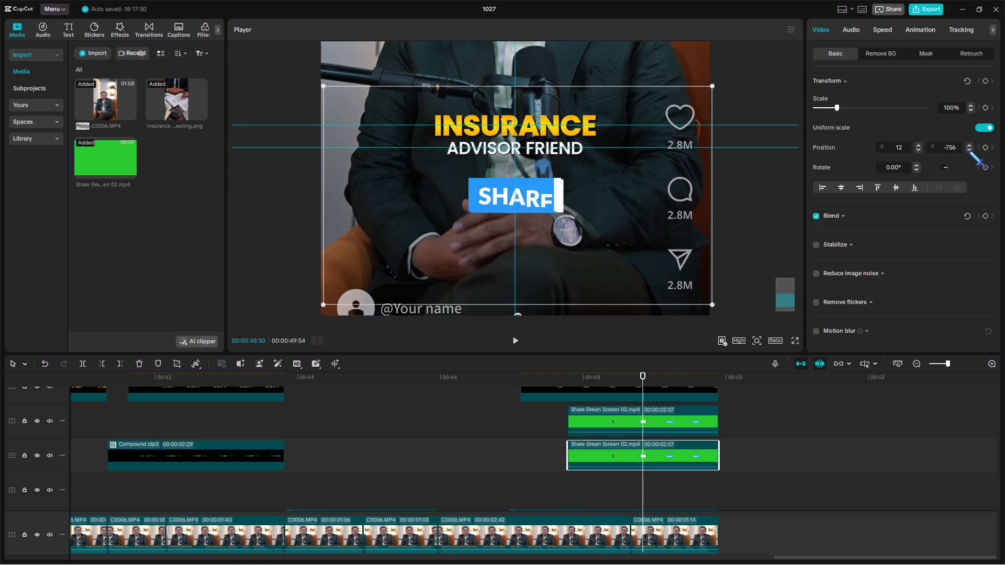
Blacken the lower share copy into a drop shadow by flattening its Luma curve and setting Exposure and Shadow to -50.
{"action": "left_click_drag", "start_coordinate": [959, 32], "coordinate": [924, 31]}
{"action": "left_click", "coordinate": [992, 24]}
{"action": "left_click", "coordinate": [974, 31]}
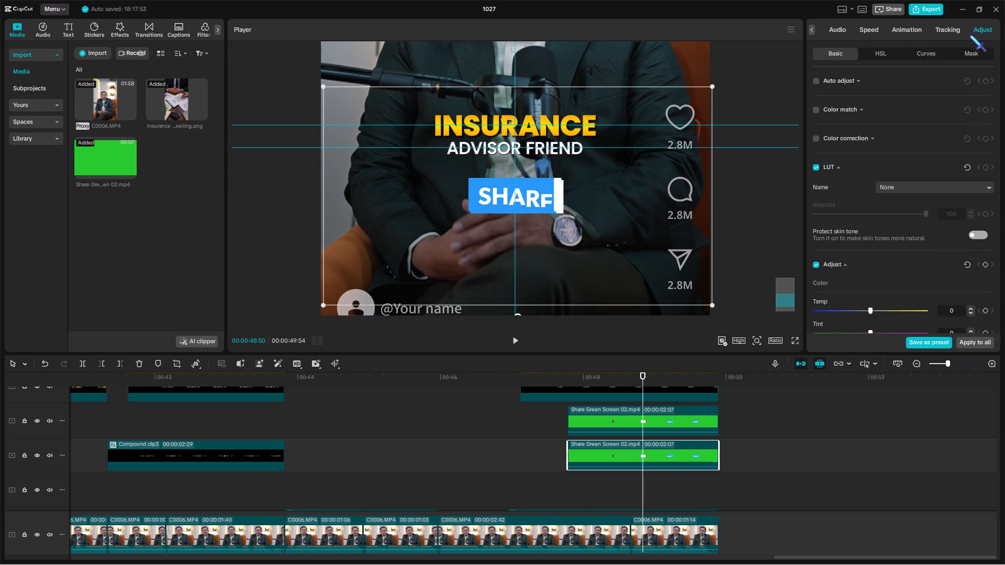
{"action": "left_click", "coordinate": [935, 50]}
{"action": "left_click_drag", "start_coordinate": [993, 106], "coordinate": [1004, 303]}
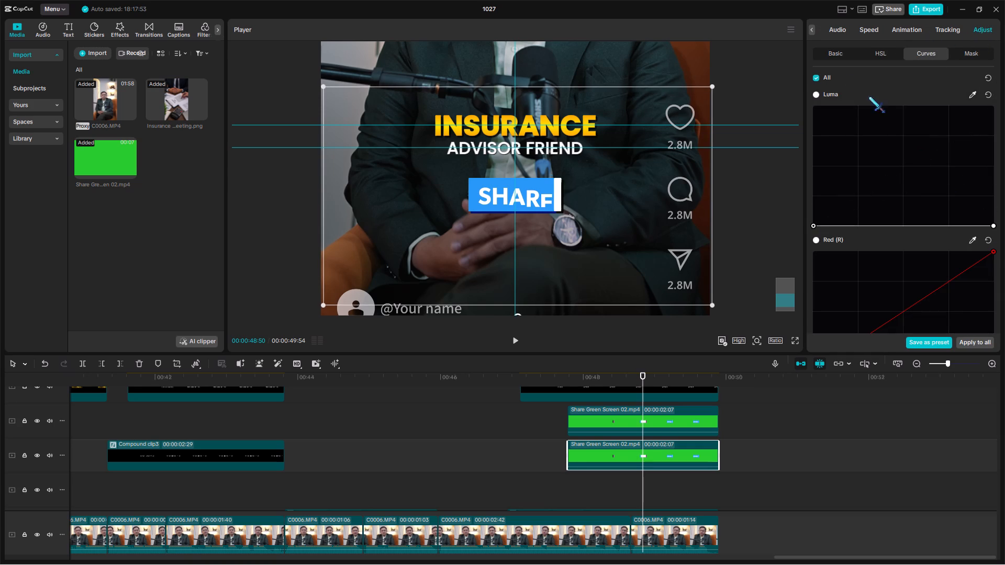
{"action": "left_click", "coordinate": [829, 51]}
{"action": "scroll", "coordinate": [854, 137], "scroll_direction": "down", "scroll_amount": 15}
{"action": "left_click_drag", "start_coordinate": [873, 215], "coordinate": [686, 222]}
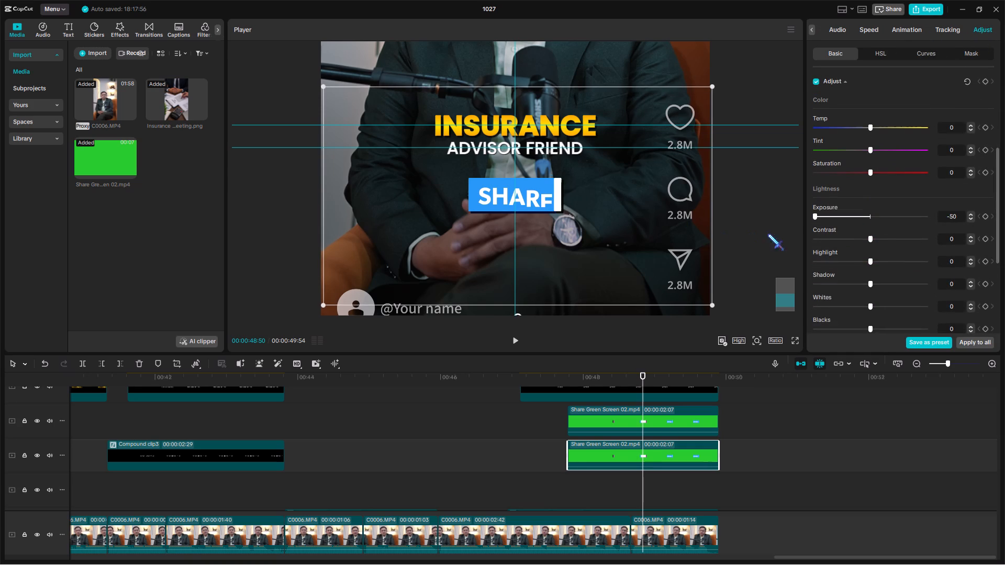
{"action": "scroll", "coordinate": [887, 243], "scroll_direction": "down", "scroll_amount": 3}
{"action": "left_click_drag", "start_coordinate": [873, 226], "coordinate": [702, 243]}
{"action": "scroll", "coordinate": [730, 359], "scroll_direction": "down", "scroll_amount": 3}
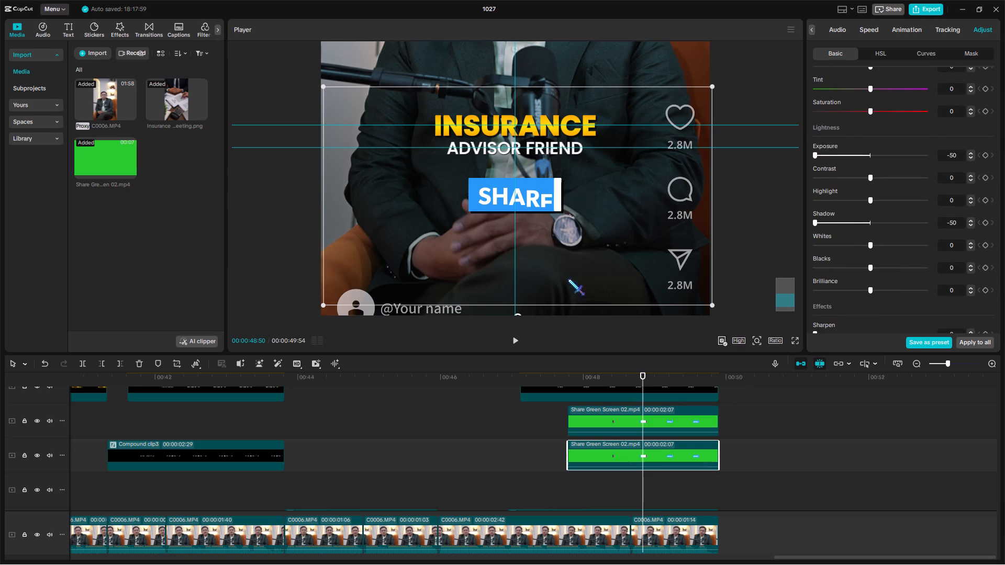
Add the Blur video effect between the two share clips, starting with them, and trim it to the video's end.
{"action": "left_click", "coordinate": [122, 28]}
{"action": "scroll", "coordinate": [144, 214], "scroll_direction": "down", "scroll_amount": 1}
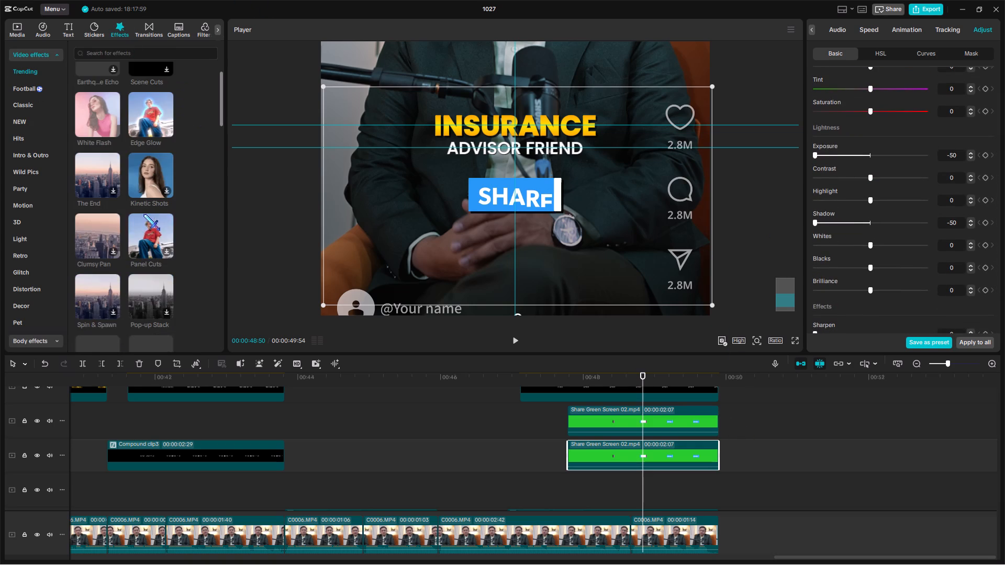
{"action": "left_click", "coordinate": [29, 206]}
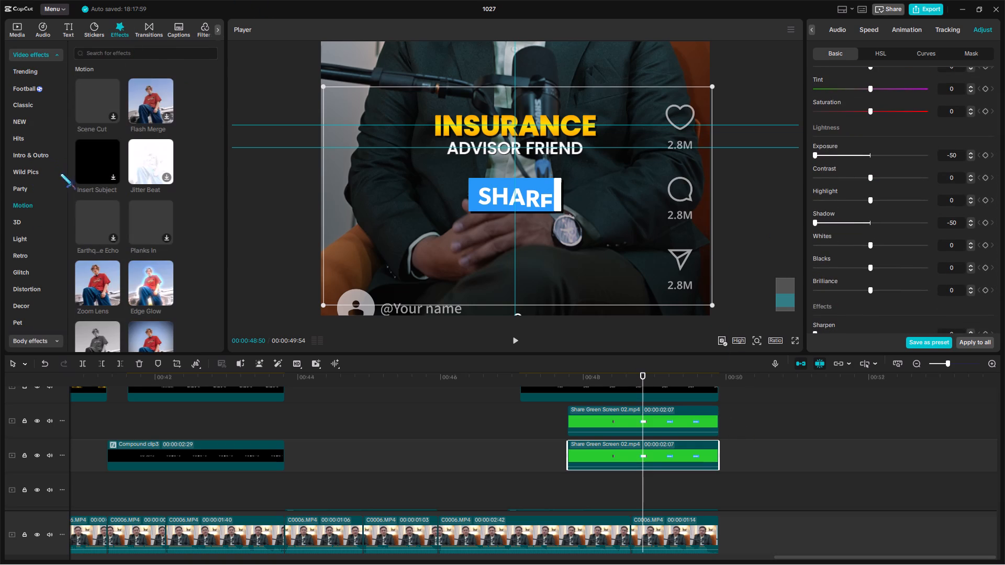
{"action": "scroll", "coordinate": [130, 261], "scroll_direction": "down", "scroll_amount": 5}
{"action": "left_click", "coordinate": [47, 120]}
{"action": "scroll", "coordinate": [123, 244], "scroll_direction": "down", "scroll_amount": 10}
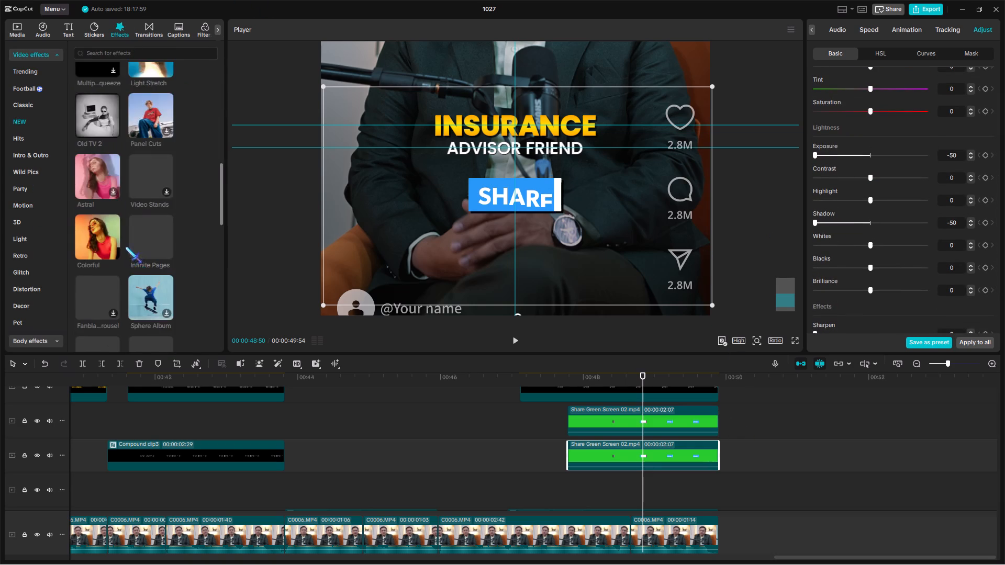
{"action": "scroll", "coordinate": [125, 246], "scroll_direction": "up", "scroll_amount": 3}
{"action": "left_click_drag", "start_coordinate": [88, 140], "coordinate": [570, 439]}
{"action": "left_click_drag", "start_coordinate": [714, 380], "coordinate": [718, 385]}
{"action": "key", "text": "w"}
Select the Blur effect between the share clips and reduce its blur amount to about 4.
{"action": "left_click_drag", "start_coordinate": [753, 476], "coordinate": [685, 434]}
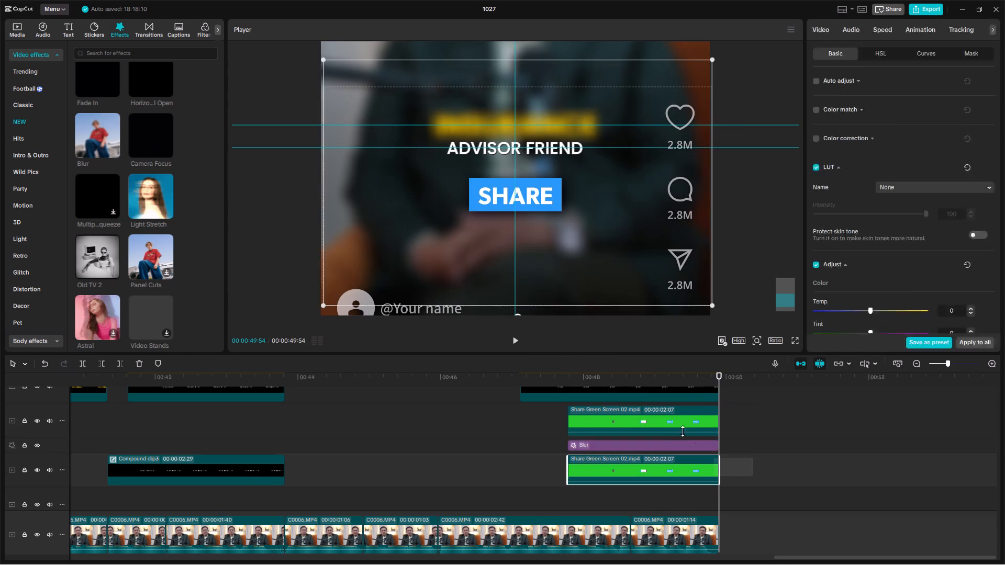
{"action": "left_click", "coordinate": [692, 463]}
{"action": "left_click", "coordinate": [688, 447]}
{"action": "left_click", "coordinate": [688, 460]}
{"action": "left_click", "coordinate": [688, 449]}
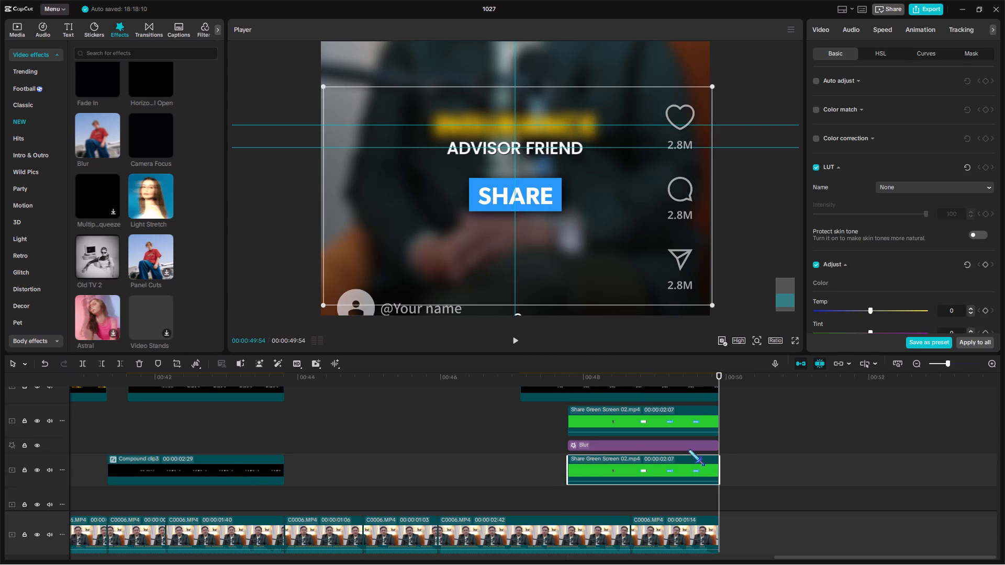
{"action": "left_click_drag", "start_coordinate": [707, 374], "coordinate": [700, 375]}
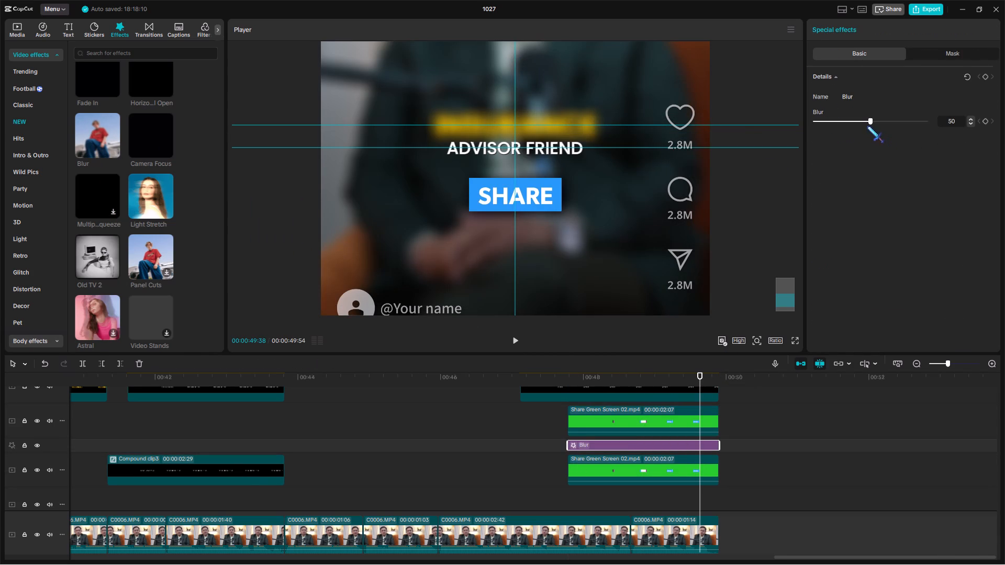
{"action": "left_click_drag", "start_coordinate": [865, 126], "coordinate": [823, 152]}
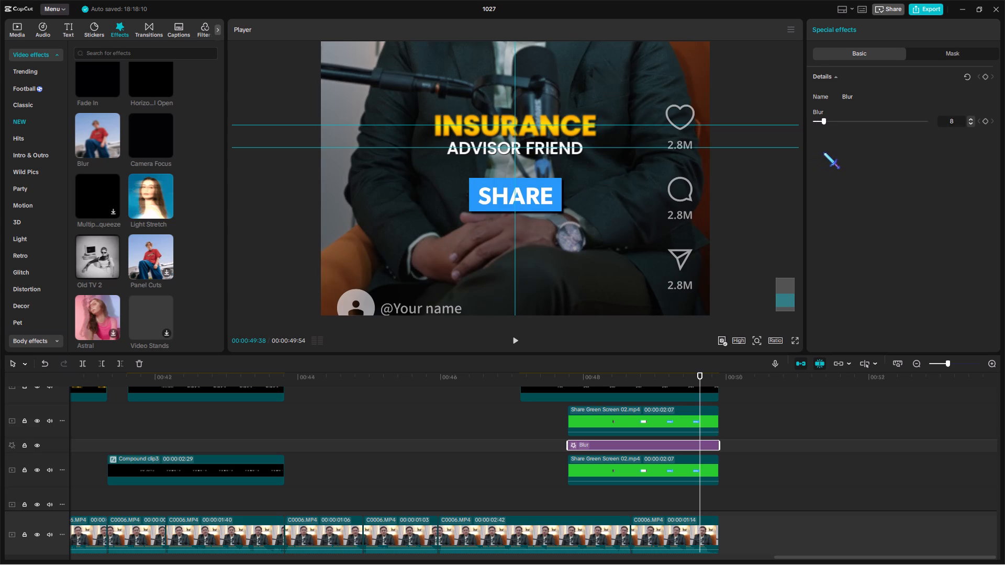
{"action": "left_click_drag", "start_coordinate": [823, 152], "coordinate": [820, 150]}
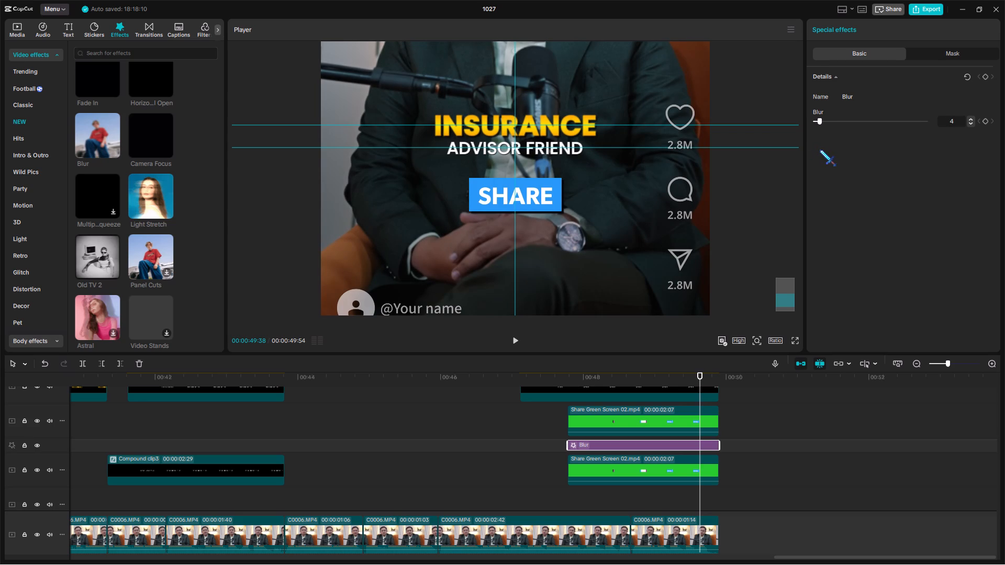
{"action": "left_click_drag", "start_coordinate": [820, 150], "coordinate": [821, 150]}
Combine both share clips and the Blur effect into one compound clip, and return the preview to its full-frame size.
{"action": "left_click_drag", "start_coordinate": [745, 468], "coordinate": [704, 434]}
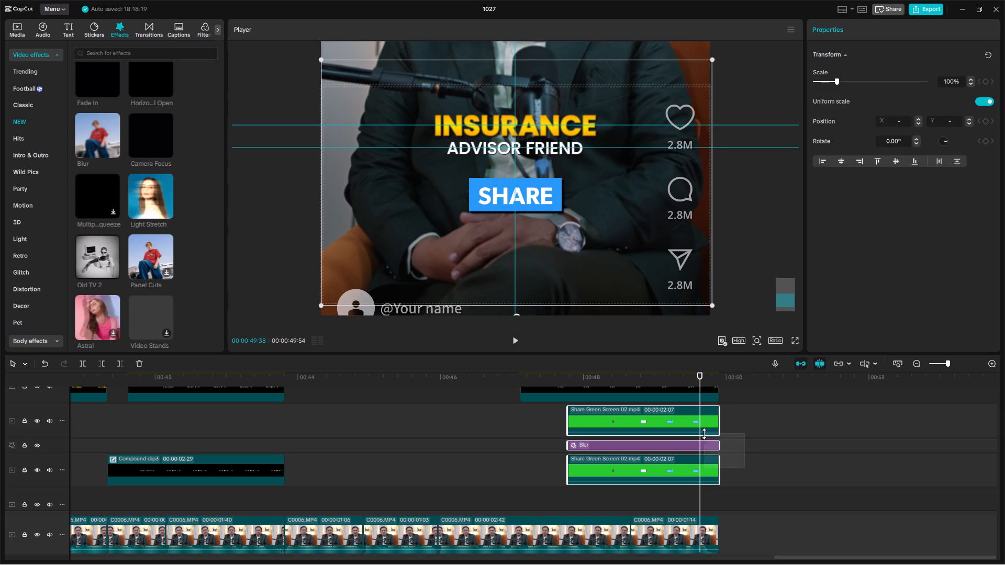
{"action": "left_click_drag", "start_coordinate": [704, 434], "coordinate": [704, 435]}
{"action": "left_click", "coordinate": [703, 470]}
{"action": "left_click_drag", "start_coordinate": [742, 473], "coordinate": [694, 427]}
{"action": "key", "text": "alt+g"}
{"action": "left_click", "coordinate": [755, 339]}
{"action": "left_click_drag", "start_coordinate": [754, 356], "coordinate": [739, 388]}
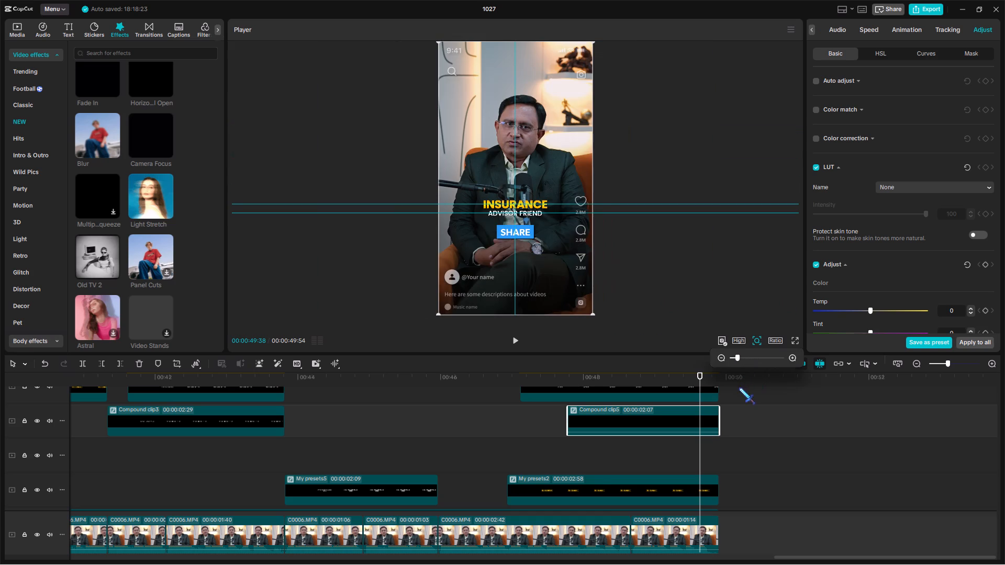
Play back the closing INSURANCE ADVISOR FRIEND captions several times from about 47 s to check their timing against the speech.
{"action": "double_click", "coordinate": [513, 447]}
{"action": "left_click", "coordinate": [509, 445]}
{"action": "key", "text": "space"}
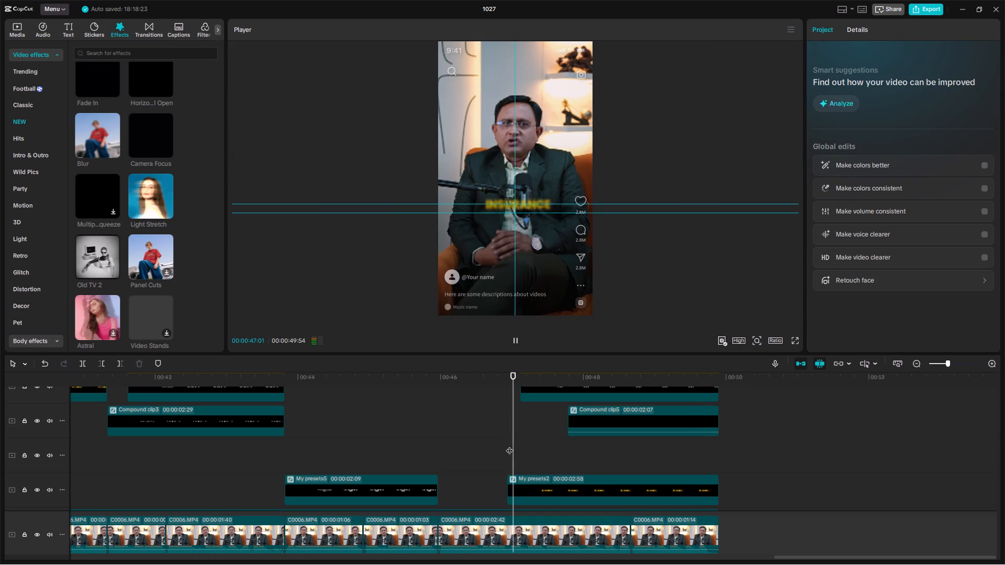
{"action": "left_click", "coordinate": [510, 445]}
{"action": "key", "text": "space"}
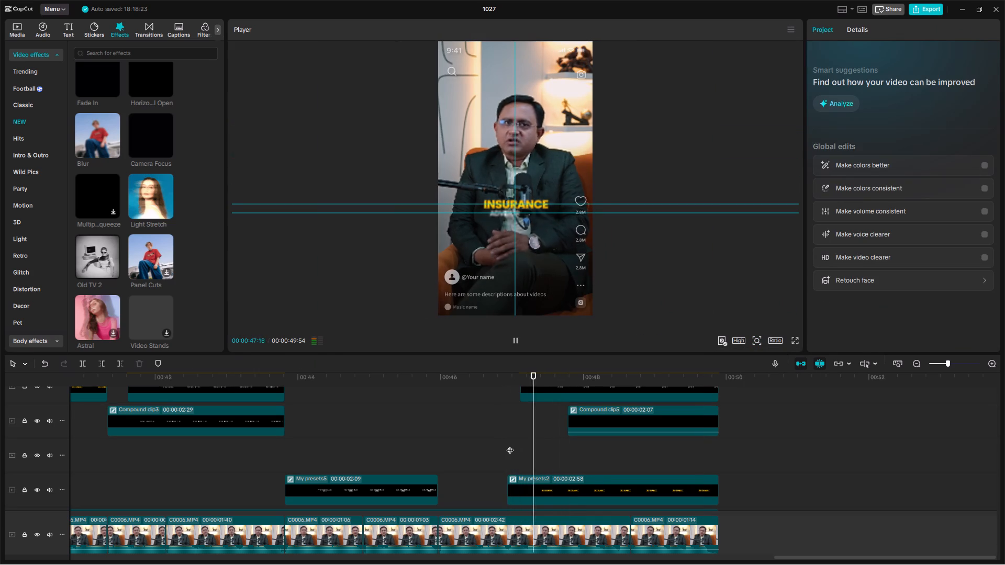
{"action": "scroll", "coordinate": [511, 445], "scroll_direction": "up", "scroll_amount": 8}
{"action": "left_click", "coordinate": [511, 445]}
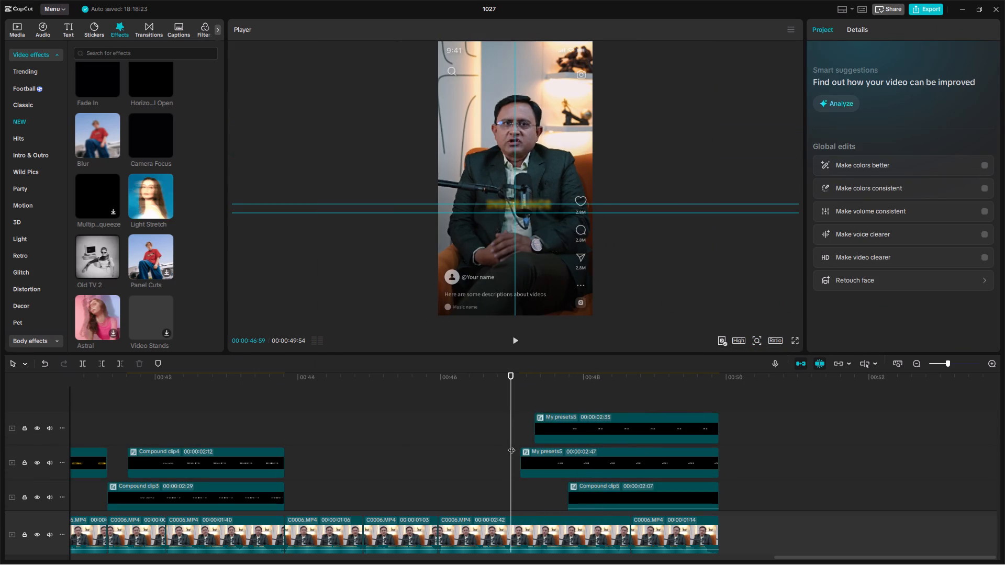
{"action": "key", "text": "space"}
{"action": "left_click", "coordinate": [511, 445]}
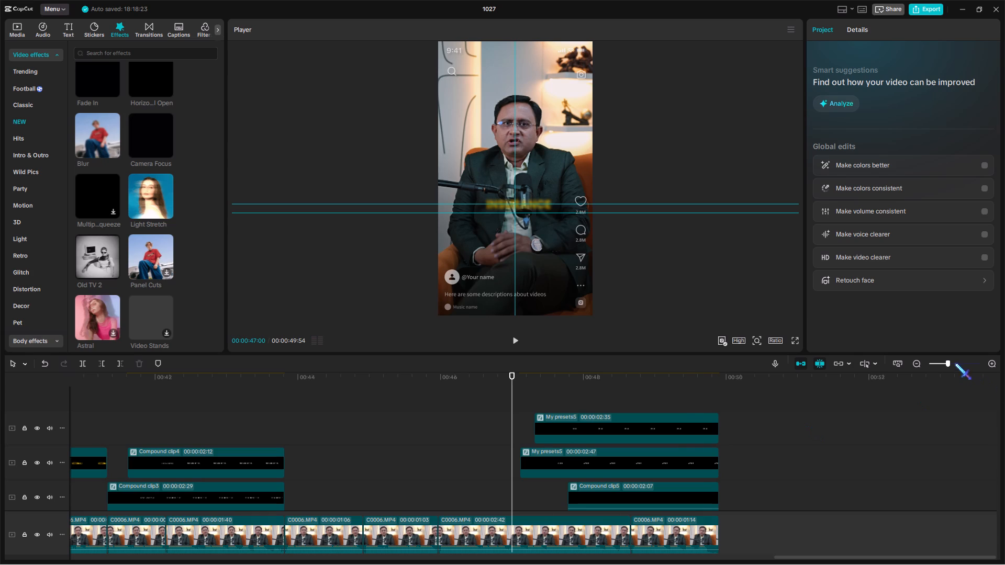
Shift the closing ADVISOR and FRIEND captions slightly later in the timeline and trim their ends to the video's end.
{"action": "left_click", "coordinate": [955, 363]}
{"action": "scroll", "coordinate": [724, 415], "scroll_direction": "down", "scroll_amount": 4}
{"action": "left_click_drag", "start_coordinate": [591, 415], "coordinate": [598, 417]}
{"action": "scroll", "coordinate": [599, 419], "scroll_direction": "up", "scroll_amount": 2}
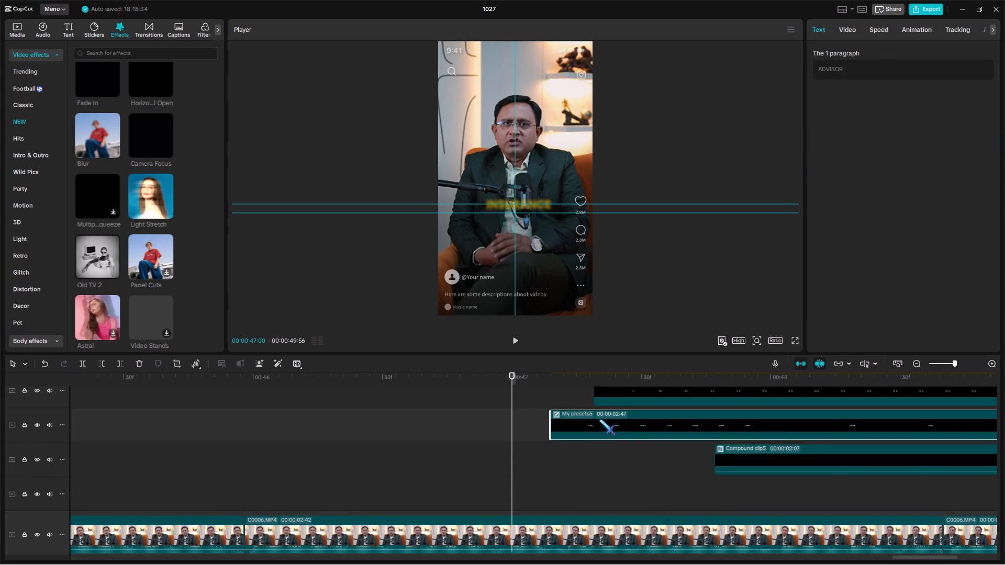
{"action": "left_click_drag", "start_coordinate": [627, 413], "coordinate": [645, 412]}
{"action": "left_click", "coordinate": [953, 366]}
{"action": "left_click", "coordinate": [950, 365]}
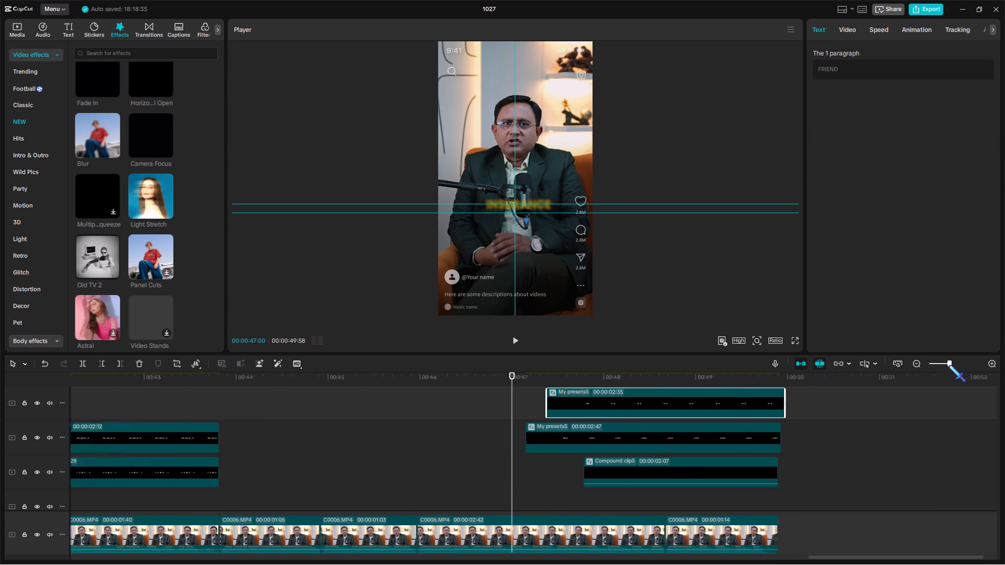
{"action": "double_click", "coordinate": [740, 500]}
{"action": "left_click_drag", "start_coordinate": [769, 492], "coordinate": [720, 384]}
{"action": "key", "text": "w"}
{"action": "scroll", "coordinate": [719, 458], "scroll_direction": "up", "scroll_amount": 5}
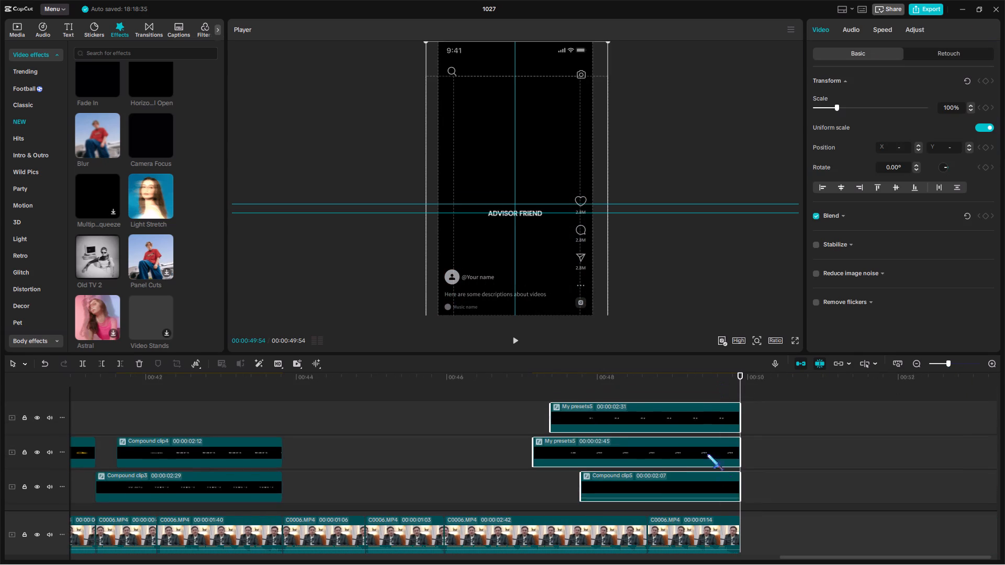
Play back the closing section to check the shifted captions and the entrance of the SHARE graphic.
{"action": "left_click", "coordinate": [526, 414]}
{"action": "left_click", "coordinate": [510, 417]}
{"action": "key", "text": "space"}
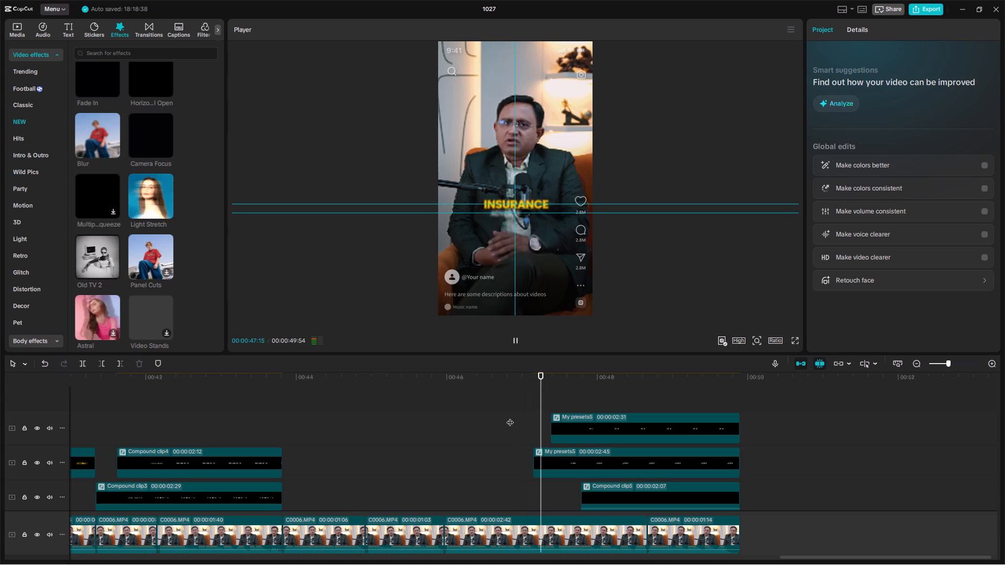
{"action": "scroll", "coordinate": [519, 416], "scroll_direction": "down", "scroll_amount": 5}
{"action": "scroll", "coordinate": [545, 416], "scroll_direction": "up", "scroll_amount": 6}
{"action": "left_click", "coordinate": [518, 411]}
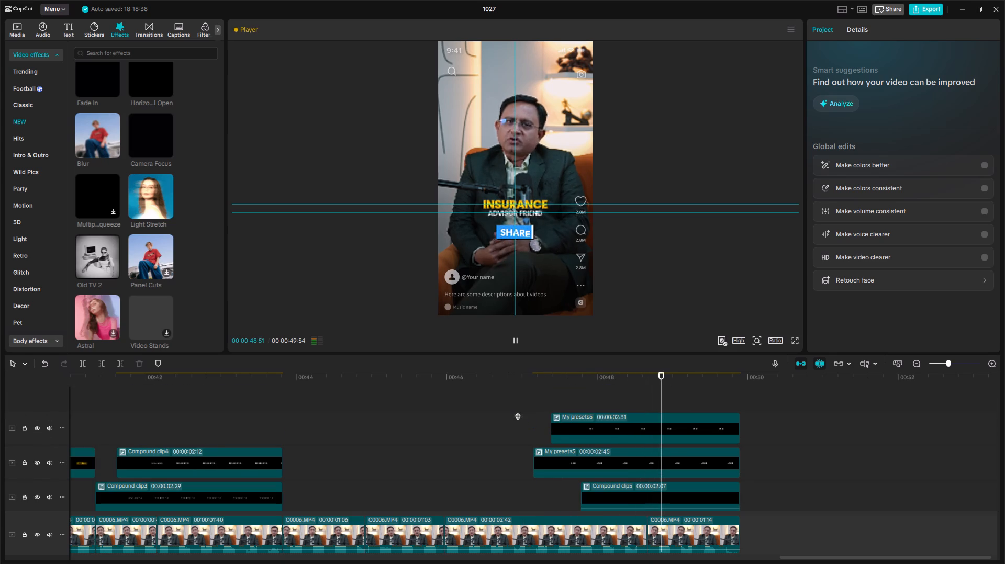
{"action": "key", "text": "space"}
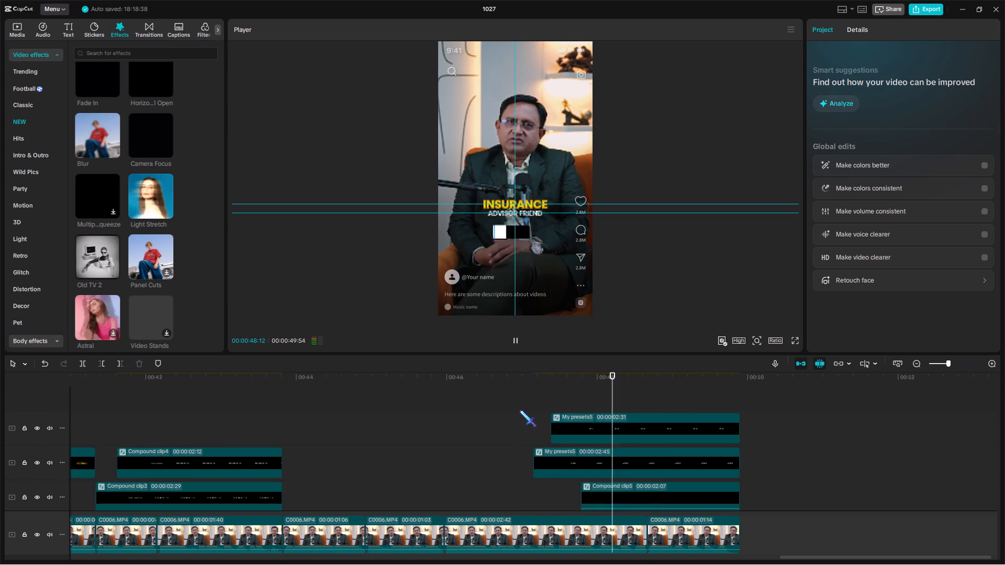
{"action": "scroll", "coordinate": [597, 410], "scroll_direction": "down", "scroll_amount": 4}
{"action": "key", "text": "space"}
Apply the Fade In entrance animation to the SHARE compound clip and shorten its duration to about 0.2 s.
{"action": "left_click", "coordinate": [650, 448]}
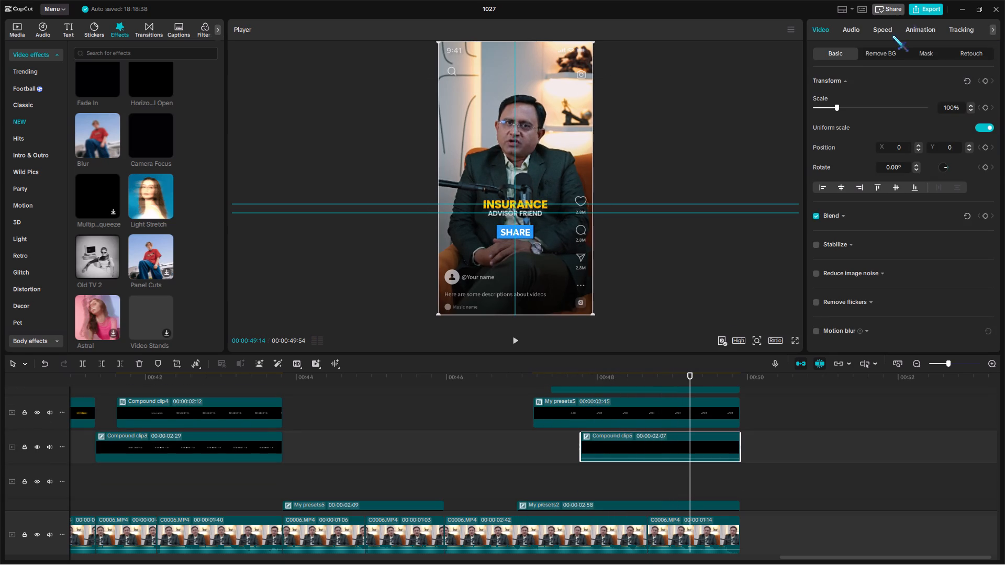
{"action": "left_click", "coordinate": [924, 31]}
{"action": "left_click", "coordinate": [869, 148]}
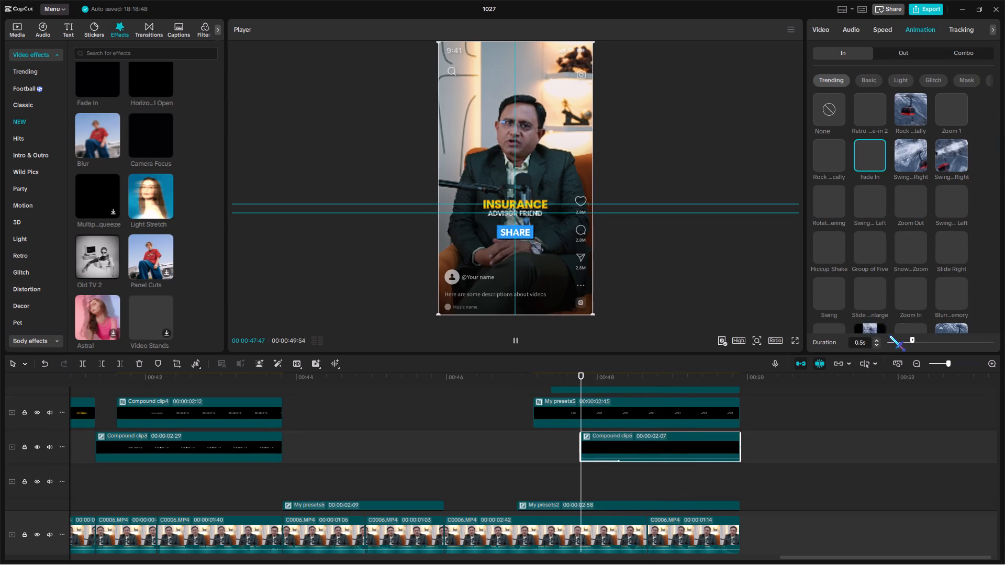
{"action": "left_click", "coordinate": [894, 340]}
{"action": "left_click", "coordinate": [898, 343]}
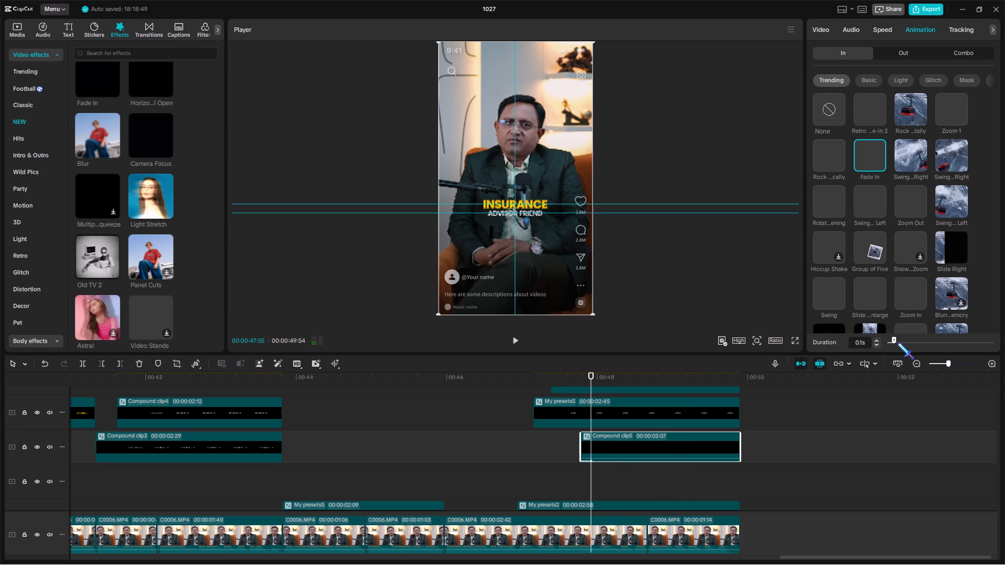
{"action": "left_click", "coordinate": [588, 464]}
{"action": "left_click", "coordinate": [599, 470]}
{"action": "key", "text": "space"}
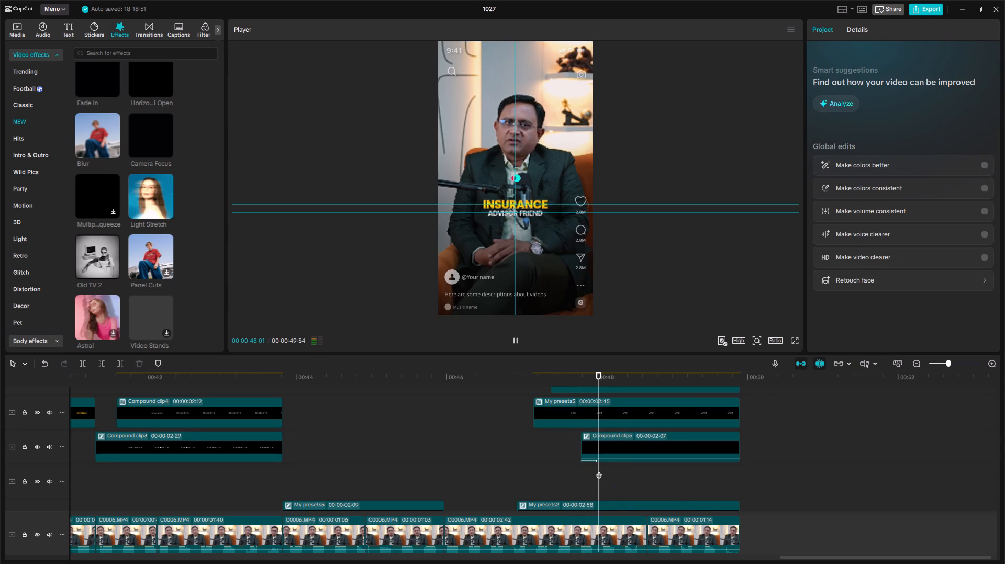
{"action": "left_click", "coordinate": [651, 472]}
{"action": "left_click", "coordinate": [651, 472]}
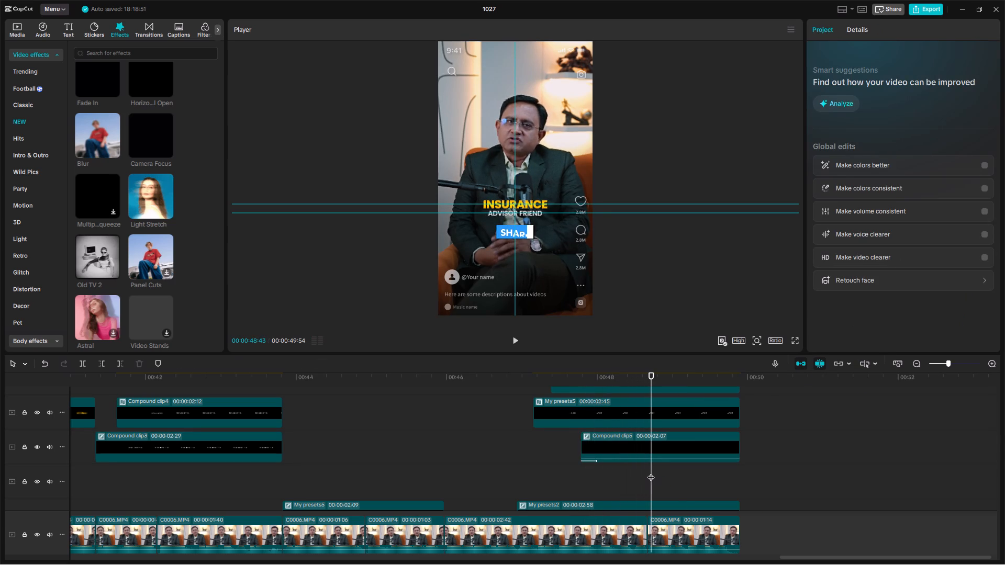
{"action": "key", "text": "space"}
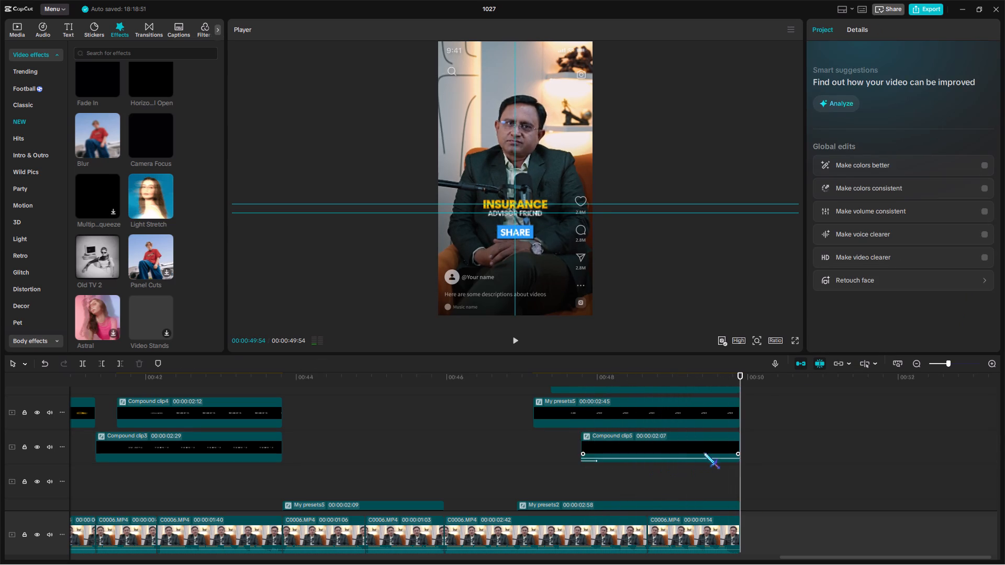
{"action": "left_click", "coordinate": [732, 488]}
{"action": "left_click", "coordinate": [716, 445]}
{"action": "left_click", "coordinate": [546, 239]}
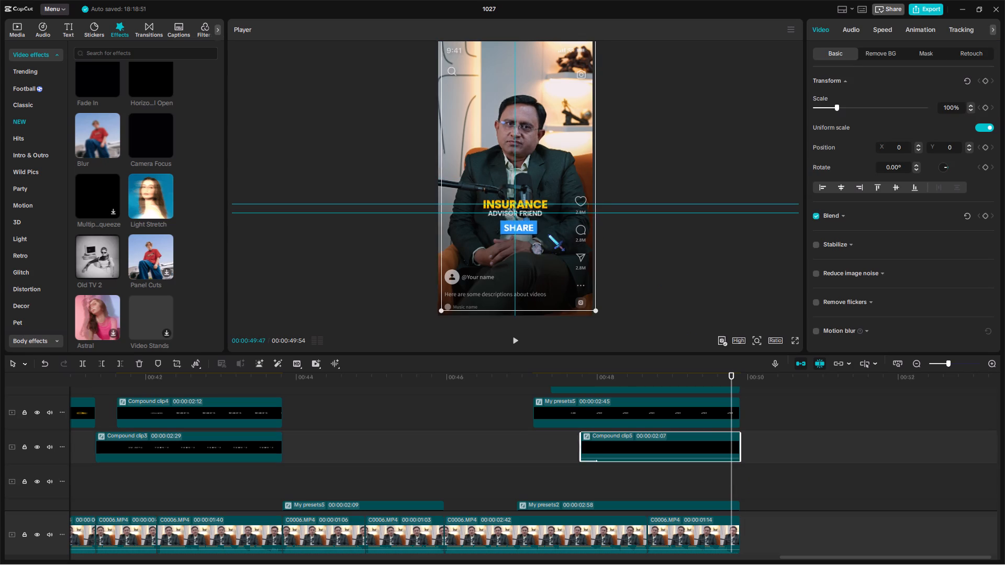
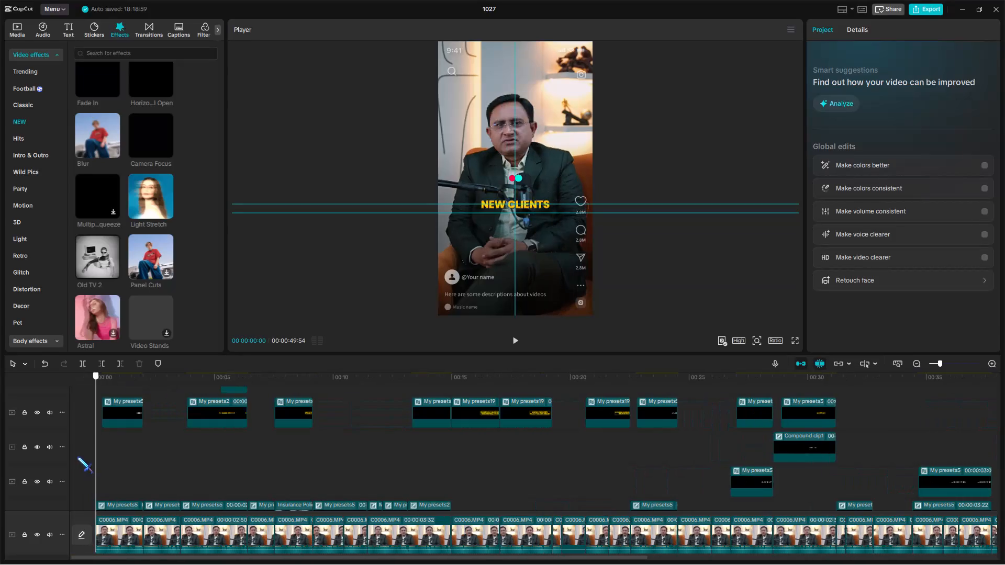
Search the Downloads folder for MIX and import the mixkit sound-effect files into the project media.
{"action": "scroll", "coordinate": [105, 447], "scroll_direction": "down", "scroll_amount": 7}
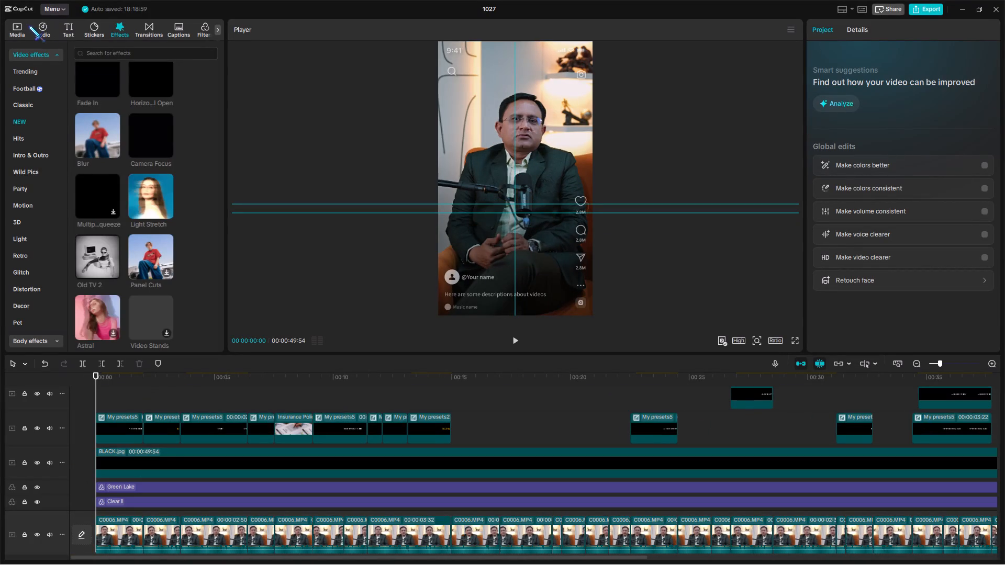
{"action": "left_click", "coordinate": [23, 23]}
{"action": "left_click", "coordinate": [87, 50]}
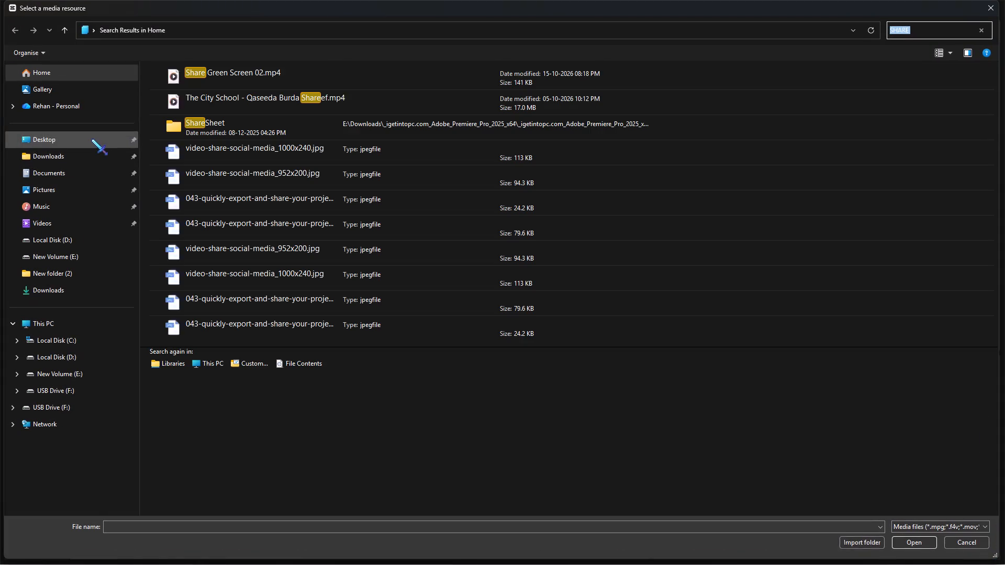
{"action": "left_click", "coordinate": [92, 154]}
{"action": "left_click", "coordinate": [967, 29]}
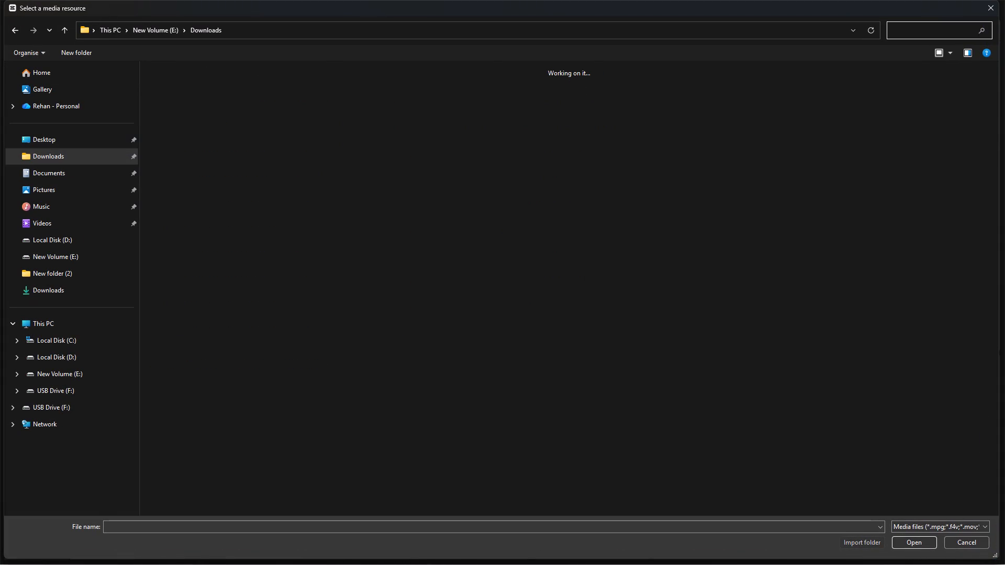
{"action": "type", "text": "MIZ"}
{"action": "key", "text": "BackSpace"}
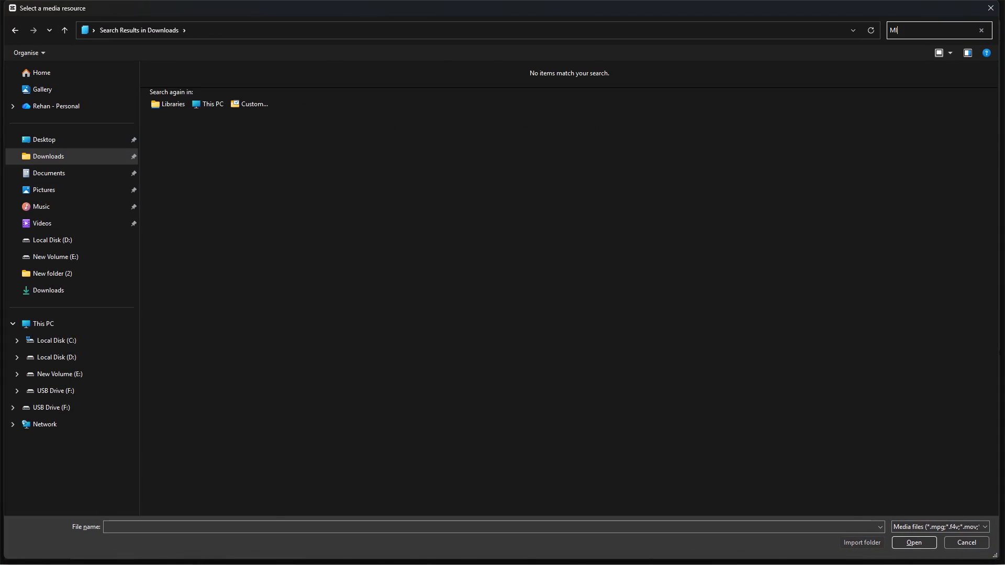
{"action": "key", "text": "x"}
{"action": "left_click_drag", "start_coordinate": [143, 94], "coordinate": [843, 312]}
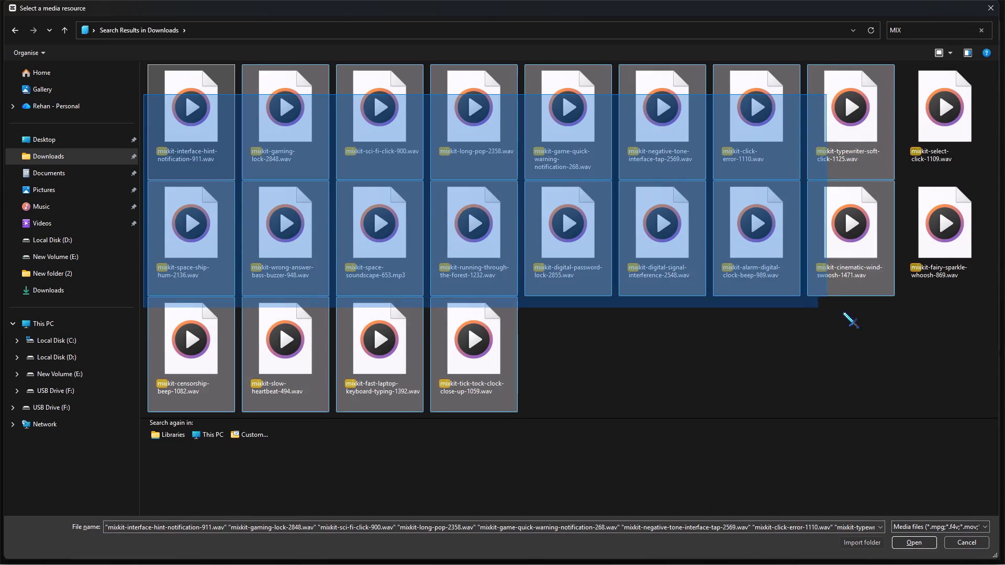
{"action": "left_click_drag", "start_coordinate": [843, 312], "coordinate": [917, 329]}
{"action": "key", "text": "Return"}
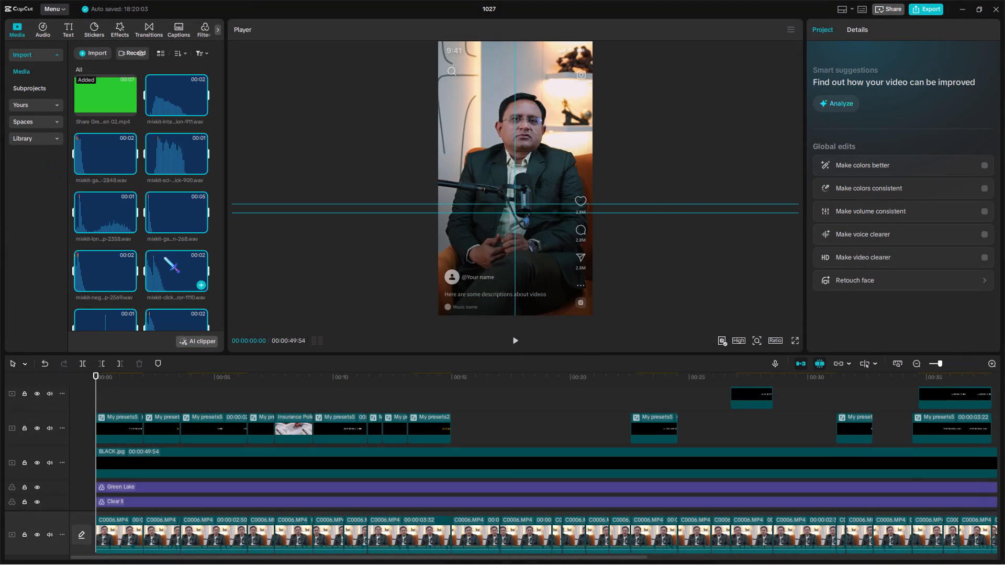
Add mixkit-typewriter-soft-click-1125.wav to an audio track, trim its silent lead-in, and place it at the start of the video.
{"action": "left_click", "coordinate": [101, 306]}
{"action": "left_click", "coordinate": [107, 318]}
{"action": "left_click_drag", "start_coordinate": [109, 320], "coordinate": [52, 398]}
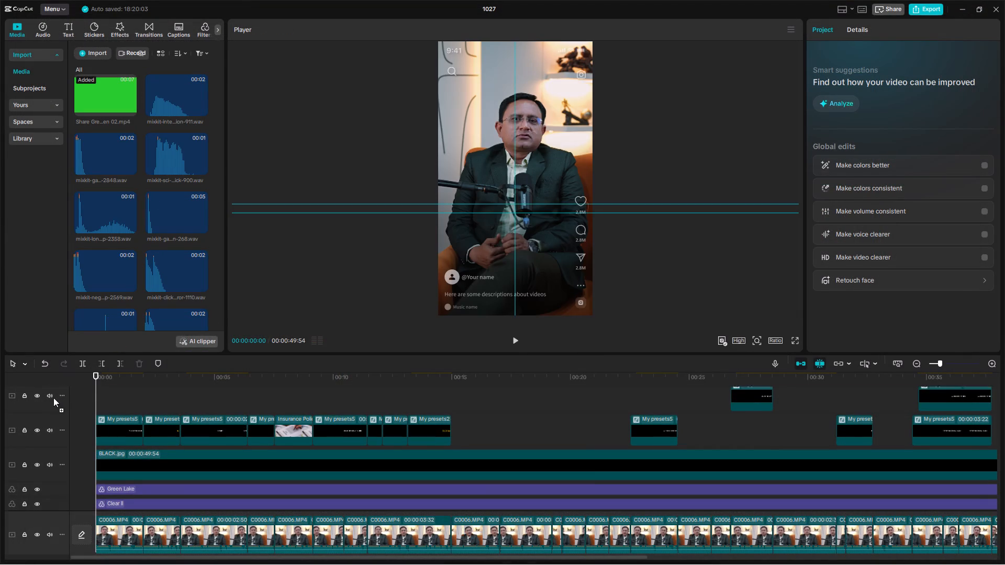
{"action": "left_click_drag", "start_coordinate": [947, 363], "coordinate": [961, 368]}
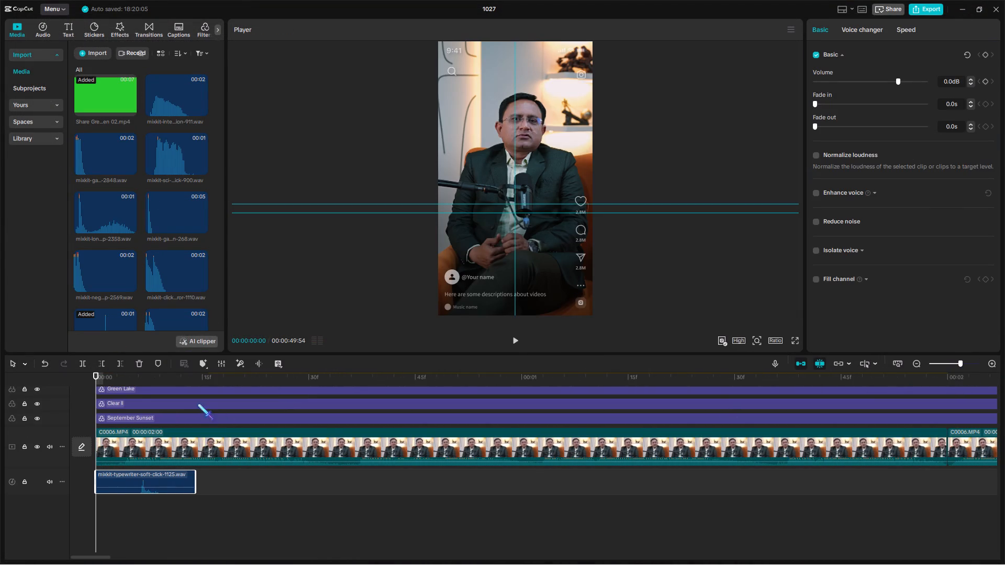
{"action": "left_click_drag", "start_coordinate": [130, 380], "coordinate": [138, 388]}
{"action": "key", "text": "q"}
{"action": "left_click_drag", "start_coordinate": [159, 478], "coordinate": [83, 480]}
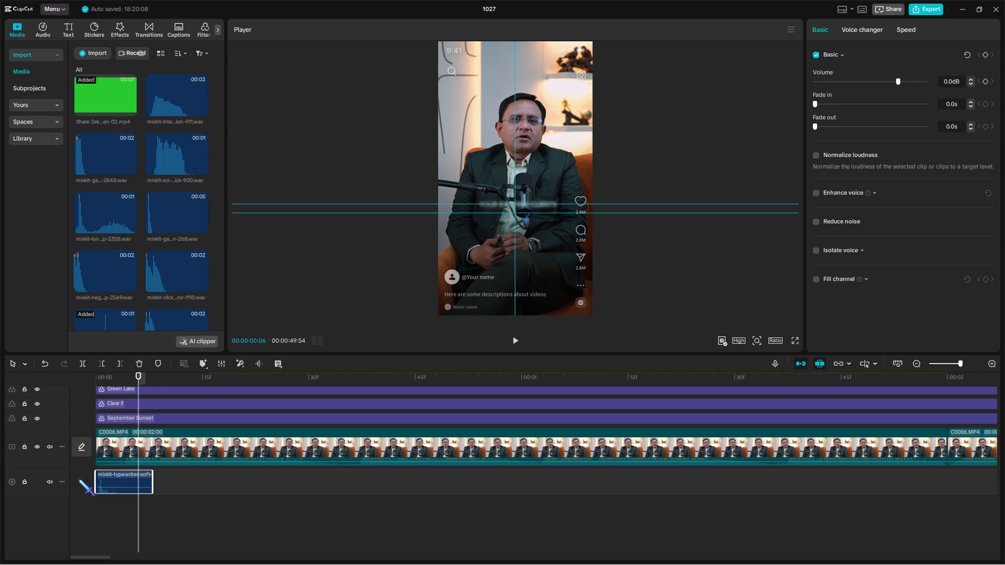
{"action": "left_click", "coordinate": [77, 479]}
Copy the trimmed click sound and paste a copy at 00:00:00:16, where the second caption layer starts.
{"action": "left_click", "coordinate": [103, 479]}
{"action": "left_click", "coordinate": [952, 366]}
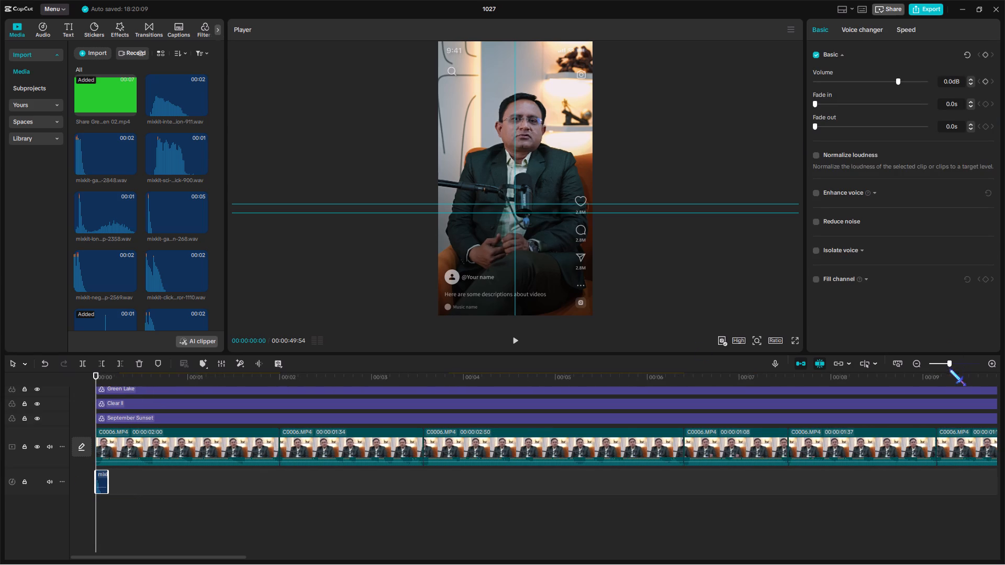
{"action": "key", "text": "ctrl+c"}
{"action": "scroll", "coordinate": [173, 447], "scroll_direction": "up", "scroll_amount": 12}
{"action": "double_click", "coordinate": [120, 430]}
{"action": "key", "text": "ctrl+v"}
Paste copies of the click sound at the start of the caption at about 6 seconds and at 00:00:09:09.
{"action": "scroll", "coordinate": [271, 452], "scroll_direction": "up", "scroll_amount": 9}
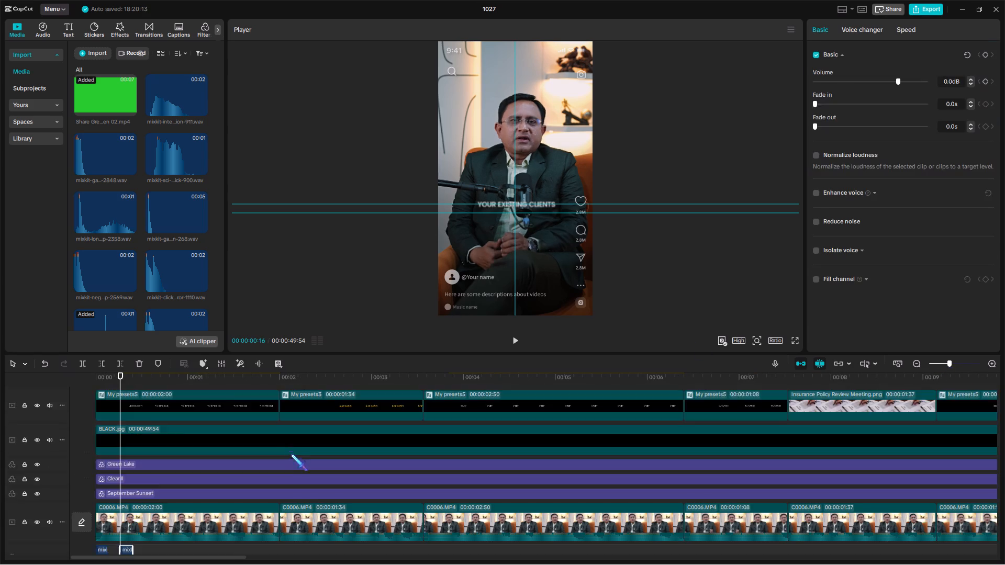
{"action": "scroll", "coordinate": [291, 454], "scroll_direction": "up", "scroll_amount": 4}
{"action": "left_click", "coordinate": [371, 443]}
{"action": "left_click_drag", "start_coordinate": [371, 442], "coordinate": [530, 451]}
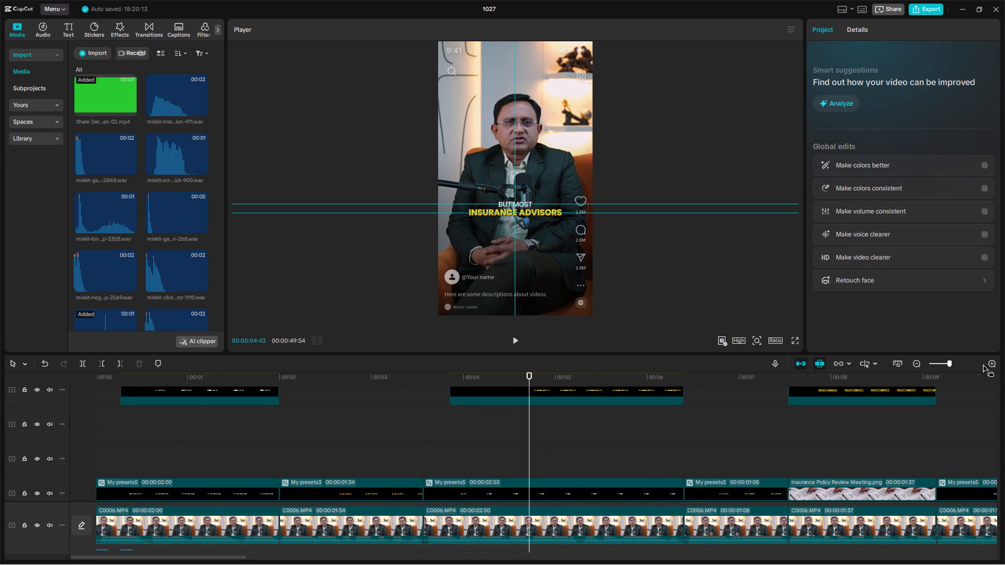
{"action": "left_click", "coordinate": [946, 363]}
{"action": "left_click", "coordinate": [395, 439]}
{"action": "left_click_drag", "start_coordinate": [395, 439], "coordinate": [407, 451]}
{"action": "key", "text": "ctrl+v"}
{"action": "scroll", "coordinate": [607, 461], "scroll_direction": "up", "scroll_amount": 7}
{"action": "left_click", "coordinate": [534, 381]}
{"action": "left_click_drag", "start_coordinate": [534, 381], "coordinate": [542, 390]}
{"action": "key", "text": "ctrl+v"}
{"action": "scroll", "coordinate": [635, 440], "scroll_direction": "up", "scroll_amount": 6}
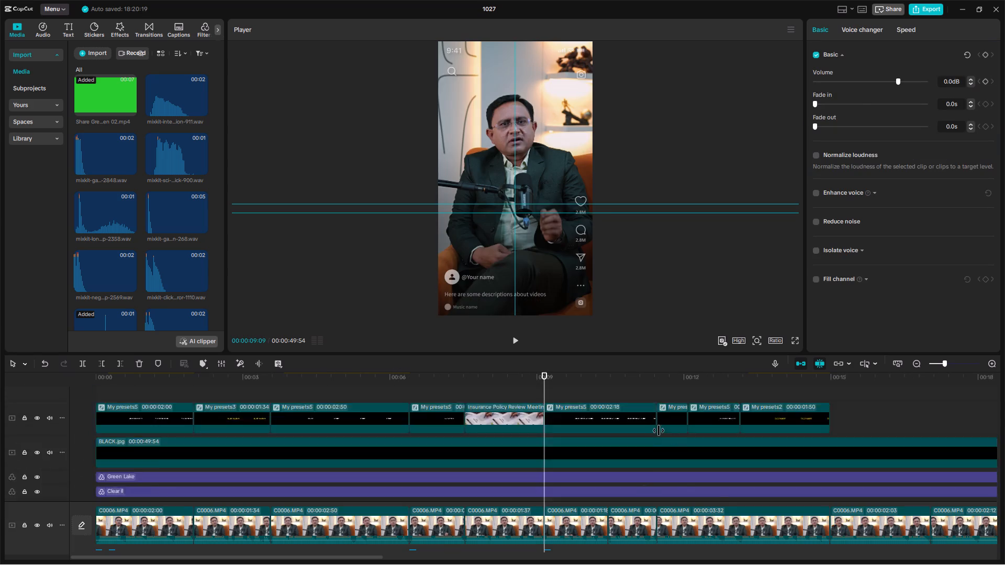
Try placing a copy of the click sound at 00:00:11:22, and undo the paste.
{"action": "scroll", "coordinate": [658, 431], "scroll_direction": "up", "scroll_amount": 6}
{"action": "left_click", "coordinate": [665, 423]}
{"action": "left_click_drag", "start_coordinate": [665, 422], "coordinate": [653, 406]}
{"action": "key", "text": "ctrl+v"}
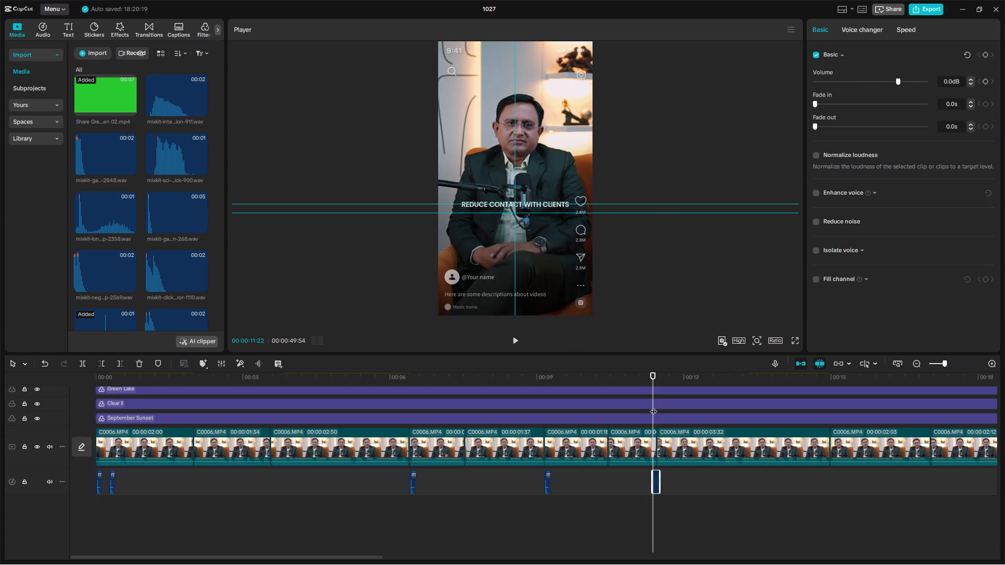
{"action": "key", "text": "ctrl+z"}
Paste copies of the click sound at the starts of the two consecutive short captions at about 11 and 12 seconds.
{"action": "scroll", "coordinate": [668, 443], "scroll_direction": "up", "scroll_amount": 11}
{"action": "left_click", "coordinate": [653, 415]}
{"action": "left_click_drag", "start_coordinate": [653, 415], "coordinate": [656, 425], "text": "ctrl"}
{"action": "key", "text": "ctrl+v"}
{"action": "scroll", "coordinate": [697, 444], "scroll_direction": "up", "scroll_amount": 12}
{"action": "left_click", "coordinate": [694, 414]}
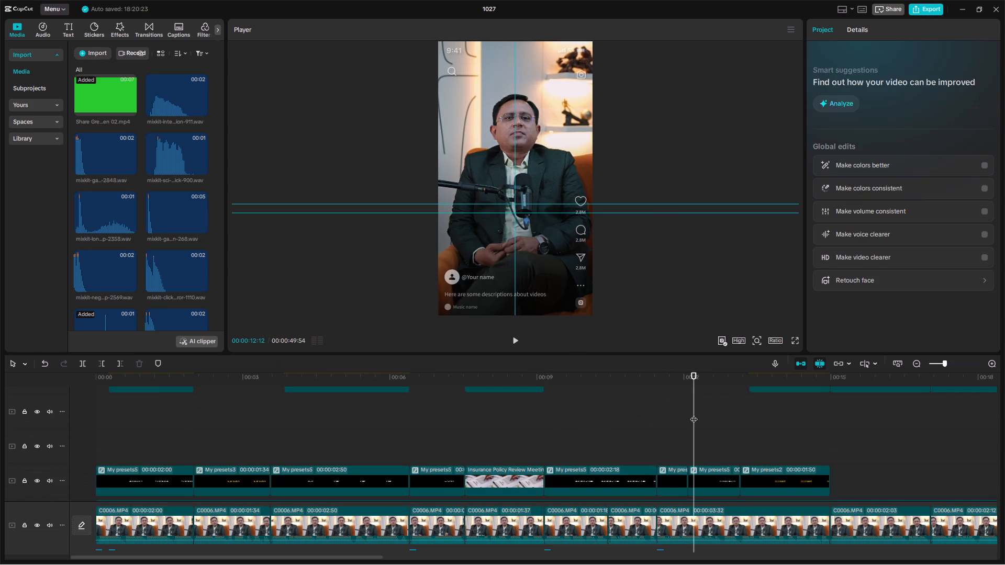
{"action": "left_click_drag", "start_coordinate": [694, 414], "coordinate": [690, 407]}
{"action": "key", "text": "ctrl+v"}
Paste copies of the click sound at the start of the plain caption at about 22.5 seconds and at 00:00:22:48.
{"action": "scroll", "coordinate": [755, 486], "scroll_direction": "up", "scroll_amount": 11}
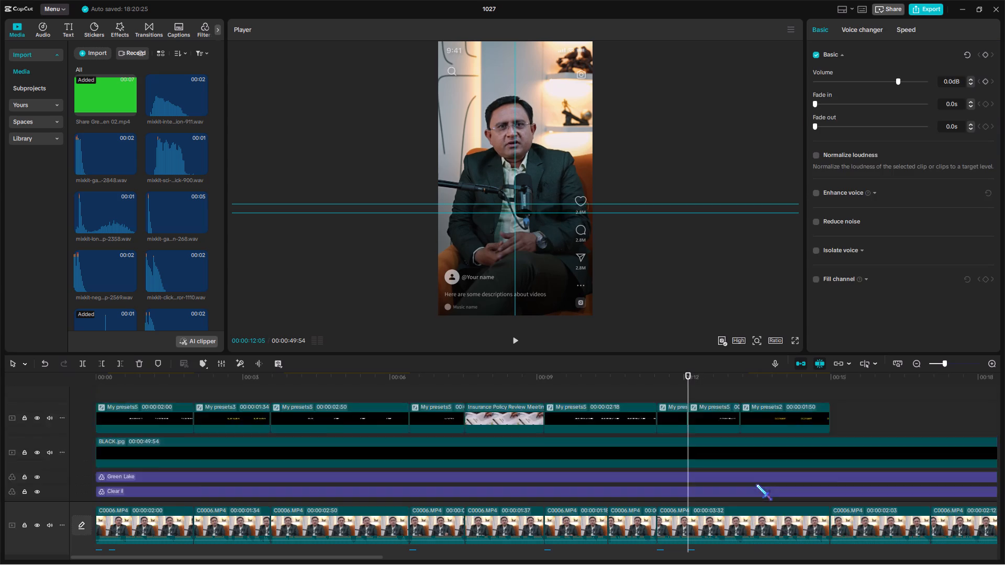
{"action": "scroll", "coordinate": [756, 484], "scroll_direction": "up", "scroll_amount": 3}
{"action": "left_click", "coordinate": [742, 465]}
{"action": "left_click_drag", "start_coordinate": [742, 465], "coordinate": [281, 472]}
{"action": "scroll", "coordinate": [336, 461], "scroll_direction": "down", "scroll_amount": 6}
{"action": "scroll", "coordinate": [336, 461], "scroll_direction": "up", "scroll_amount": 11}
{"action": "left_click", "coordinate": [319, 400]}
{"action": "left_click_drag", "start_coordinate": [319, 400], "coordinate": [420, 422]}
{"action": "scroll", "coordinate": [431, 427], "scroll_direction": "down", "scroll_amount": 6}
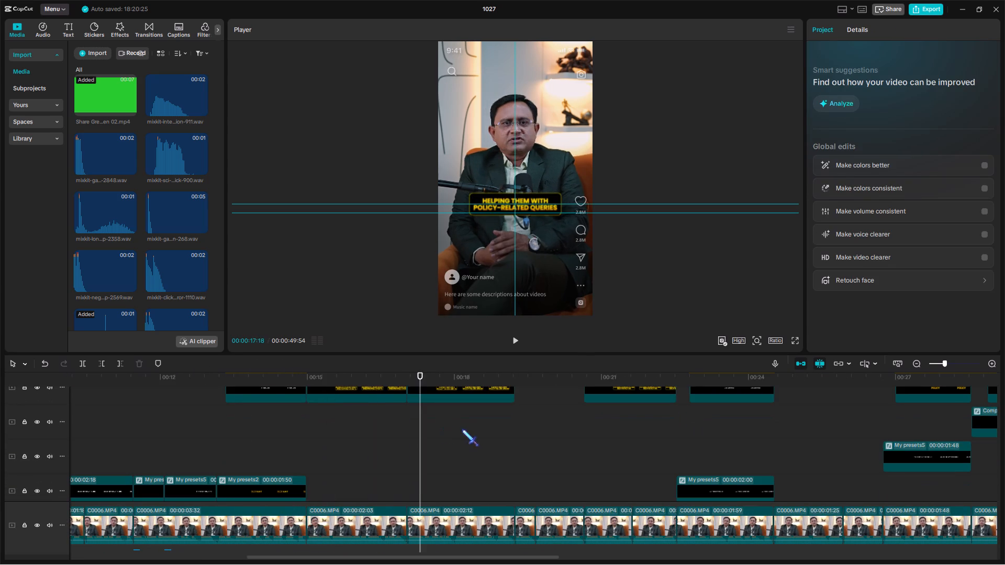
{"action": "left_click", "coordinate": [462, 430]}
{"action": "left_click_drag", "start_coordinate": [462, 430], "coordinate": [665, 448]}
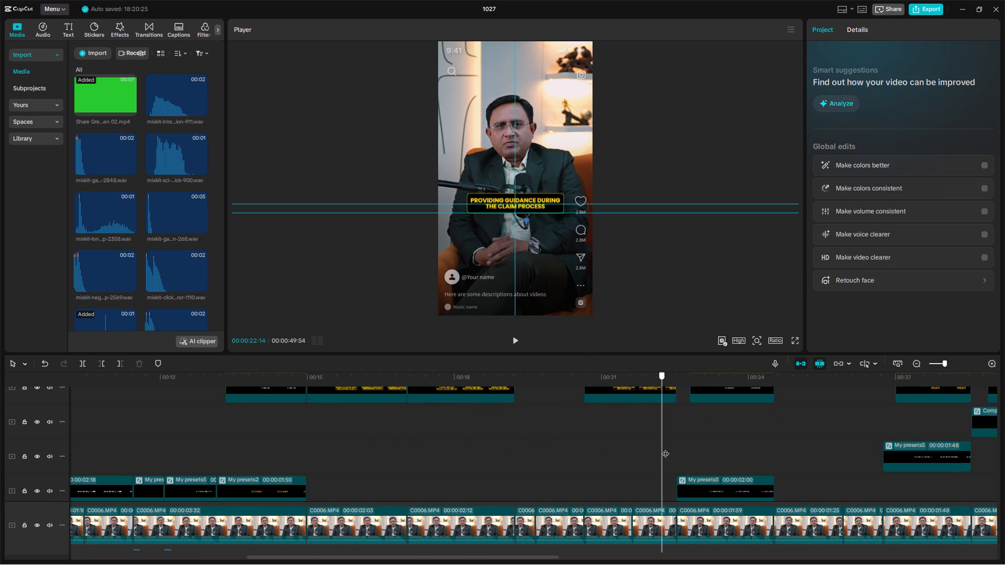
{"action": "left_click_drag", "start_coordinate": [665, 448], "coordinate": [675, 442]}
{"action": "key", "text": "ctrl+v"}
{"action": "scroll", "coordinate": [675, 442], "scroll_direction": "up", "scroll_amount": 14}
{"action": "left_click", "coordinate": [692, 446]}
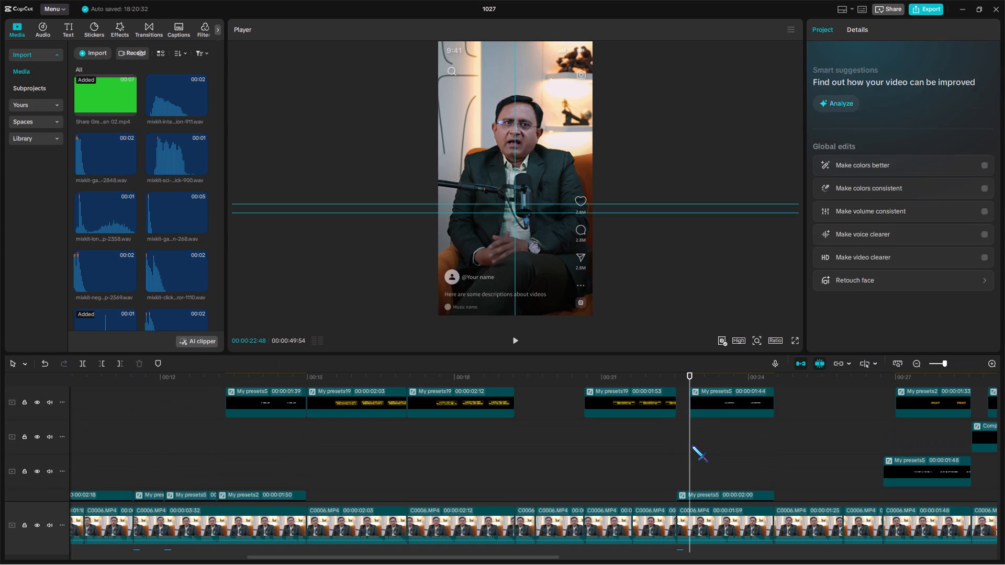
{"action": "key", "text": "ctrl+v"}
Paste copies of the click sound at the starts of the two overlapping captions that begin at about 34 seconds.
{"action": "scroll", "coordinate": [732, 459], "scroll_direction": "up", "scroll_amount": 16}
{"action": "left_click", "coordinate": [757, 435]}
{"action": "left_click", "coordinate": [760, 456]}
{"action": "left_click_drag", "start_coordinate": [760, 456], "coordinate": [573, 465]}
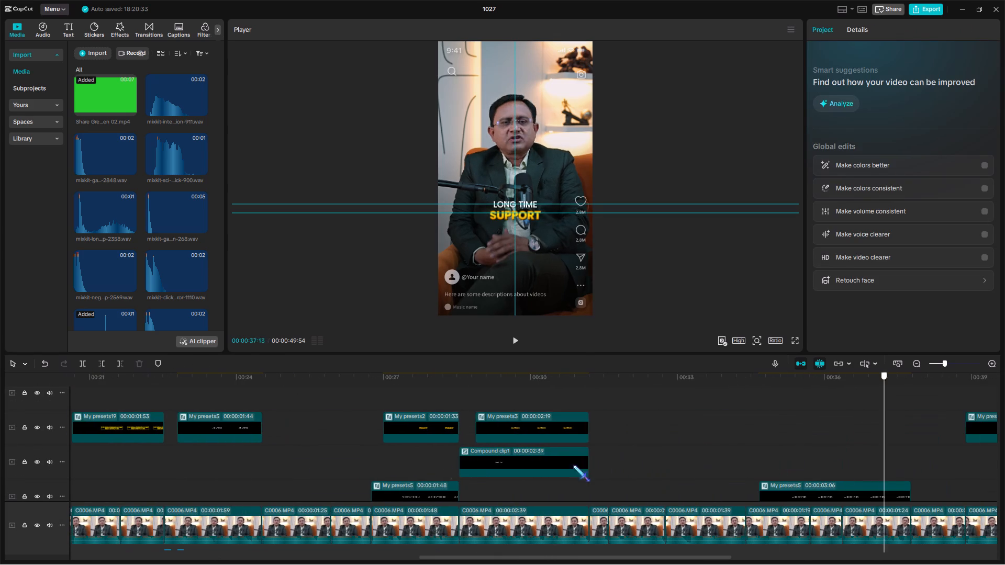
{"action": "left_click_drag", "start_coordinate": [573, 465], "coordinate": [299, 455]}
{"action": "scroll", "coordinate": [321, 450], "scroll_direction": "down", "scroll_amount": 7}
{"action": "scroll", "coordinate": [323, 447], "scroll_direction": "up", "scroll_amount": 5}
{"action": "left_click", "coordinate": [344, 420]}
{"action": "left_click_drag", "start_coordinate": [344, 419], "coordinate": [398, 436]}
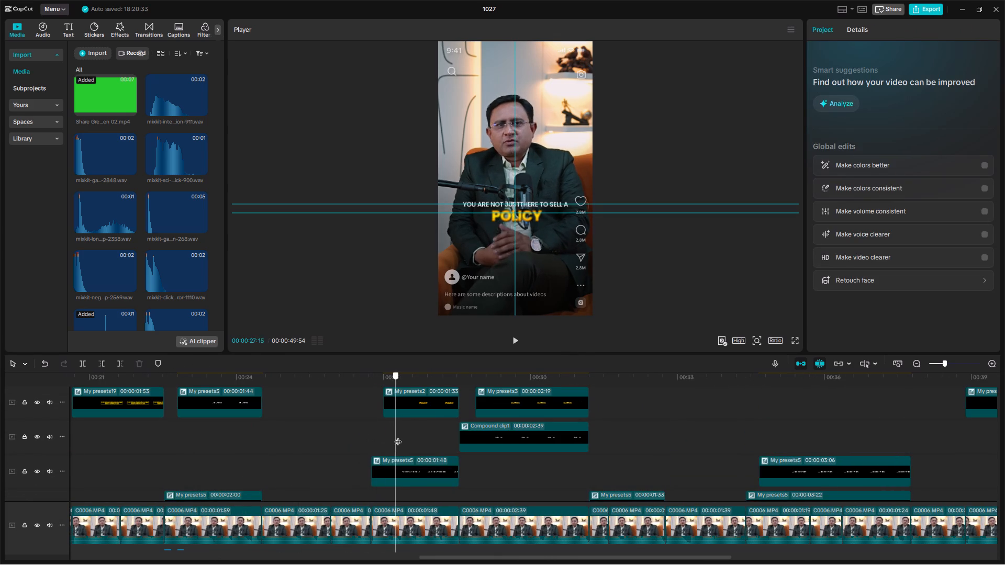
{"action": "left_click_drag", "start_coordinate": [398, 436], "coordinate": [551, 450]}
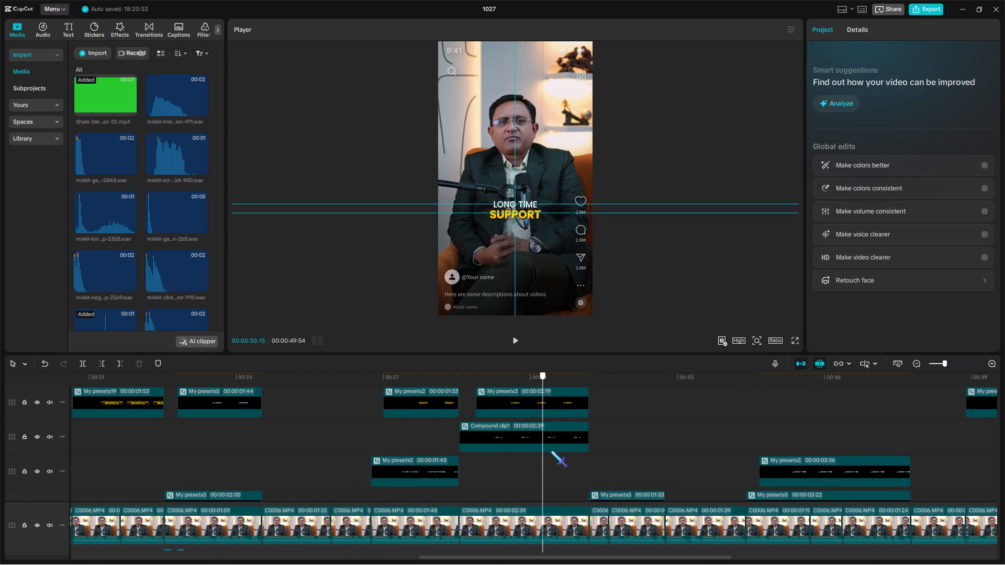
{"action": "left_click_drag", "start_coordinate": [551, 450], "coordinate": [600, 450]}
{"action": "scroll", "coordinate": [600, 450], "scroll_direction": "down", "scroll_amount": 4}
{"action": "double_click", "coordinate": [592, 422]}
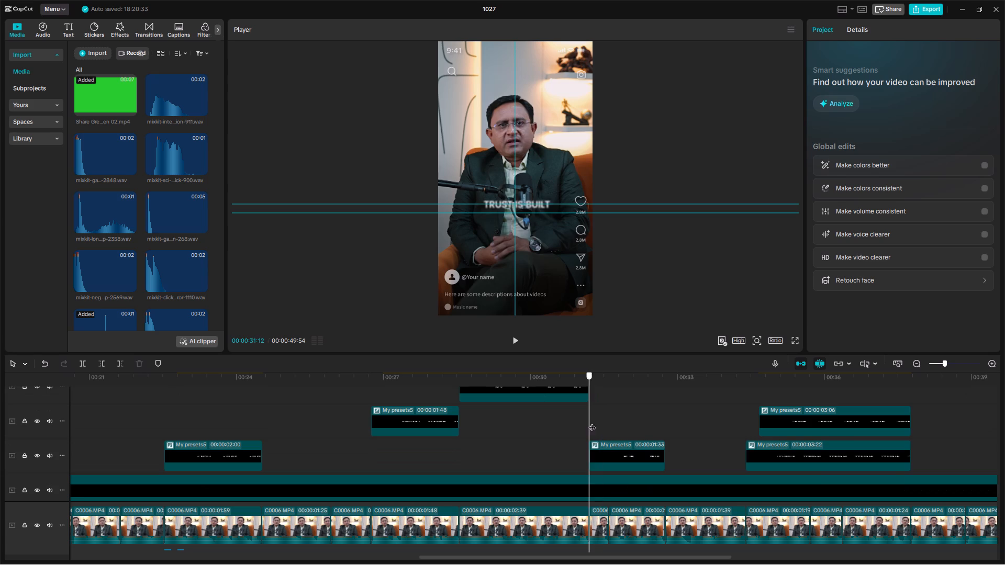
{"action": "left_click", "coordinate": [628, 412]}
{"action": "left_click_drag", "start_coordinate": [626, 412], "coordinate": [415, 401]}
{"action": "key", "text": "ctrl+v"}
{"action": "scroll", "coordinate": [447, 470], "scroll_direction": "up", "scroll_amount": 12}
{"action": "left_click", "coordinate": [422, 411]}
{"action": "left_click_drag", "start_coordinate": [422, 411], "coordinate": [428, 422], "text": "ctrl"}
{"action": "key", "text": "ctrl+v"}
Paste copies of the click sound at the starts of Compound clip3 and Compound clip4, at about 41 seconds.
{"action": "scroll", "coordinate": [550, 436], "scroll_direction": "up", "scroll_amount": 14}
{"action": "left_click", "coordinate": [628, 443]}
{"action": "left_click_drag", "start_coordinate": [628, 443], "coordinate": [412, 450]}
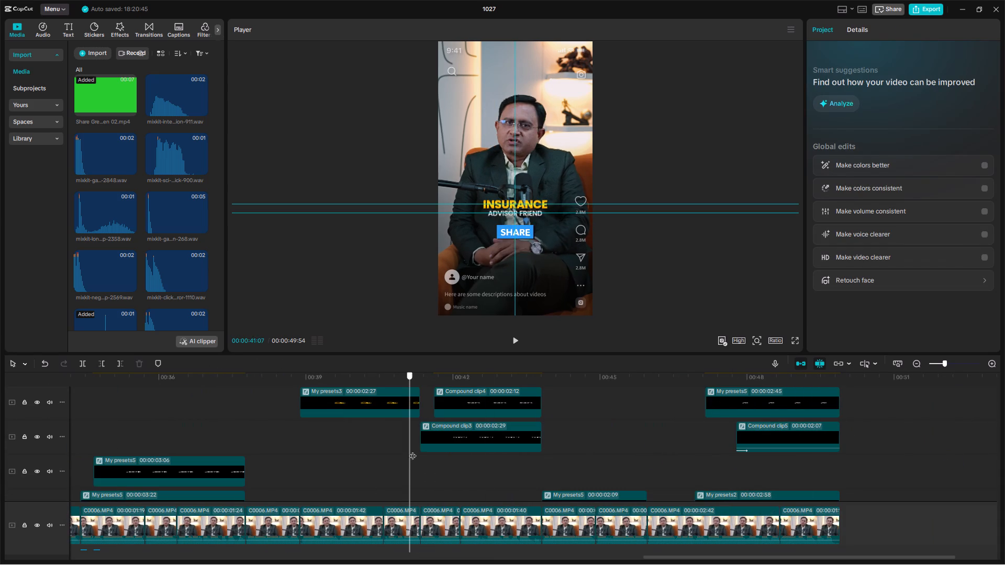
{"action": "left_click_drag", "start_coordinate": [412, 450], "coordinate": [420, 447]}
{"action": "key", "text": "ctrl+v"}
{"action": "scroll", "coordinate": [426, 449], "scroll_direction": "up", "scroll_amount": 20}
{"action": "left_click", "coordinate": [438, 434], "text": "ctrl"}
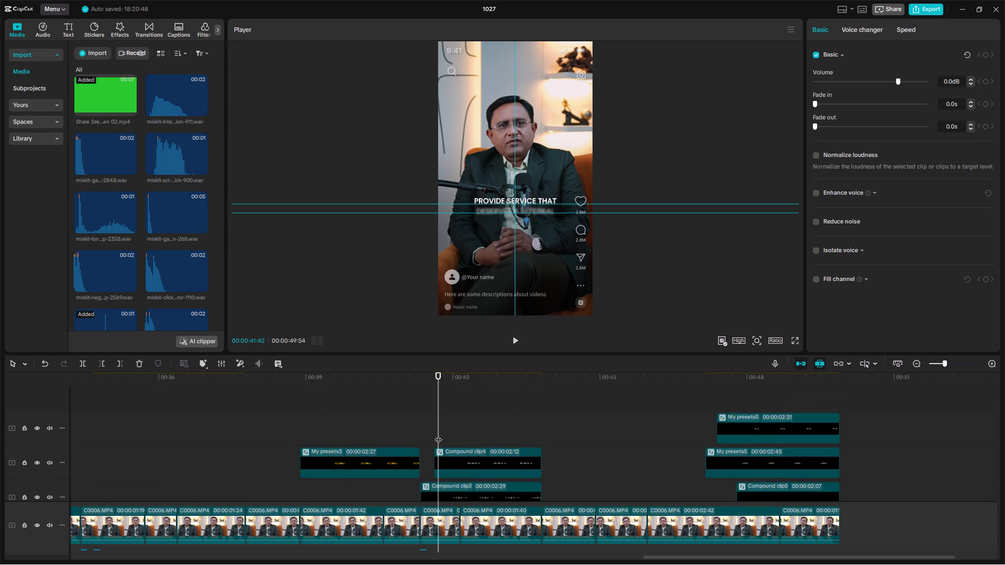
{"action": "left_click", "coordinate": [434, 432], "text": "ctrl"}
{"action": "key", "text": "ctrl+v"}
Paste a copy of the click sound at 00:00:43:49, where the "IF YOU FOUND THIS ADVICE USEFUL" caption starts.
{"action": "scroll", "coordinate": [585, 476], "scroll_direction": "up", "scroll_amount": 13}
{"action": "left_click", "coordinate": [543, 463]}
{"action": "left_click_drag", "start_coordinate": [543, 463], "coordinate": [615, 464]}
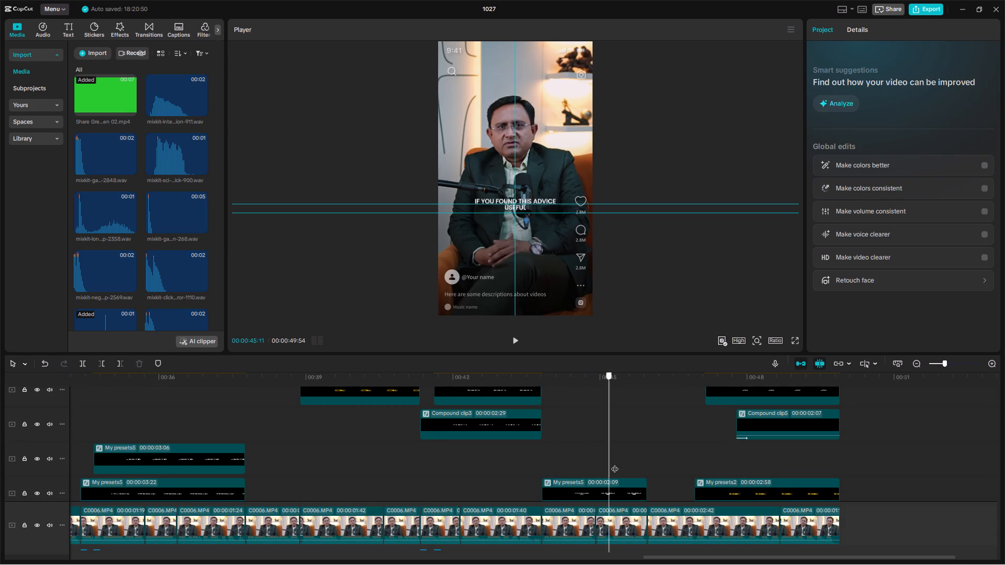
{"action": "left_click_drag", "start_coordinate": [615, 464], "coordinate": [539, 450]}
{"action": "key", "text": "ctrl+v"}
Add mixkit-game-quick-warning-notification-268.wav at 00:00:07:32, where the "POLICY COMPLETE" caption over the insurance policy image starts.
{"action": "scroll", "coordinate": [557, 459], "scroll_direction": "up", "scroll_amount": 15}
{"action": "left_click", "coordinate": [573, 453]}
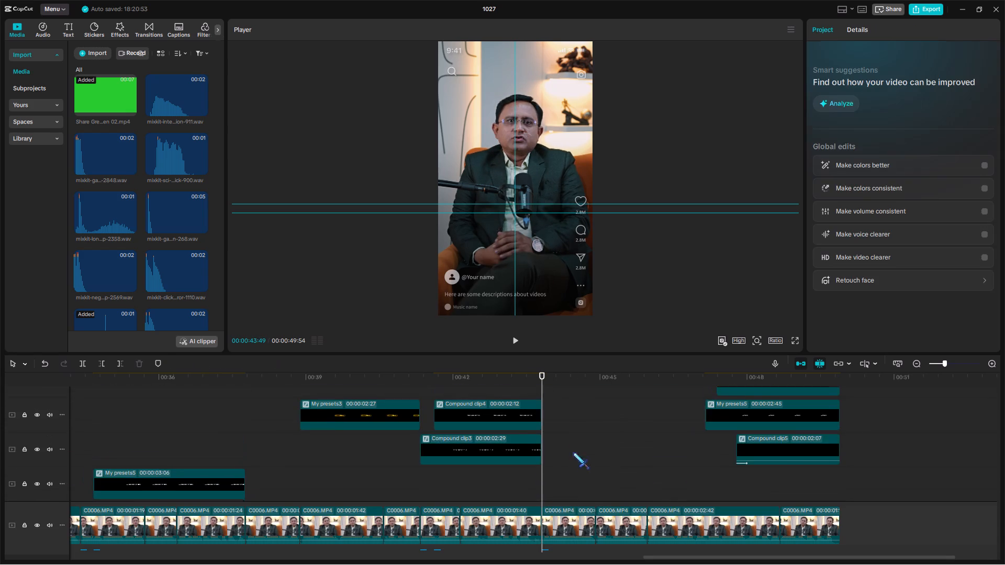
{"action": "left_click_drag", "start_coordinate": [573, 453], "coordinate": [0, 408]}
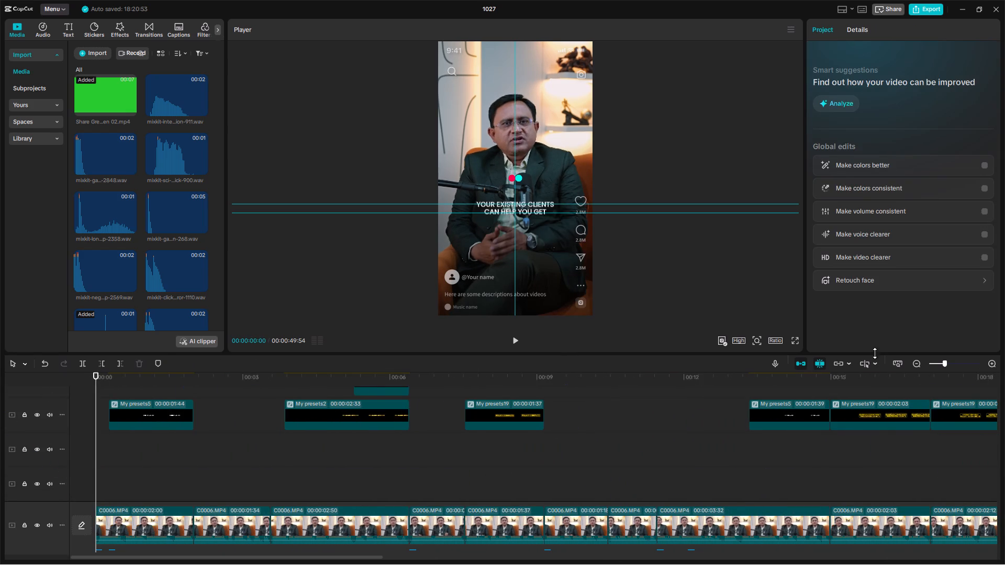
{"action": "scroll", "coordinate": [578, 519], "scroll_direction": "up", "scroll_amount": 3}
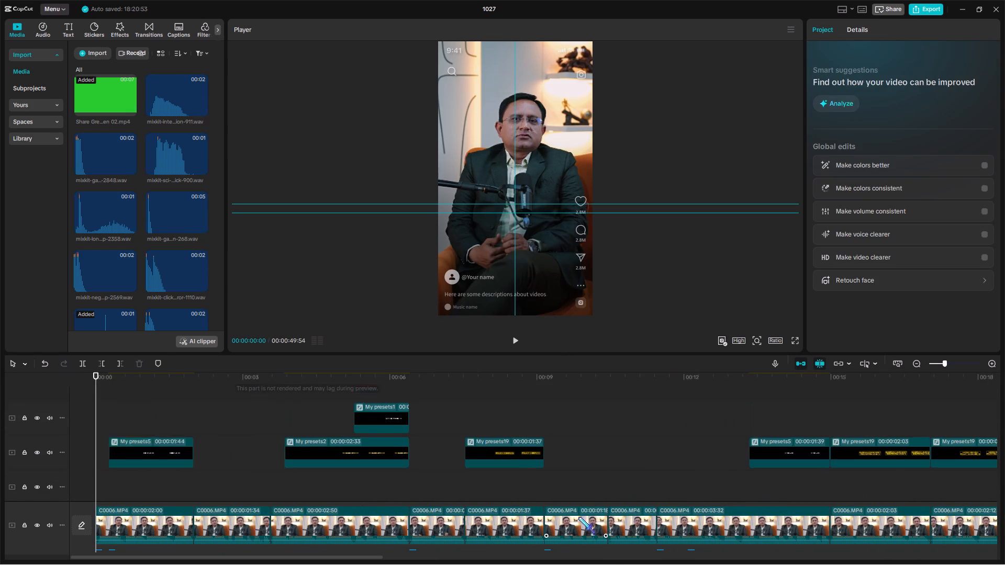
{"action": "scroll", "coordinate": [578, 517], "scroll_direction": "up", "scroll_amount": 4}
{"action": "left_click", "coordinate": [685, 420]}
{"action": "left_click_drag", "start_coordinate": [685, 420], "coordinate": [406, 427]}
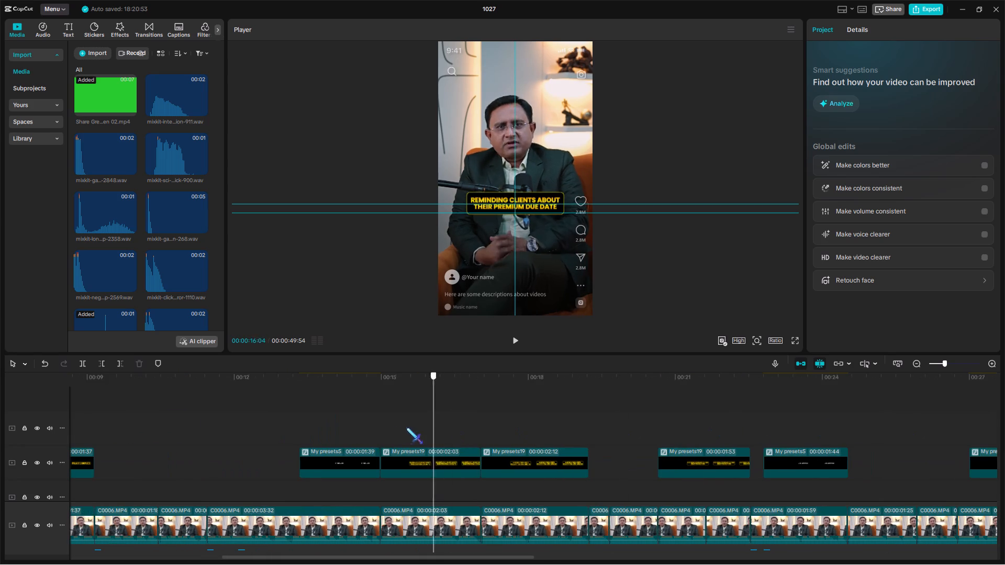
{"action": "left_click_drag", "start_coordinate": [406, 427], "coordinate": [496, 426]}
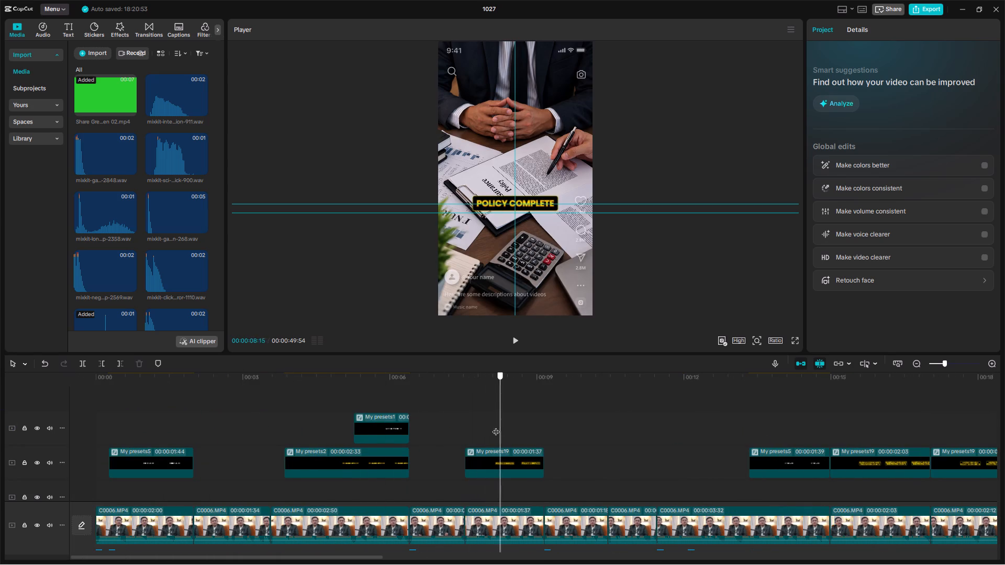
{"action": "left_click_drag", "start_coordinate": [496, 426], "coordinate": [466, 391]}
{"action": "left_click_drag", "start_coordinate": [171, 199], "coordinate": [452, 415]}
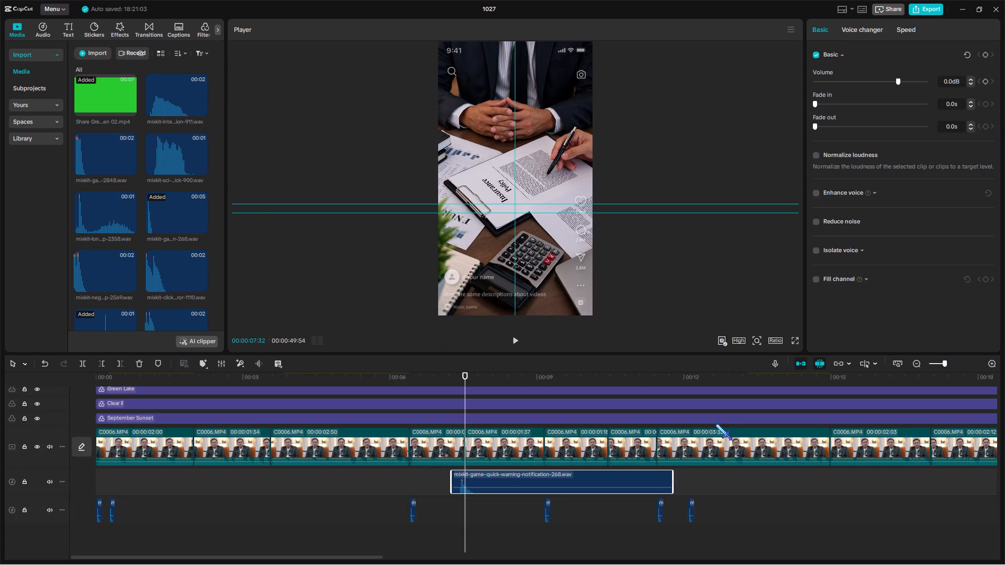
{"action": "left_click_drag", "start_coordinate": [515, 474], "coordinate": [526, 479]}
Shift the notification sound so its audible hit meets 00:00:07:32, and trim off the silent lead-in before that point.
{"action": "left_click_drag", "start_coordinate": [947, 363], "coordinate": [952, 365]}
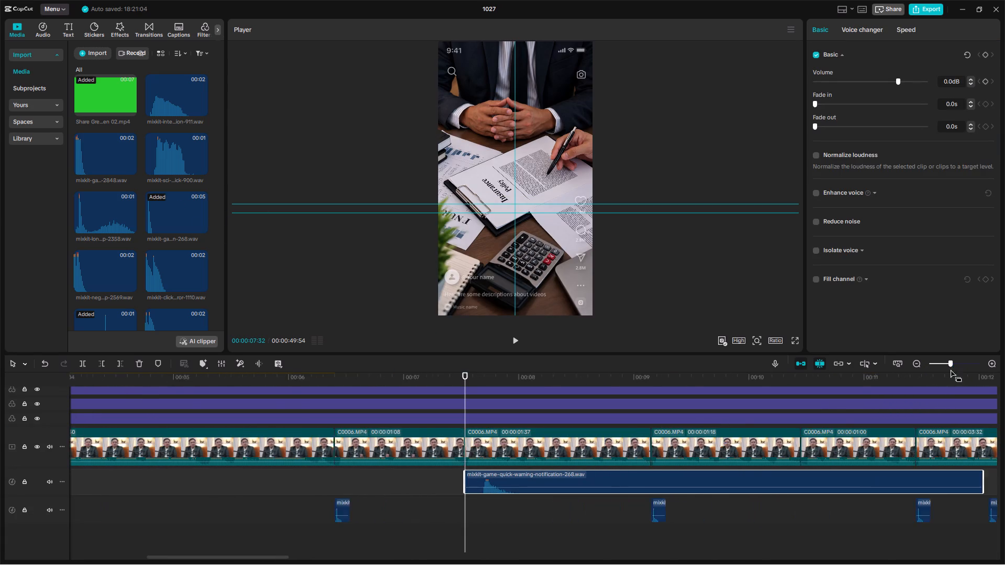
{"action": "left_click_drag", "start_coordinate": [613, 476], "coordinate": [594, 474]}
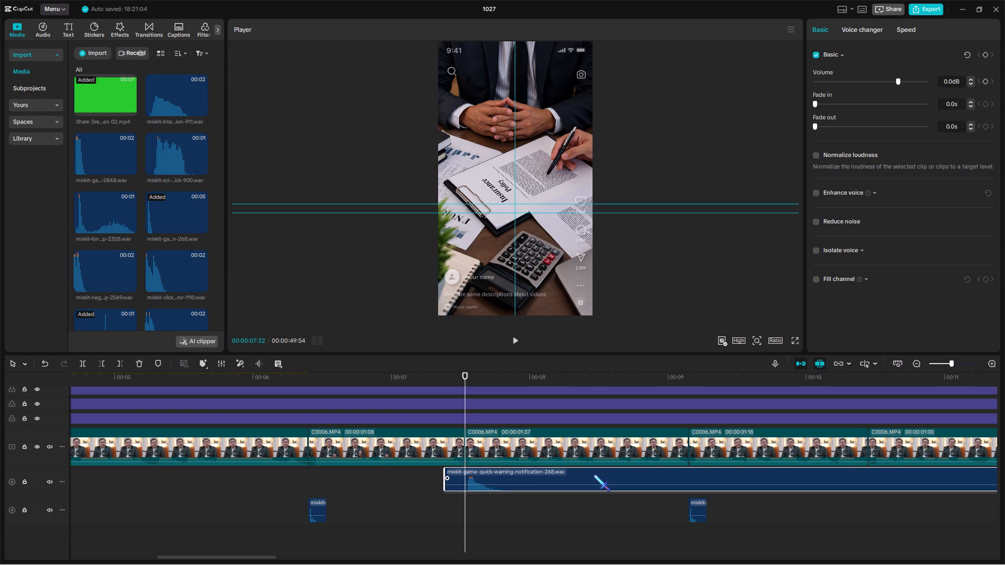
{"action": "left_click_drag", "start_coordinate": [594, 474], "coordinate": [593, 474]}
{"action": "key", "text": "q"}
{"action": "left_click", "coordinate": [943, 365]}
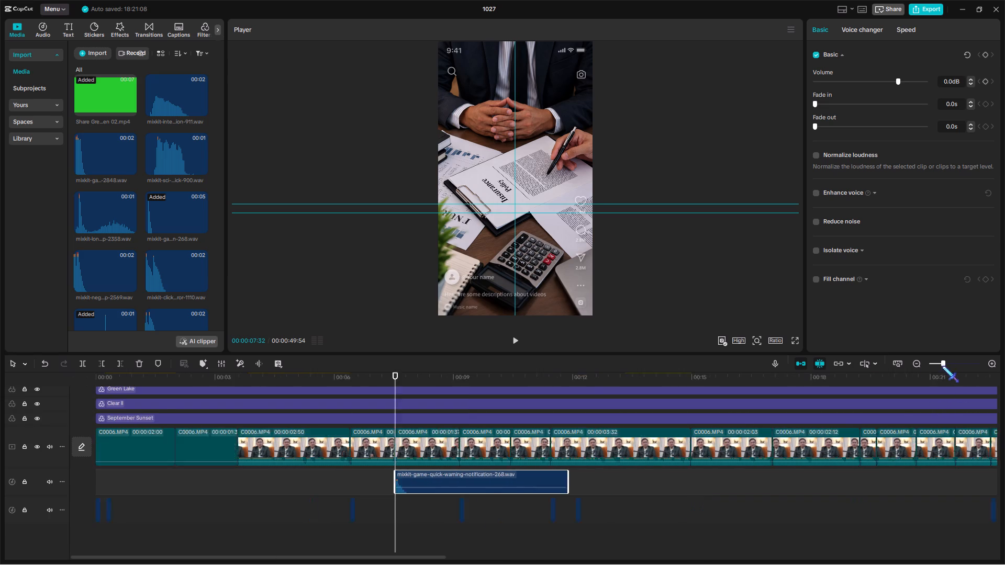
Paste copies of the notification sound at the starts of three yellow captions: 00:00:14:59, 00:00:17:02 and about 20.6 seconds.
{"action": "key", "text": "ctrl+c"}
{"action": "scroll", "coordinate": [331, 533], "scroll_direction": "up", "scroll_amount": 13}
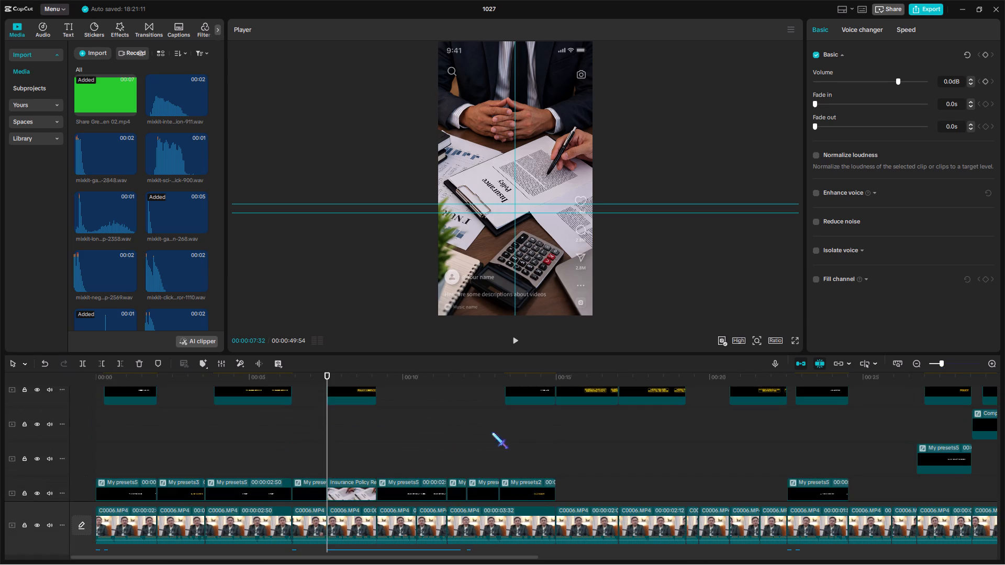
{"action": "scroll", "coordinate": [538, 451], "scroll_direction": "up", "scroll_amount": 6}
{"action": "left_click", "coordinate": [534, 419]}
{"action": "left_click_drag", "start_coordinate": [534, 419], "coordinate": [556, 416]}
{"action": "key", "text": "ctrl+v"}
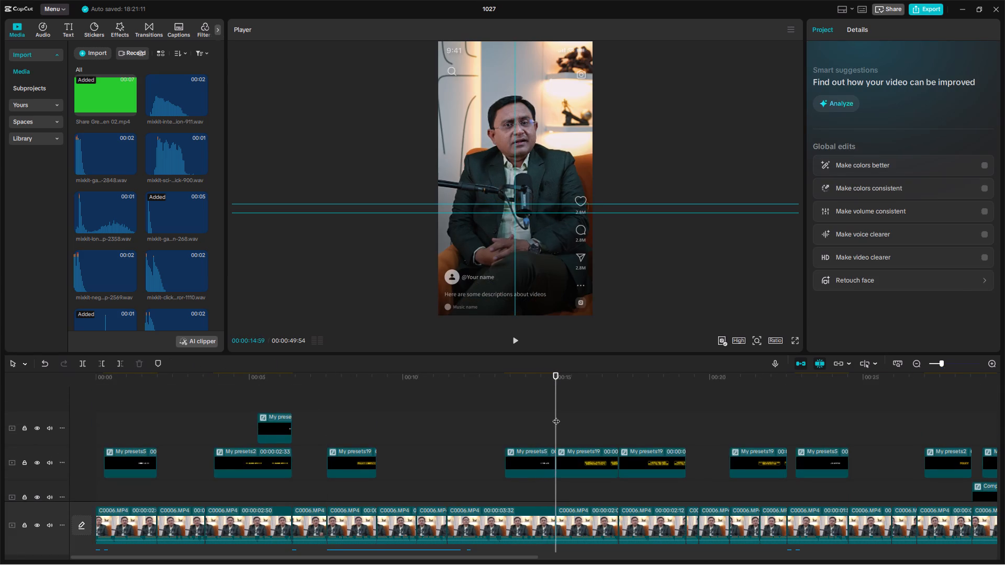
{"action": "scroll", "coordinate": [583, 432], "scroll_direction": "up", "scroll_amount": 11}
{"action": "scroll", "coordinate": [615, 465], "scroll_direction": "up", "scroll_amount": 5}
{"action": "left_click", "coordinate": [618, 392], "text": "ctrl"}
{"action": "key", "text": "ctrl+v"}
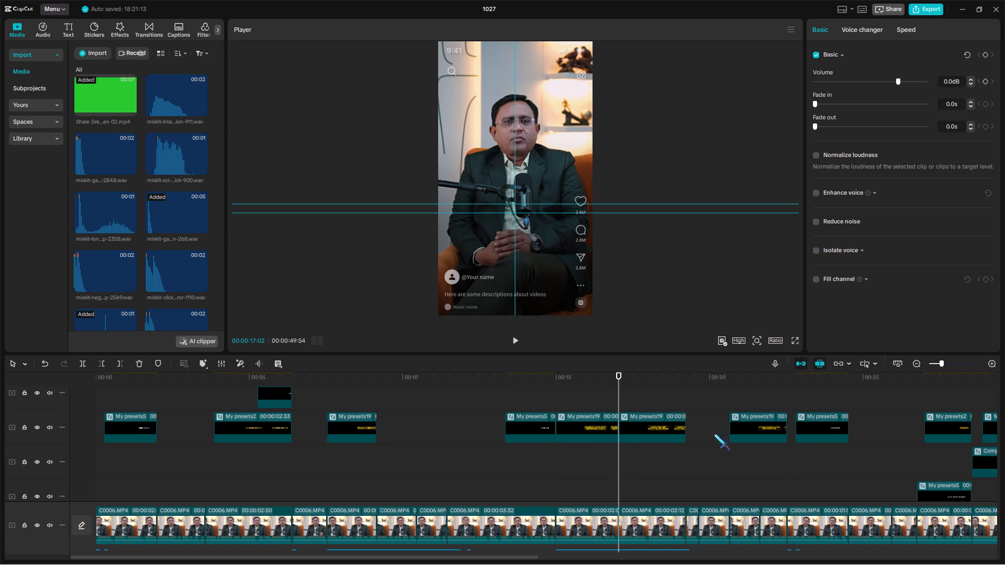
{"action": "scroll", "coordinate": [811, 455], "scroll_direction": "up", "scroll_amount": 20}
{"action": "left_click", "coordinate": [738, 403]}
{"action": "left_click_drag", "start_coordinate": [738, 403], "coordinate": [730, 426]}
{"action": "key", "text": "ctrl+v"}
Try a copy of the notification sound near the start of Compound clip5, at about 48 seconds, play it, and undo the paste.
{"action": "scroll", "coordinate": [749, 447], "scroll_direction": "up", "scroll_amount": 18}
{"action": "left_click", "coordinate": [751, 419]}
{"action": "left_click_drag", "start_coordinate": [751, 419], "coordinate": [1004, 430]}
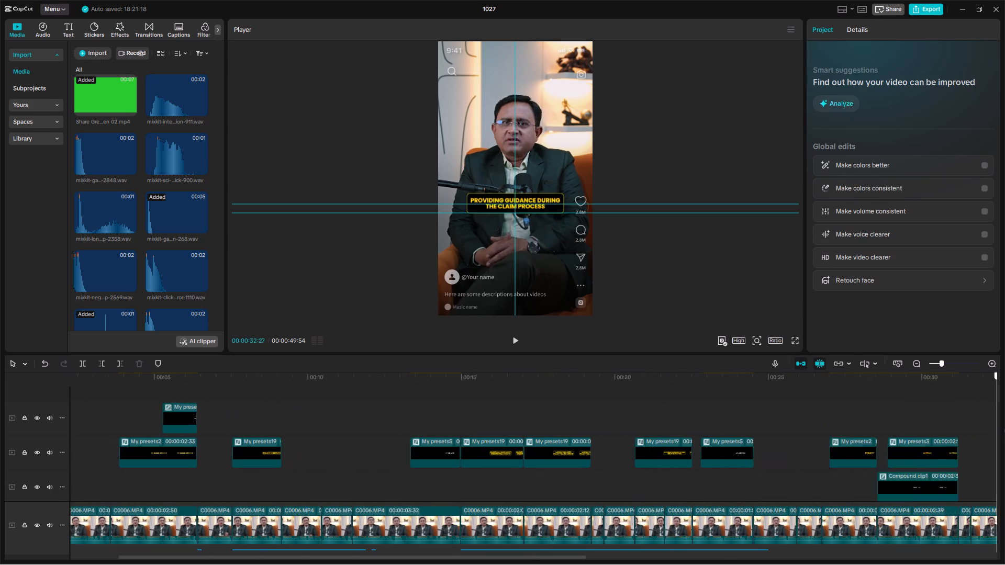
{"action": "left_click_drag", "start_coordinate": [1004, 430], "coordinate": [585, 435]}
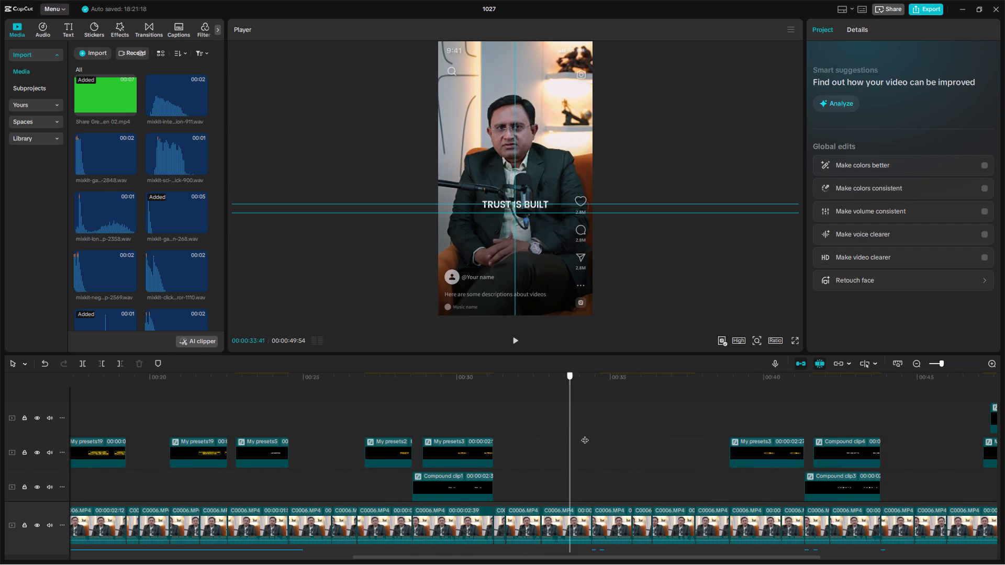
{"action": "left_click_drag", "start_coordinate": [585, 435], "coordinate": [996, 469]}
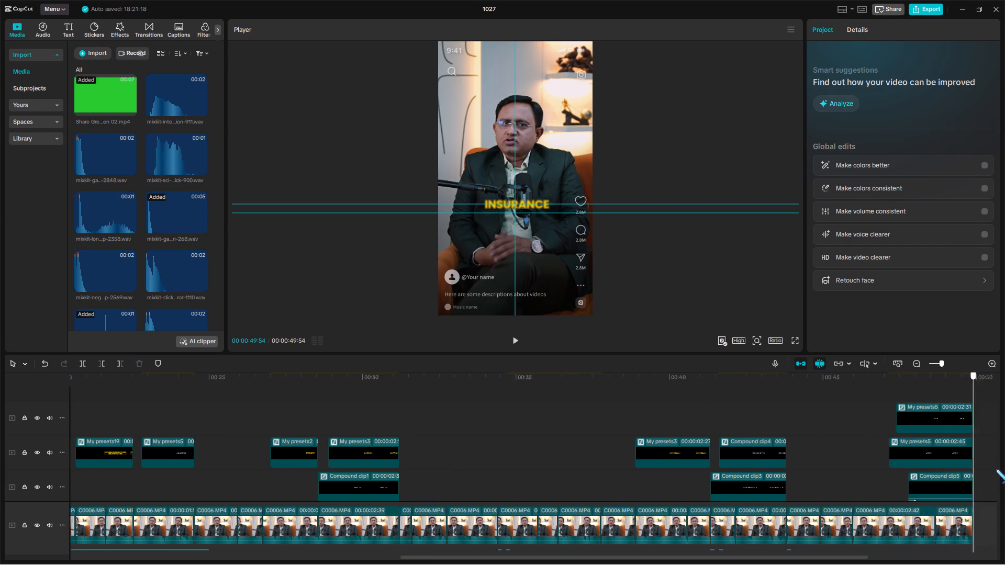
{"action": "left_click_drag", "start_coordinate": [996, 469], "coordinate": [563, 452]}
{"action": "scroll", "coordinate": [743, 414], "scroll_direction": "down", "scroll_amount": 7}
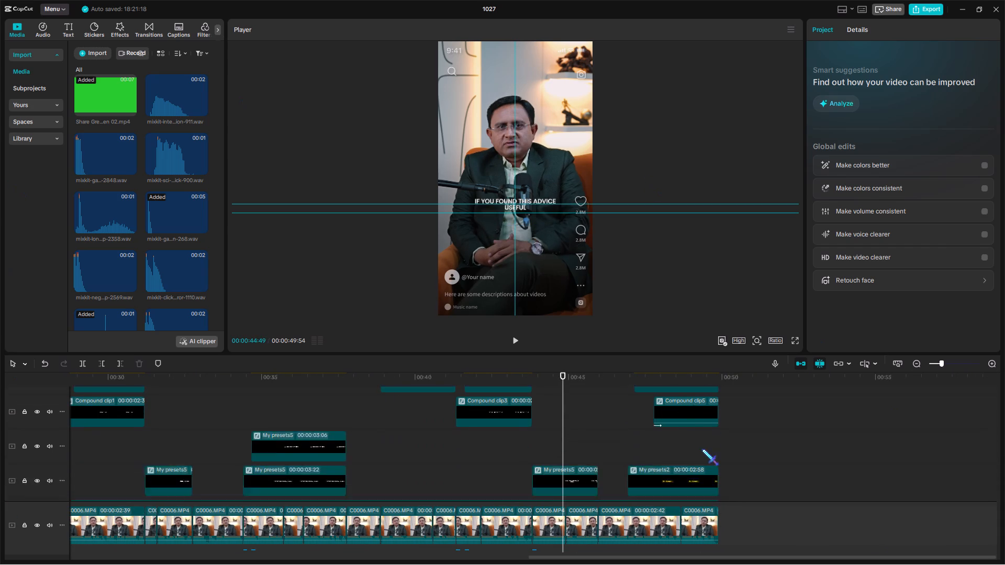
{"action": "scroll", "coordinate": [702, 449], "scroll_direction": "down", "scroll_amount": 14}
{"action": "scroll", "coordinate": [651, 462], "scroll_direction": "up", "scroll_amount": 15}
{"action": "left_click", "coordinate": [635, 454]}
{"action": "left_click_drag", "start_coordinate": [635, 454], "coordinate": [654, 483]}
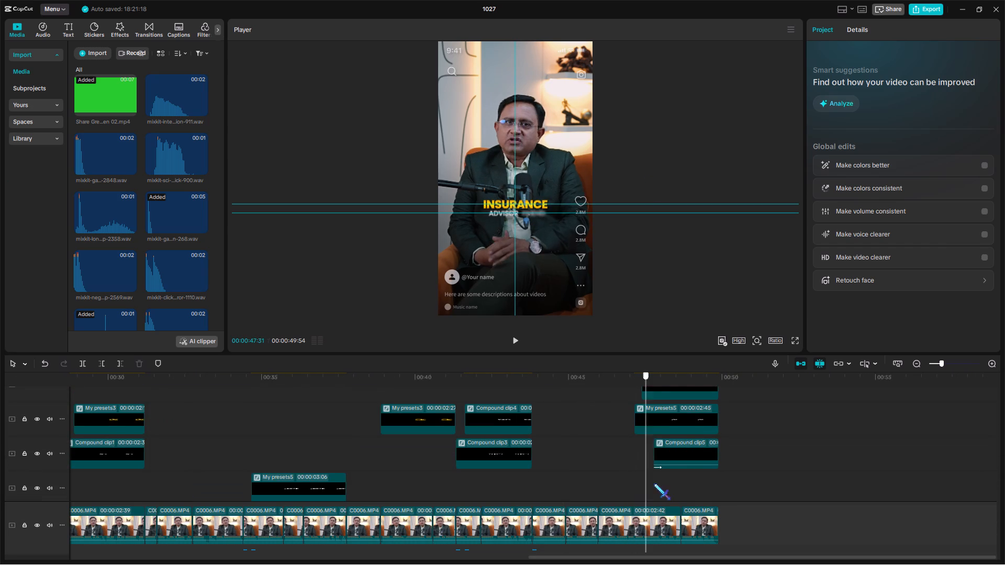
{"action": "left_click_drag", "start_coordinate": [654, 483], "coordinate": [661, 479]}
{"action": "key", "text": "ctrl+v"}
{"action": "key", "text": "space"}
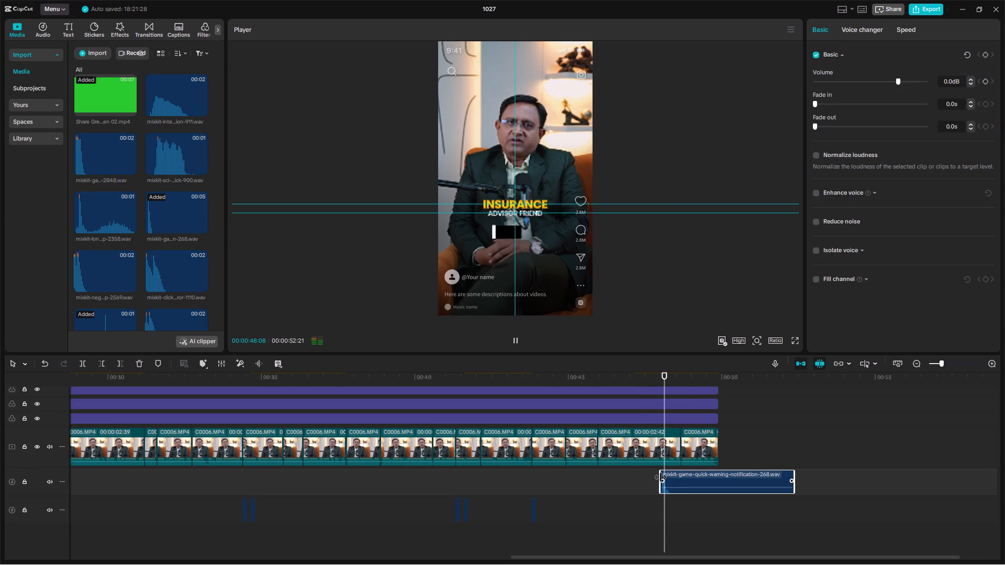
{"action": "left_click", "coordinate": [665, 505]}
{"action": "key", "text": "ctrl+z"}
Import Coin Bling.wav from New folder (2) on Local Disk (D:) into the project media.
{"action": "scroll", "coordinate": [664, 496], "scroll_direction": "up", "scroll_amount": 10}
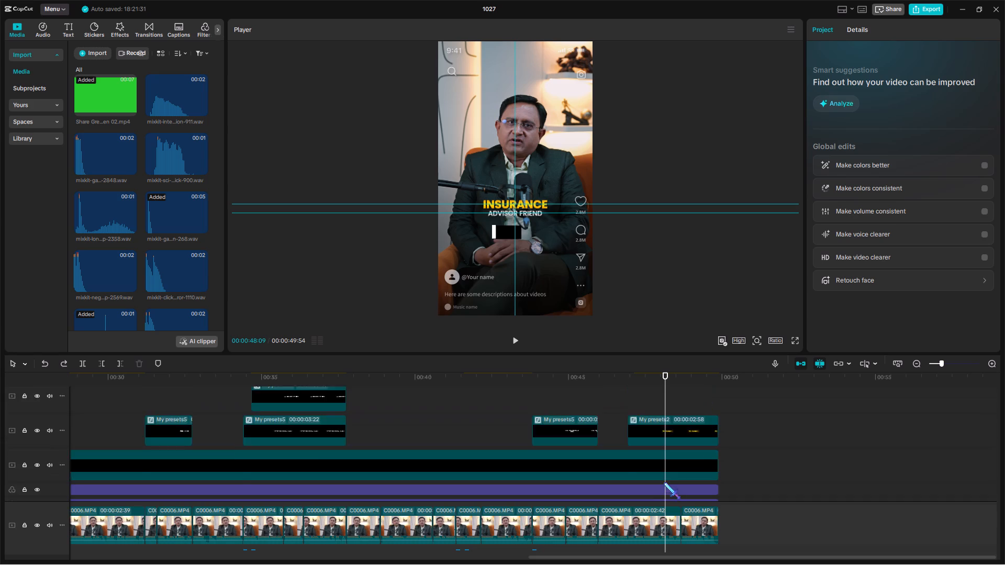
{"action": "scroll", "coordinate": [664, 482], "scroll_direction": "up", "scroll_amount": 6}
{"action": "left_click", "coordinate": [654, 487]}
{"action": "left_click_drag", "start_coordinate": [654, 487], "coordinate": [0, 349]}
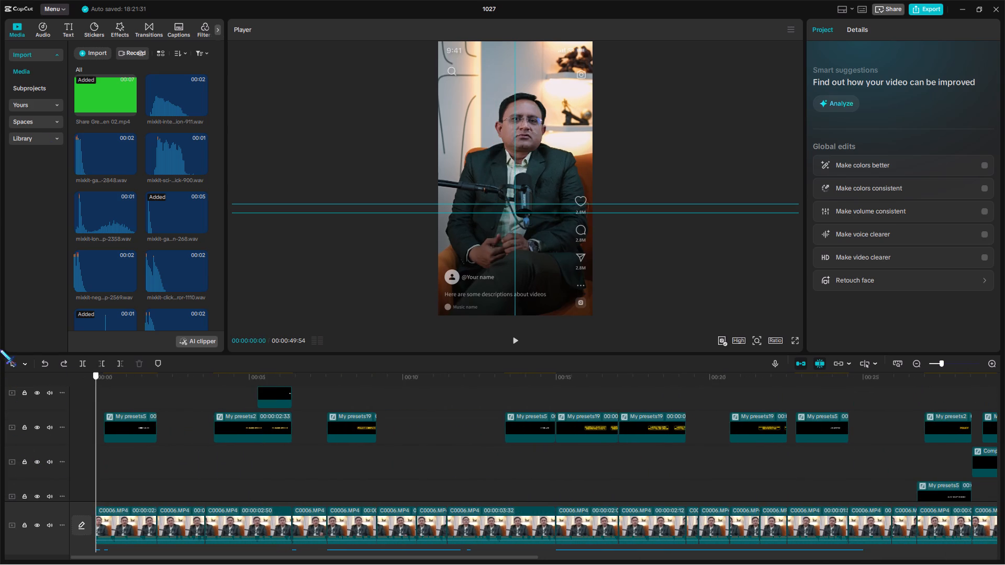
{"action": "left_click_drag", "start_coordinate": [0, 349], "coordinate": [0, 344]}
{"action": "left_click", "coordinate": [91, 56]}
{"action": "left_click", "coordinate": [103, 355]}
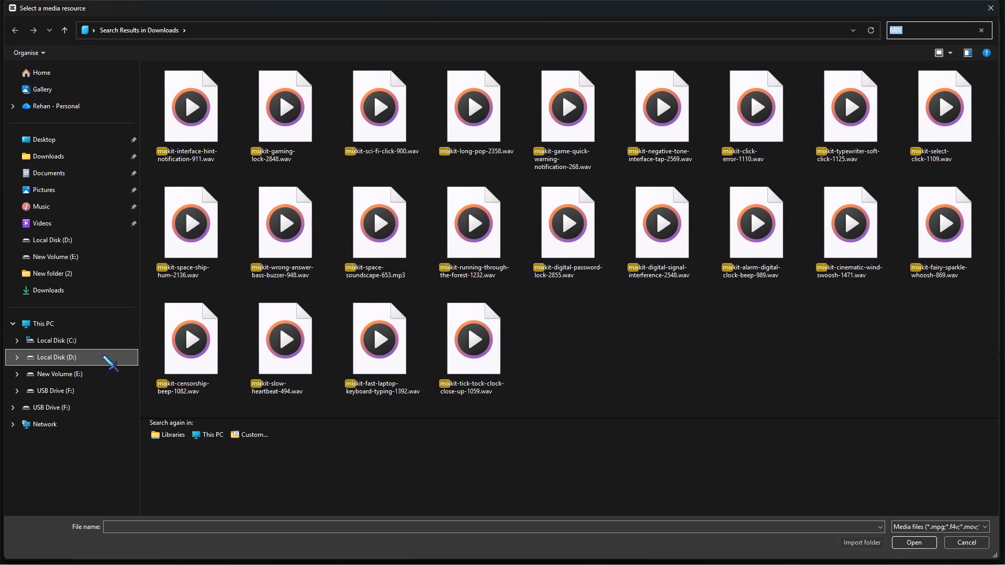
{"action": "double_click", "coordinate": [908, 92]}
{"action": "double_click", "coordinate": [223, 174]}
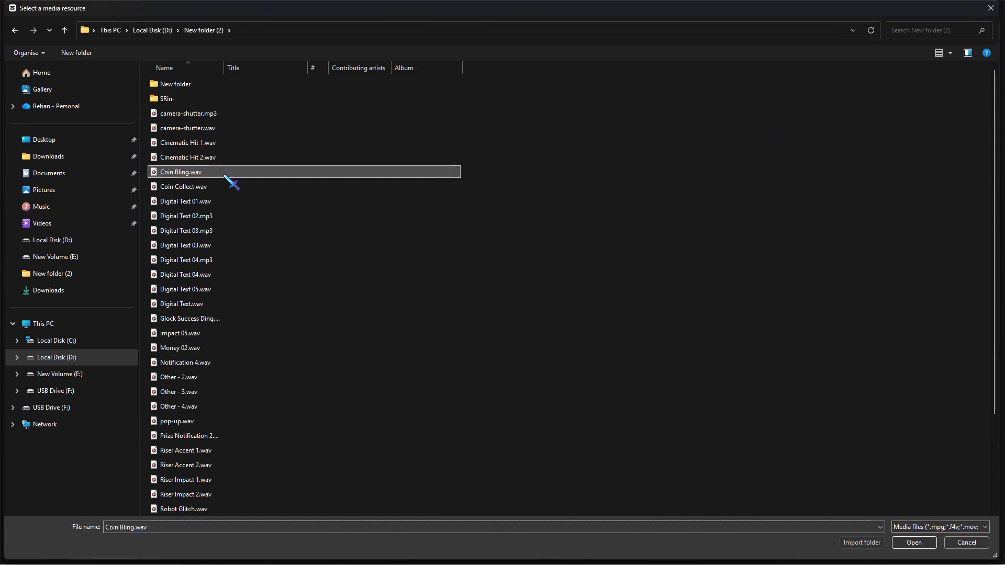
{"action": "scroll", "coordinate": [343, 434], "scroll_direction": "down", "scroll_amount": 4}
{"action": "scroll", "coordinate": [284, 436], "scroll_direction": "up", "scroll_amount": 7}
Add Coin Bling.wav to the timeline at 00:00:03:34, where the caption following "NEW CLIENTS" starts.
{"action": "double_click", "coordinate": [200, 423]}
{"action": "scroll", "coordinate": [199, 423], "scroll_direction": "down", "scroll_amount": 5}
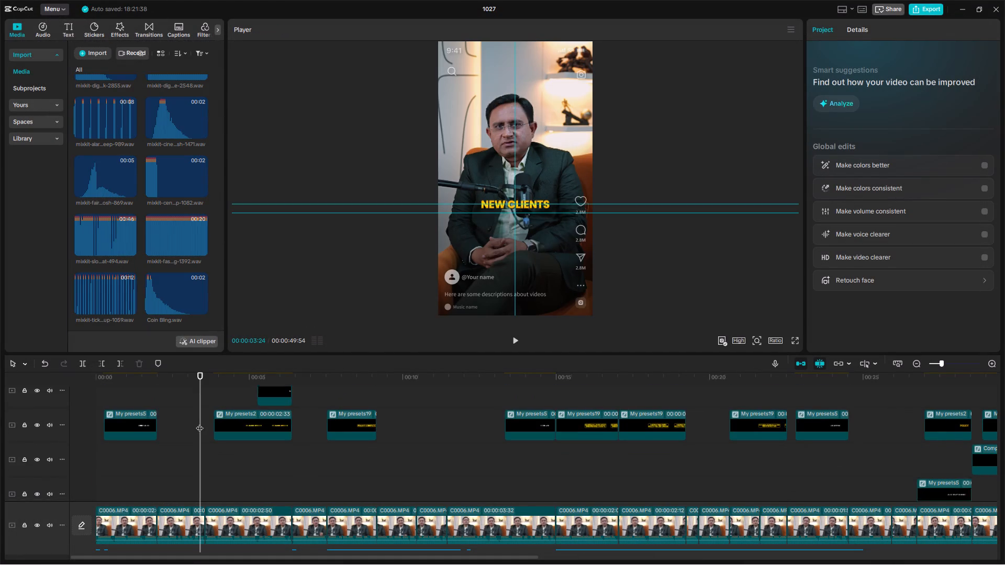
{"action": "scroll", "coordinate": [199, 423], "scroll_direction": "down", "scroll_amount": 2}
{"action": "left_click", "coordinate": [170, 425]}
{"action": "left_click", "coordinate": [155, 425]}
{"action": "key", "text": "space"}
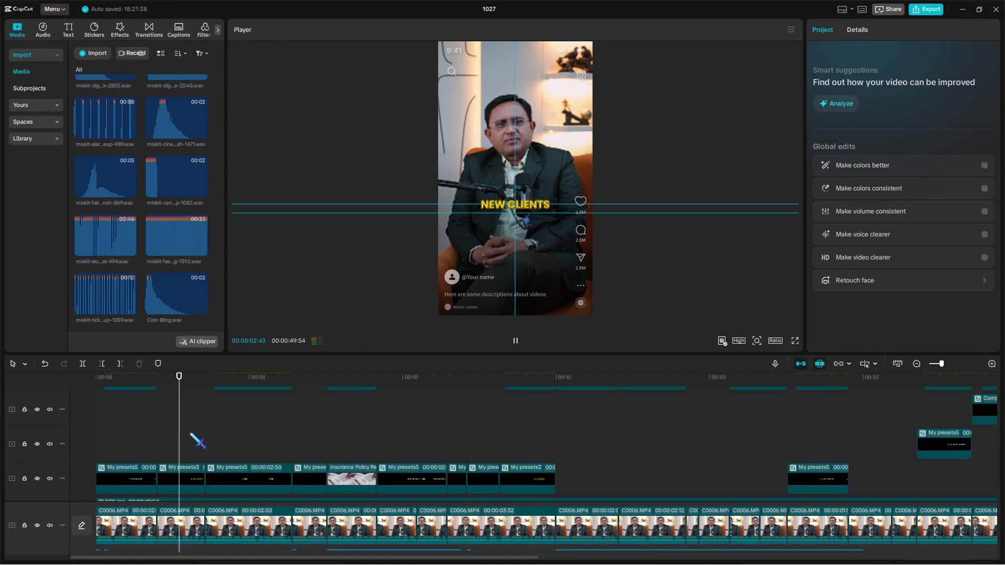
{"action": "double_click", "coordinate": [210, 421]}
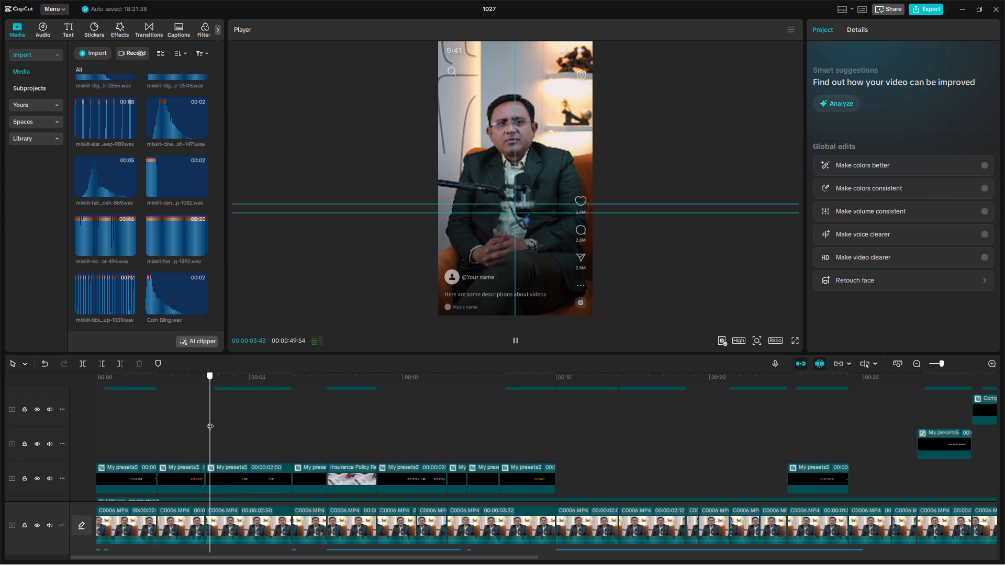
{"action": "left_click_drag", "start_coordinate": [210, 421], "coordinate": [204, 428]}
{"action": "left_click_drag", "start_coordinate": [172, 306], "coordinate": [209, 411]}
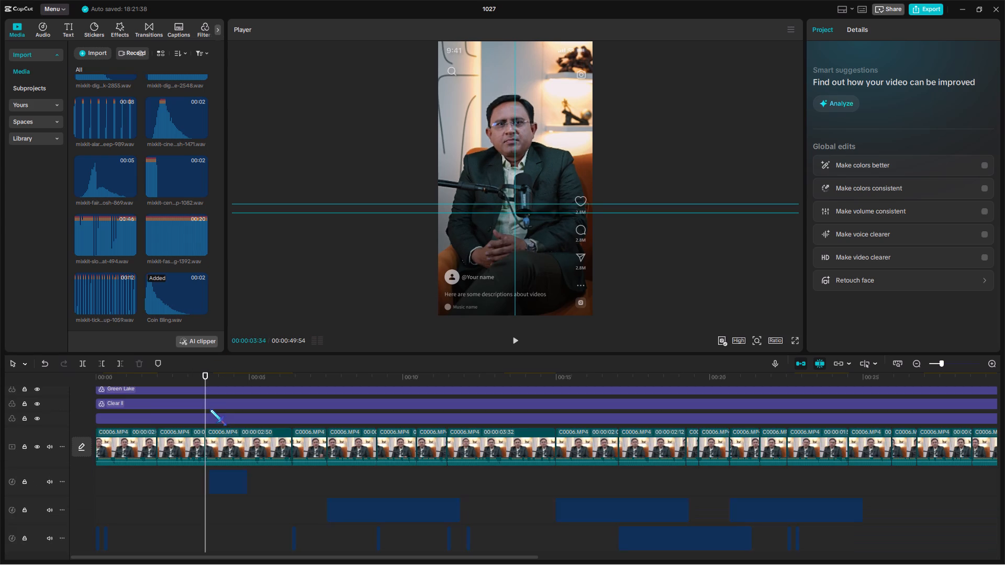
{"action": "left_click", "coordinate": [218, 476]}
Paste a copy of the Coin Bling sound at 00:00:13:09, where the "THE POLICY IS PURCHASED" caption starts.
{"action": "key", "text": "ctrl+c"}
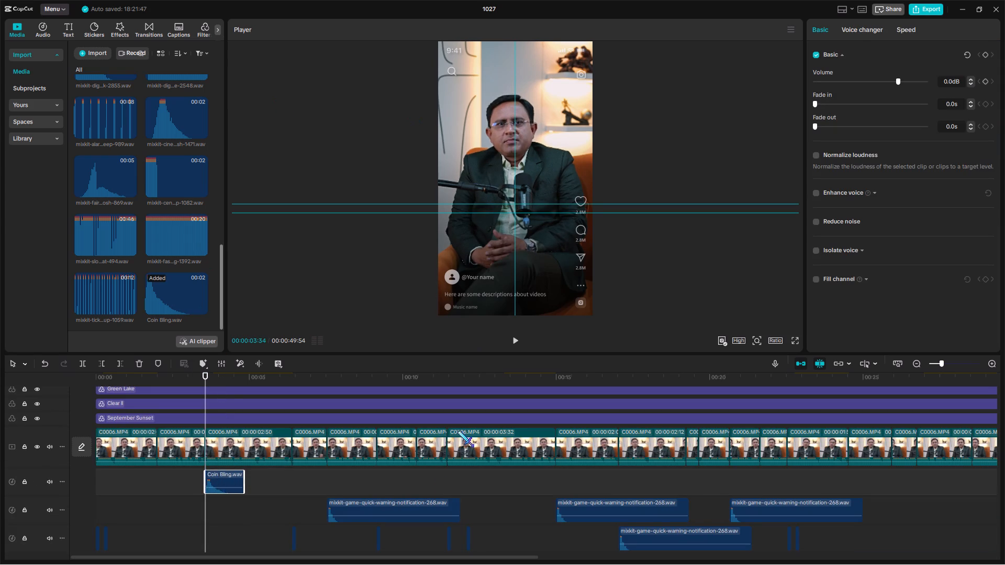
{"action": "scroll", "coordinate": [437, 479], "scroll_direction": "up", "scroll_amount": 8}
{"action": "scroll", "coordinate": [395, 531], "scroll_direction": "up", "scroll_amount": 9}
{"action": "left_click", "coordinate": [292, 474]}
{"action": "left_click_drag", "start_coordinate": [292, 474], "coordinate": [330, 473]}
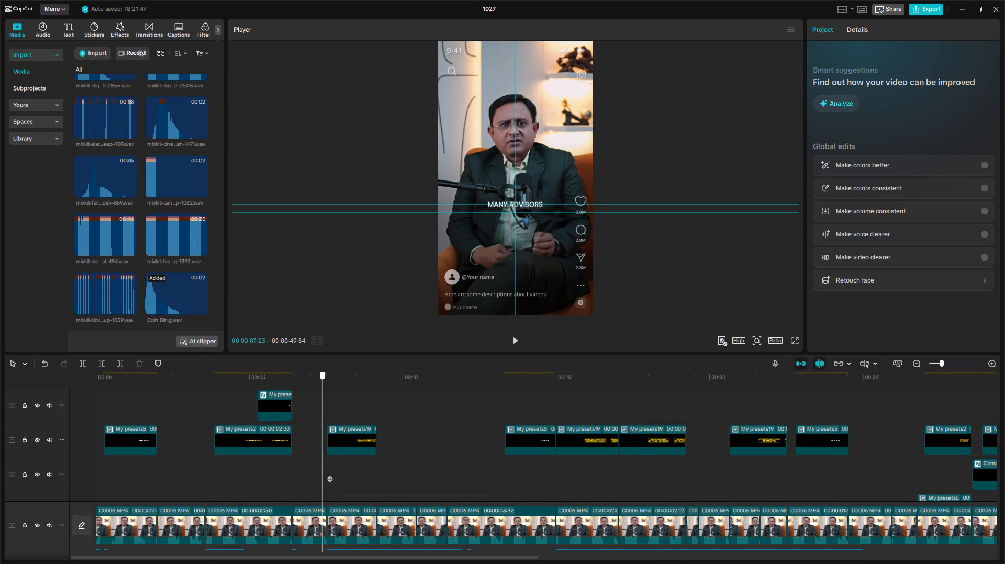
{"action": "left_click_drag", "start_coordinate": [330, 473], "coordinate": [451, 472]}
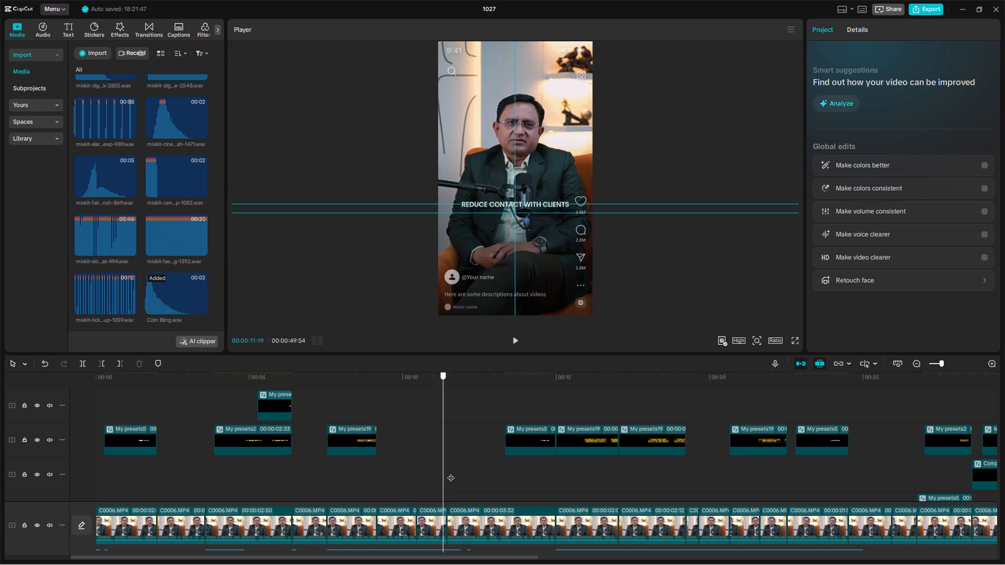
{"action": "left_click_drag", "start_coordinate": [451, 472], "coordinate": [527, 471]}
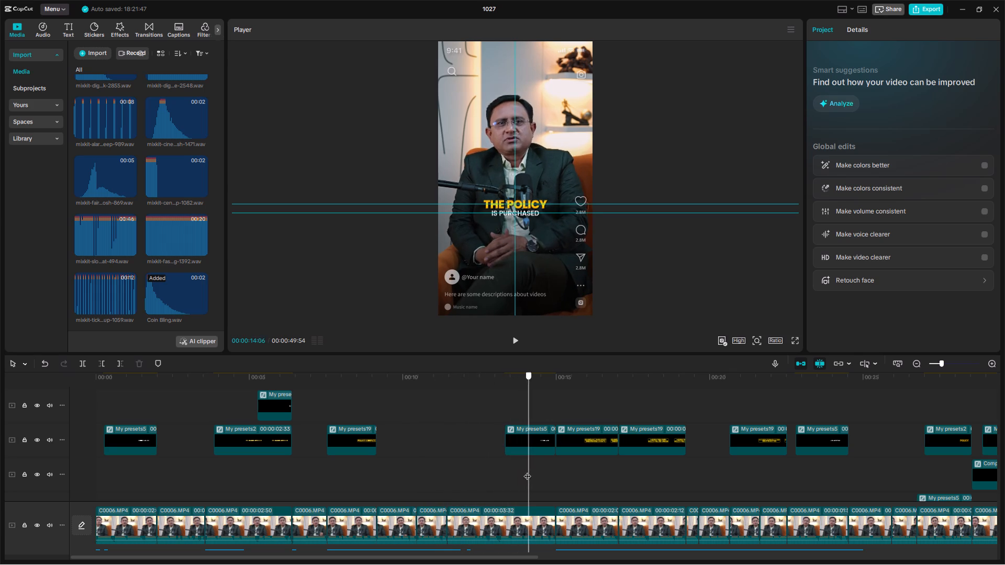
{"action": "left_click_drag", "start_coordinate": [527, 471], "coordinate": [494, 471]}
{"action": "scroll", "coordinate": [494, 470], "scroll_direction": "down", "scroll_amount": 6}
{"action": "left_click", "coordinate": [495, 419]}
{"action": "left_click_drag", "start_coordinate": [495, 419], "coordinate": [498, 426]}
{"action": "key", "text": "ctrl+v"}
Paste a copy of the Coin Bling sound at about 00:00:26:45, where the "YOU ARE NOT JUST THERE TO SELL A POLICY" caption starts.
{"action": "scroll", "coordinate": [567, 465], "scroll_direction": "up", "scroll_amount": 4}
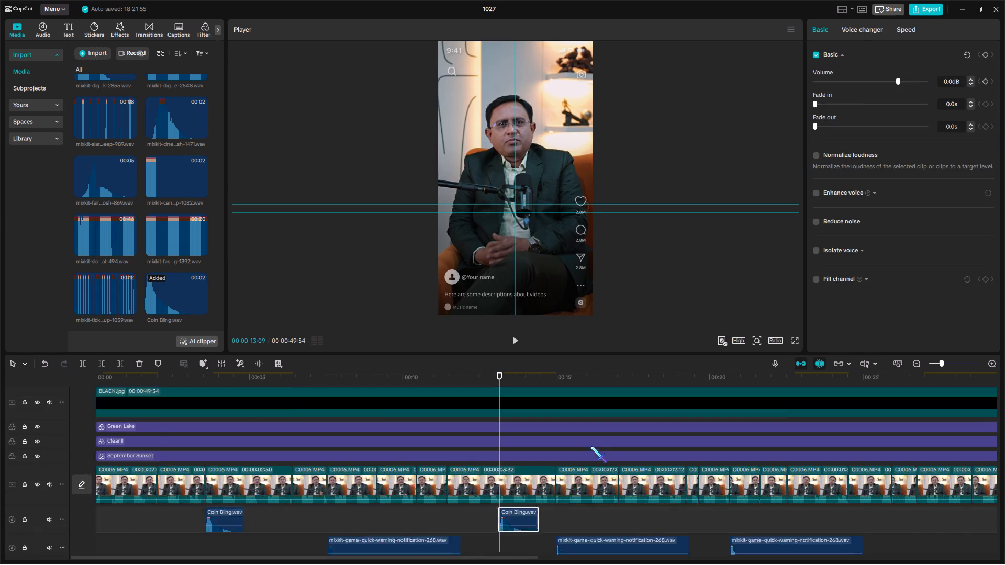
{"action": "scroll", "coordinate": [590, 446], "scroll_direction": "up", "scroll_amount": 15}
{"action": "left_click", "coordinate": [557, 401]}
{"action": "left_click_drag", "start_coordinate": [557, 401], "coordinate": [473, 432]}
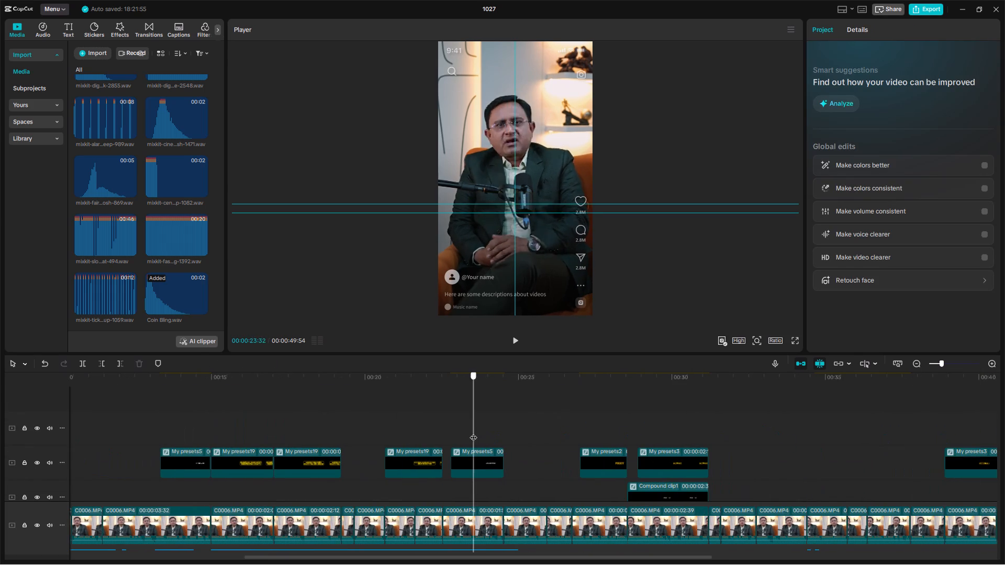
{"action": "left_click_drag", "start_coordinate": [473, 432], "coordinate": [625, 440]}
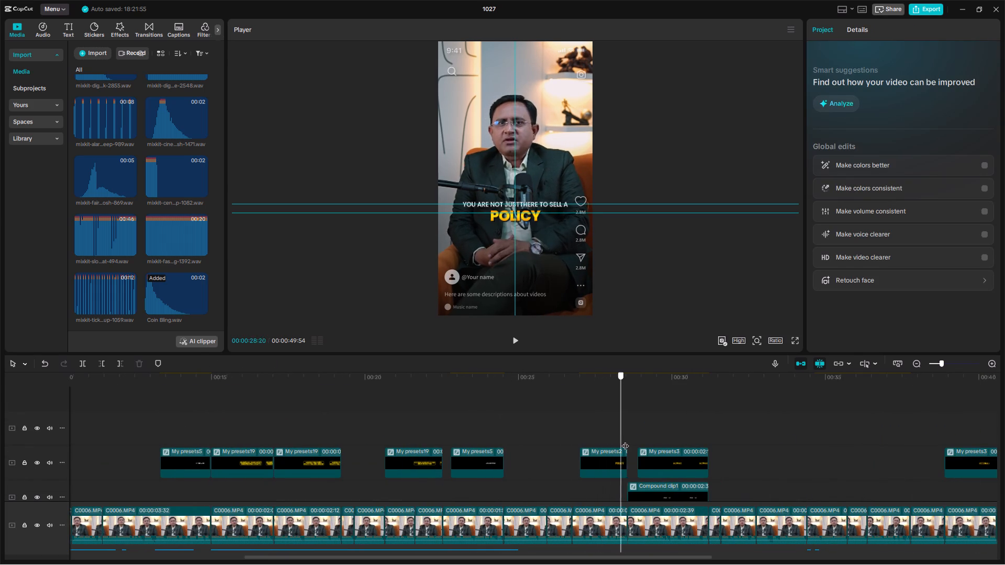
{"action": "left_click_drag", "start_coordinate": [625, 440], "coordinate": [586, 418]}
{"action": "scroll", "coordinate": [586, 418], "scroll_direction": "down", "scroll_amount": 5}
{"action": "left_click", "coordinate": [575, 417]}
{"action": "left_click_drag", "start_coordinate": [575, 417], "coordinate": [574, 422]}
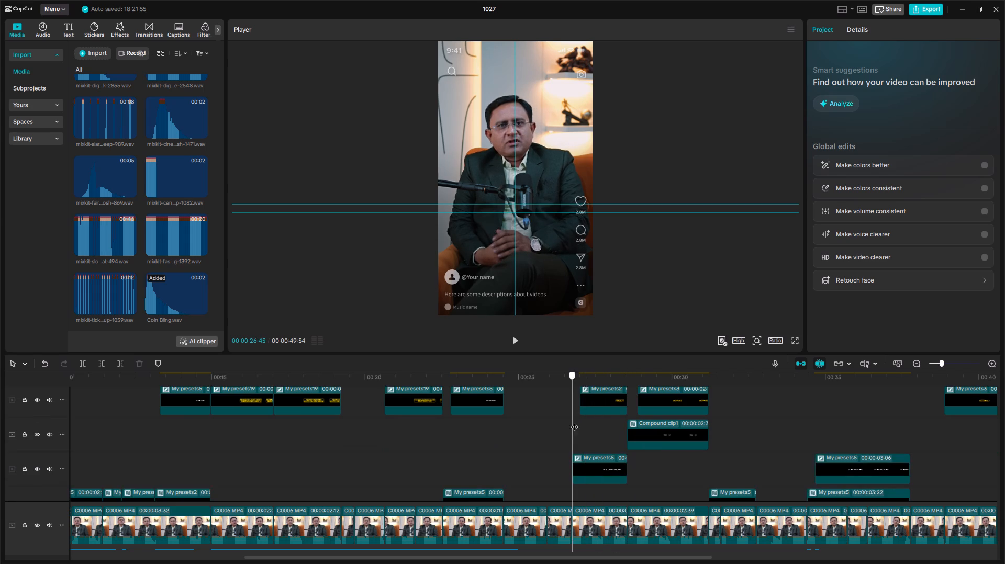
{"action": "left_click_drag", "start_coordinate": [574, 422], "coordinate": [574, 424]}
{"action": "key", "text": "ctrl+v"}
Scrub through the captions from about 29 to 46 seconds for the next sound-effect spot, stopping at 00:00:38:53, where "PROVIDE SERVICE THAT" starts.
{"action": "scroll", "coordinate": [613, 444], "scroll_direction": "up", "scroll_amount": 19}
{"action": "left_click", "coordinate": [634, 410]}
{"action": "left_click_drag", "start_coordinate": [634, 410], "coordinate": [672, 434]}
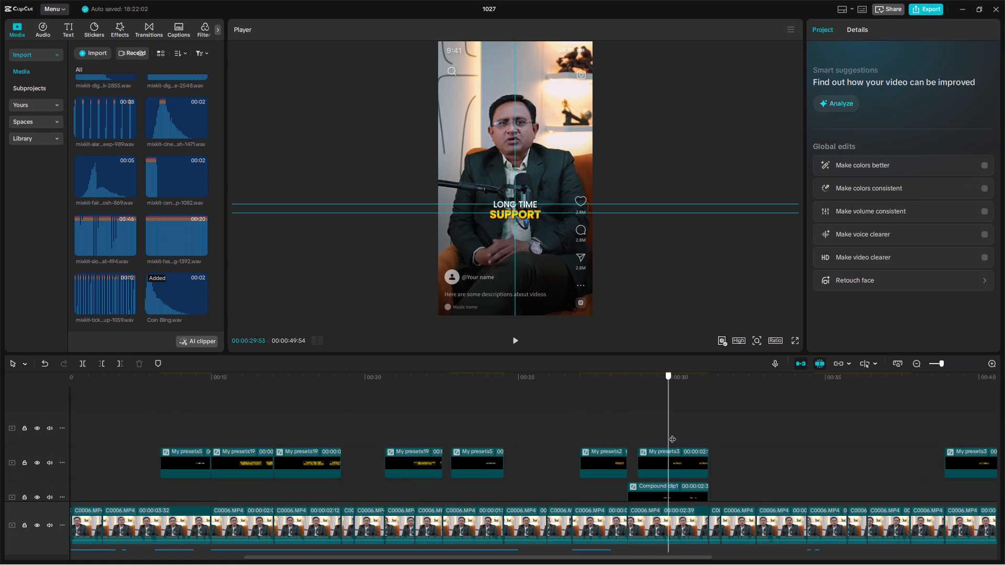
{"action": "left_click_drag", "start_coordinate": [672, 434], "coordinate": [347, 400]}
{"action": "scroll", "coordinate": [373, 400], "scroll_direction": "down", "scroll_amount": 7}
{"action": "scroll", "coordinate": [390, 419], "scroll_direction": "up", "scroll_amount": 5}
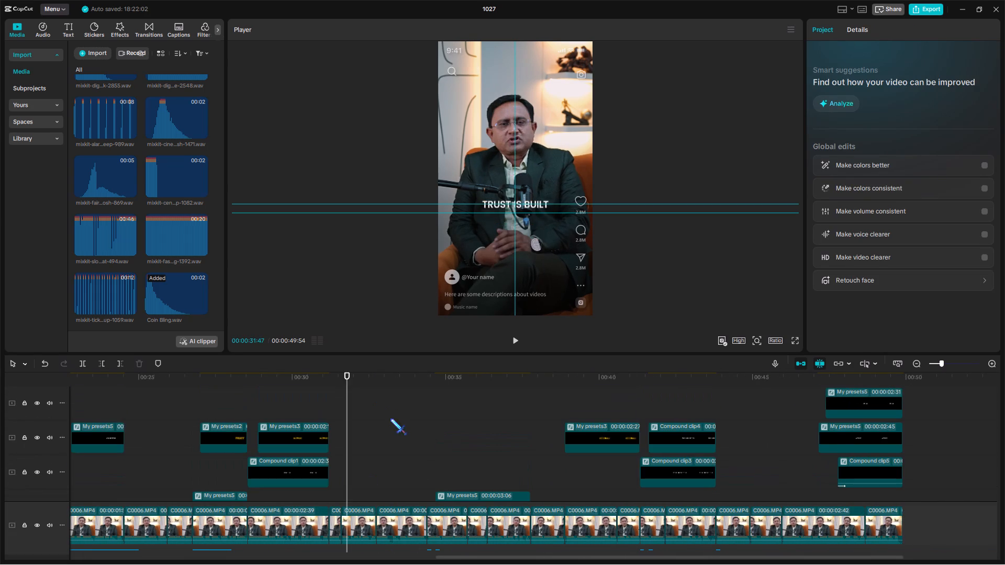
{"action": "left_click", "coordinate": [390, 419]}
{"action": "left_click_drag", "start_coordinate": [390, 419], "coordinate": [558, 441]}
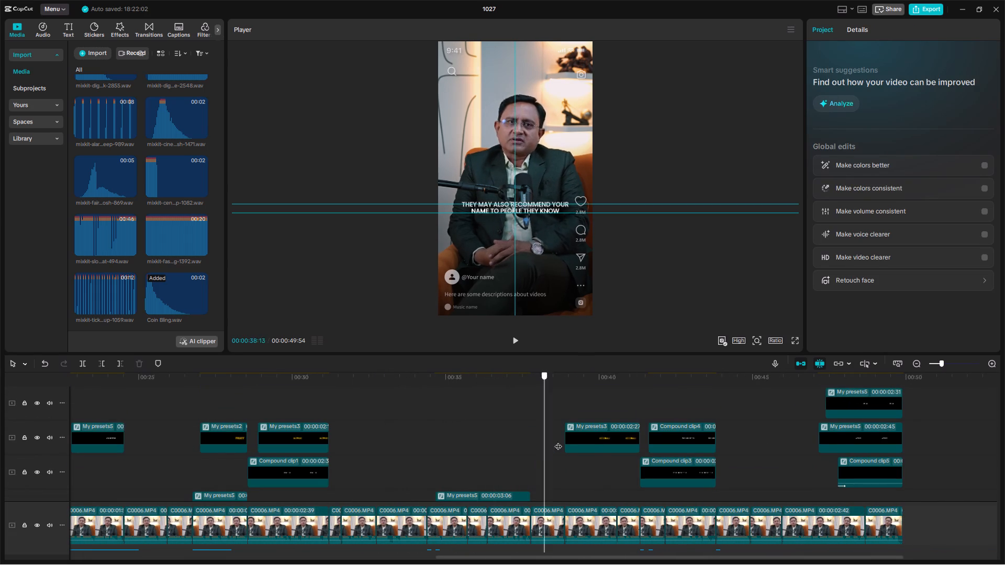
{"action": "left_click_drag", "start_coordinate": [558, 441], "coordinate": [688, 462]}
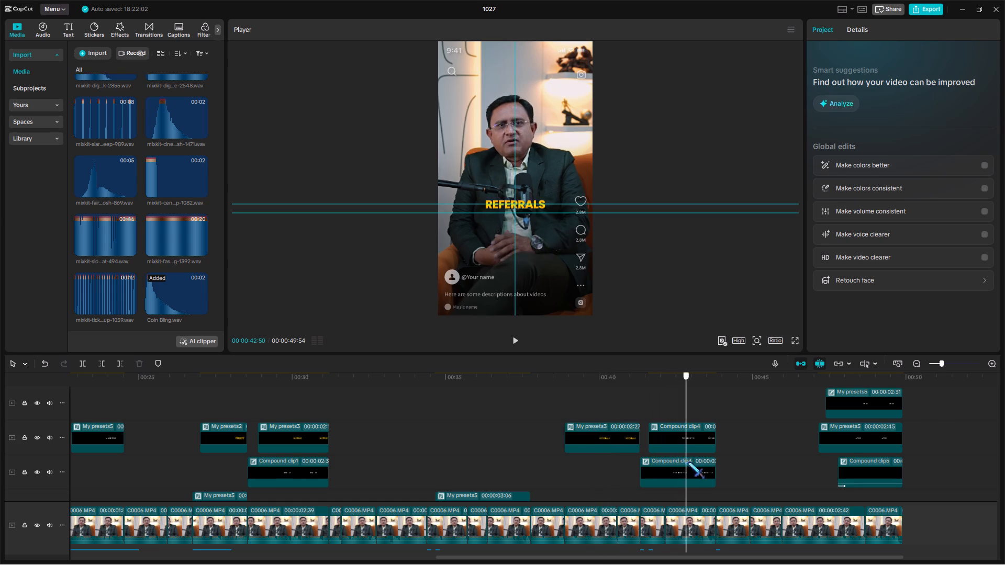
{"action": "left_click_drag", "start_coordinate": [688, 462], "coordinate": [805, 457]}
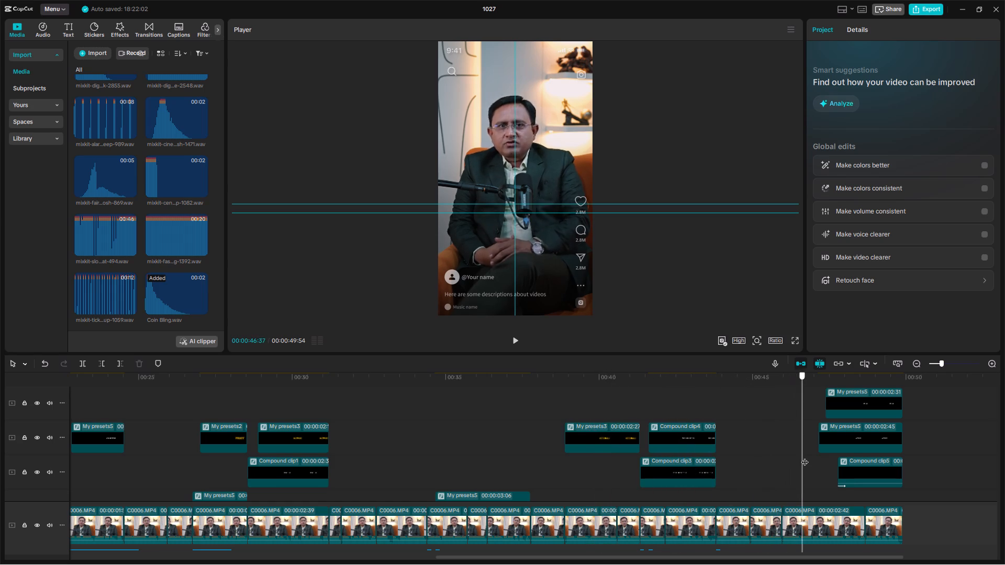
{"action": "left_click_drag", "start_coordinate": [805, 457], "coordinate": [595, 429]}
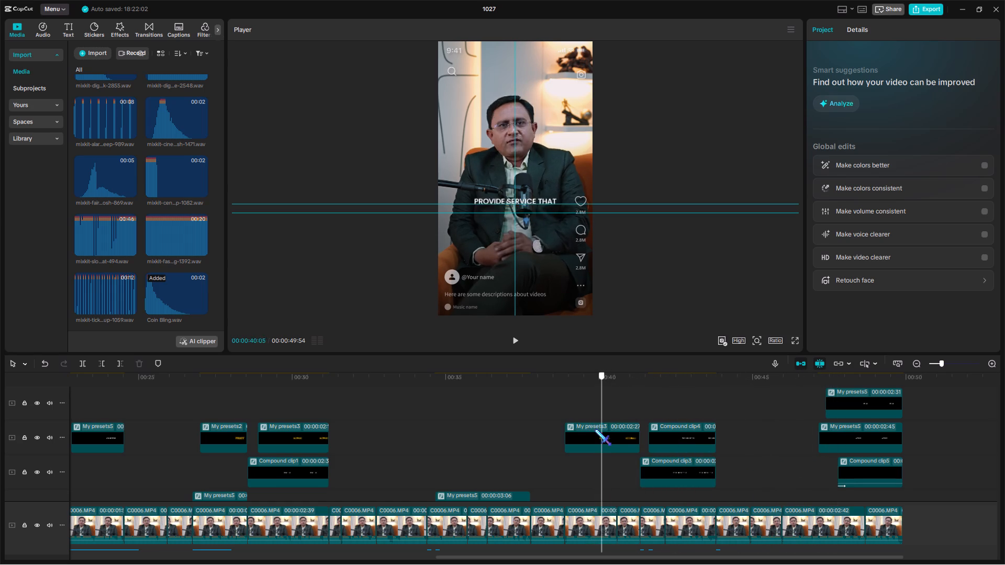
{"action": "left_click_drag", "start_coordinate": [595, 429], "coordinate": [565, 391]}
Import flipa.wav from the E: drive and add it to the timeline at 00:00:38:53, where the "PROVIDE SERVICE THAT" caption starts.
{"action": "left_click", "coordinate": [82, 52]}
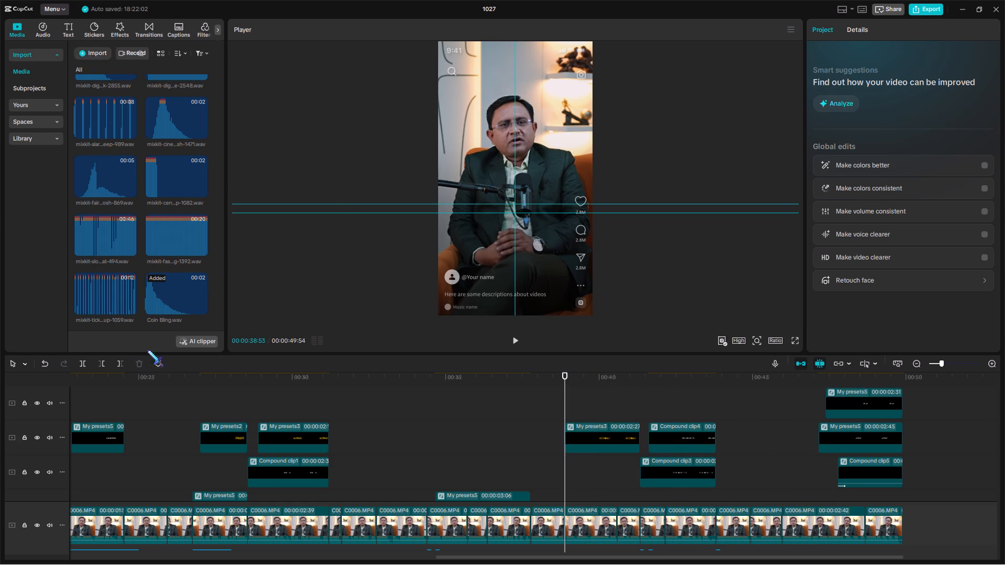
{"action": "left_click", "coordinate": [96, 371]}
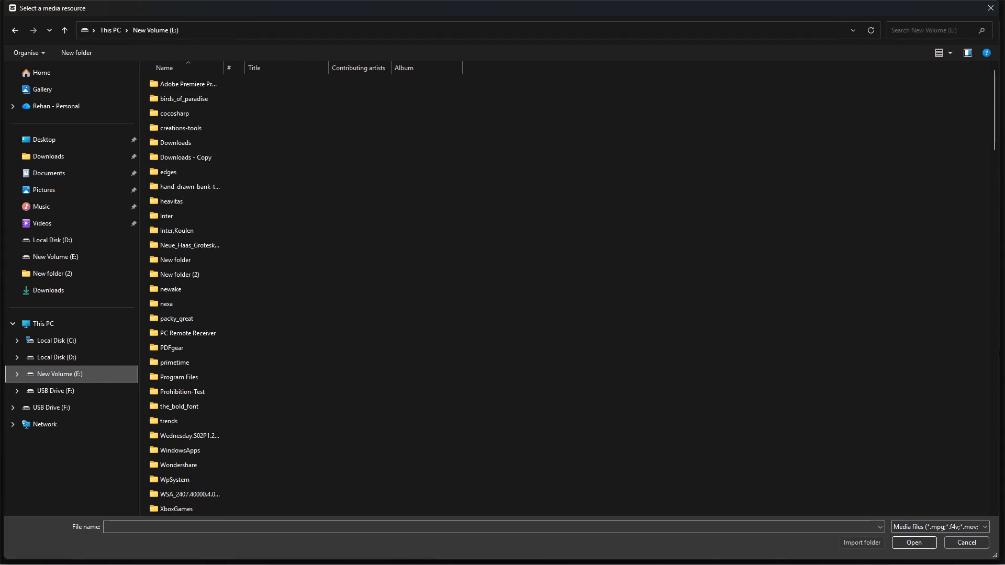
{"action": "left_click", "coordinate": [951, 32]}
{"action": "type", "text": "FLIP"}
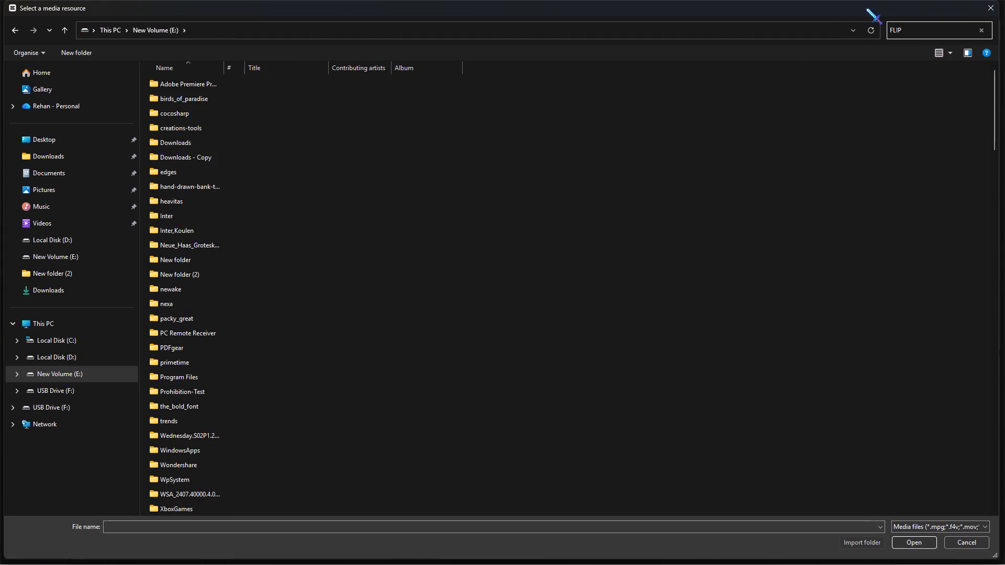
{"action": "key", "text": "a"}
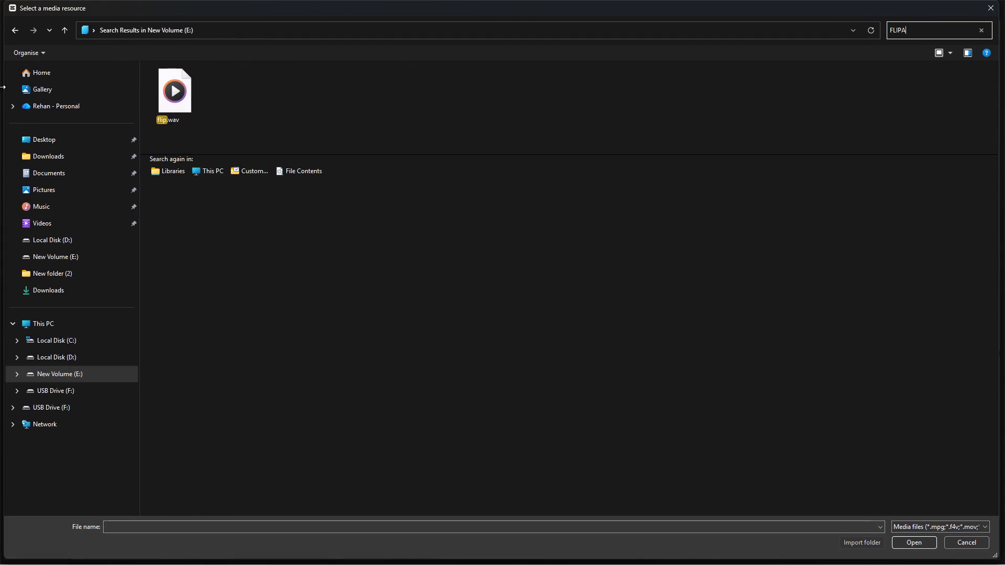
{"action": "double_click", "coordinate": [192, 138]}
{"action": "left_click_drag", "start_coordinate": [97, 288], "coordinate": [232, 319]}
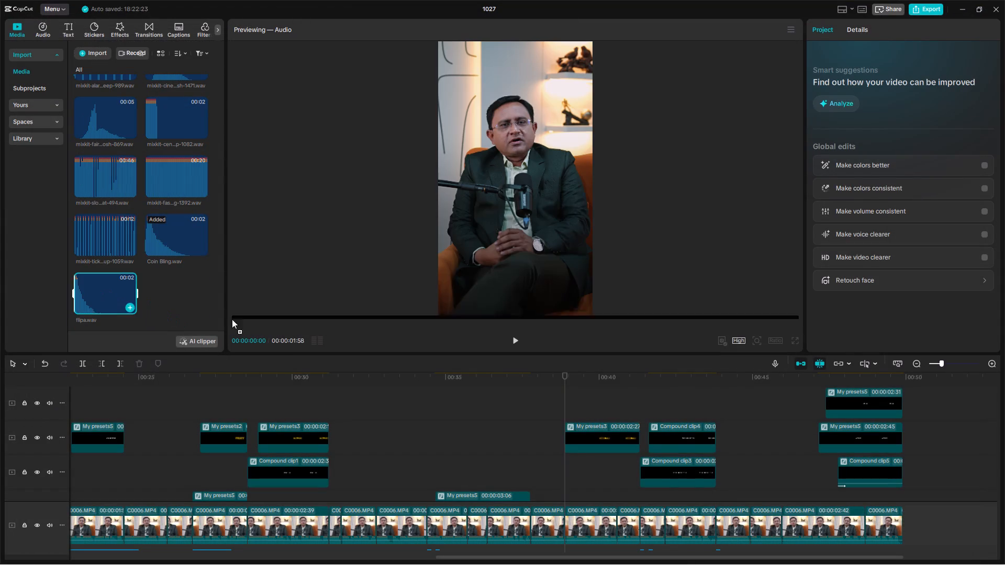
{"action": "left_click_drag", "start_coordinate": [232, 319], "coordinate": [565, 434]}
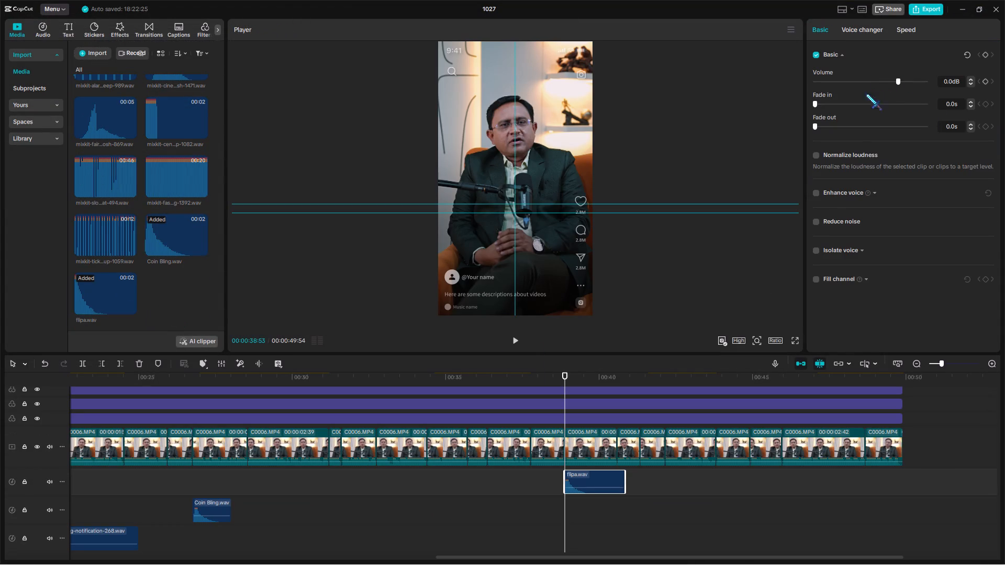
Paste a copy of the flipa sound at 00:00:02:00, where the second video clip starts.
{"action": "key", "text": "ctrl+c"}
{"action": "left_click", "coordinate": [500, 500]}
{"action": "left_click_drag", "start_coordinate": [500, 500], "coordinate": [2, 483]}
{"action": "scroll", "coordinate": [379, 479], "scroll_direction": "up", "scroll_amount": 13}
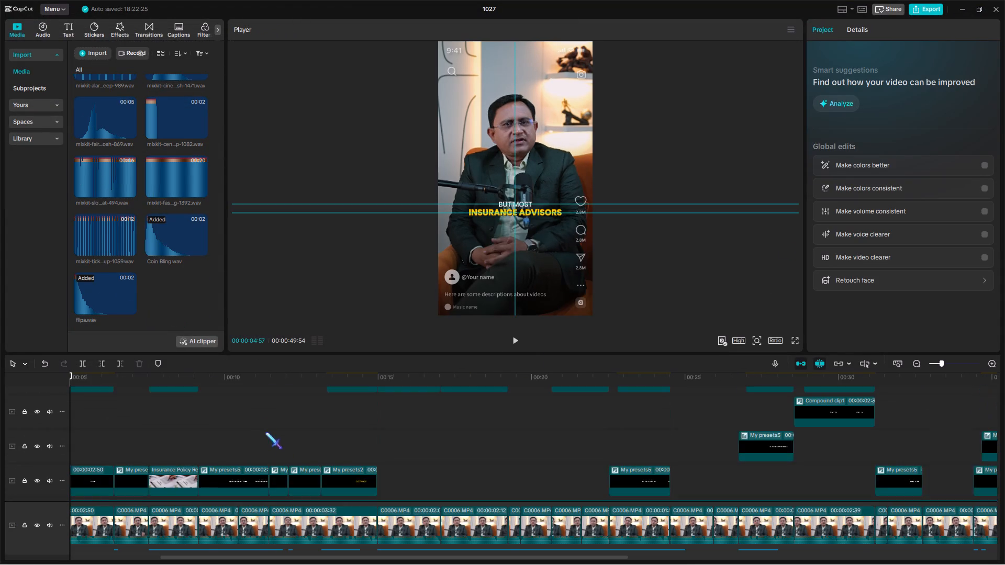
{"action": "left_click", "coordinate": [257, 420]}
{"action": "left_click_drag", "start_coordinate": [257, 420], "coordinate": [158, 452]}
{"action": "key", "text": "ctrl+v"}
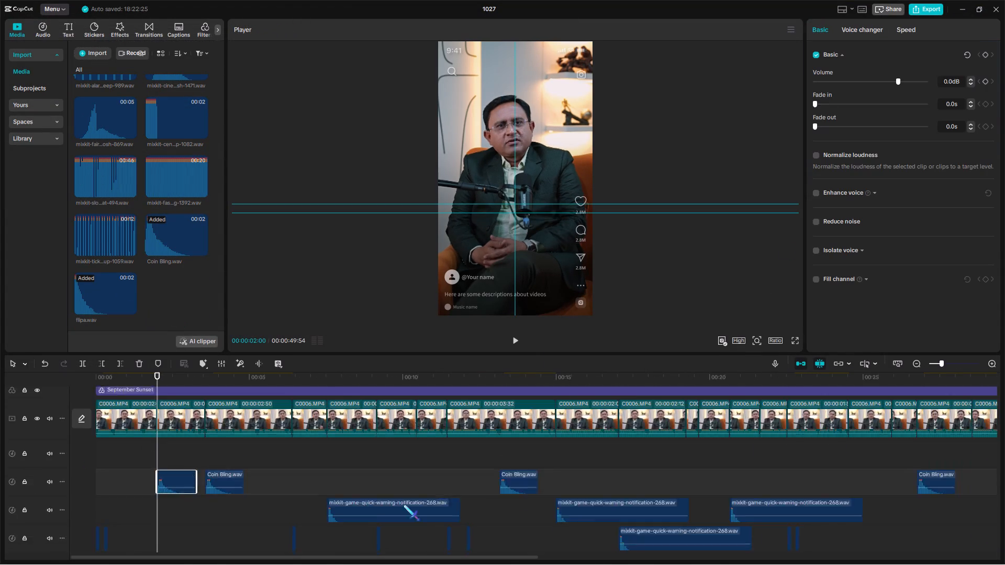
Import noti.wav from the E: drive and add it to the timeline at 00:00:28:33, where the "LONG TIME SUPPORT" caption starts.
{"action": "scroll", "coordinate": [412, 504], "scroll_direction": "up", "scroll_amount": 18}
{"action": "left_click", "coordinate": [377, 484]}
{"action": "left_click_drag", "start_coordinate": [377, 484], "coordinate": [533, 483]}
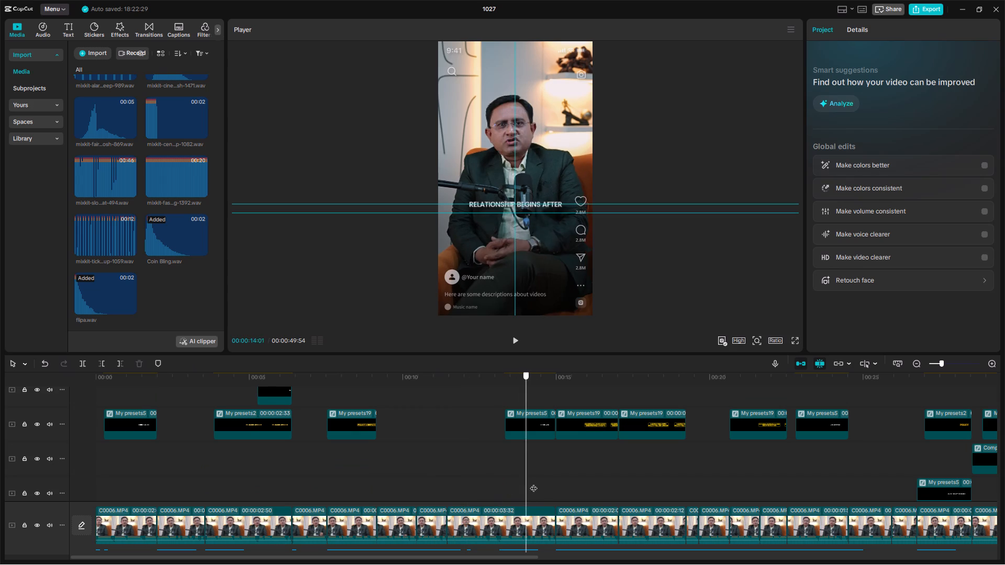
{"action": "left_click_drag", "start_coordinate": [533, 483], "coordinate": [819, 464]}
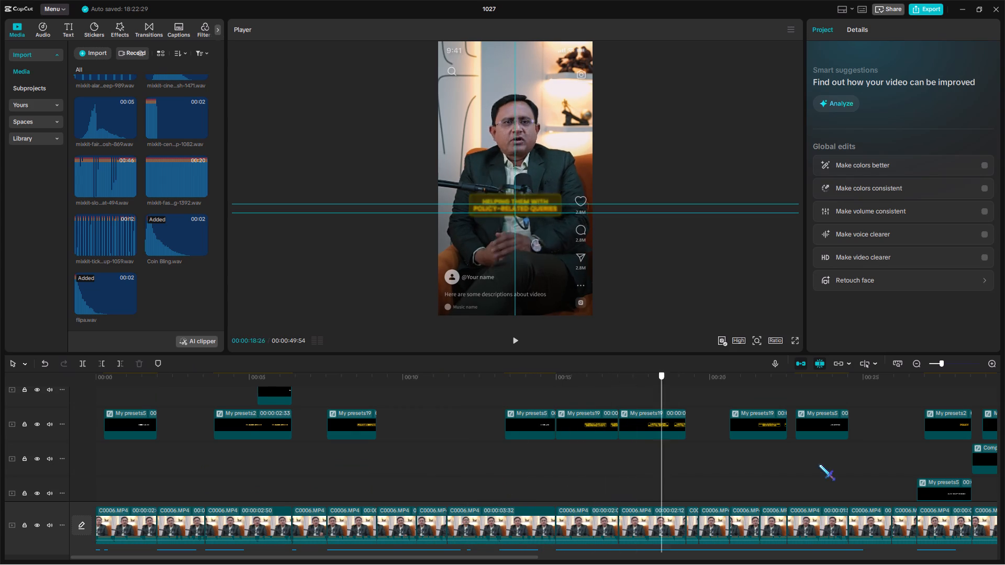
{"action": "left_click_drag", "start_coordinate": [819, 464], "coordinate": [343, 461]}
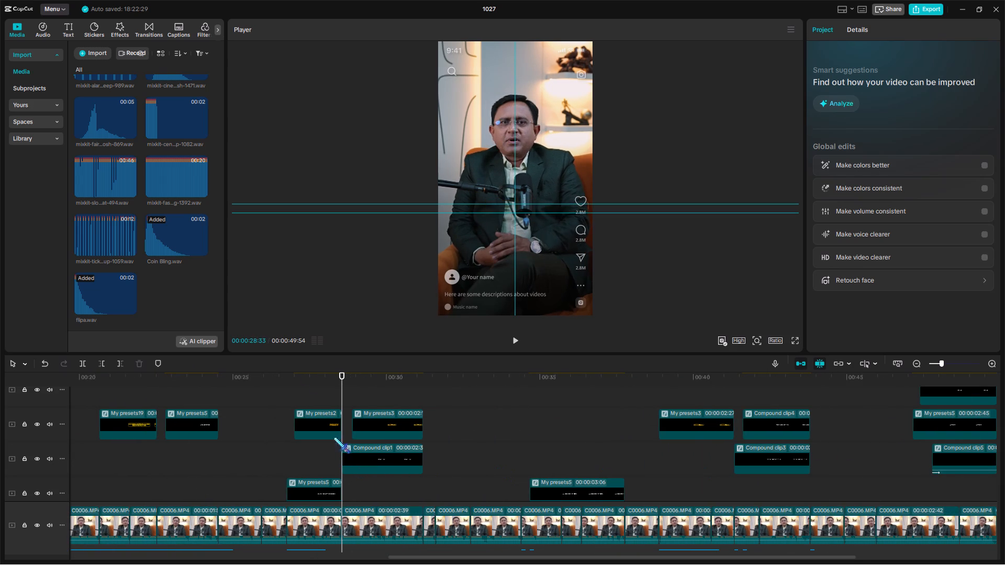
{"action": "left_click", "coordinate": [92, 54]}
{"action": "left_click", "coordinate": [98, 375]}
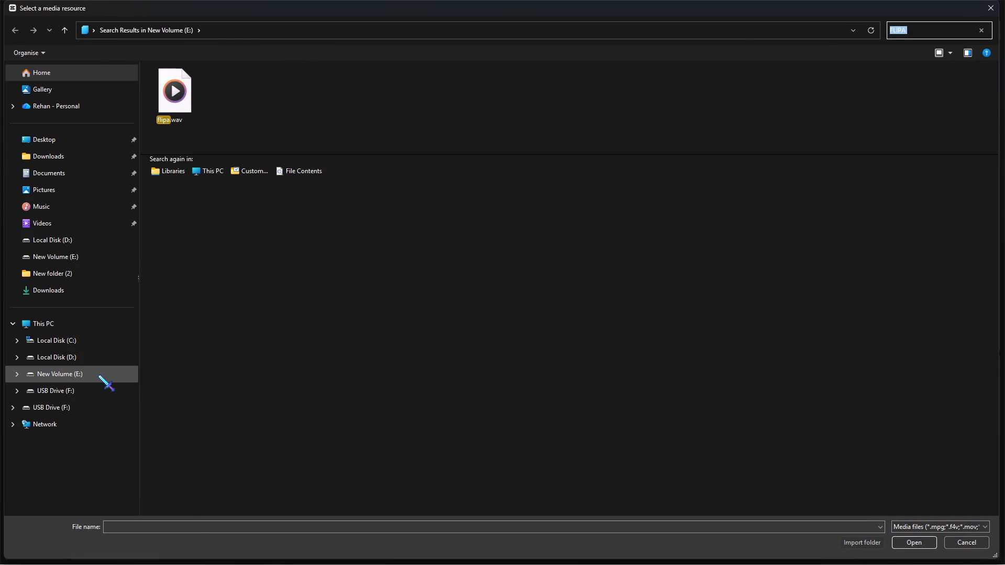
{"action": "left_click", "coordinate": [947, 31]}
{"action": "key", "text": "n"}
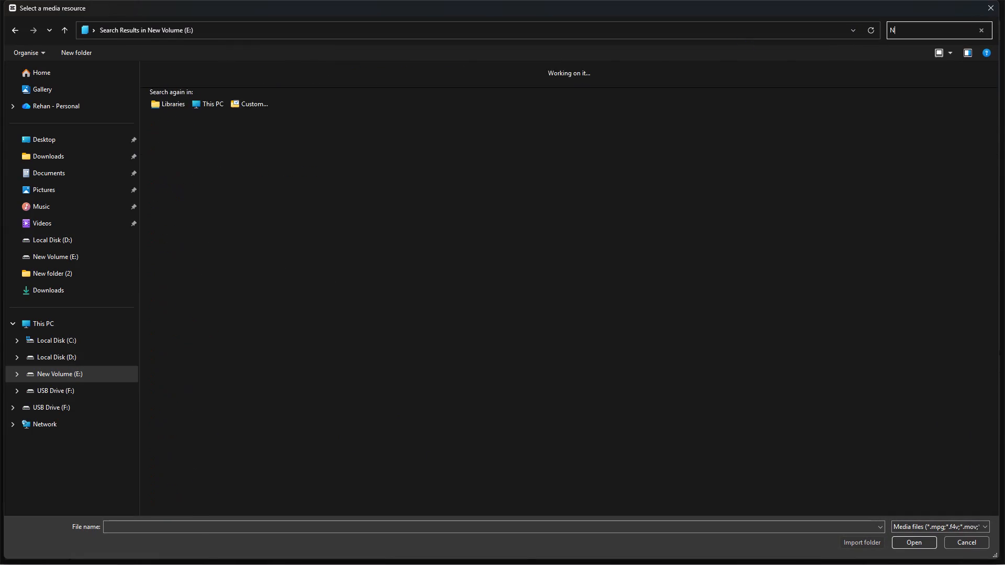
{"action": "key", "text": "o"}
{"action": "key", "text": "t"}
{"action": "key", "text": "i"}
{"action": "double_click", "coordinate": [198, 120]}
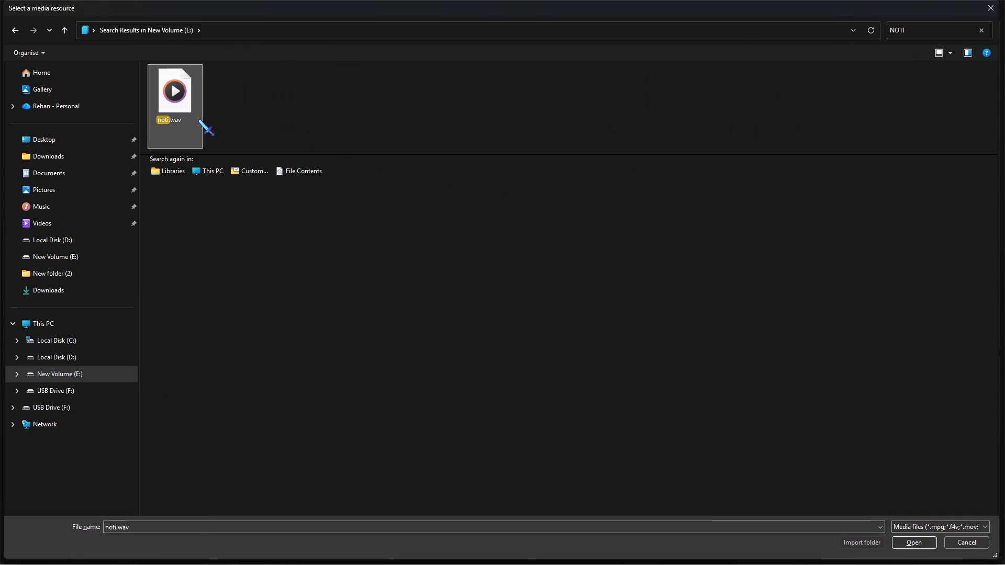
{"action": "left_click_drag", "start_coordinate": [169, 301], "coordinate": [344, 398]}
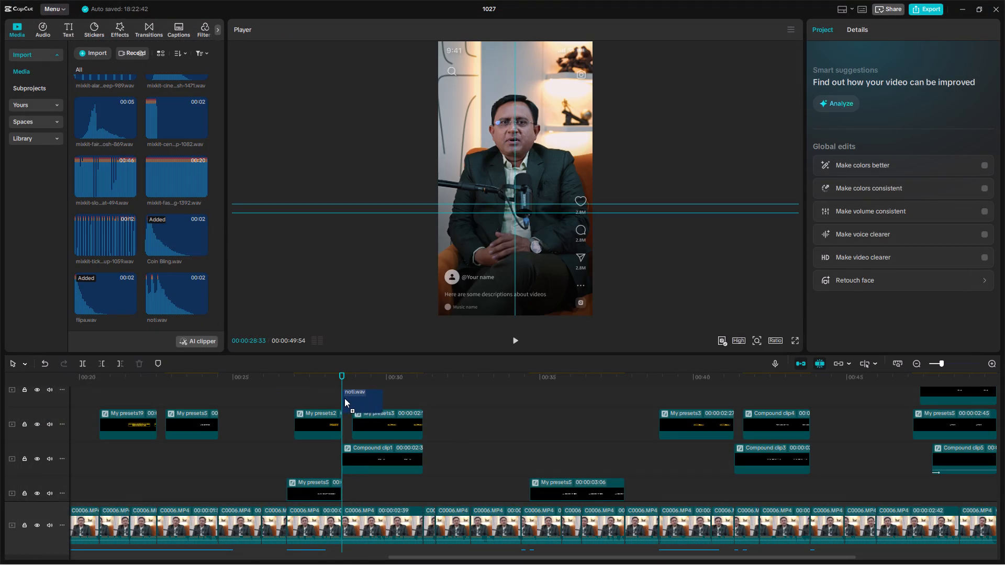
{"action": "left_click_drag", "start_coordinate": [344, 398], "coordinate": [344, 398]}
Copy the noti sound and review the "LONG TIME SUPPORT" caption section from 00:00:28:33, stopping at 00:00:29:53.
{"action": "key", "text": "ctrl+c"}
{"action": "scroll", "coordinate": [374, 450], "scroll_direction": "up", "scroll_amount": 8}
{"action": "key", "text": "space"}
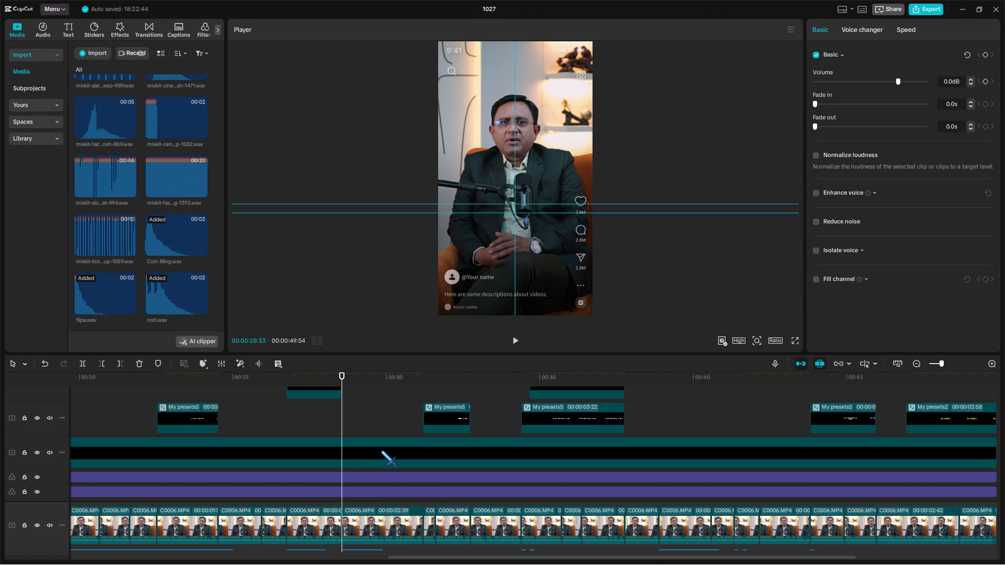
{"action": "scroll", "coordinate": [360, 449], "scroll_direction": "up", "scroll_amount": 6}
{"action": "left_click", "coordinate": [345, 380]}
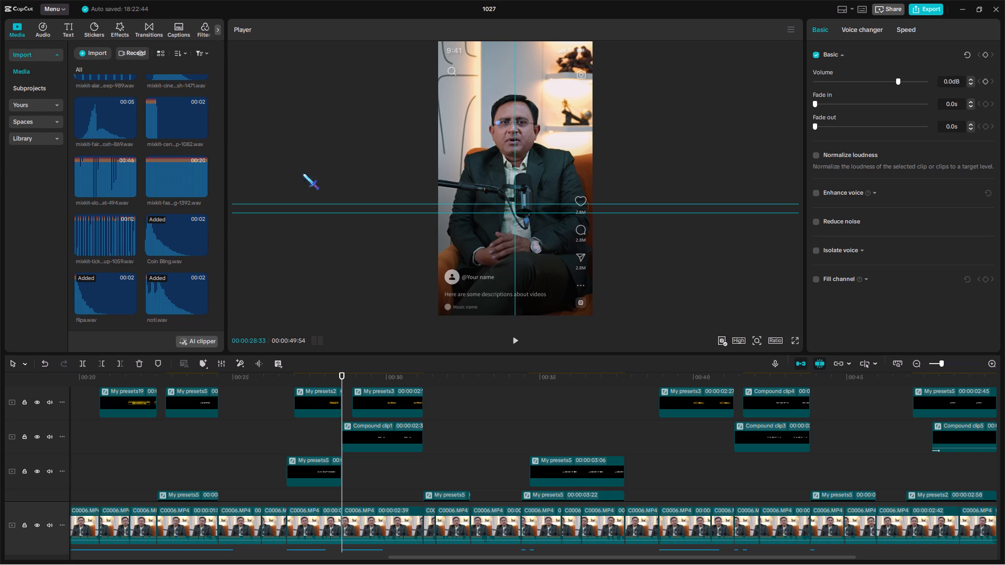
{"action": "scroll", "coordinate": [394, 451], "scroll_direction": "up", "scroll_amount": 5}
{"action": "left_click_drag", "start_coordinate": [341, 422], "coordinate": [358, 423]}
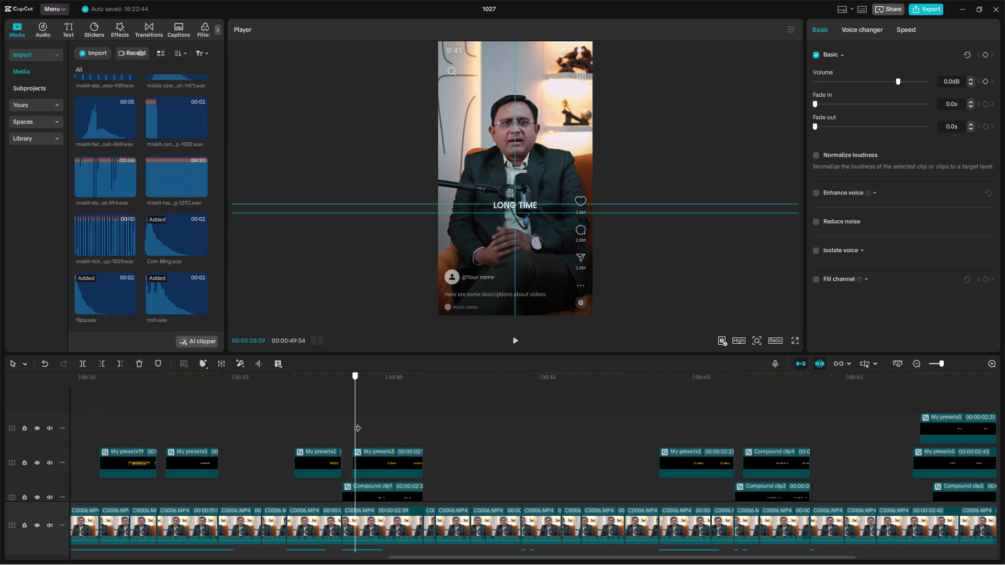
{"action": "left_click_drag", "start_coordinate": [358, 423], "coordinate": [383, 423]}
{"action": "scroll", "coordinate": [383, 423], "scroll_direction": "down", "scroll_amount": 3}
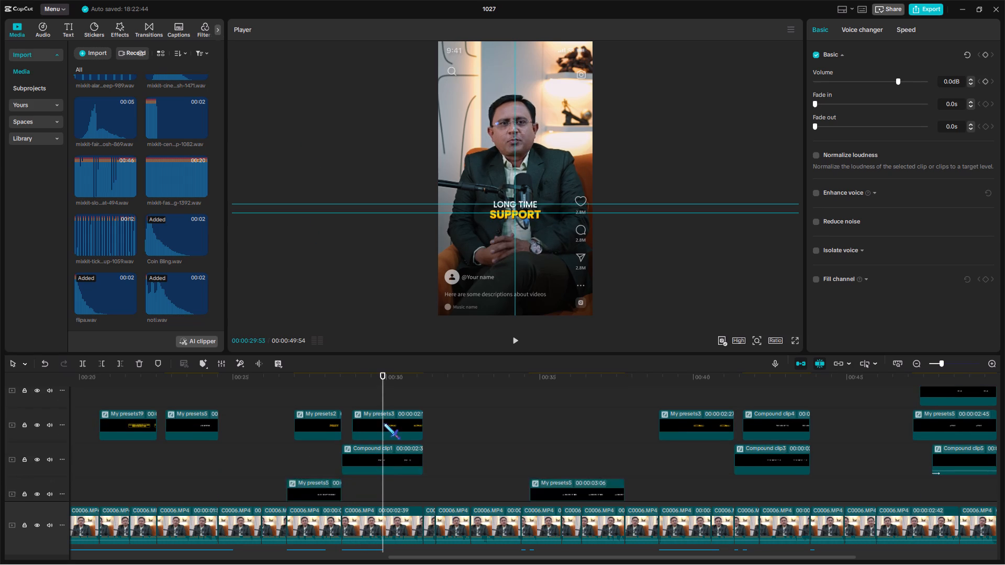
{"action": "scroll", "coordinate": [384, 423], "scroll_direction": "up", "scroll_amount": 6}
{"action": "left_click", "coordinate": [384, 423]}
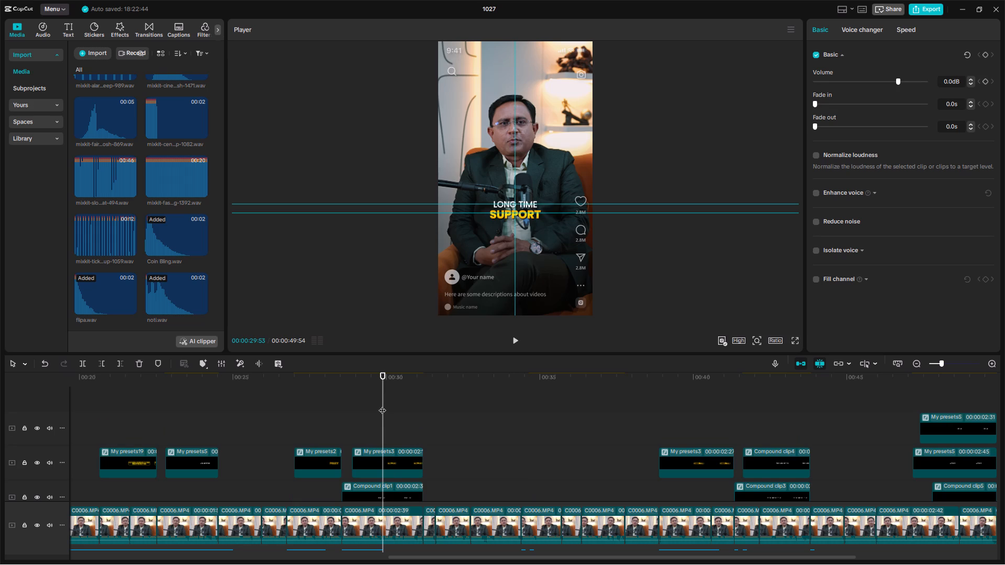
{"action": "left_click", "coordinate": [382, 406]}
{"action": "scroll", "coordinate": [385, 408], "scroll_direction": "down", "scroll_amount": 6}
{"action": "scroll", "coordinate": [385, 408], "scroll_direction": "up", "scroll_amount": 5}
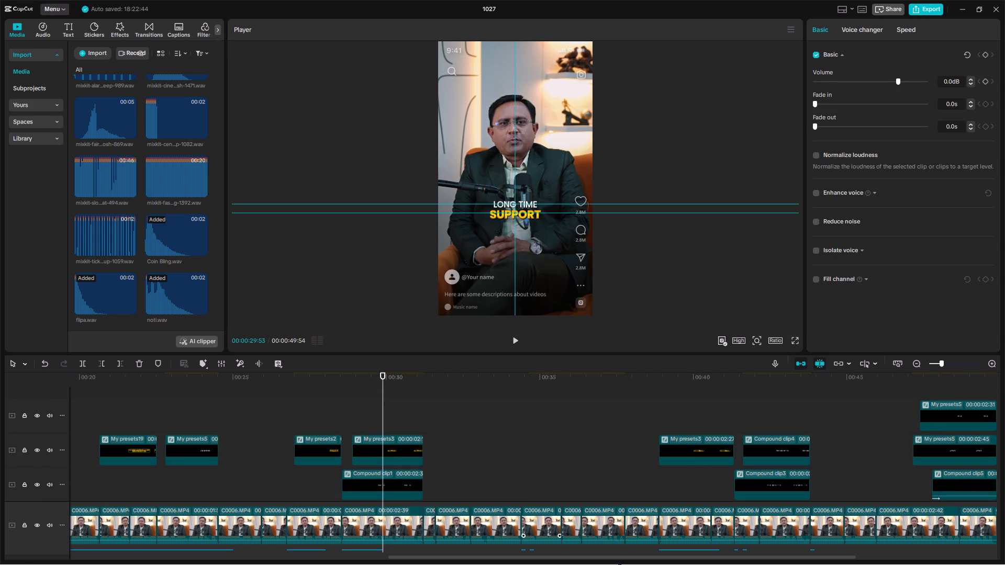
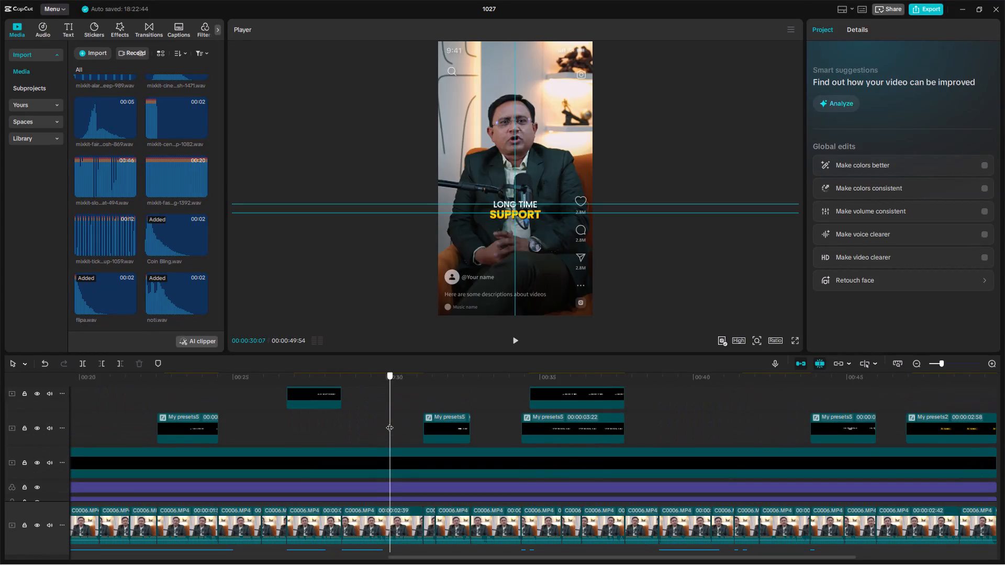
Move the playhead back to 00:00:29:53 in the "LONG TIME SUPPORT" caption section.
{"action": "left_click_drag", "start_coordinate": [389, 422], "coordinate": [383, 433]}
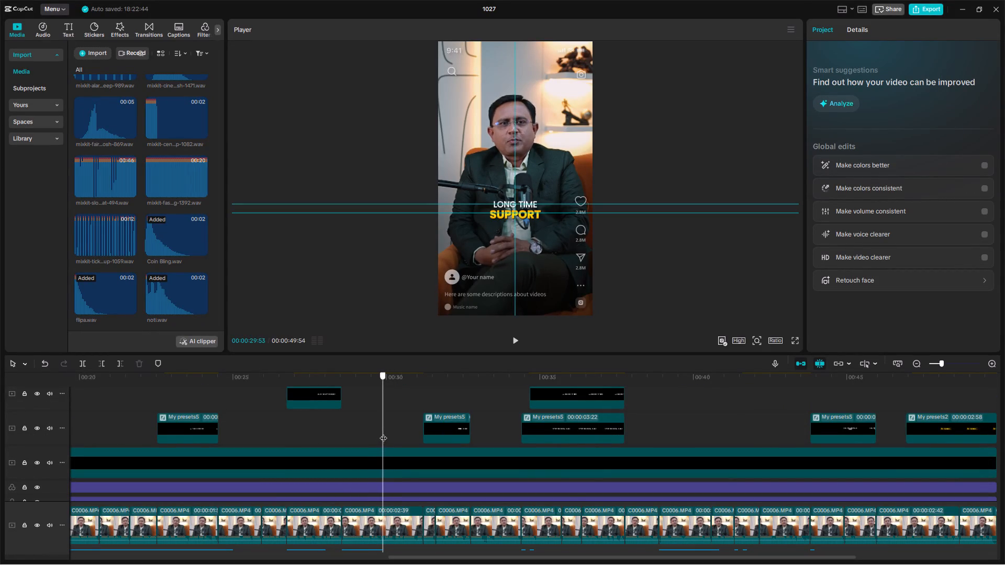
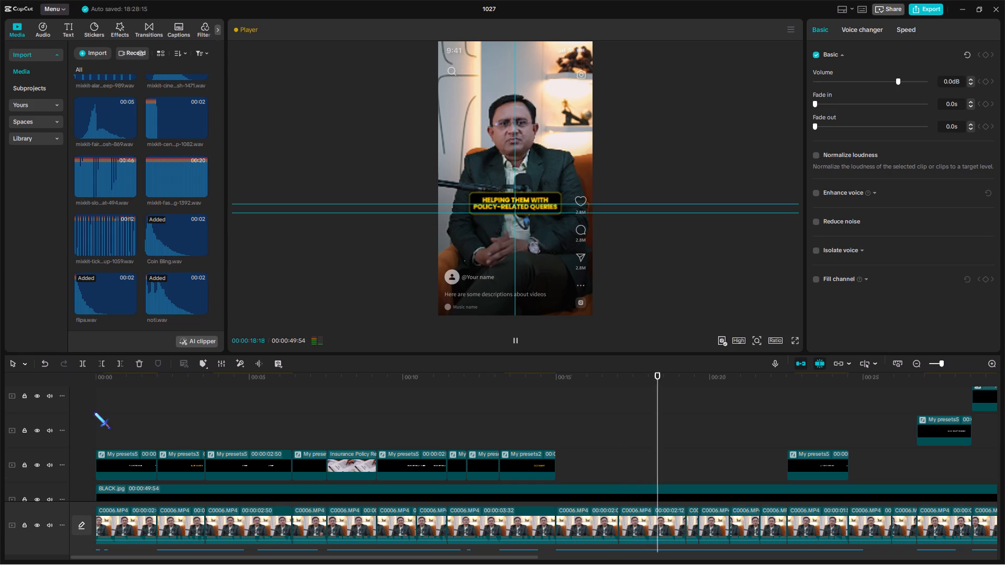
{"action": "left_click", "coordinate": [934, 363]}
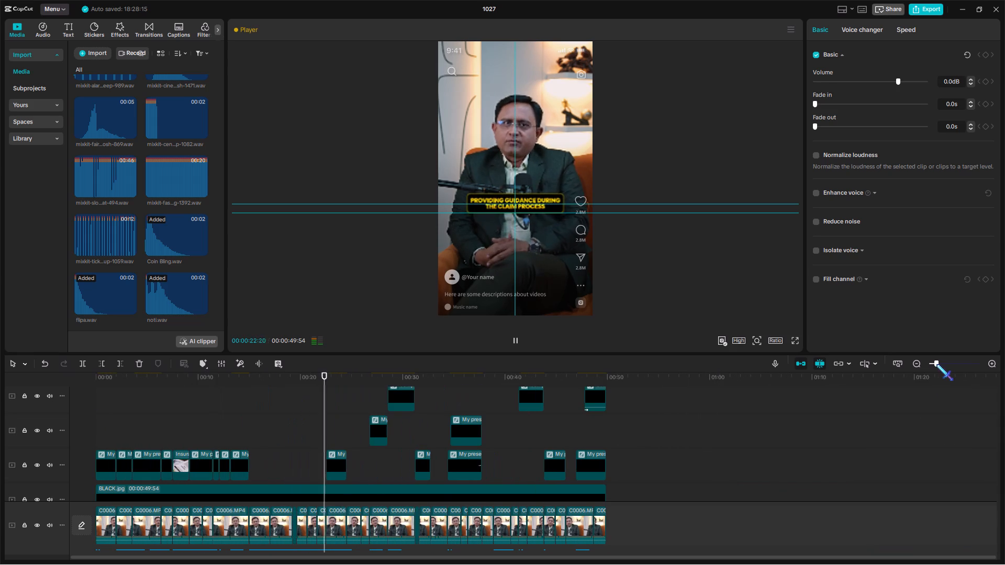
{"action": "scroll", "coordinate": [367, 485], "scroll_direction": "up", "scroll_amount": 10}
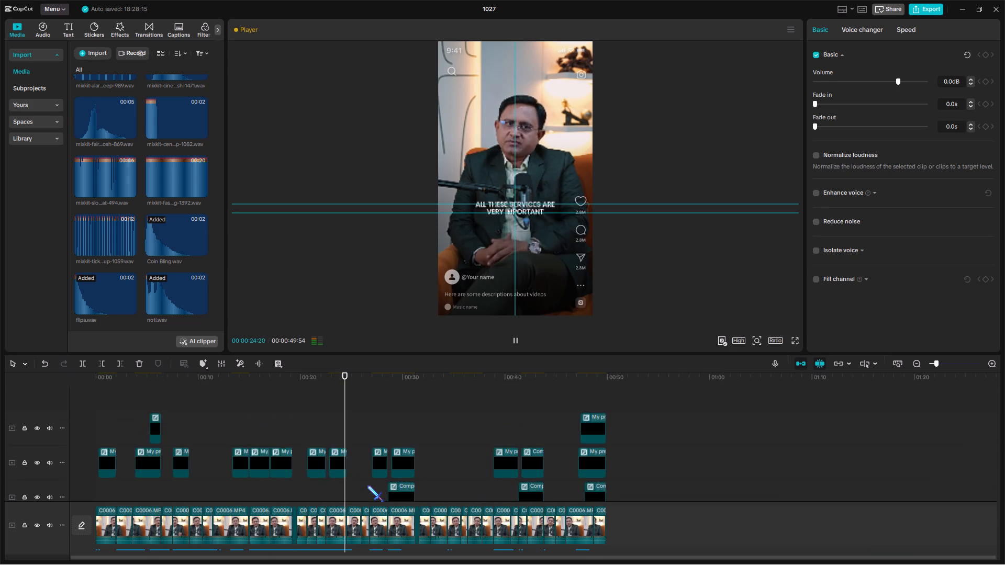
{"action": "scroll", "coordinate": [367, 485], "scroll_direction": "up", "scroll_amount": 3}
{"action": "scroll", "coordinate": [367, 485], "scroll_direction": "down", "scroll_amount": 15}
{"action": "scroll", "coordinate": [334, 479], "scroll_direction": "up", "scroll_amount": 12}
{"action": "scroll", "coordinate": [301, 479], "scroll_direction": "down", "scroll_amount": 5}
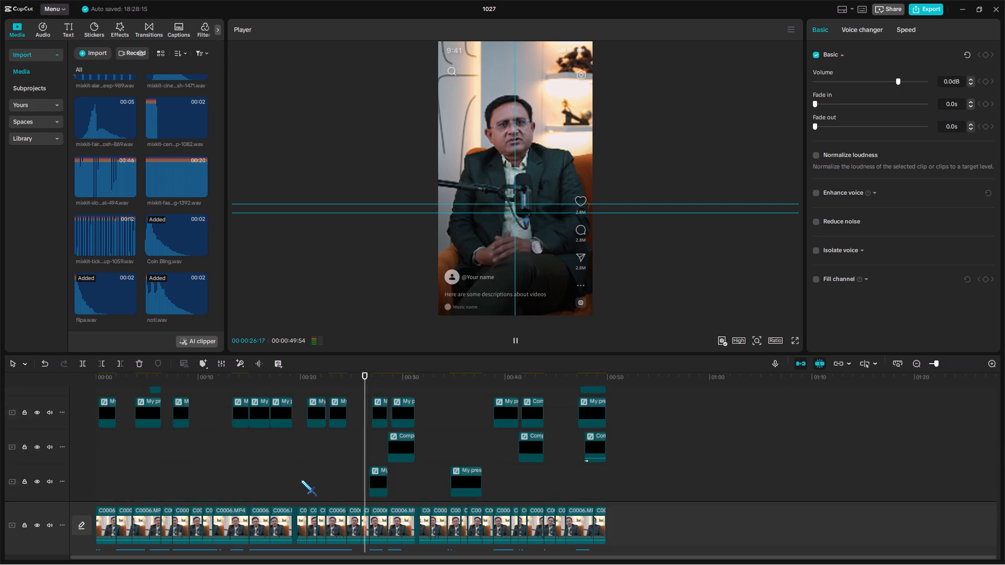
{"action": "scroll", "coordinate": [301, 480], "scroll_direction": "down", "scroll_amount": 11}
{"action": "scroll", "coordinate": [306, 481], "scroll_direction": "up", "scroll_amount": 14}
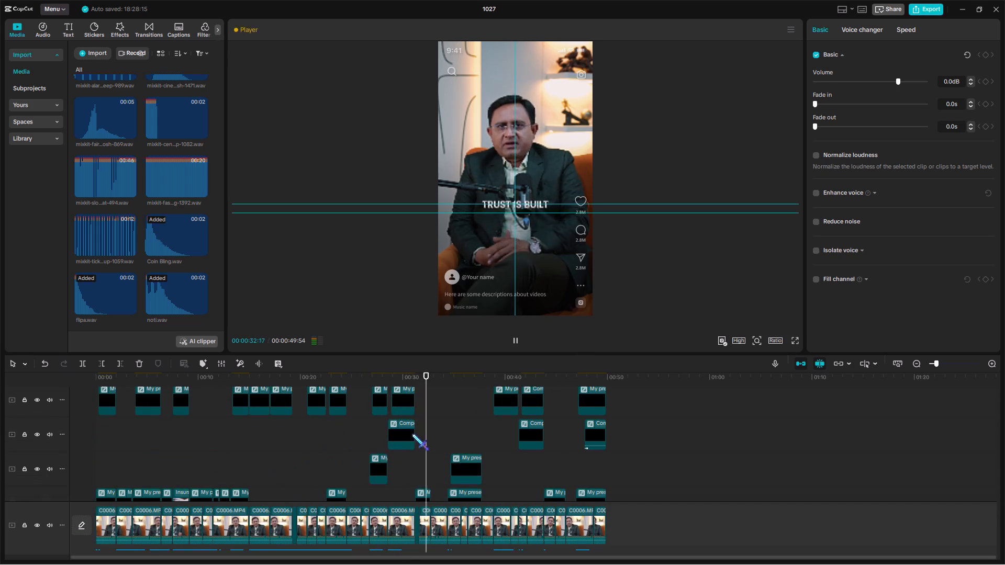
Copy the flipa sound near 00:00:39, paste it at 00:00:31:12 for the "TRUST IS BUILT" caption, and play through to the closing "INSURANCE" caption.
{"action": "key", "text": "space"}
{"action": "double_click", "coordinate": [414, 462]}
{"action": "scroll", "coordinate": [469, 464], "scroll_direction": "down", "scroll_amount": 12}
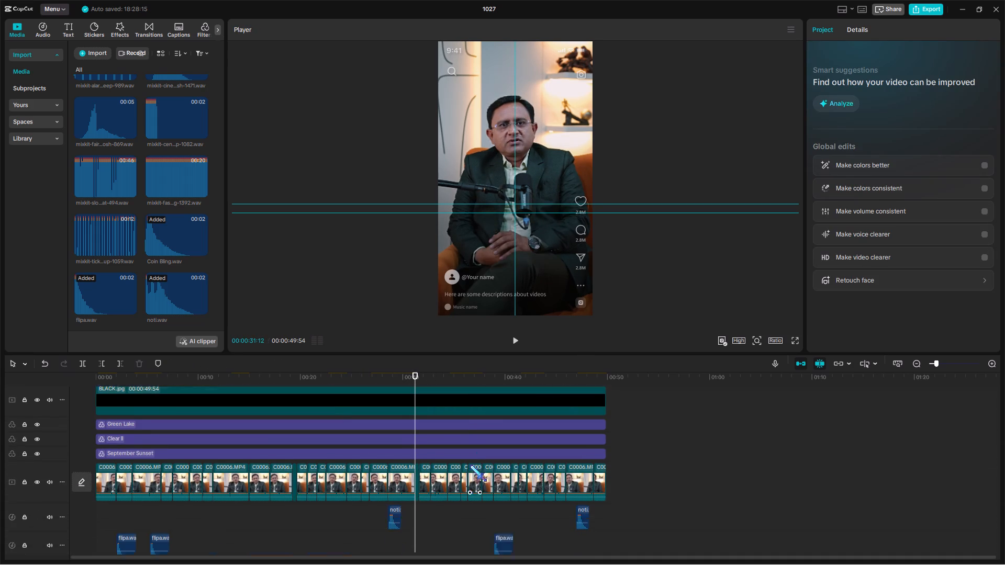
{"action": "scroll", "coordinate": [470, 465], "scroll_direction": "down", "scroll_amount": 2}
{"action": "left_click", "coordinate": [497, 507]}
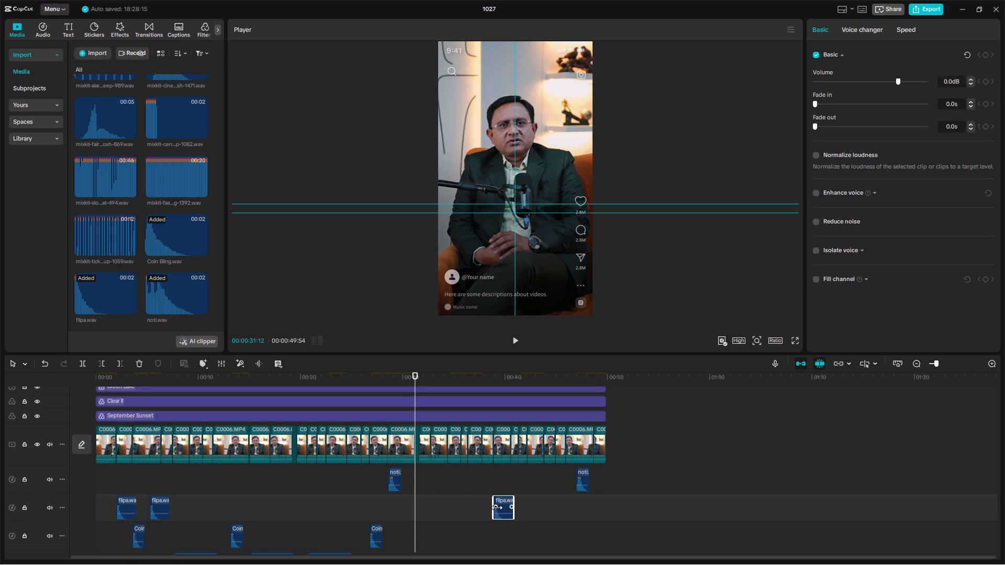
{"action": "key", "text": "ctrl+c"}
{"action": "key", "text": "ctrl+v"}
{"action": "key", "text": "space"}
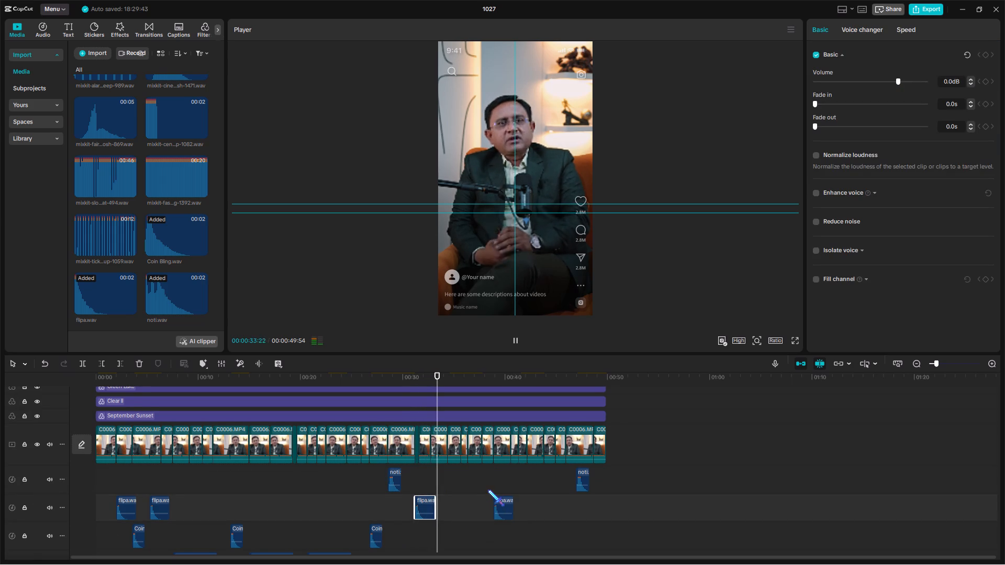
{"action": "scroll", "coordinate": [488, 490], "scroll_direction": "up", "scroll_amount": 9}
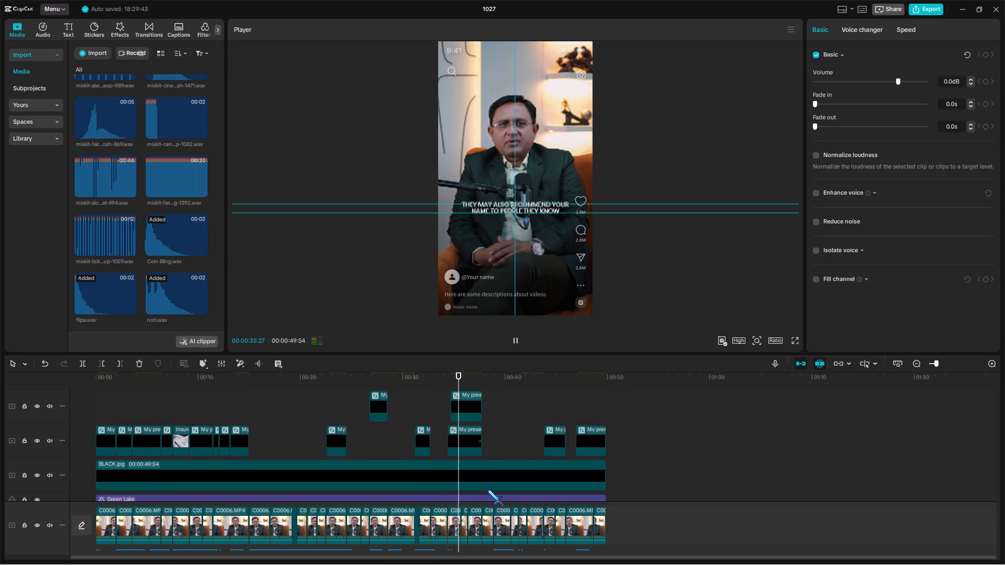
{"action": "scroll", "coordinate": [488, 489], "scroll_direction": "up", "scroll_amount": 8}
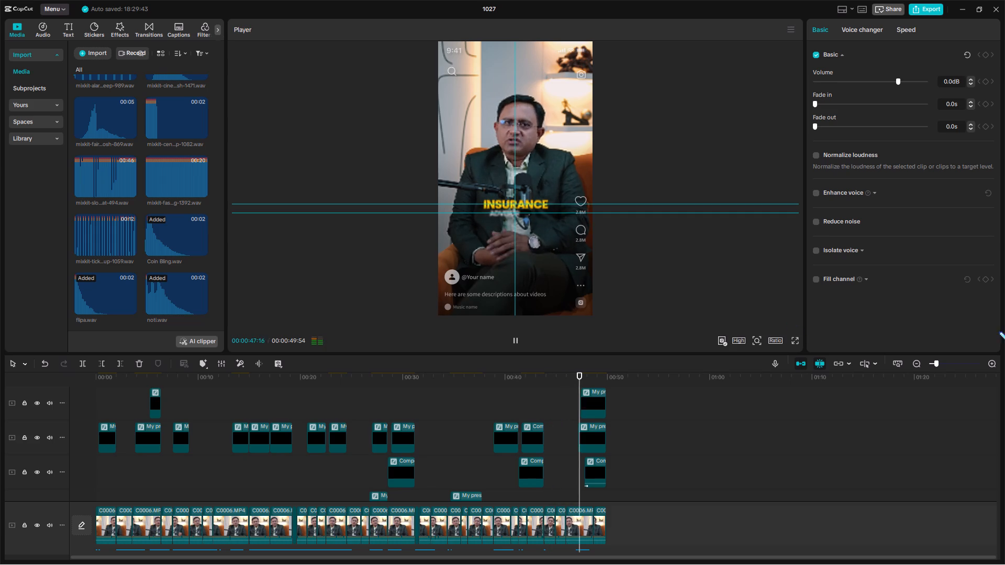
{"action": "key", "text": "space"}
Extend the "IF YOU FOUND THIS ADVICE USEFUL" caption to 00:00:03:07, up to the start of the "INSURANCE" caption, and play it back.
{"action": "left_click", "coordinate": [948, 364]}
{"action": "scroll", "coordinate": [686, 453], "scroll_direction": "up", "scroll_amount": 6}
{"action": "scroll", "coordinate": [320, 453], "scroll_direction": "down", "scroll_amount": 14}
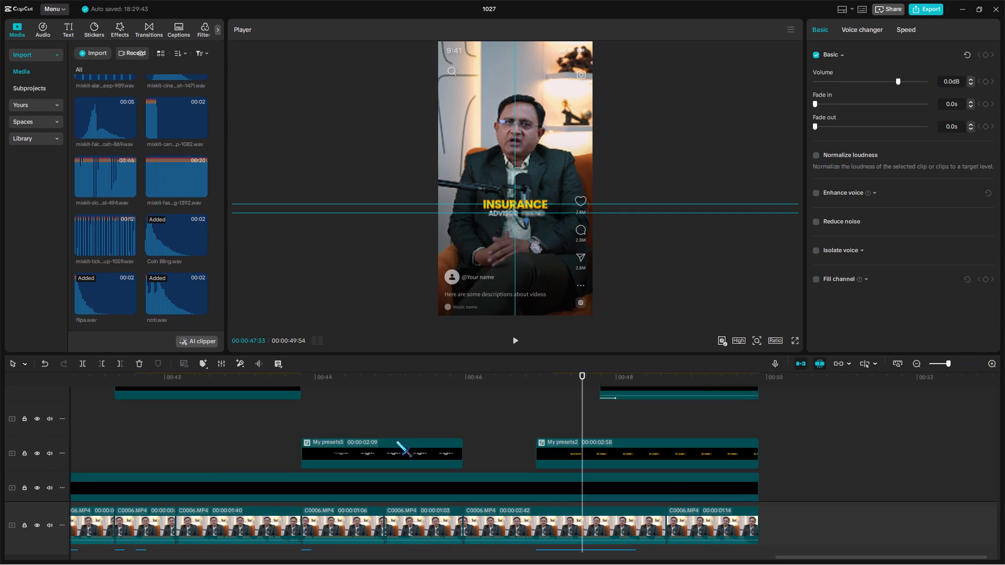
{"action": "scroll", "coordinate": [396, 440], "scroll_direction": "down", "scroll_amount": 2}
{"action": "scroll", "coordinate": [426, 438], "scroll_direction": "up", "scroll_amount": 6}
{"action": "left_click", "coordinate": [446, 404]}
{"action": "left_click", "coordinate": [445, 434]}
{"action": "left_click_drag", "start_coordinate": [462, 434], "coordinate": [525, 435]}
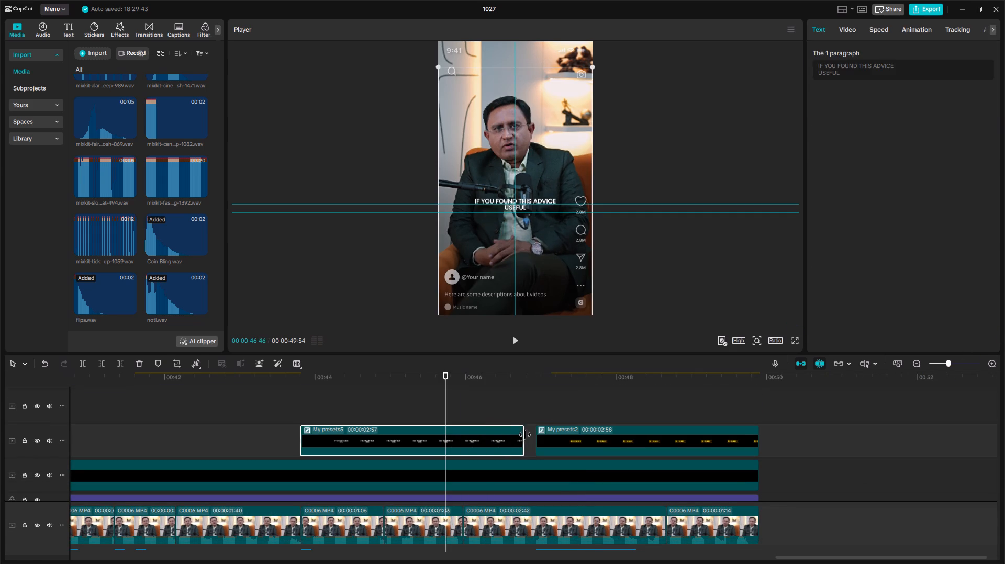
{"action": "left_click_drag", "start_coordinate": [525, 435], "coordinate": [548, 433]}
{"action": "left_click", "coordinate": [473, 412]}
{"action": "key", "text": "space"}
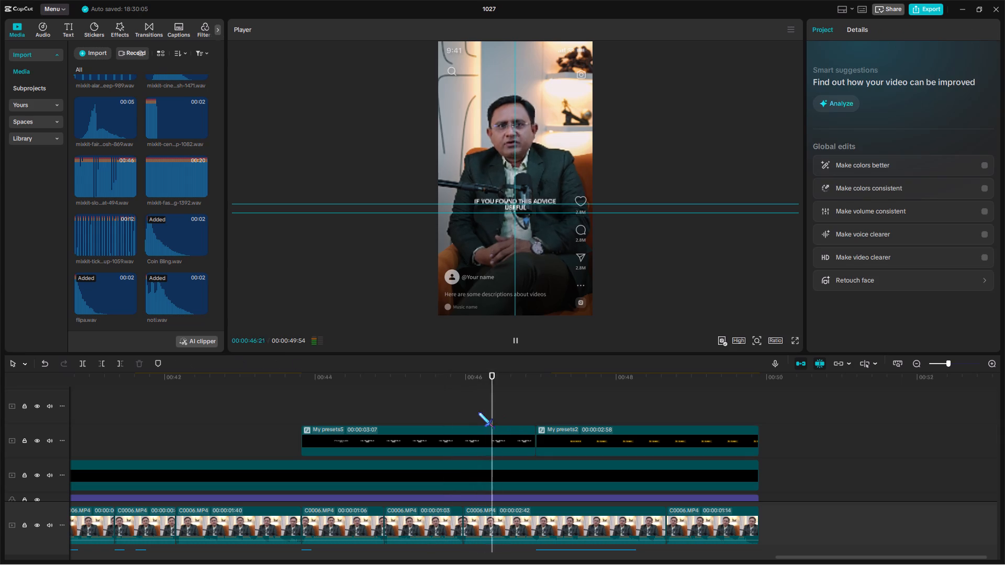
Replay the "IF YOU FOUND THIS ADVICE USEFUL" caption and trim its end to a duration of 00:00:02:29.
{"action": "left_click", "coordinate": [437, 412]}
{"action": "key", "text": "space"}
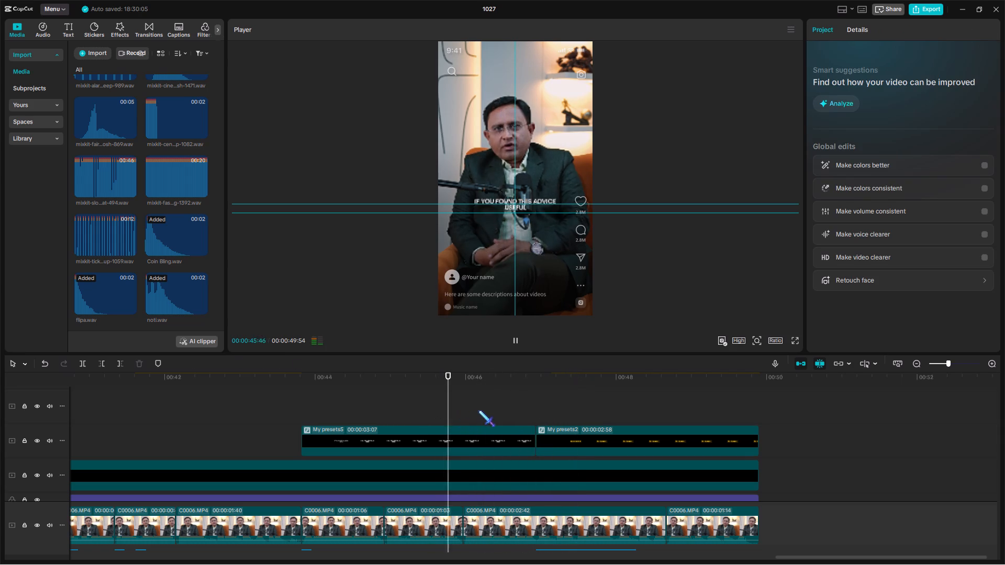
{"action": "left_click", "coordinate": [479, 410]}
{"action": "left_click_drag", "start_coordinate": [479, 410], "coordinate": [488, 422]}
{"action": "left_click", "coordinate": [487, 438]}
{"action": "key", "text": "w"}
Apply the Fade Out exit animation to the "IF YOU FOUND THIS ADVICE USEFUL" caption.
{"action": "left_click", "coordinate": [437, 416]}
{"action": "left_click", "coordinate": [437, 433]}
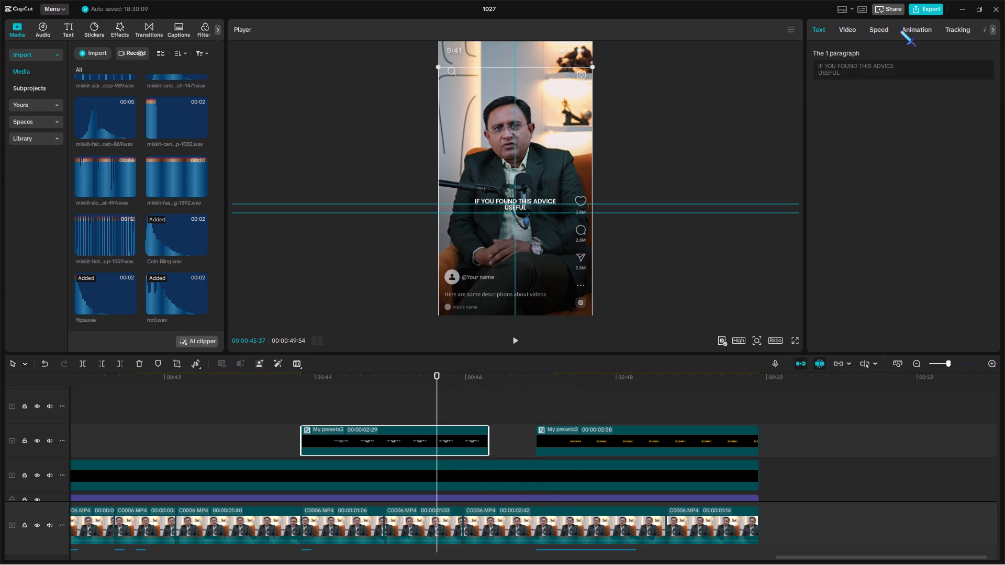
{"action": "left_click", "coordinate": [900, 30]}
{"action": "left_click", "coordinate": [901, 57]}
{"action": "left_click", "coordinate": [879, 111]}
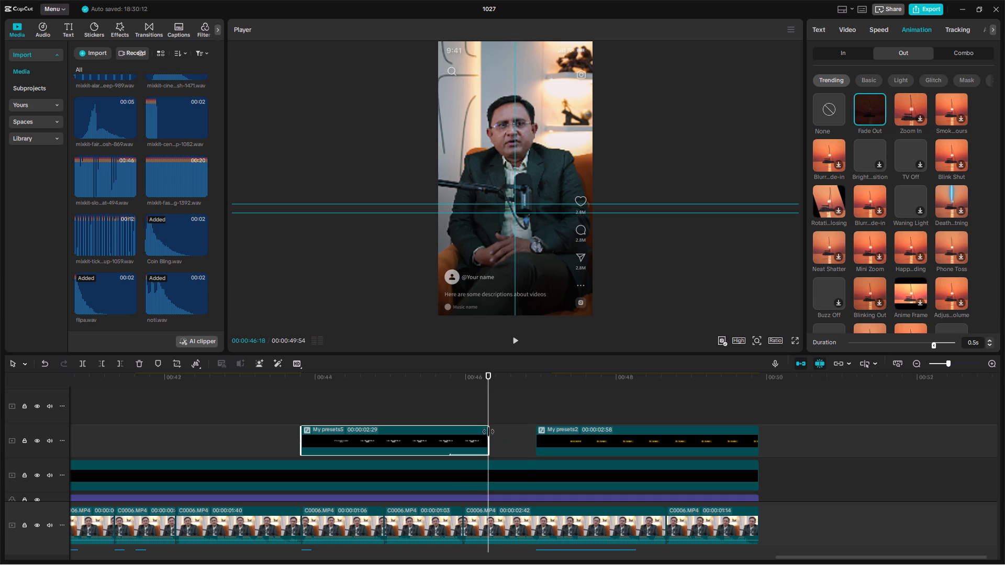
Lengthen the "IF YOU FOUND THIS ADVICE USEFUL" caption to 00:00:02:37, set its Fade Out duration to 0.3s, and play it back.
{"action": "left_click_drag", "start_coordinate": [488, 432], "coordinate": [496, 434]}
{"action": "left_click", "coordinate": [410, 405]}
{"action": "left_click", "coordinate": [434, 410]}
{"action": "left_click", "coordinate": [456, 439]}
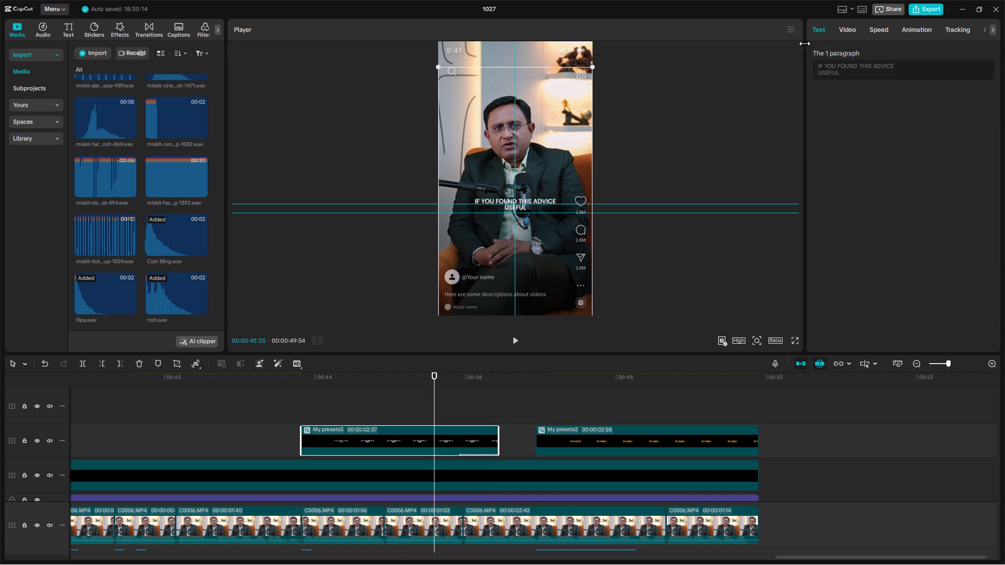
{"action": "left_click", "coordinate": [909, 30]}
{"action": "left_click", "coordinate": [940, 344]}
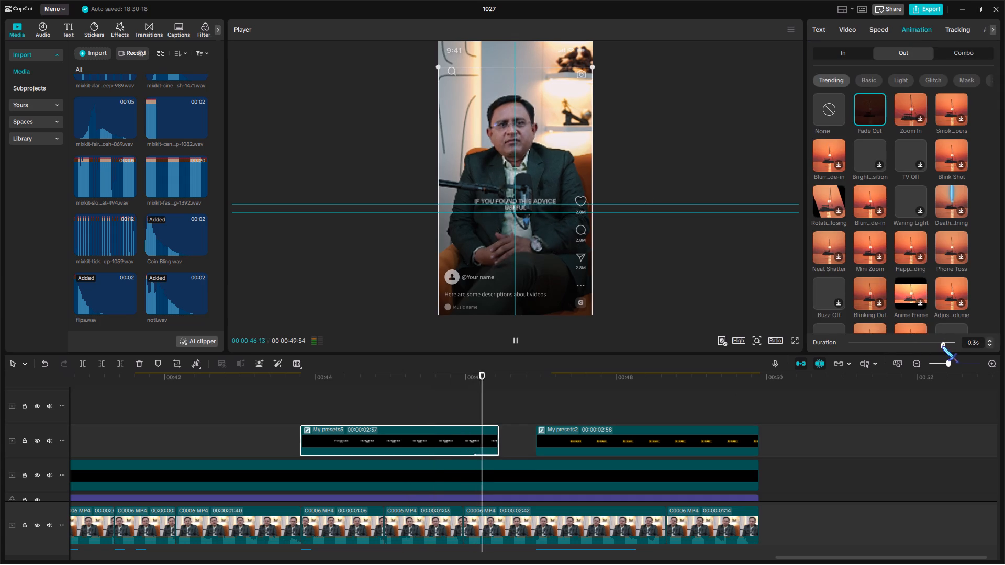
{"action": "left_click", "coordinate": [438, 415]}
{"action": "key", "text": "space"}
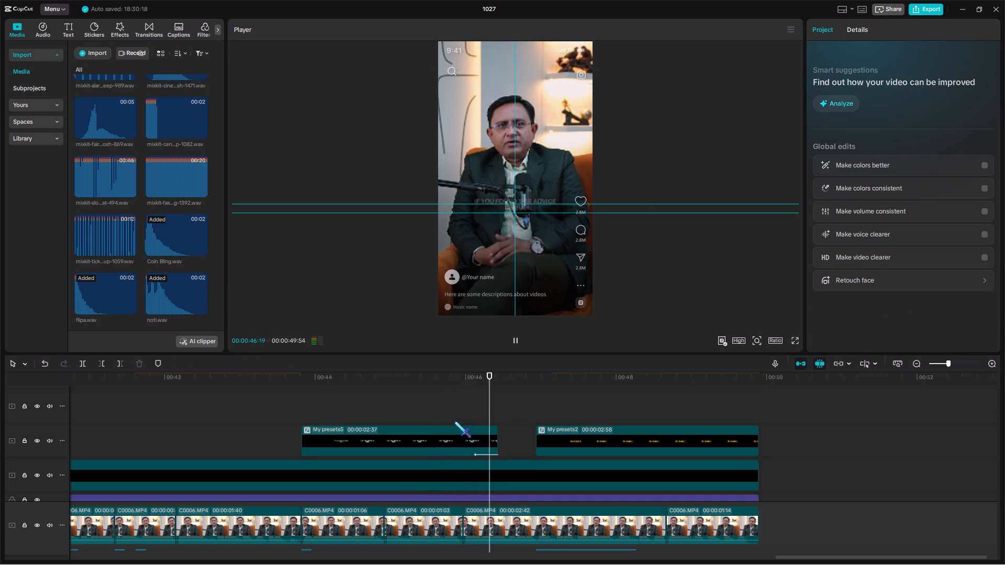
Extend the "IF YOU FOUND THIS ADVICE USEFUL" caption to 00:00:03:07, up to the "INSURANCE" caption, and set its Fade Out duration to 0.7s.
{"action": "left_click", "coordinate": [477, 438]}
{"action": "key", "text": "space"}
{"action": "left_click_drag", "start_coordinate": [500, 433], "coordinate": [629, 431]}
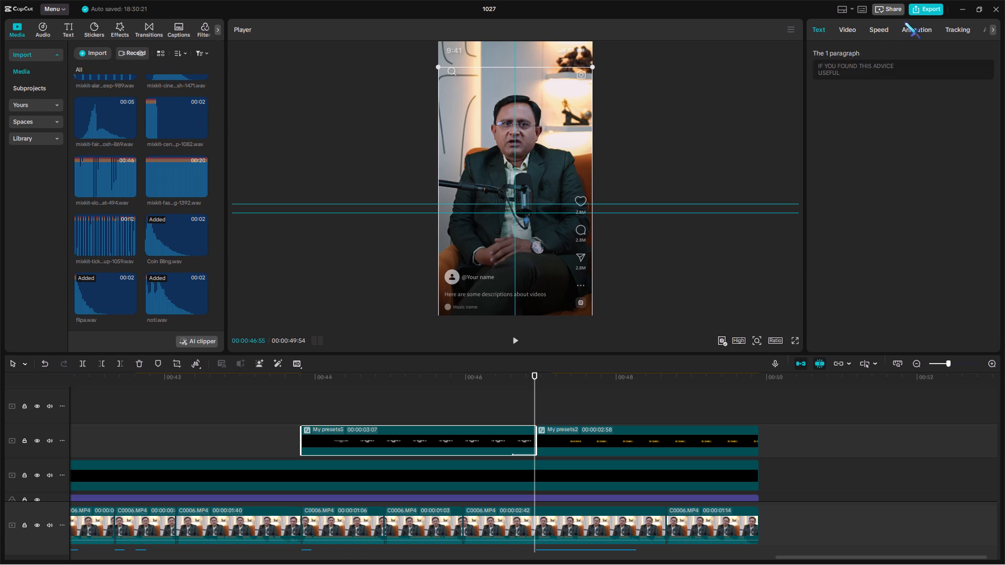
{"action": "left_click", "coordinate": [904, 22]}
{"action": "left_click", "coordinate": [935, 337]}
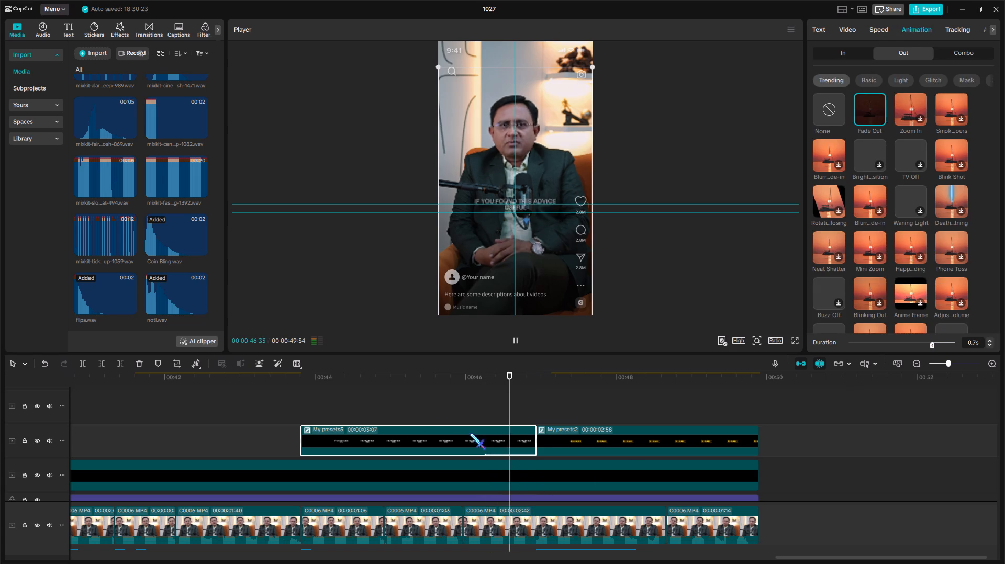
Preview the "IF YOU FOUND THIS ADVICE USEFUL" caption's exit, set its Fade Out duration to 0.4s, and play it back.
{"action": "left_click", "coordinate": [413, 411]}
{"action": "key", "text": "space"}
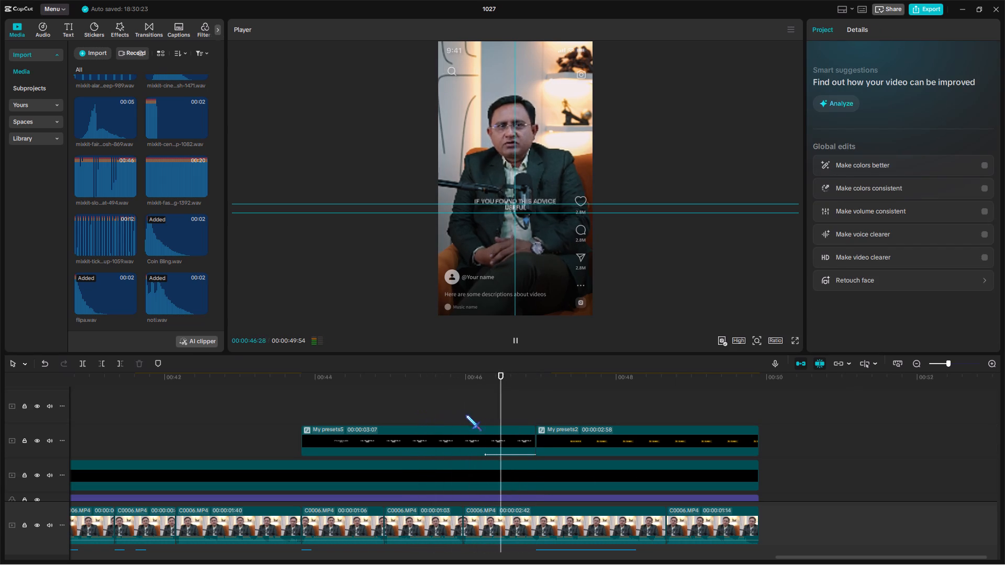
{"action": "left_click", "coordinate": [482, 434]}
{"action": "key", "text": "space"}
{"action": "left_click", "coordinate": [887, 33]}
{"action": "left_click", "coordinate": [908, 29]}
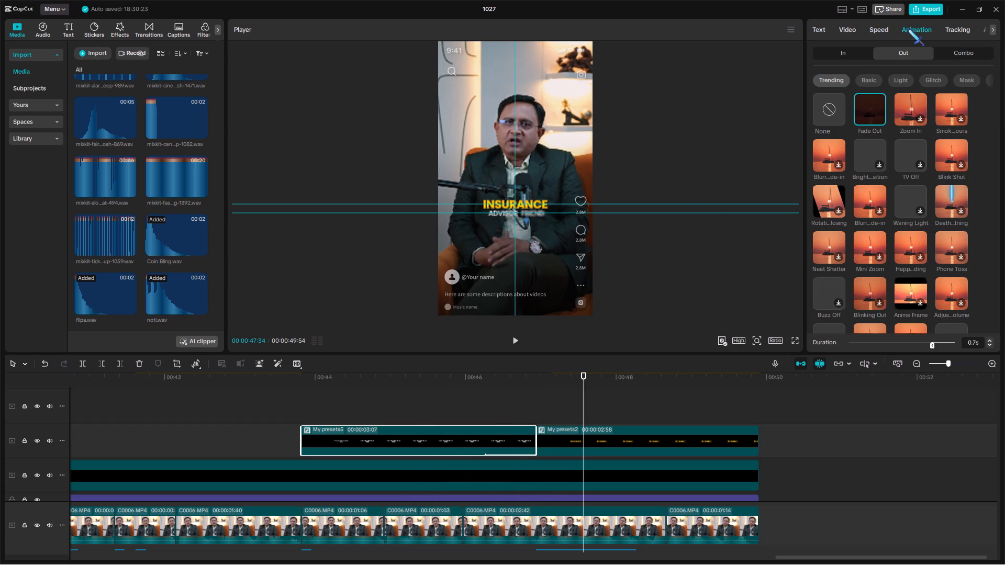
{"action": "left_click", "coordinate": [942, 345]}
{"action": "left_click", "coordinate": [484, 411]}
{"action": "left_click", "coordinate": [456, 406]}
{"action": "key", "text": "space"}
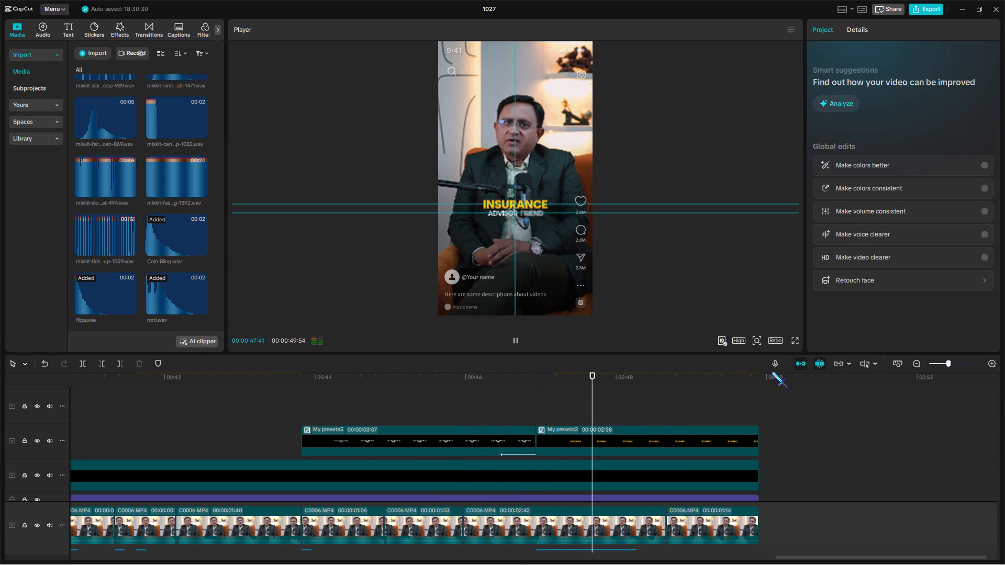
Review the closing "INSURANCE ADVISOR FRIEND" and SHARE captions, and return the playhead to 00:00:47:09 at the start of the "INSURANCE" caption.
{"action": "double_click", "coordinate": [942, 365]}
{"action": "scroll", "coordinate": [729, 440], "scroll_direction": "up", "scroll_amount": 6}
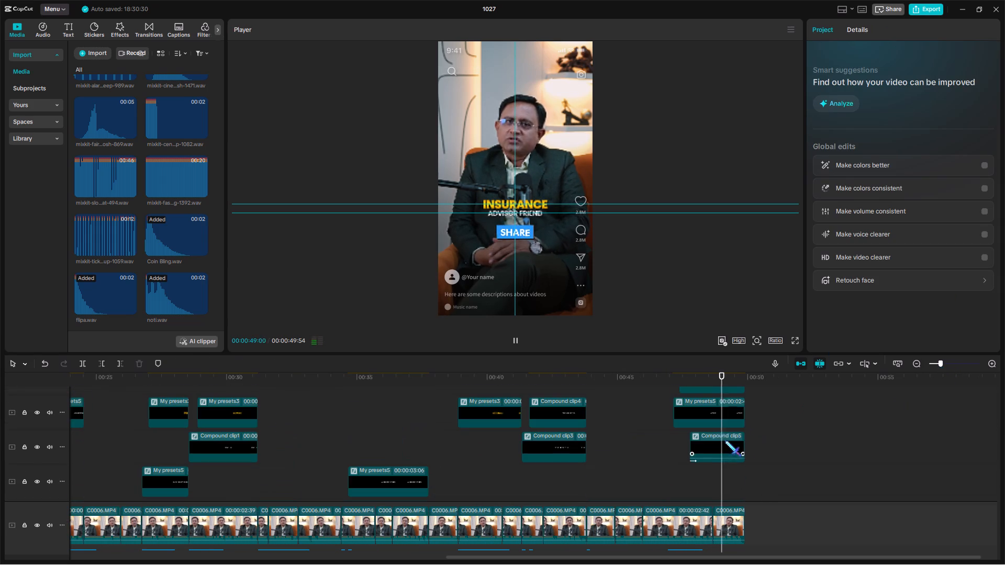
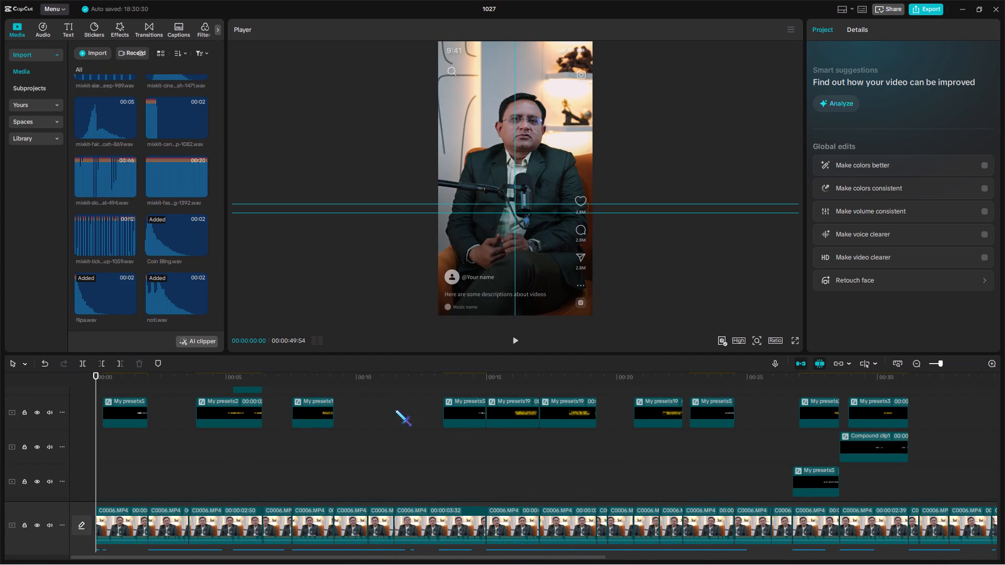
{"action": "left_click", "coordinate": [438, 444]}
{"action": "scroll", "coordinate": [485, 441], "scroll_direction": "down", "scroll_amount": 4}
{"action": "key", "text": "space"}
{"action": "scroll", "coordinate": [496, 435], "scroll_direction": "up", "scroll_amount": 2}
{"action": "left_click_drag", "start_coordinate": [425, 432], "coordinate": [464, 438]}
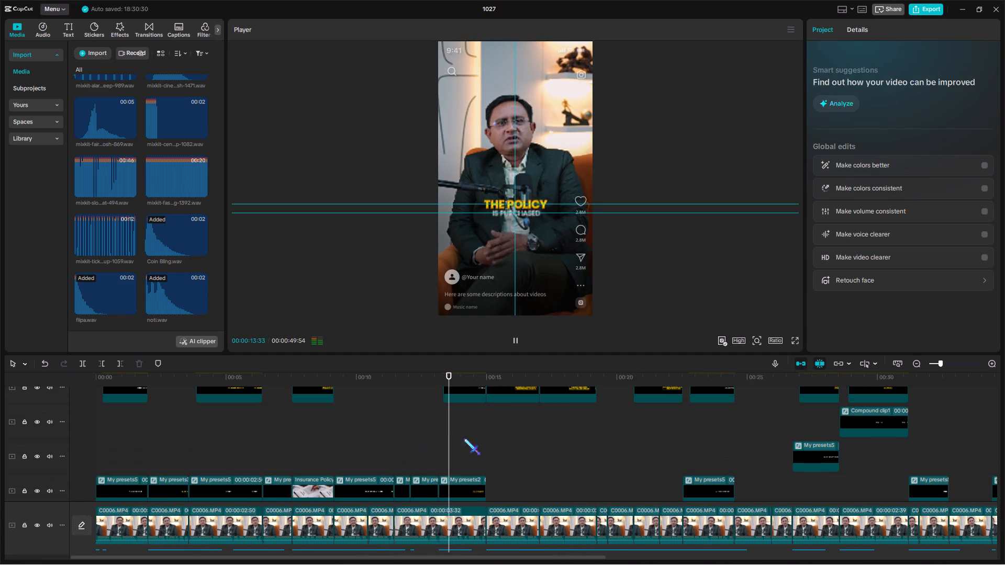
{"action": "left_click_drag", "start_coordinate": [464, 438], "coordinate": [390, 430]}
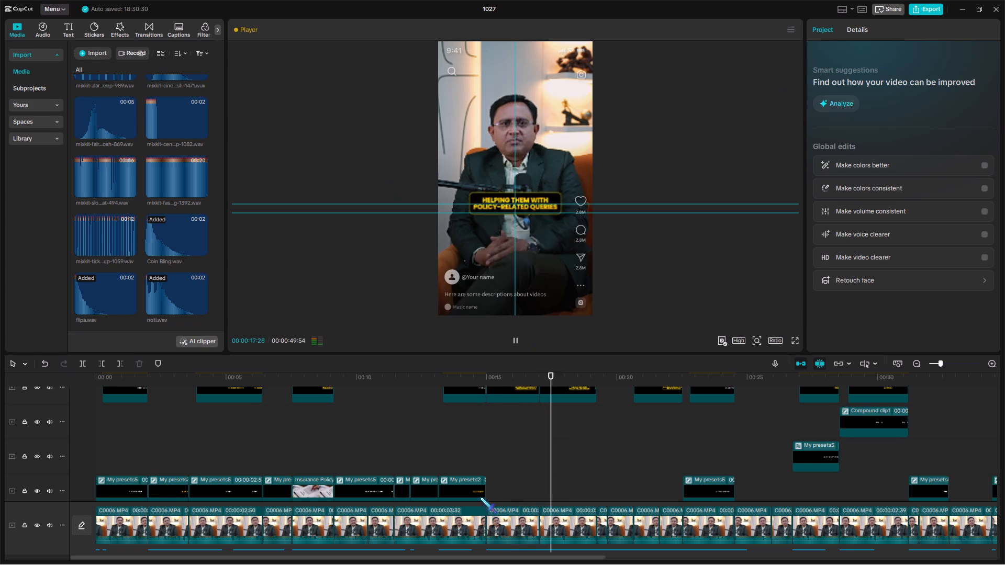
{"action": "double_click", "coordinate": [492, 415]}
{"action": "left_click", "coordinate": [487, 413]}
{"action": "key", "text": "space"}
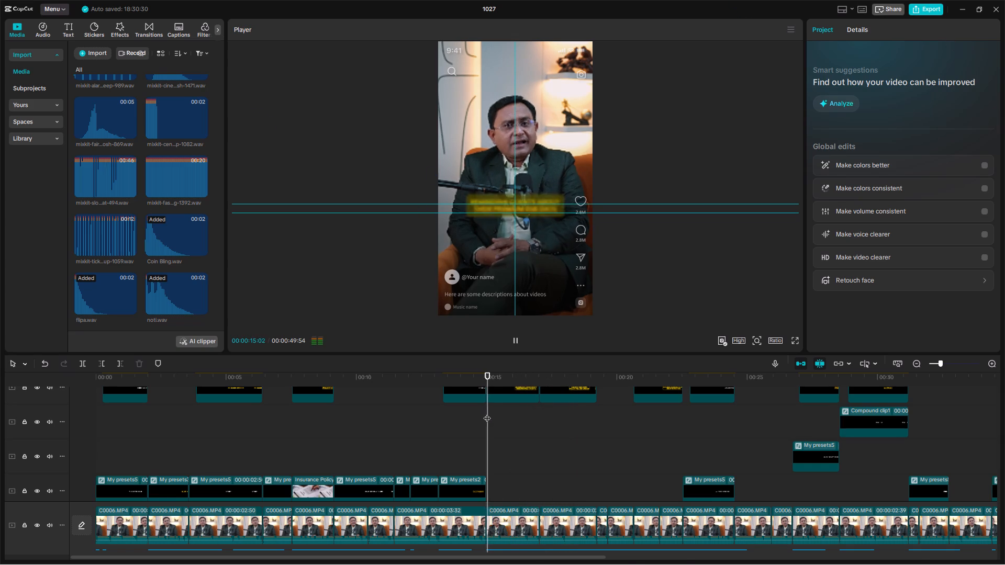
{"action": "key", "text": "space"}
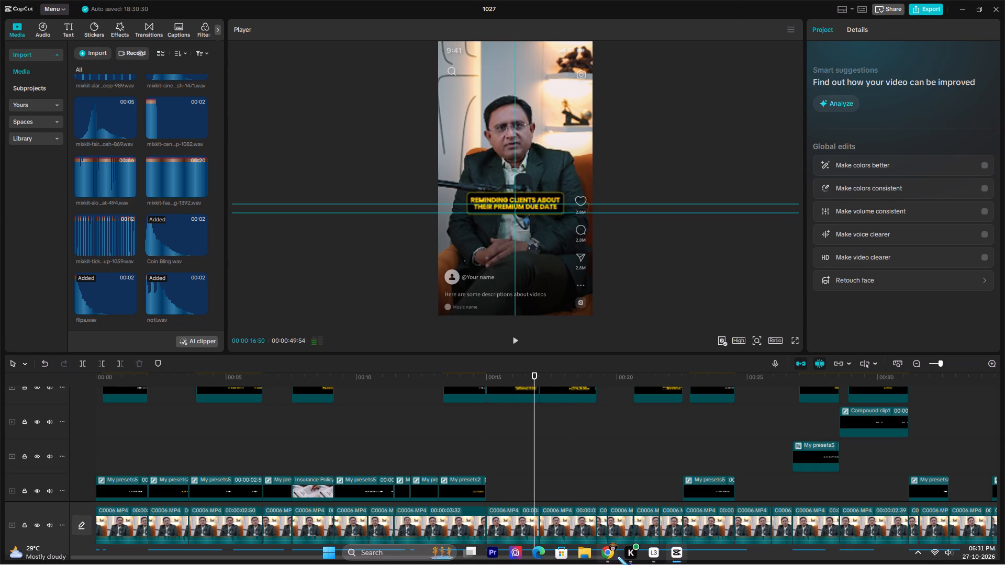
Switch to Pinterest in Chrome, browse the related business-meeting pins, and search for "talking with client video".
{"action": "left_click", "coordinate": [606, 551]}
{"action": "left_click", "coordinate": [333, 0]}
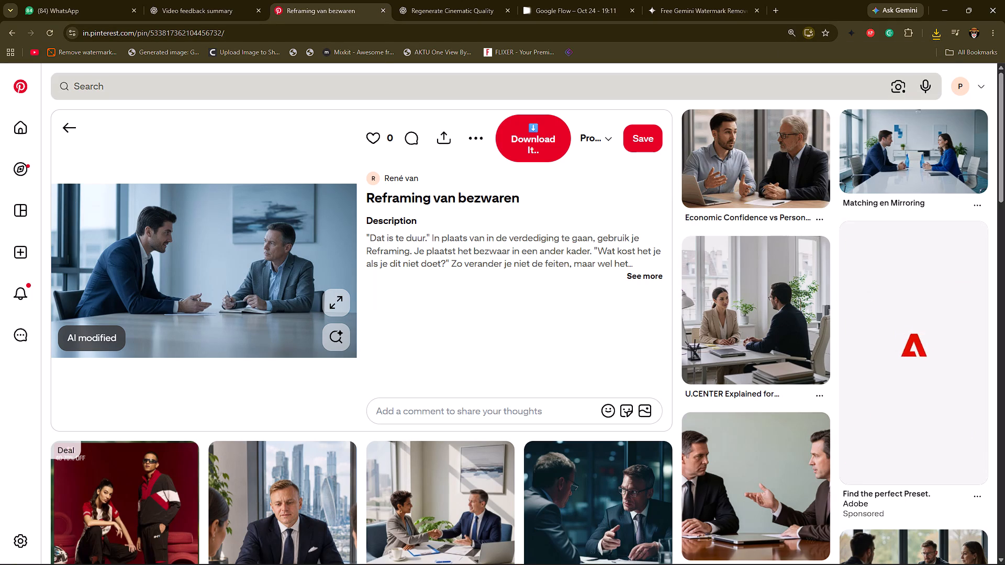
{"action": "scroll", "coordinate": [555, 340], "scroll_direction": "down", "scroll_amount": 2}
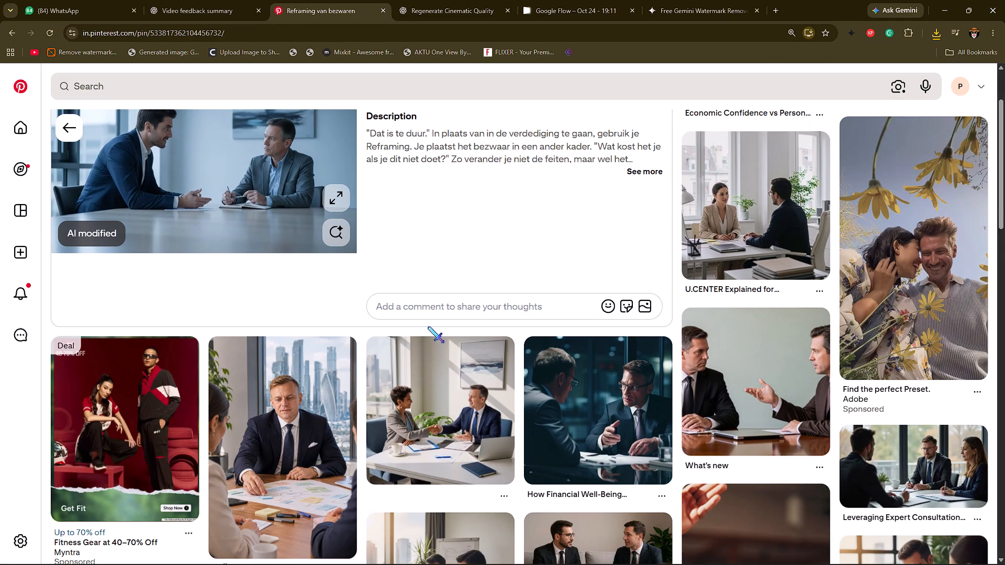
{"action": "scroll", "coordinate": [423, 321], "scroll_direction": "down", "scroll_amount": 2}
{"action": "scroll", "coordinate": [335, 340], "scroll_direction": "down", "scroll_amount": 4}
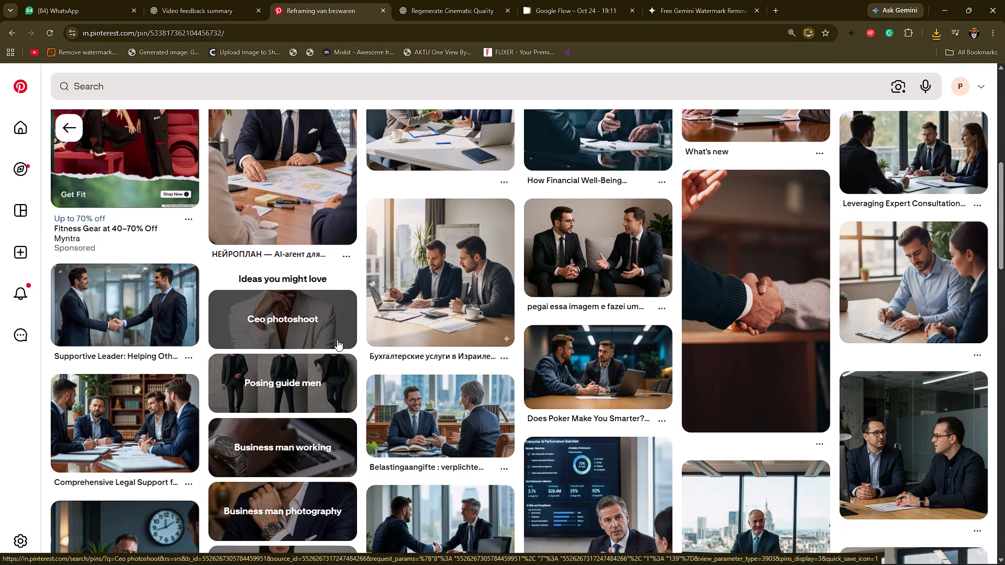
{"action": "scroll", "coordinate": [338, 340], "scroll_direction": "down", "scroll_amount": 5}
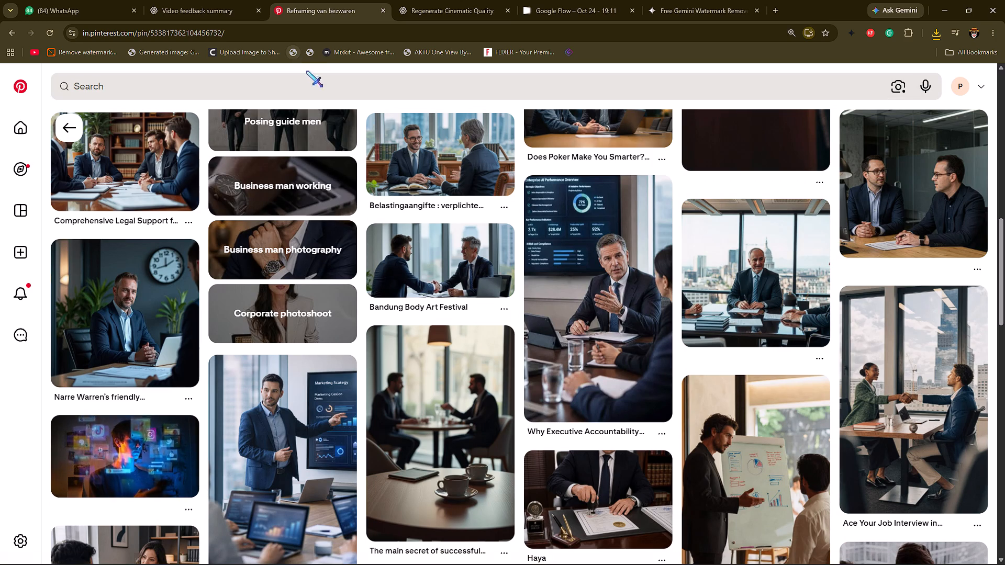
{"action": "left_click", "coordinate": [316, 88]}
{"action": "type", "text": "talking with client w"}
{"action": "key", "text": "BackSpace"}
{"action": "type", "text": "videol"}
{"action": "key", "text": "Return"}
{"action": "left_click", "coordinate": [347, 84]}
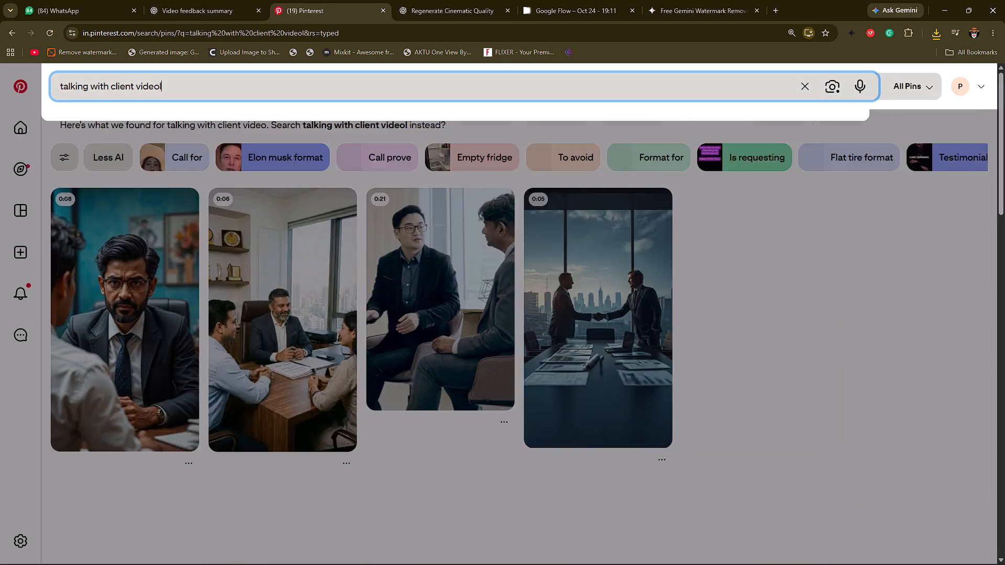
{"action": "key", "text": "BackSpace"}
{"action": "key", "text": "Return"}
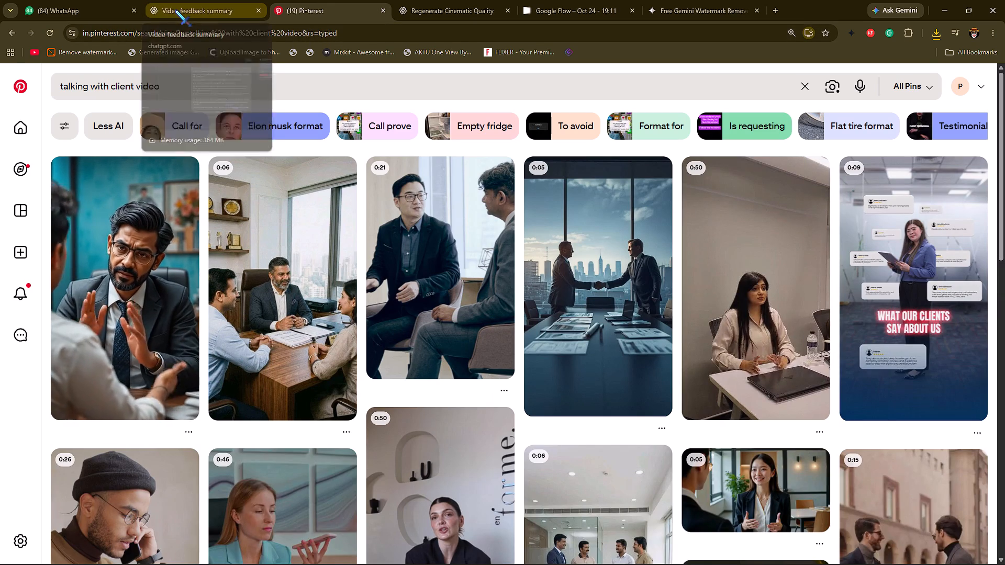
Examine the search results for video footage of a professional talking with a client.
{"action": "scroll", "coordinate": [336, 258], "scroll_direction": "down", "scroll_amount": 3}
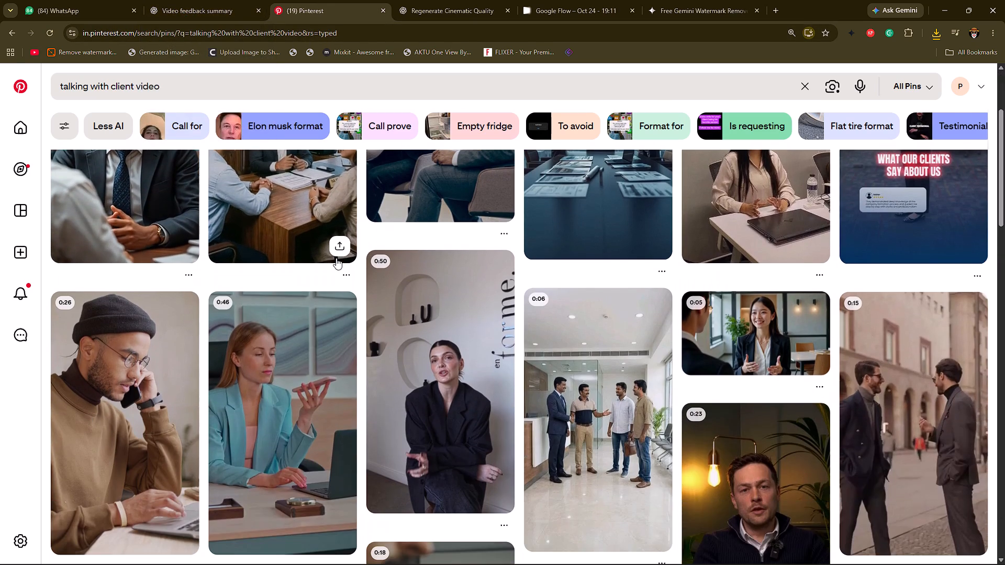
{"action": "scroll", "coordinate": [336, 401], "scroll_direction": "down", "scroll_amount": 4}
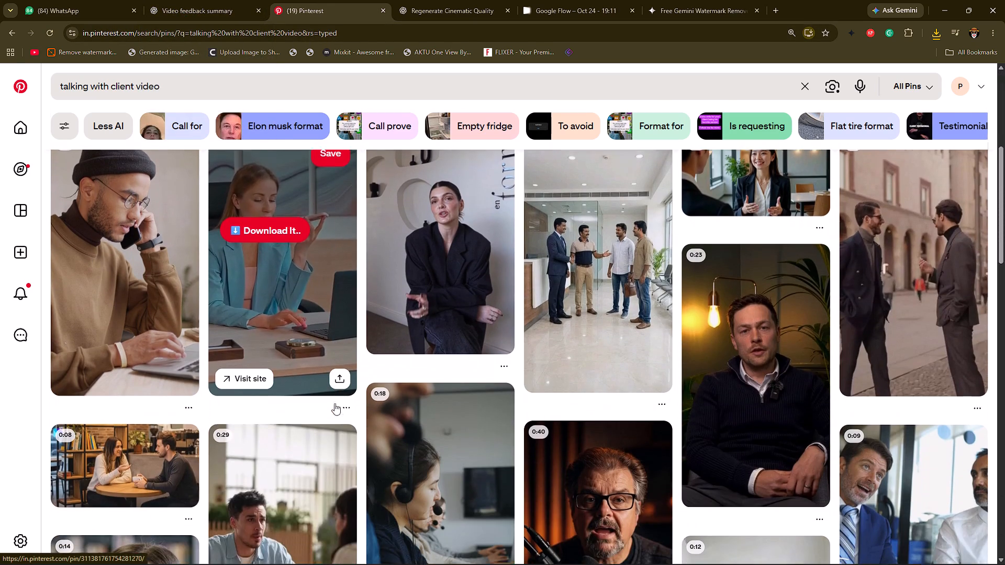
{"action": "scroll", "coordinate": [700, 356], "scroll_direction": "down", "scroll_amount": 3}
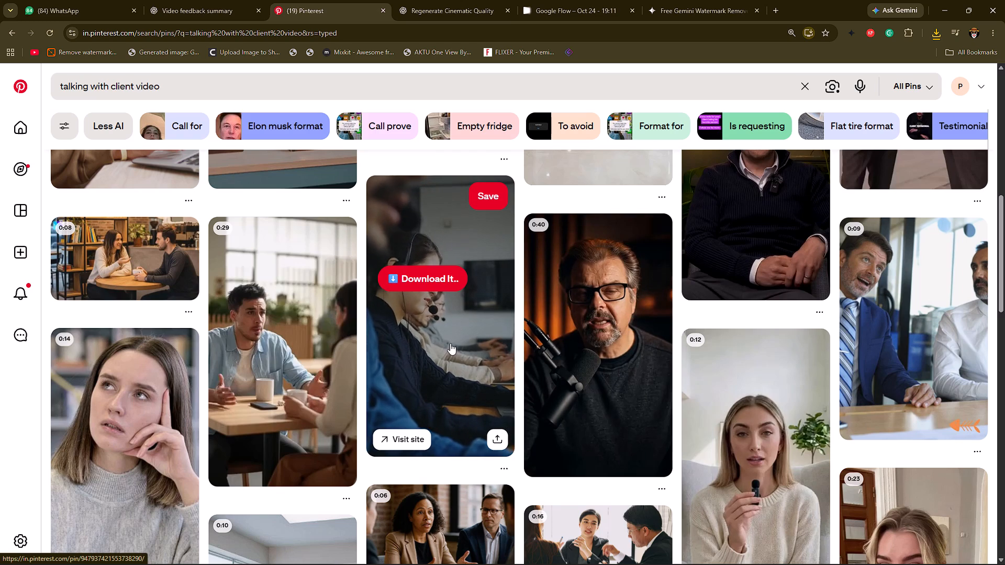
{"action": "scroll", "coordinate": [327, 338], "scroll_direction": "down", "scroll_amount": 7}
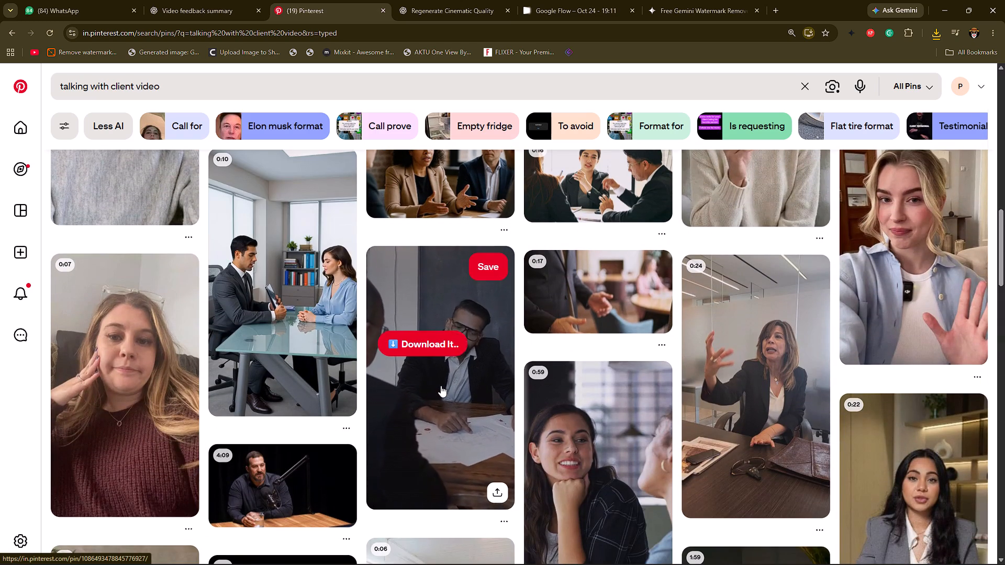
{"action": "scroll", "coordinate": [441, 386], "scroll_direction": "down", "scroll_amount": 7}
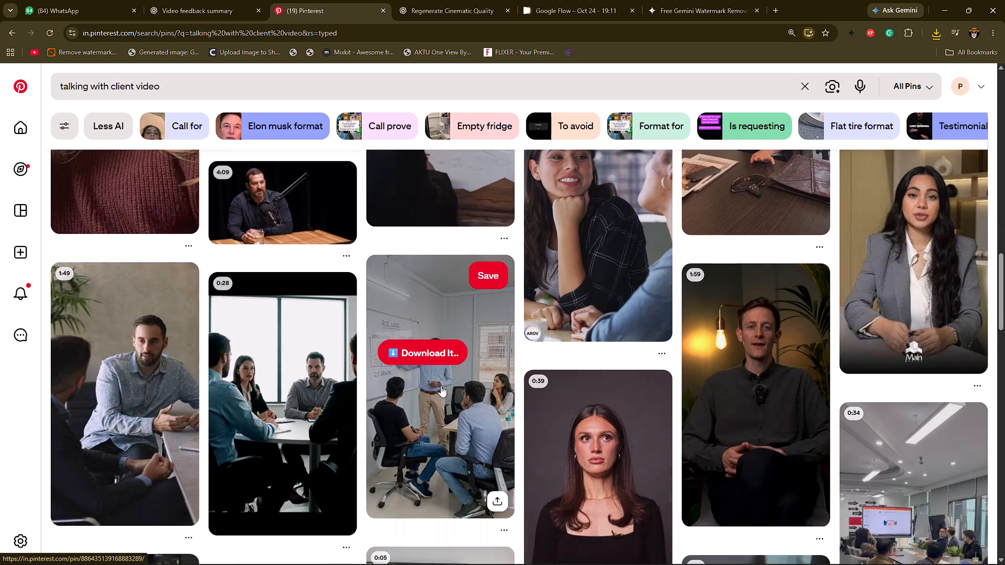
{"action": "scroll", "coordinate": [441, 386], "scroll_direction": "down", "scroll_amount": 2}
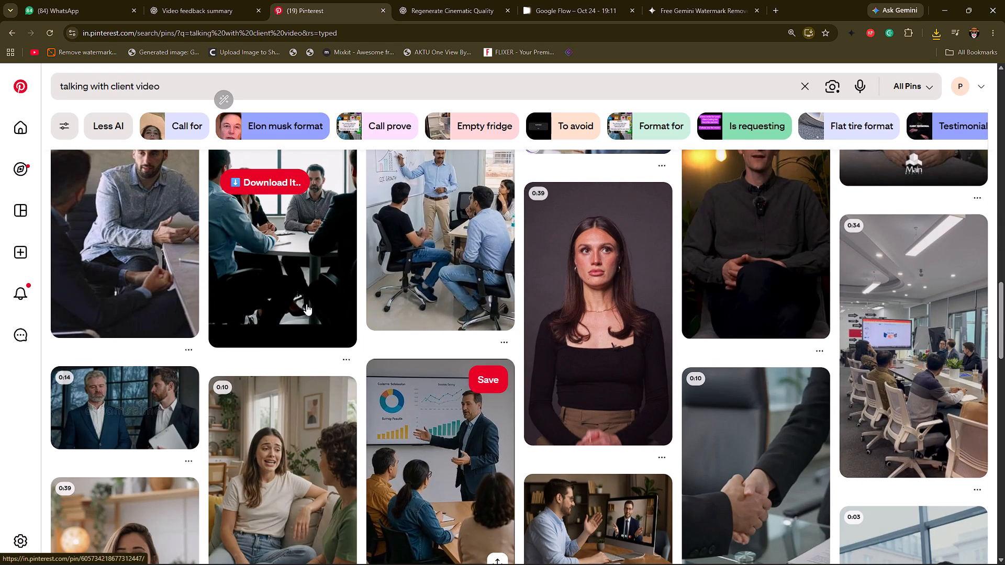
{"action": "scroll", "coordinate": [580, 364], "scroll_direction": "down", "scroll_amount": 3}
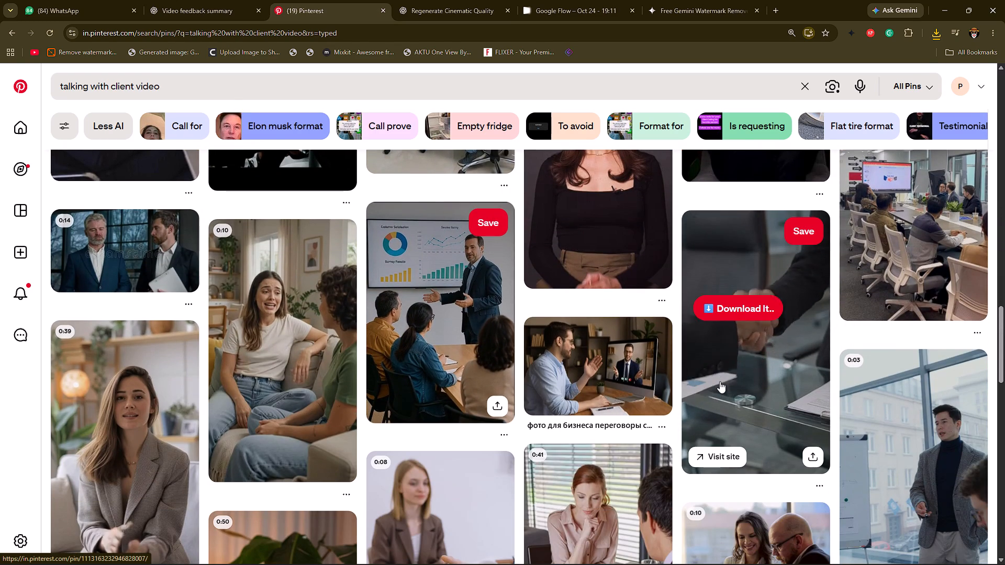
{"action": "scroll", "coordinate": [868, 411], "scroll_direction": "down", "scroll_amount": 3}
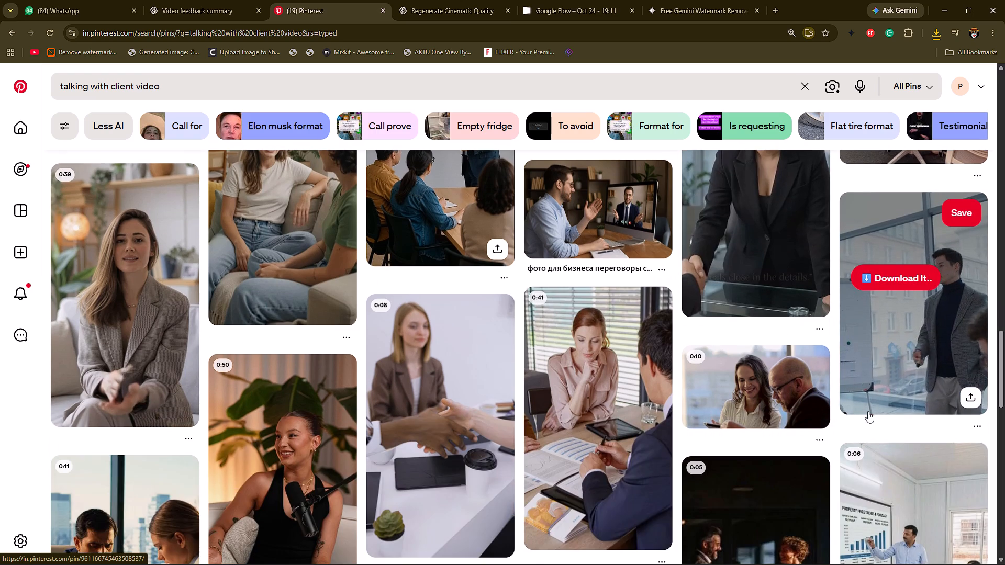
{"action": "scroll", "coordinate": [868, 411], "scroll_direction": "down", "scroll_amount": 4}
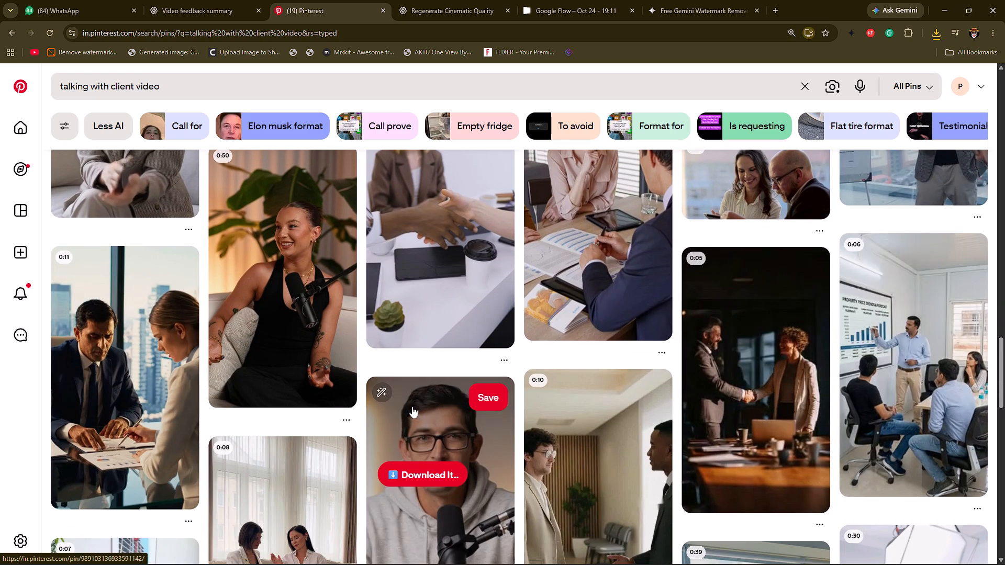
{"action": "scroll", "coordinate": [385, 408], "scroll_direction": "down", "scroll_amount": 6}
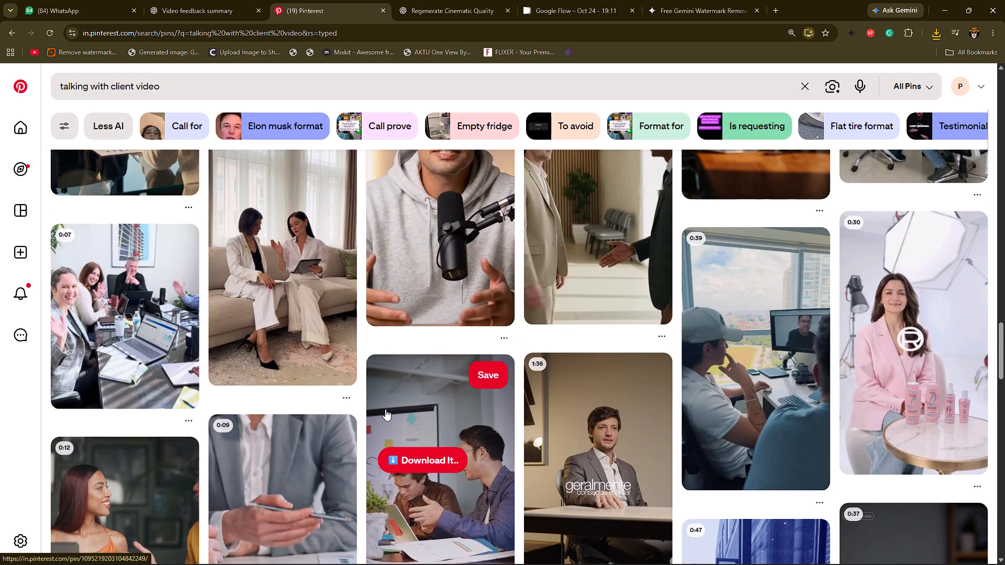
{"action": "scroll", "coordinate": [375, 427], "scroll_direction": "down", "scroll_amount": 4}
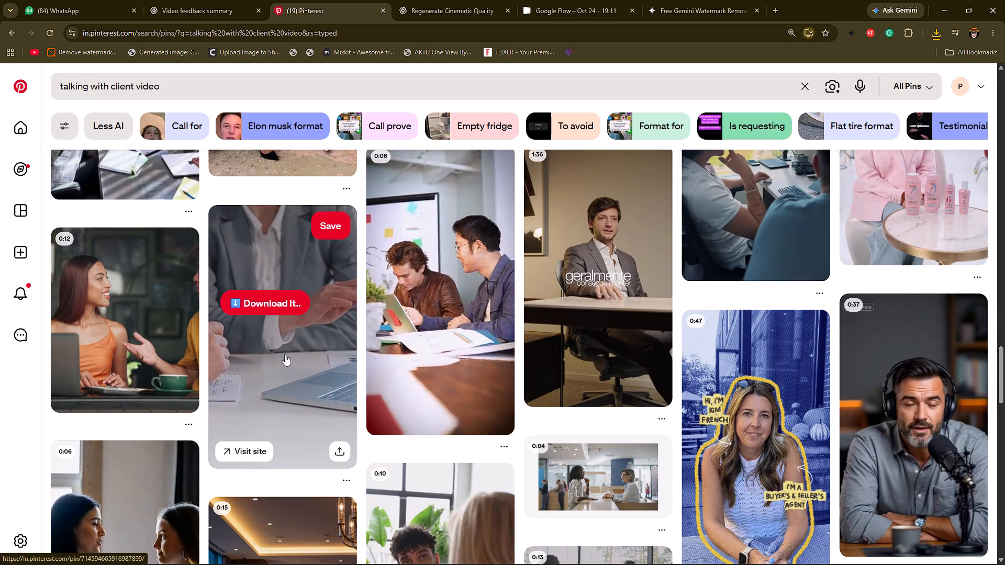
Open the 8-second video pin of a grey-suited man gesturing with a pen beside a laptop, and pause it.
{"action": "left_click", "coordinate": [276, 349]}
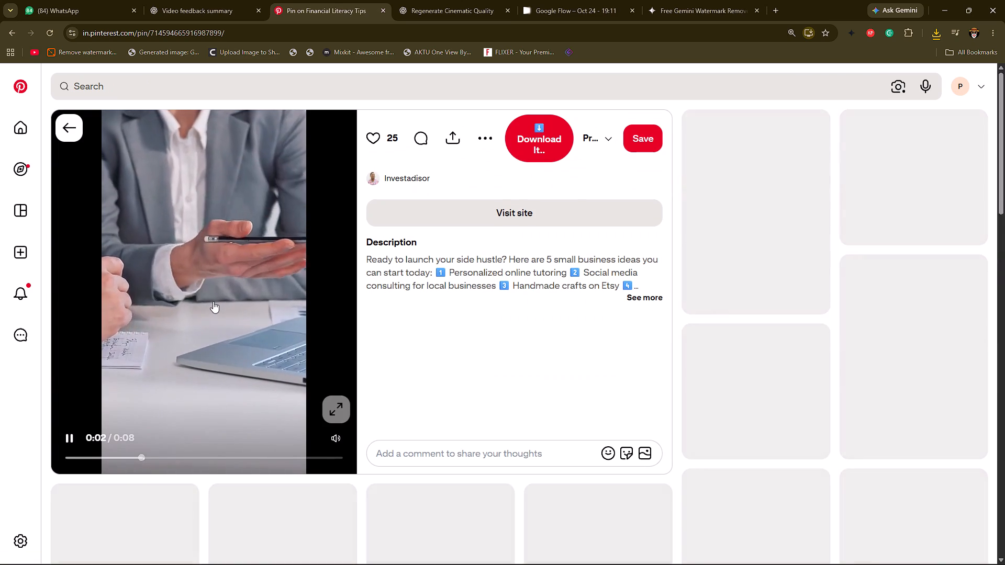
{"action": "left_click", "coordinate": [211, 301]}
{"action": "left_click", "coordinate": [464, 146]}
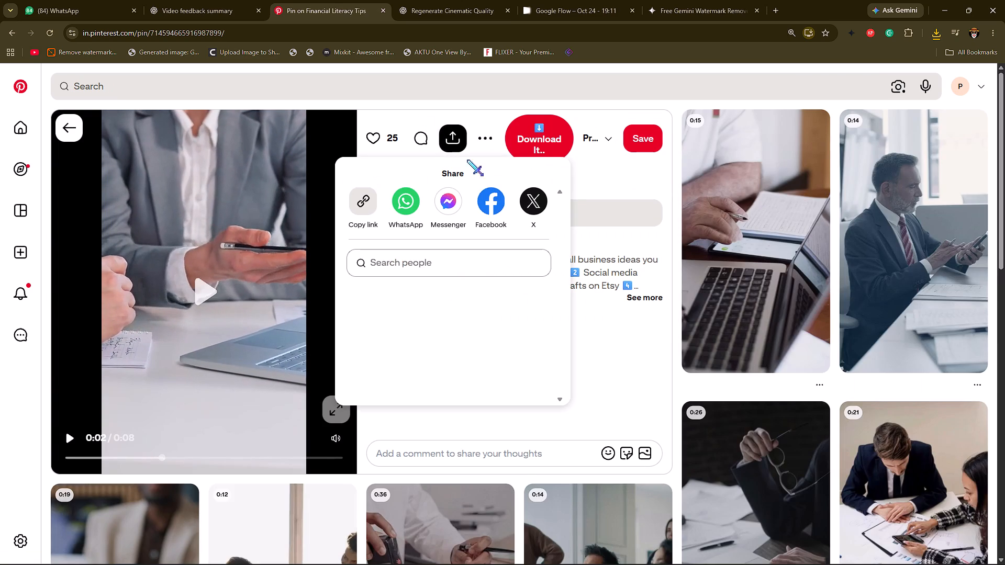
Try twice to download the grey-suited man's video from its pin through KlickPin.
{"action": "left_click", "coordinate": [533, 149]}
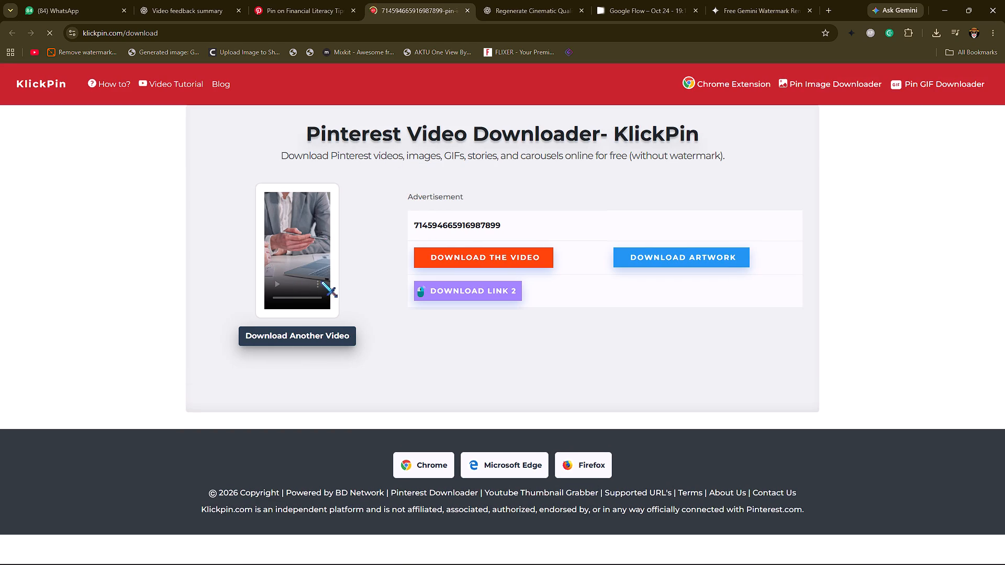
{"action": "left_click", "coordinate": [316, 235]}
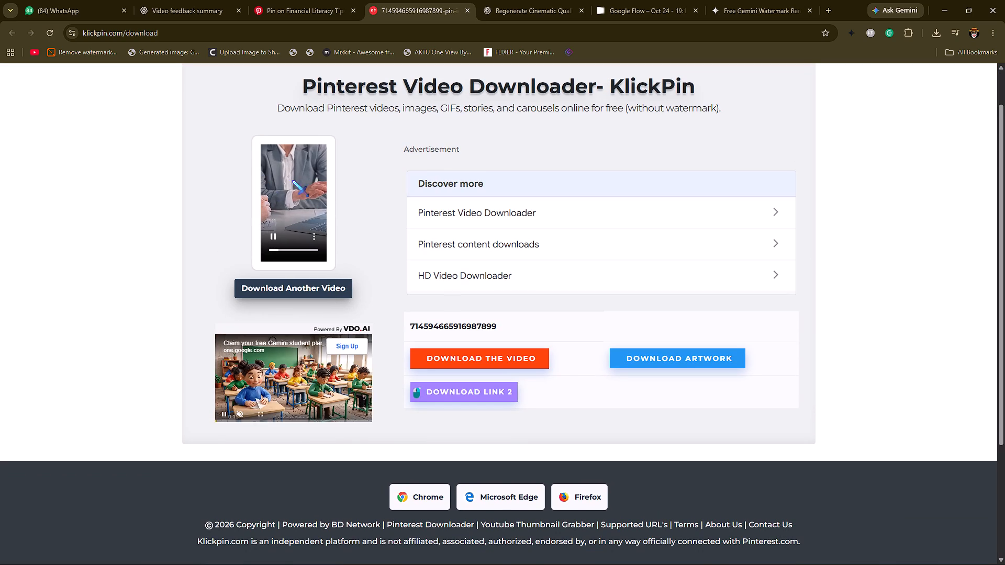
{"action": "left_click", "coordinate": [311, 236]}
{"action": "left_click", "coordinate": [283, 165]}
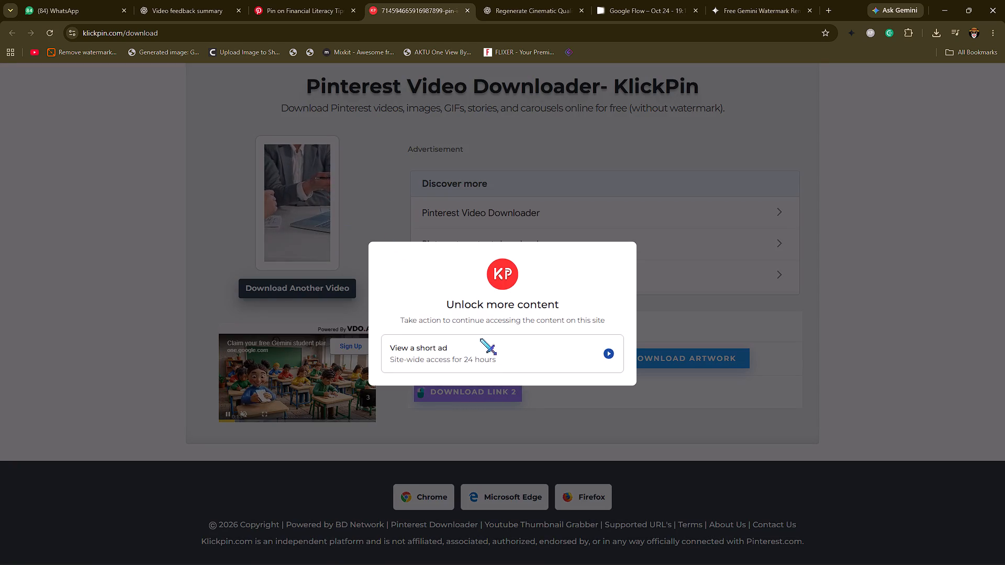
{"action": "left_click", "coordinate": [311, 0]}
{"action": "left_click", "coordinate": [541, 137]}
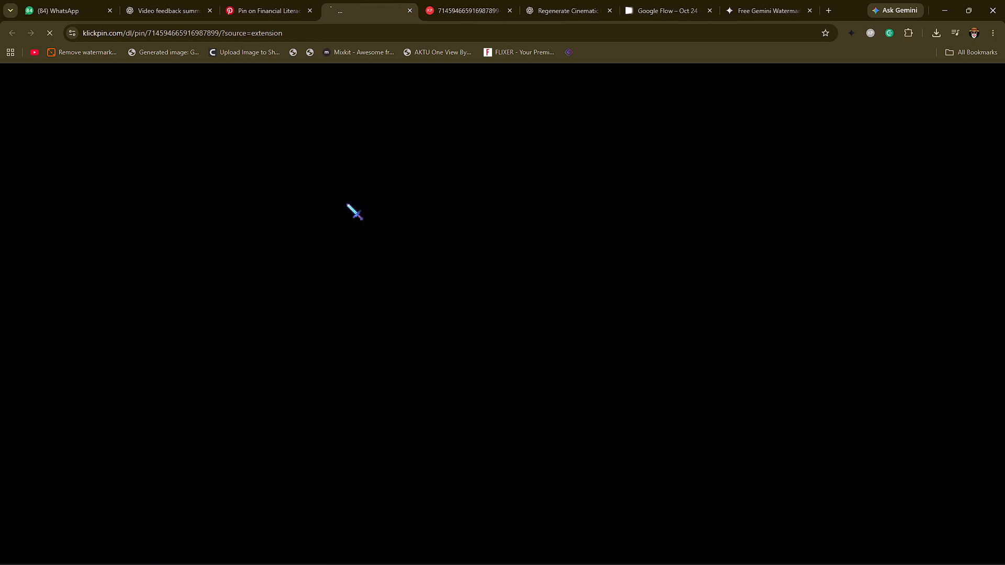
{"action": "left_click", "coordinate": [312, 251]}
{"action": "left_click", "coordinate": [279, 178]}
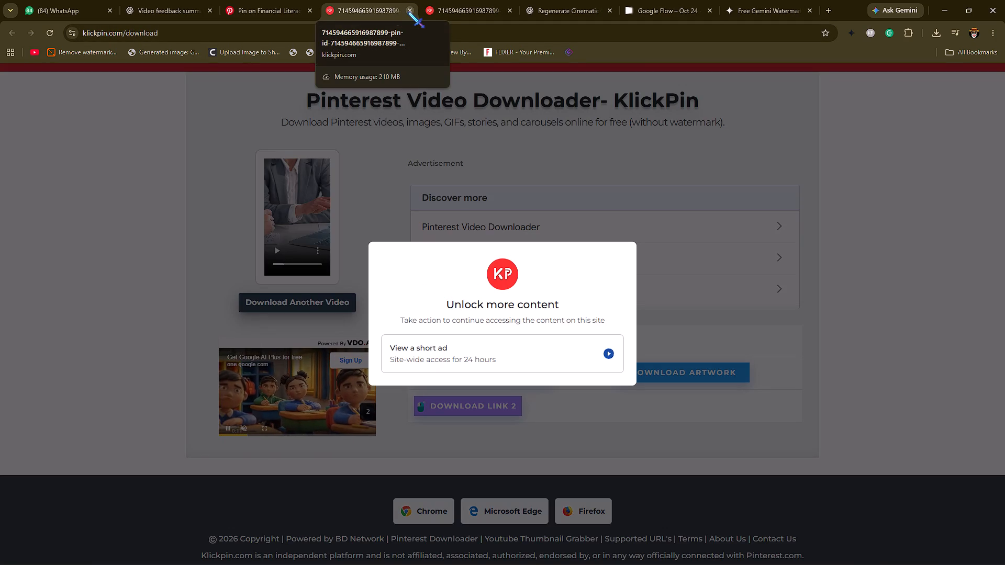
Download the grey-suited man's video from its Pinterest pin through KlickPin, and close the downloader pages.
{"action": "left_click", "coordinate": [280, 10]}
{"action": "left_click", "coordinate": [517, 140]}
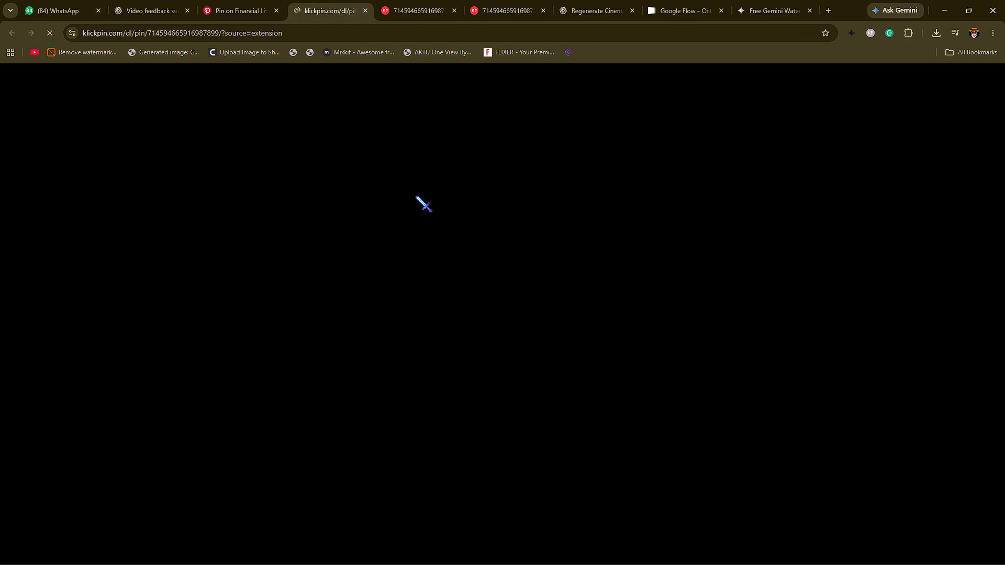
{"action": "left_click", "coordinate": [318, 261]}
{"action": "left_click", "coordinate": [277, 182]}
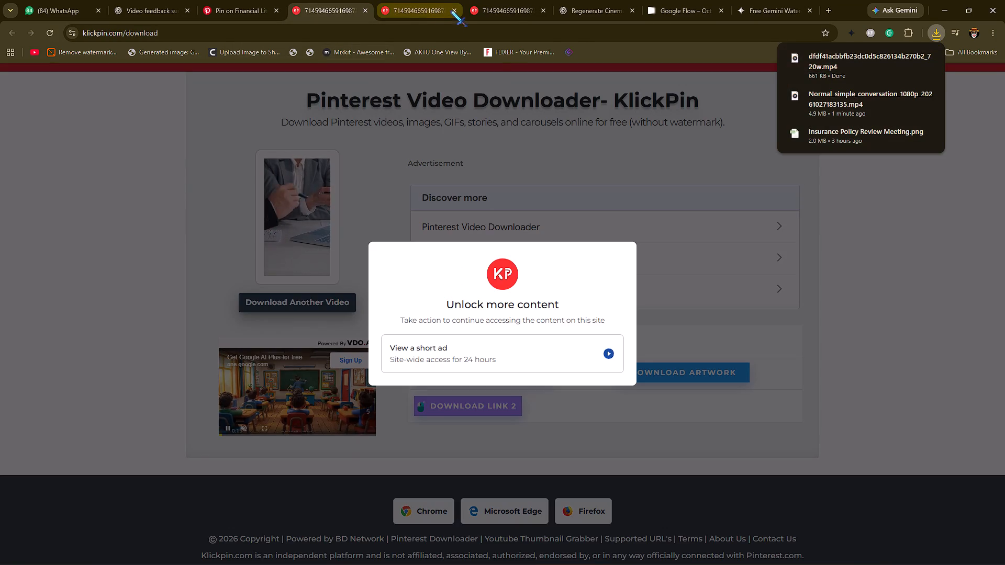
{"action": "left_click", "coordinate": [452, 9]}
{"action": "left_click", "coordinate": [368, 10]}
{"action": "left_click", "coordinate": [367, 10]}
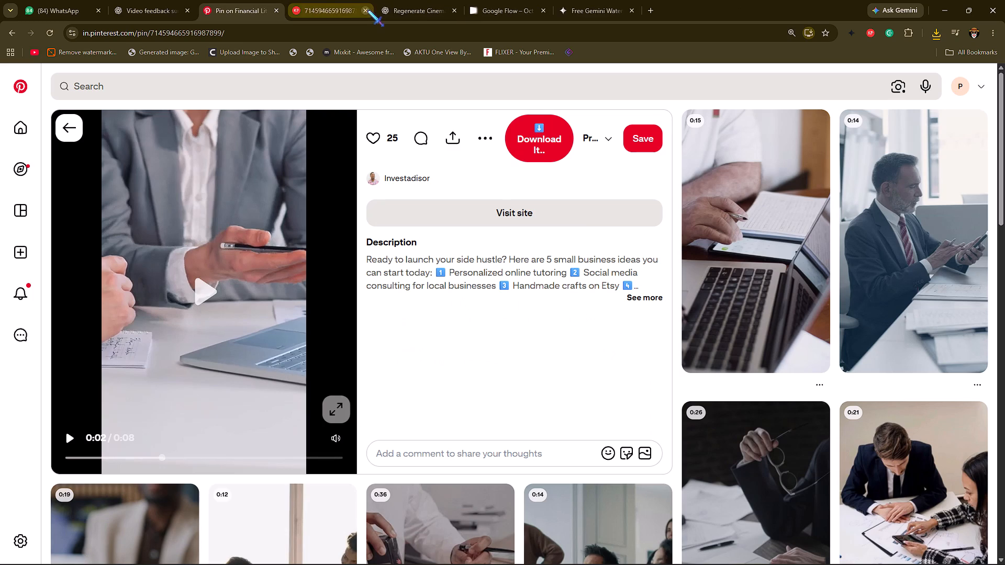
Open the 14-second video pin of a grey-haired man in a suit and striped tie with a phone at his desk, and preview it.
{"action": "scroll", "coordinate": [703, 327], "scroll_direction": "down", "scroll_amount": 5}
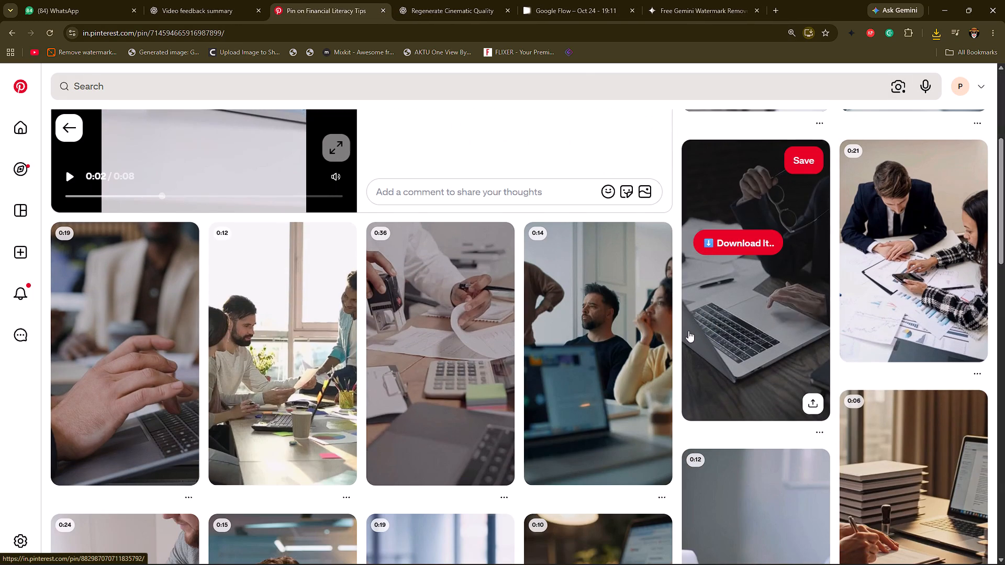
{"action": "scroll", "coordinate": [820, 337], "scroll_direction": "up", "scroll_amount": 7}
{"action": "left_click", "coordinate": [924, 290]}
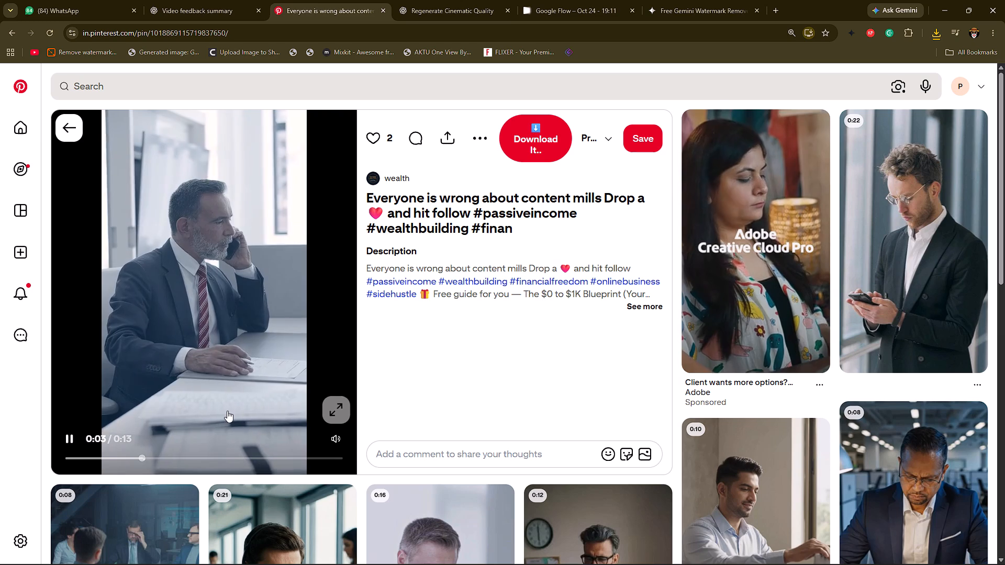
{"action": "left_click", "coordinate": [228, 312]}
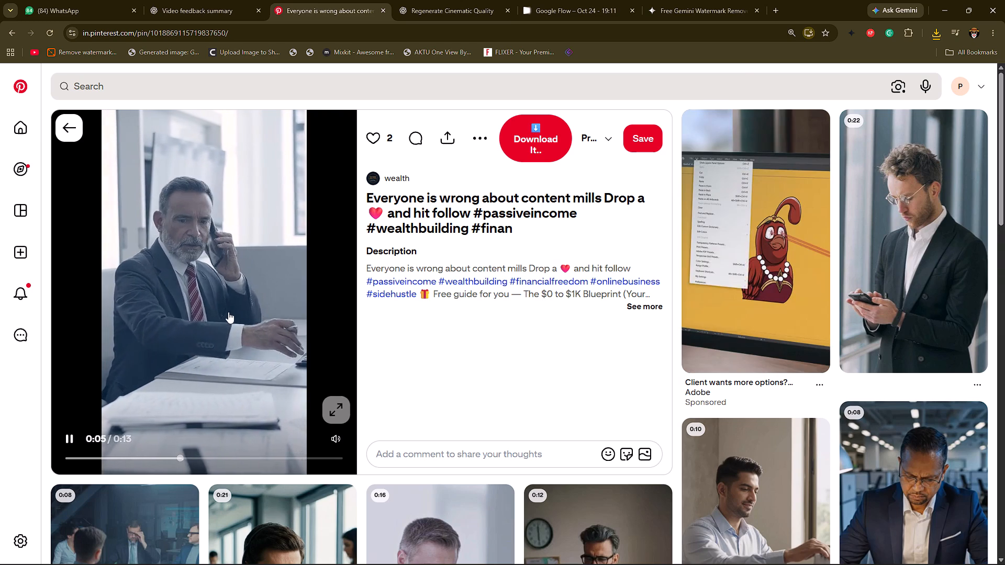
{"action": "key", "text": "space"}
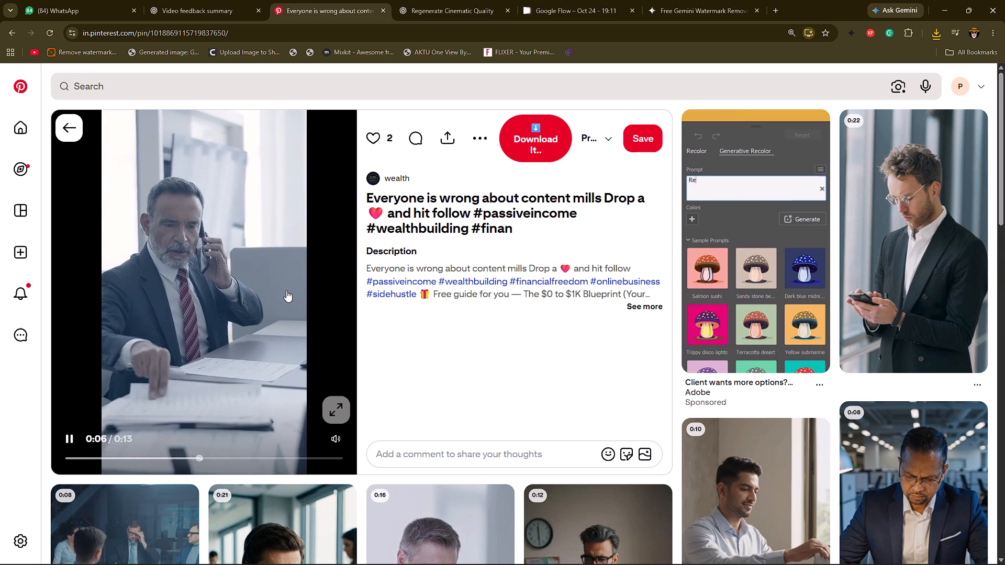
Examine the related business and office video pins below for other usable client-conversation footage.
{"action": "scroll", "coordinate": [286, 290], "scroll_direction": "down", "scroll_amount": 3}
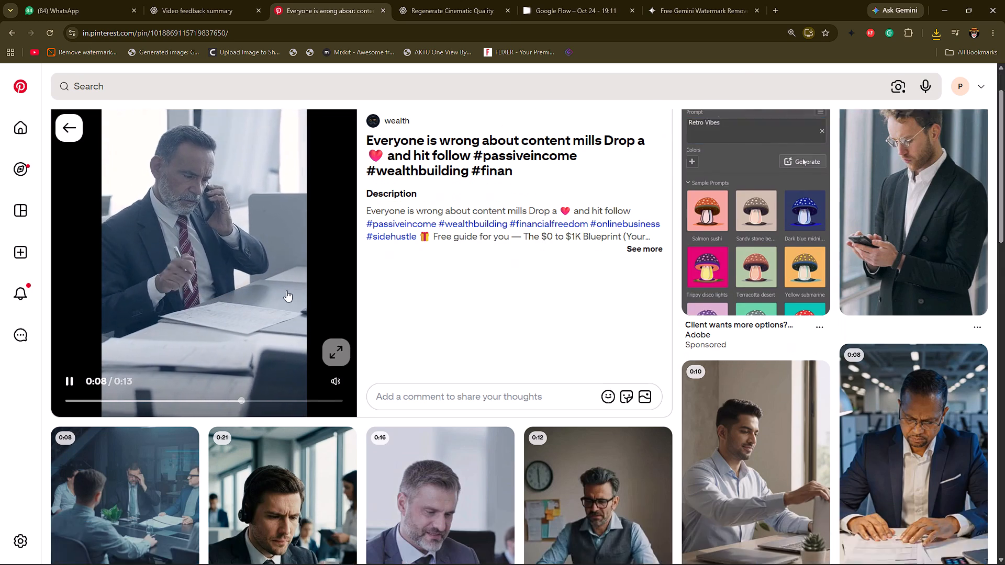
{"action": "scroll", "coordinate": [286, 290], "scroll_direction": "down", "scroll_amount": 3}
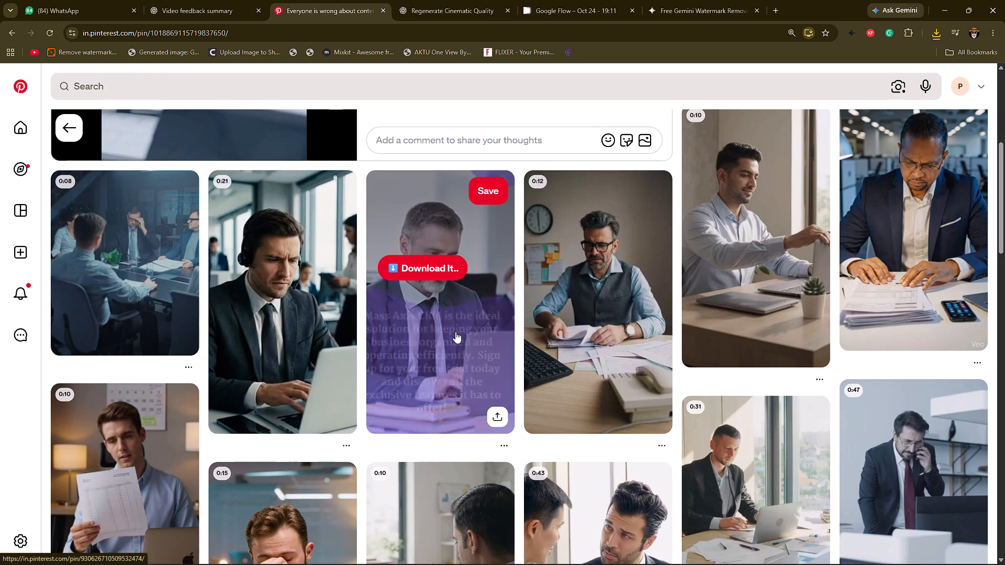
{"action": "scroll", "coordinate": [455, 332], "scroll_direction": "down", "scroll_amount": 4}
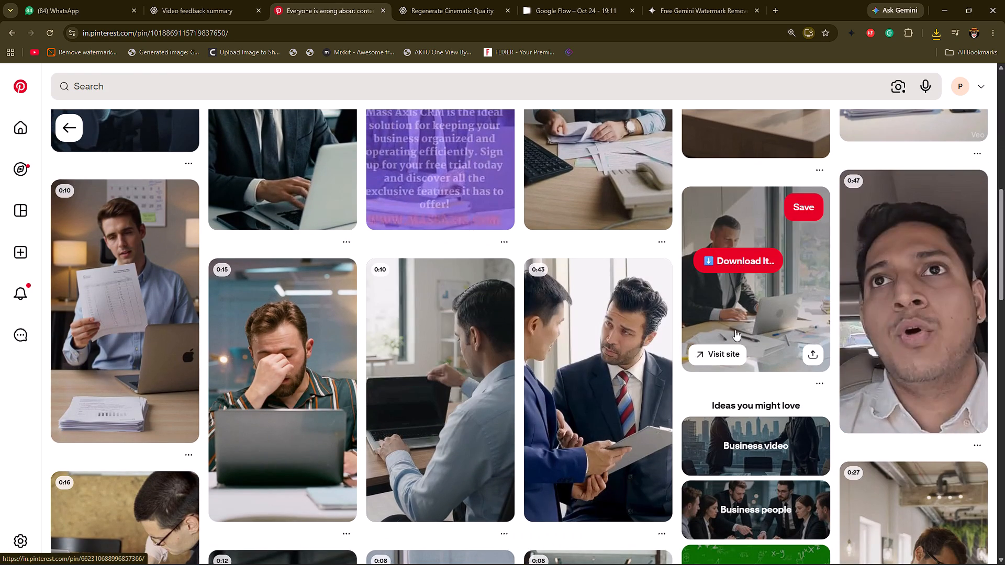
{"action": "scroll", "coordinate": [668, 356], "scroll_direction": "down", "scroll_amount": 6}
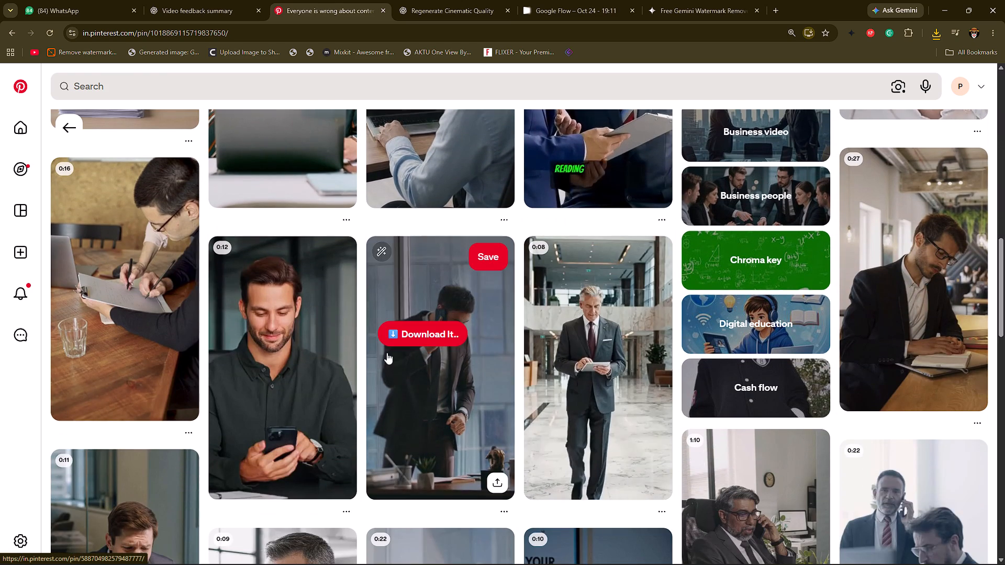
{"action": "scroll", "coordinate": [439, 422], "scroll_direction": "up", "scroll_amount": 14}
{"action": "scroll", "coordinate": [443, 434], "scroll_direction": "up", "scroll_amount": 13}
{"action": "left_click", "coordinate": [524, 144]}
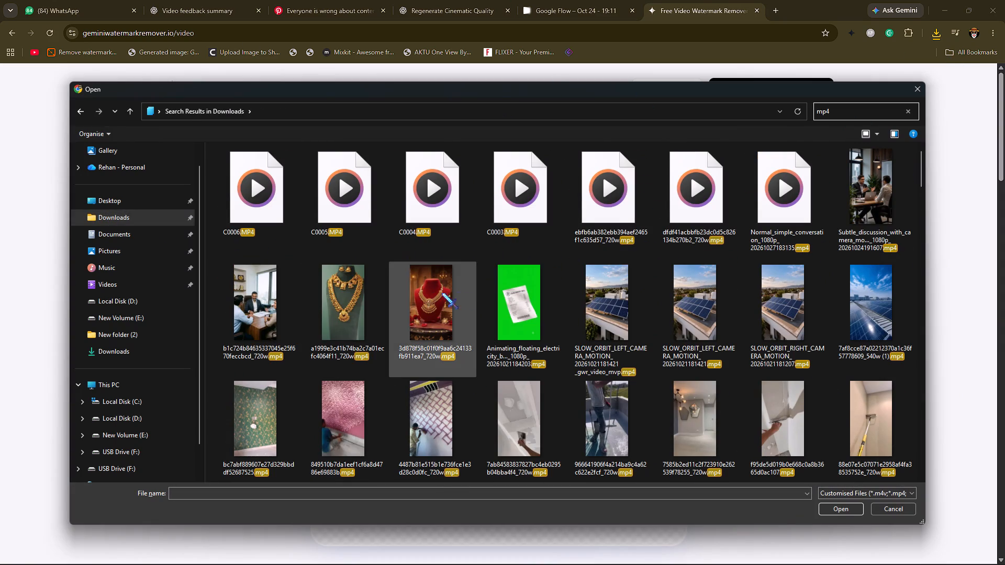
{"action": "double_click", "coordinate": [769, 186]}
{"action": "left_click", "coordinate": [620, 233]}
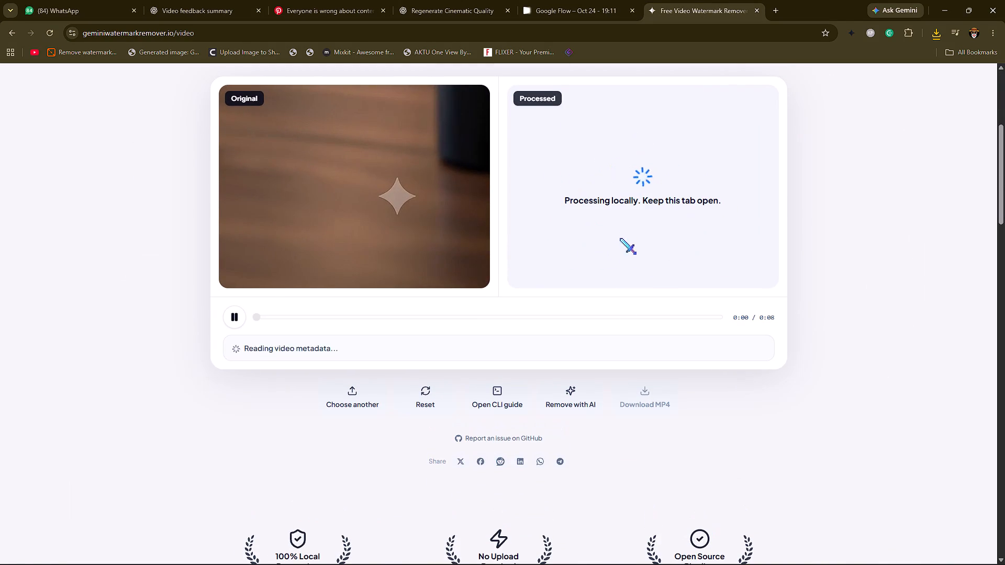
Switch to CapCut and import the downloaded phone-call video from the Downloads folder into project 1027.
{"action": "left_click", "coordinate": [682, 556]}
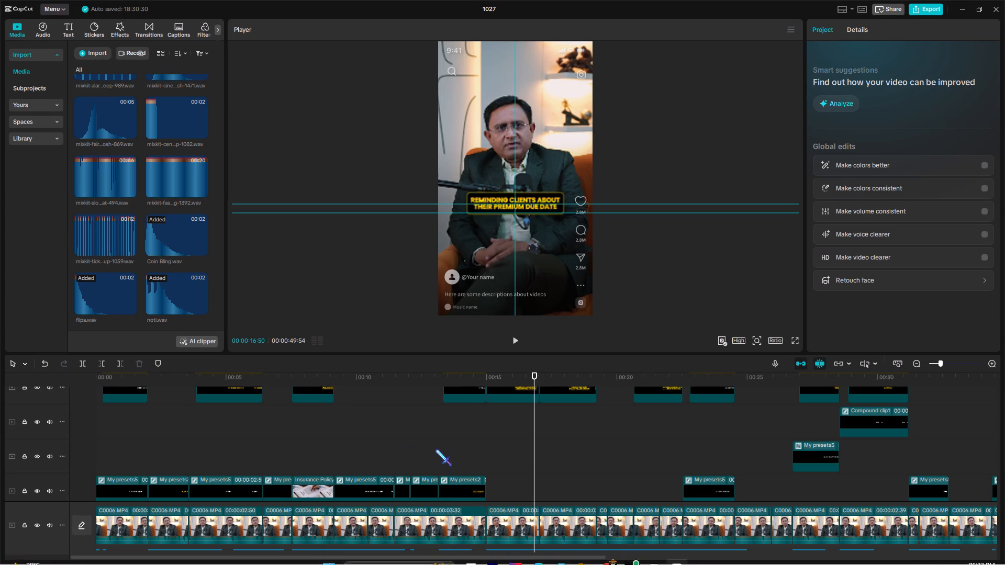
{"action": "left_click", "coordinate": [444, 441]}
{"action": "left_click", "coordinate": [449, 441]}
{"action": "double_click", "coordinate": [484, 431]}
{"action": "left_click", "coordinate": [91, 57]}
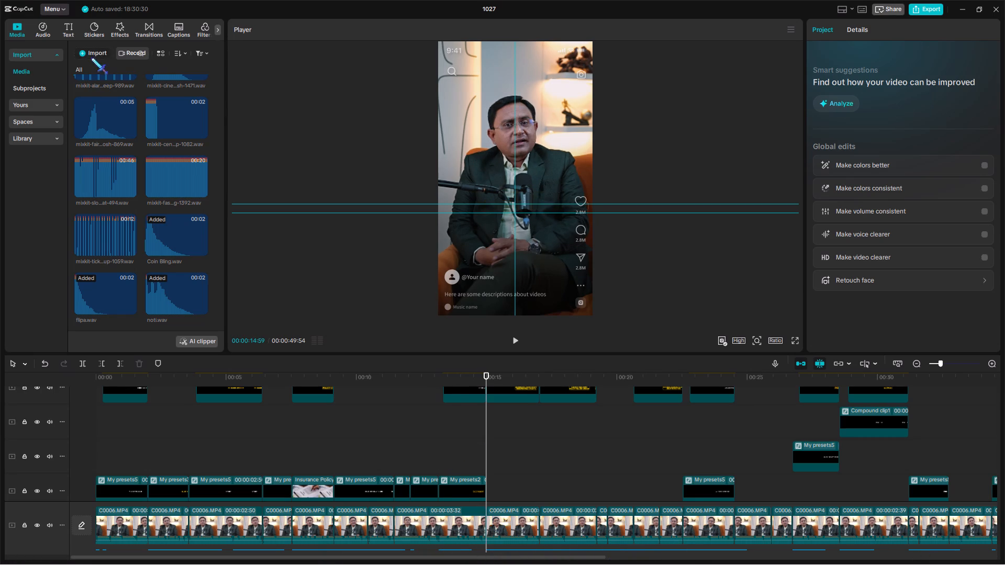
{"action": "left_click", "coordinate": [70, 157]}
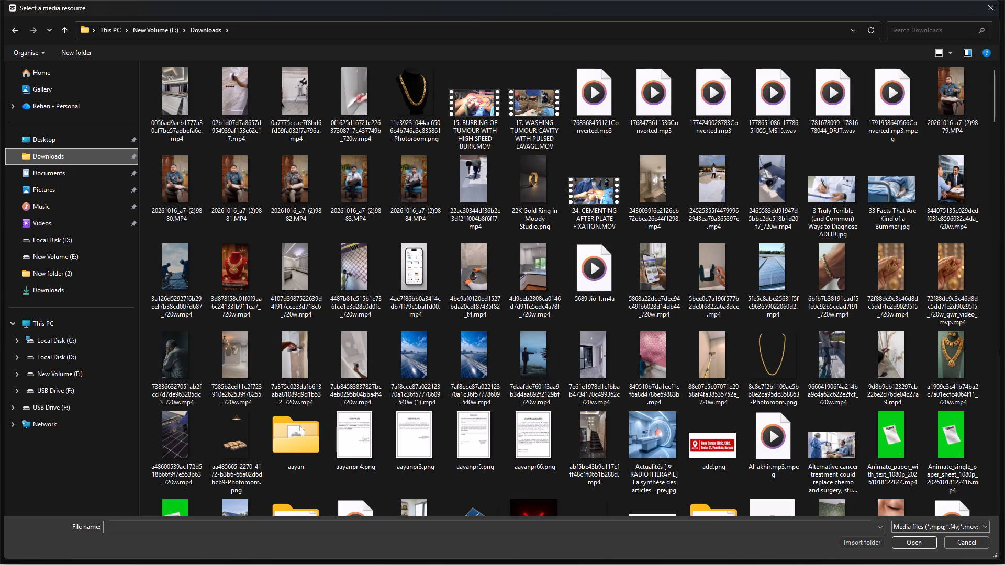
{"action": "left_click", "coordinate": [962, 31]}
{"action": "key", "text": "m"}
{"action": "key", "text": "p"}
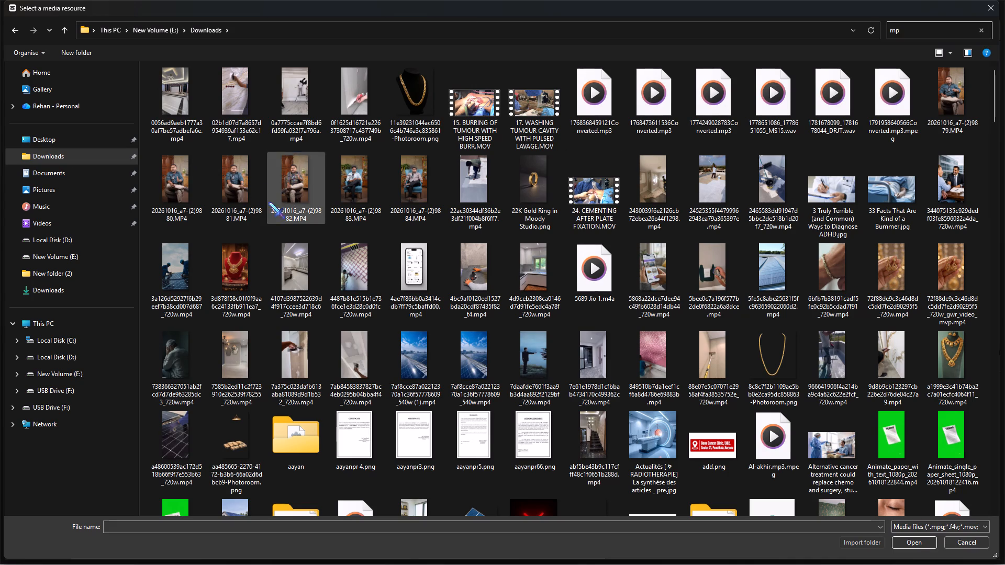
{"action": "double_click", "coordinate": [589, 105]}
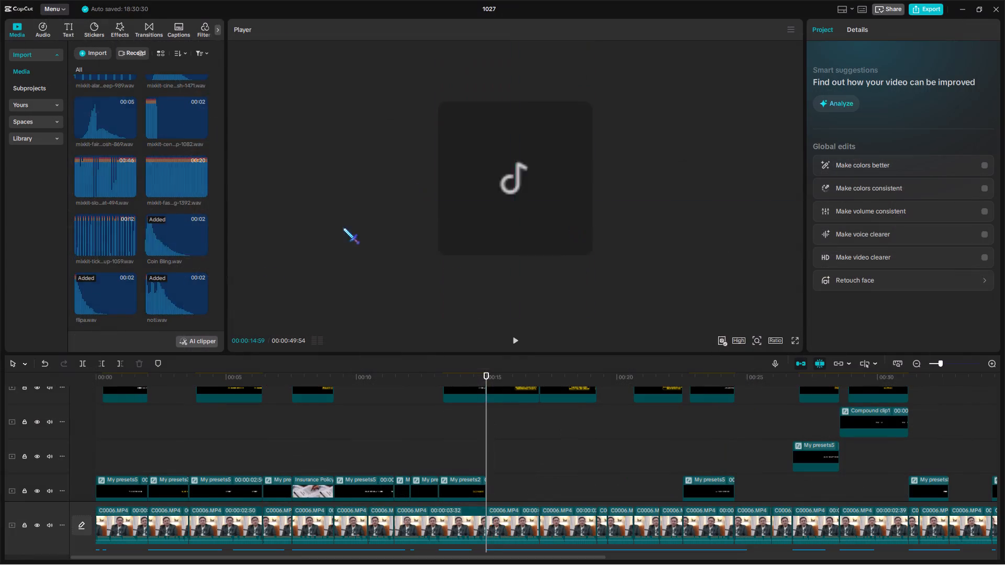
Place the phone-call video on the overlay track above the talking-head footage and trim its start to 00:00:14:59.
{"action": "left_click_drag", "start_coordinate": [94, 290], "coordinate": [443, 435]}
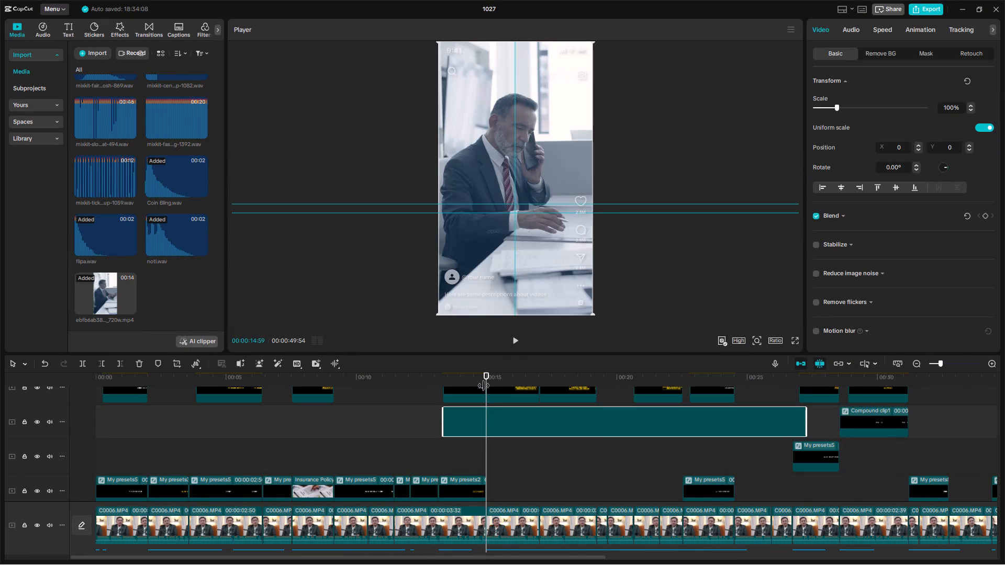
{"action": "left_click", "coordinate": [484, 381]}
{"action": "key", "text": "q"}
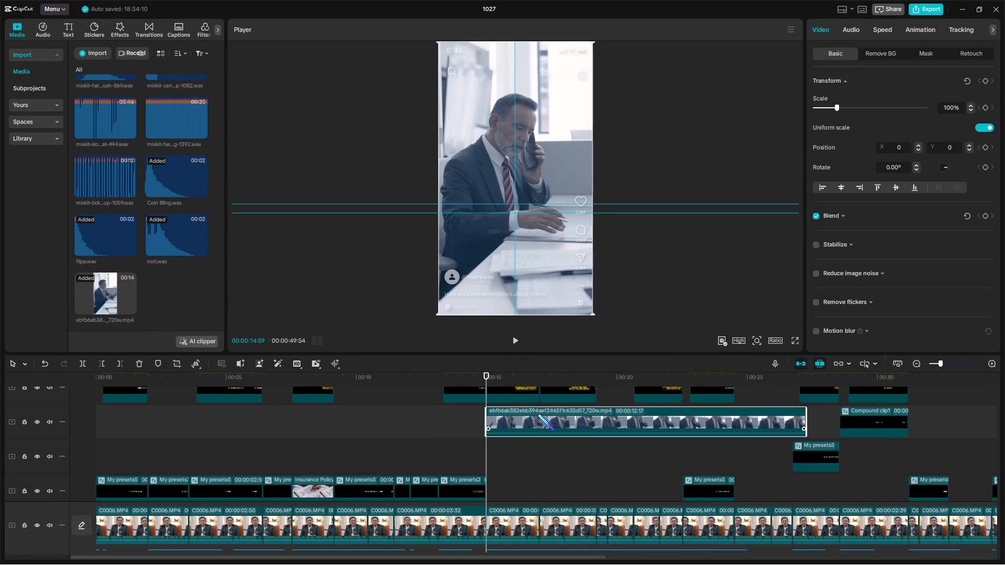
Trim the phone-call clip's opening further to a duration of 00:00:11:56, and move it back to start at 00:00:14:59.
{"action": "left_click", "coordinate": [489, 380]}
{"action": "key", "text": "space"}
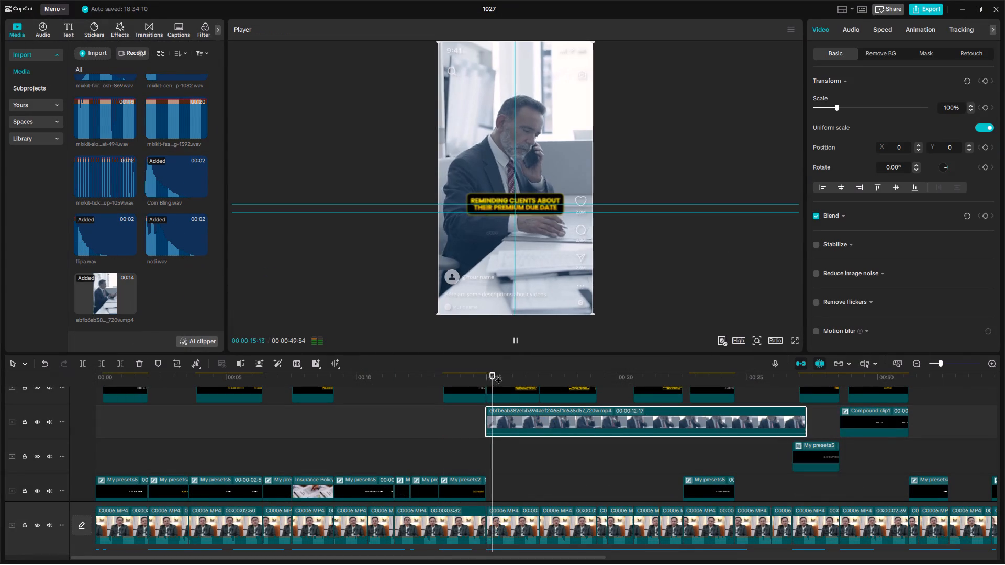
{"action": "double_click", "coordinate": [493, 374]}
{"action": "key", "text": "q"}
{"action": "left_click_drag", "start_coordinate": [519, 415], "coordinate": [507, 418]}
Review the phone-call clip against the captions from 00:00:14:59 through about 00:00:22:32.
{"action": "key", "text": "space"}
{"action": "left_click", "coordinate": [518, 371]}
{"action": "left_click_drag", "start_coordinate": [518, 371], "coordinate": [527, 375]}
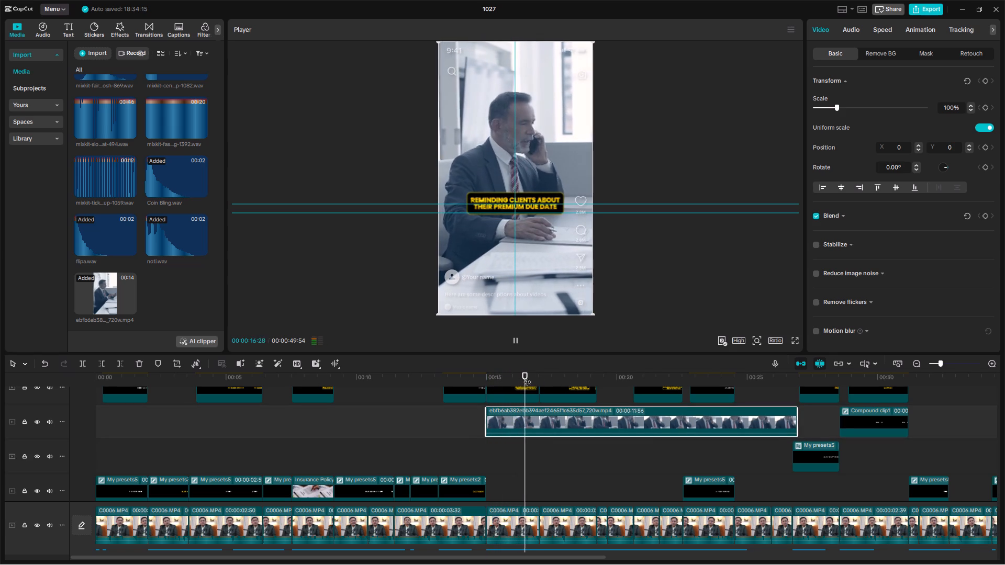
{"action": "left_click_drag", "start_coordinate": [527, 377], "coordinate": [538, 385]}
{"action": "left_click", "coordinate": [485, 378]}
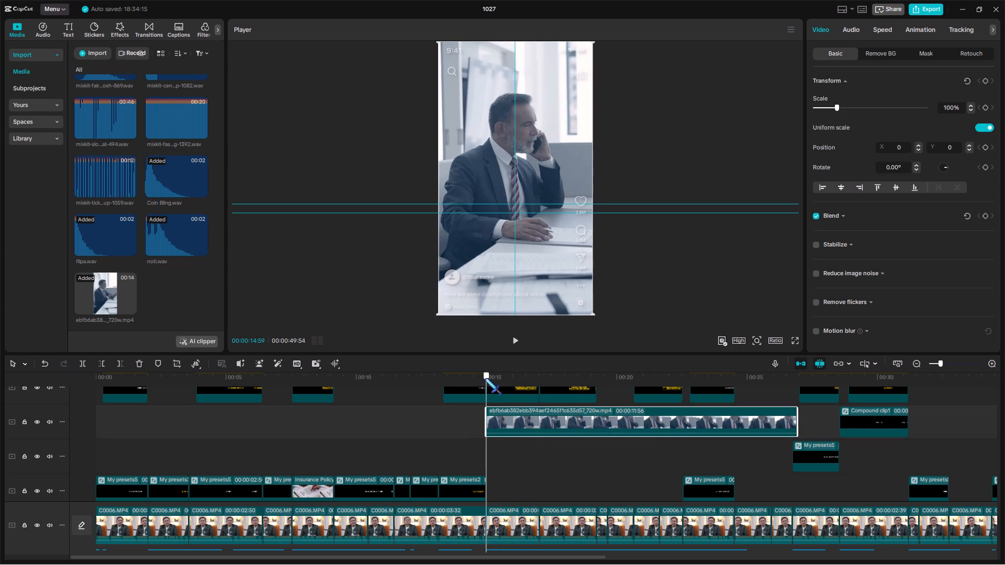
{"action": "key", "text": "space"}
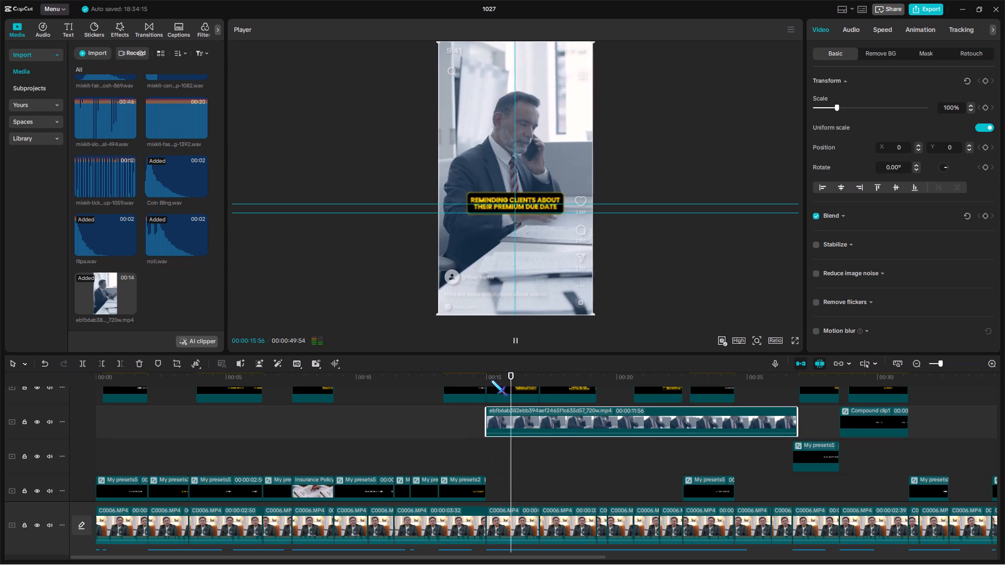
{"action": "key", "text": "space"}
{"action": "left_click", "coordinate": [508, 457]}
{"action": "left_click_drag", "start_coordinate": [508, 457], "coordinate": [511, 455]}
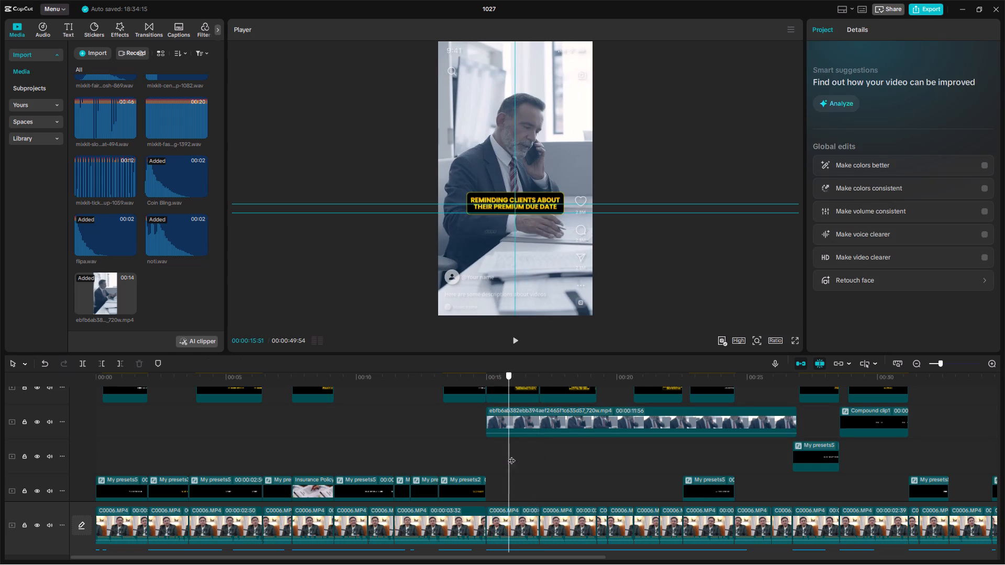
{"action": "left_click_drag", "start_coordinate": [511, 455], "coordinate": [556, 455]}
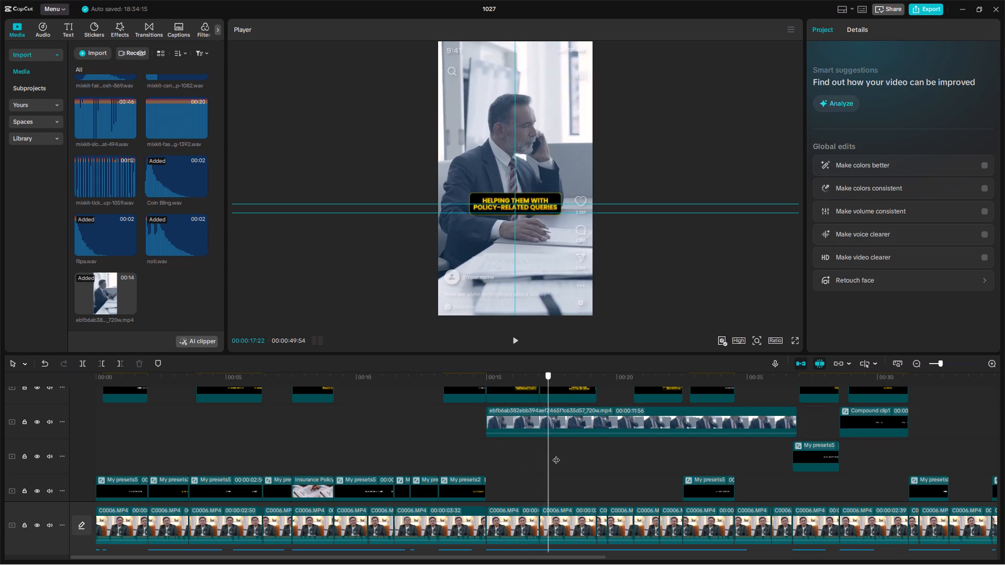
{"action": "left_click_drag", "start_coordinate": [556, 455], "coordinate": [598, 459]}
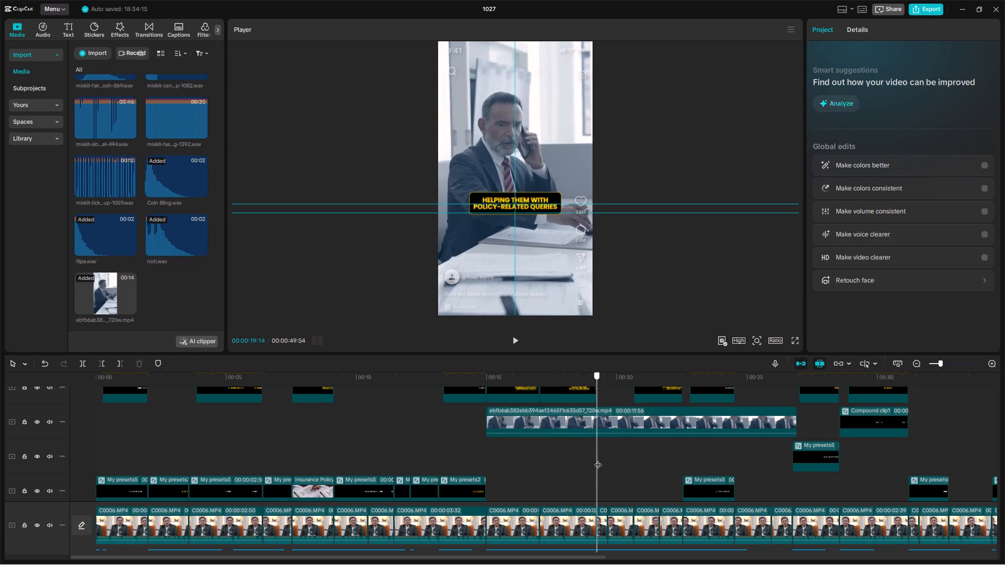
{"action": "left_click_drag", "start_coordinate": [598, 459], "coordinate": [689, 454]}
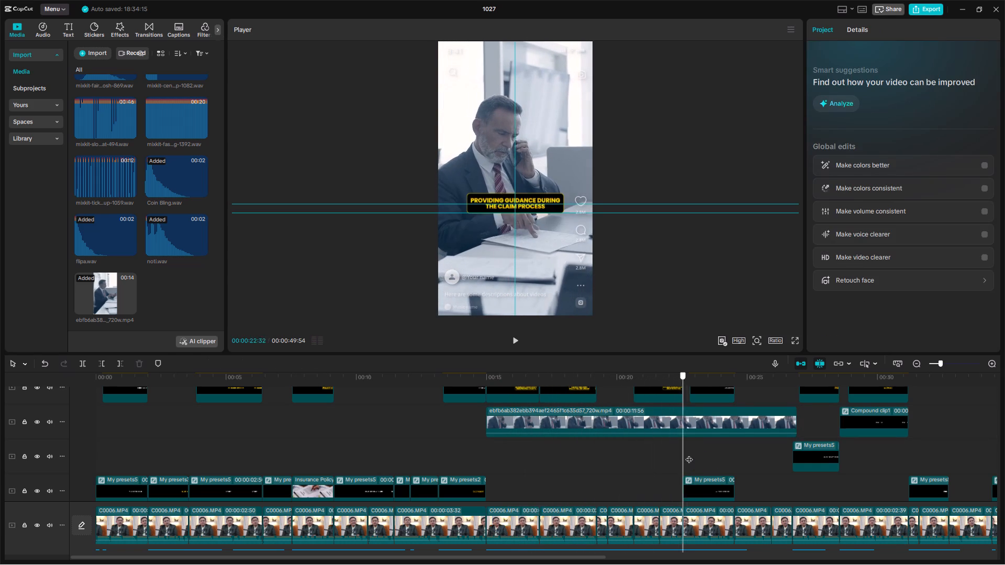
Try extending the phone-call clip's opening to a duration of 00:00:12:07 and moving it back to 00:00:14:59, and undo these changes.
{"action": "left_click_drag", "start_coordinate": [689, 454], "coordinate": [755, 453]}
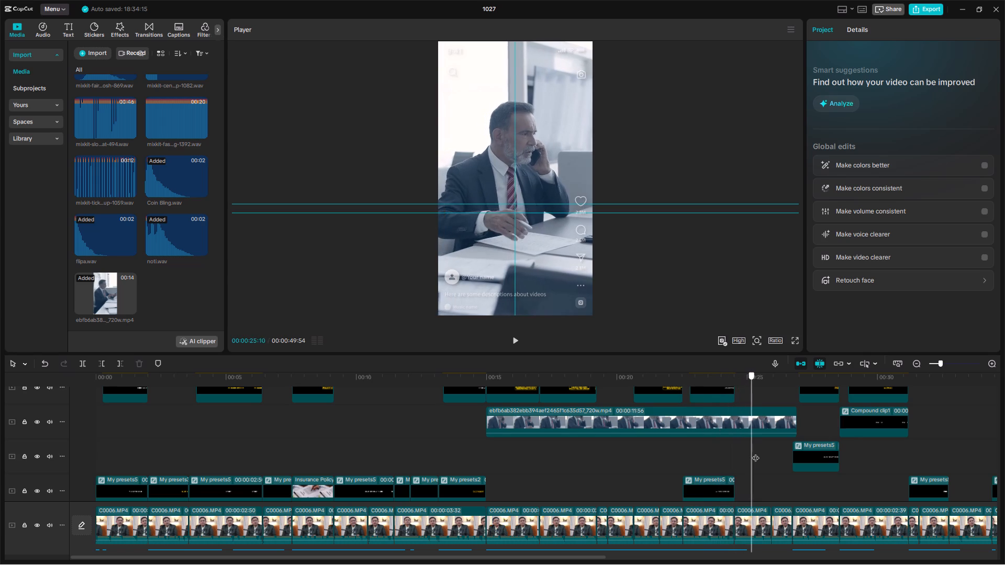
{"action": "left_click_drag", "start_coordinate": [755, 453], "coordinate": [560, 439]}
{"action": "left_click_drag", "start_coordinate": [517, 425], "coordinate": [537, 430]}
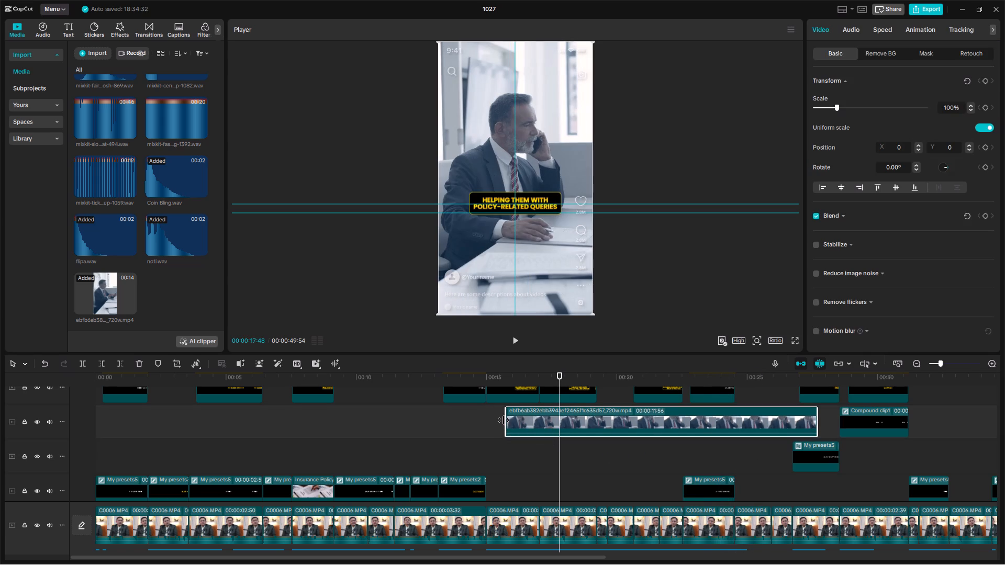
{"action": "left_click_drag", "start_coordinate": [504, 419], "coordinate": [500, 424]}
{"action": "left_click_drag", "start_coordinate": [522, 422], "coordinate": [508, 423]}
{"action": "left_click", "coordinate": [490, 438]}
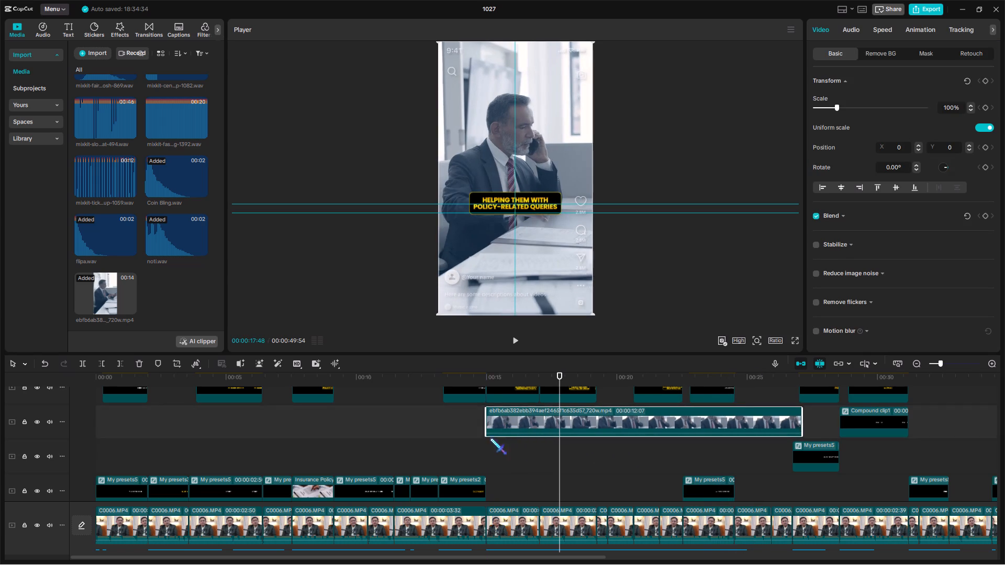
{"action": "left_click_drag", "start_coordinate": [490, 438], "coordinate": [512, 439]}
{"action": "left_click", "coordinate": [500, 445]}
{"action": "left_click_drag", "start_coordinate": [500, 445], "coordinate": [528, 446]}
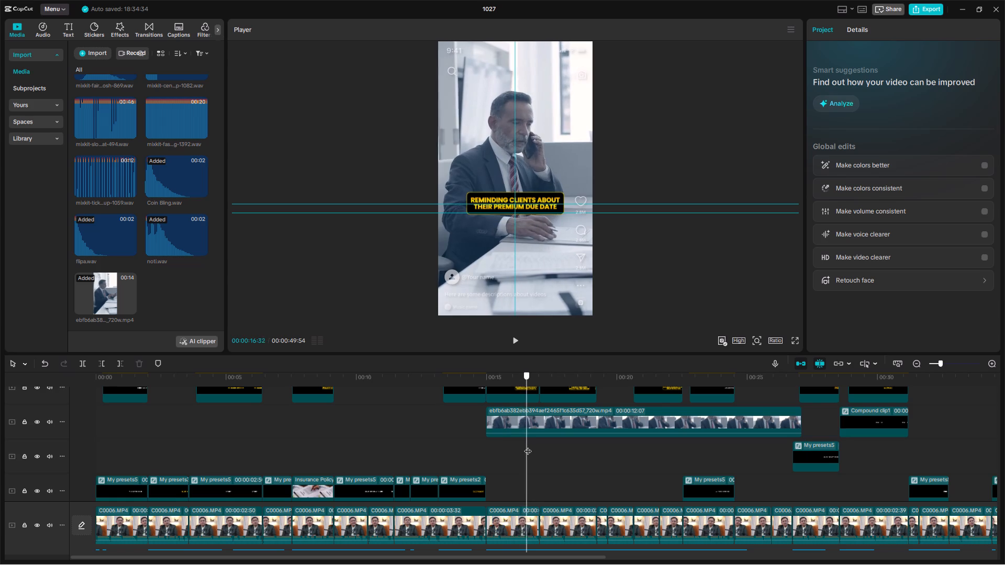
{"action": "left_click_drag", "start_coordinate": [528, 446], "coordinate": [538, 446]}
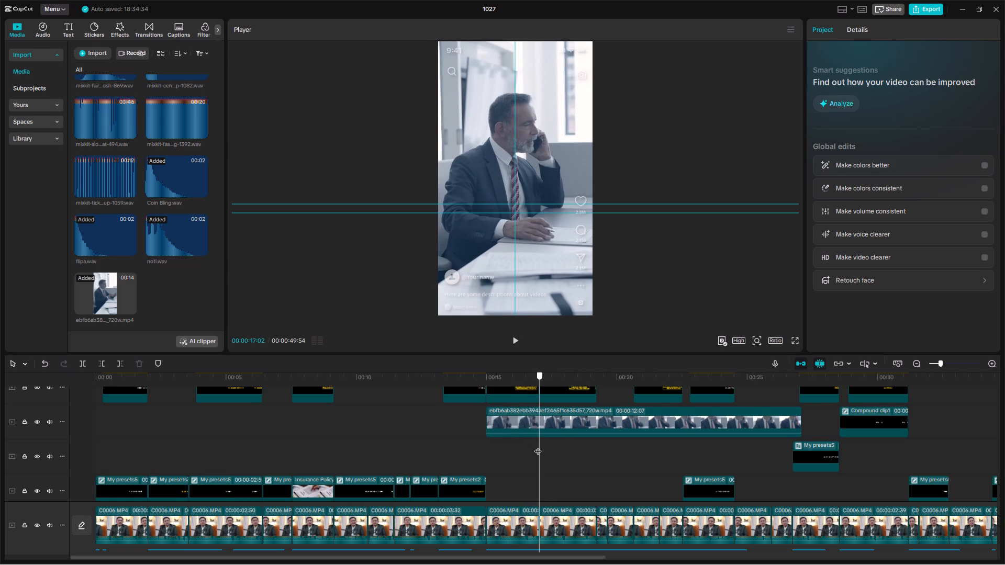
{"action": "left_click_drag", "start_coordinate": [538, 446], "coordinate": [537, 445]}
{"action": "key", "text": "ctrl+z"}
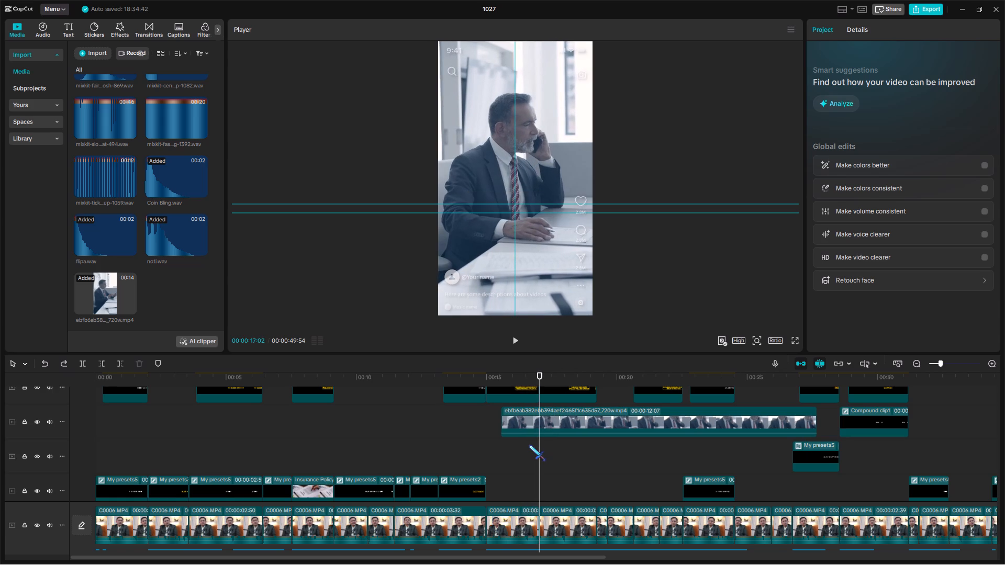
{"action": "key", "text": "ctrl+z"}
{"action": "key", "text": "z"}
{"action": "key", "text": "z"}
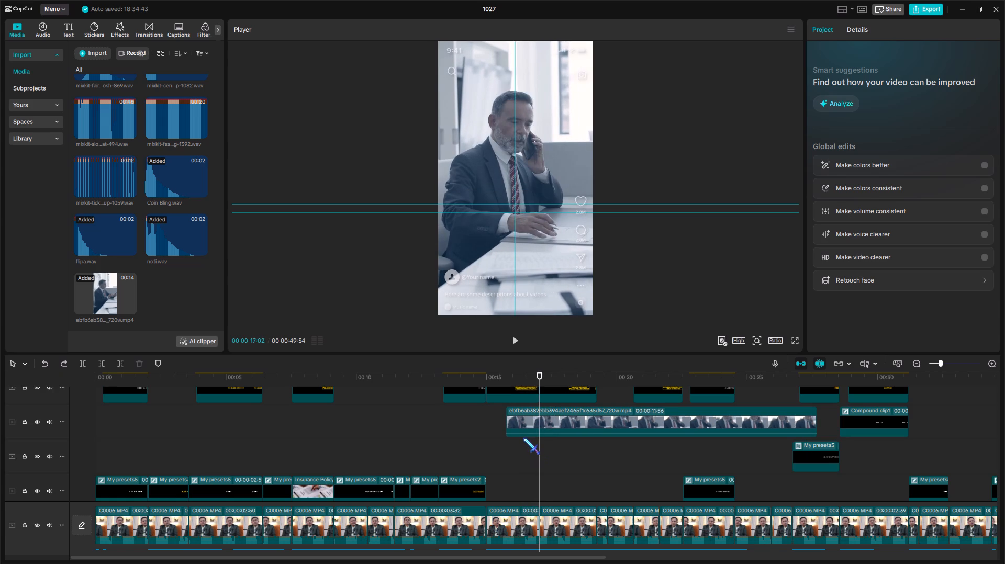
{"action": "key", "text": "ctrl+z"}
Trim the end of the phone-call clip to about 00:00:17:02, at the end of the "REMINDING CLIENTS ABOUT THEIR PREMIUM DUE DATE" caption.
{"action": "left_click", "coordinate": [492, 442]}
{"action": "left_click_drag", "start_coordinate": [492, 442], "coordinate": [495, 443]}
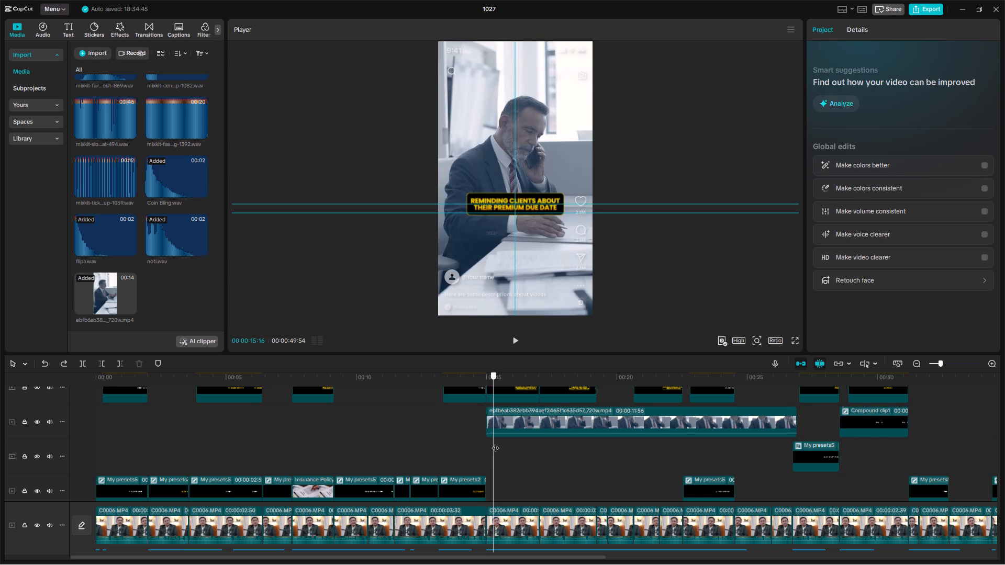
{"action": "left_click_drag", "start_coordinate": [495, 443], "coordinate": [534, 441]}
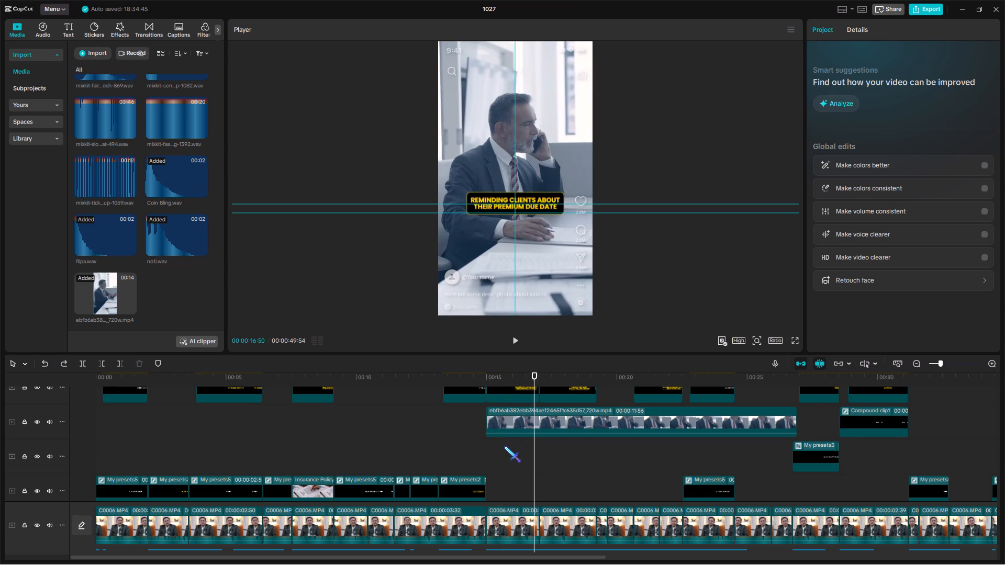
{"action": "left_click", "coordinate": [504, 446]}
{"action": "key", "text": "space"}
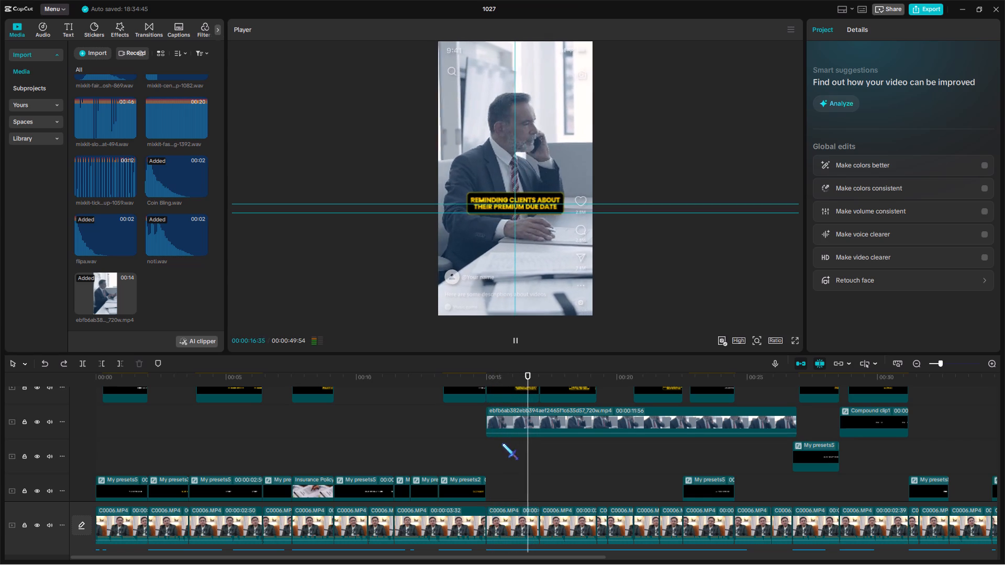
{"action": "double_click", "coordinate": [537, 443]}
{"action": "left_click", "coordinate": [539, 422]}
{"action": "key", "text": "w"}
{"action": "key", "text": "space"}
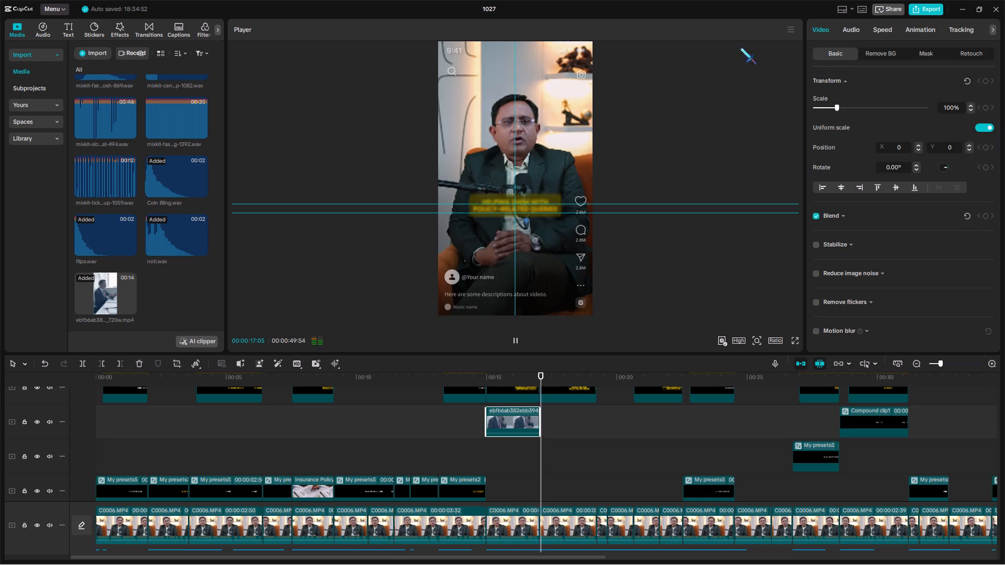
{"action": "left_click_drag", "start_coordinate": [552, 447], "coordinate": [612, 457]}
{"action": "key", "text": "space"}
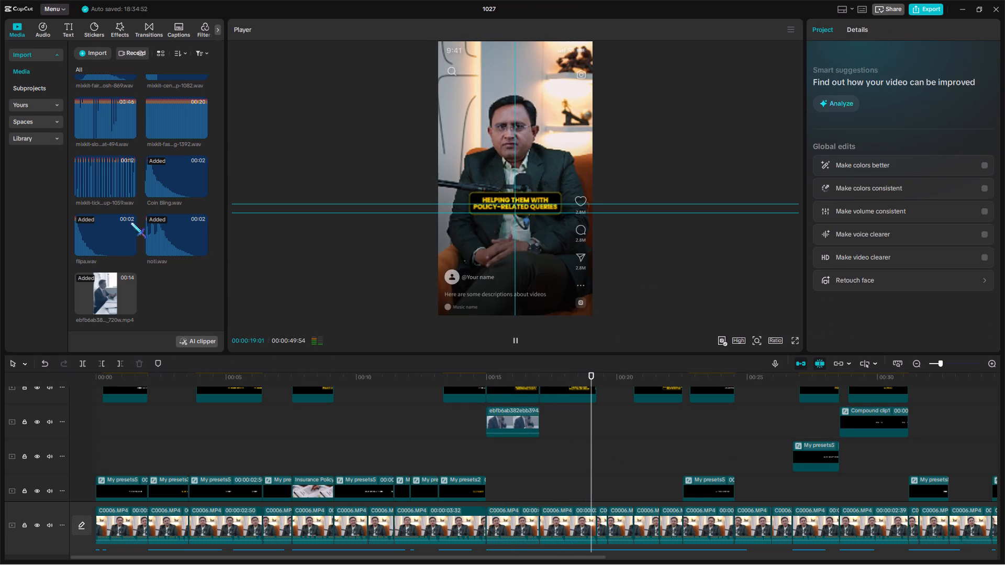
Import dfdf41acbbfb23dc0d5c826134b270b2_720w.mp4 and place it on the overlay track directly after the phone-call clip.
{"action": "left_click", "coordinate": [85, 56]}
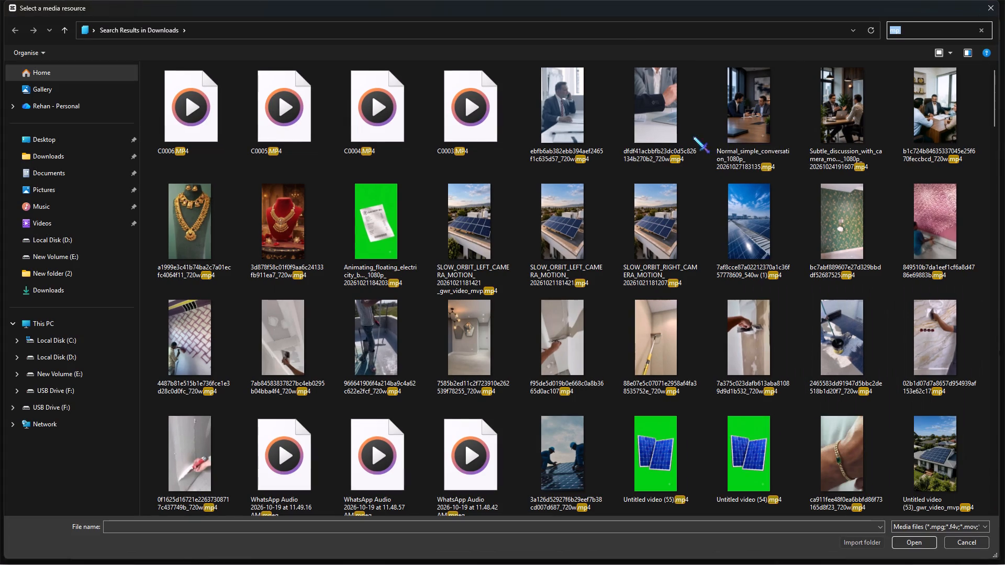
{"action": "double_click", "coordinate": [673, 129]}
{"action": "left_click_drag", "start_coordinate": [177, 293], "coordinate": [542, 420]}
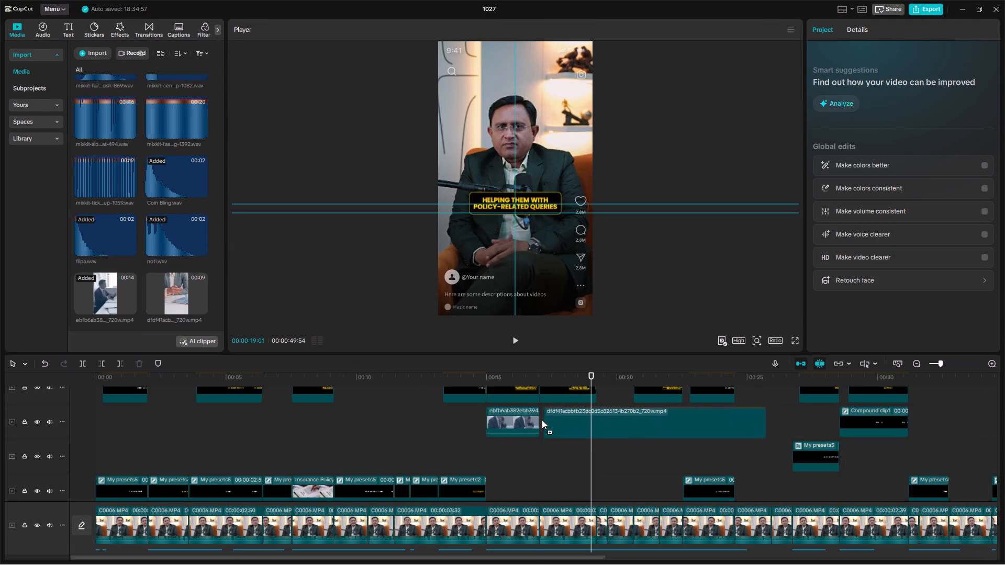
{"action": "left_click_drag", "start_coordinate": [542, 420], "coordinate": [538, 420]}
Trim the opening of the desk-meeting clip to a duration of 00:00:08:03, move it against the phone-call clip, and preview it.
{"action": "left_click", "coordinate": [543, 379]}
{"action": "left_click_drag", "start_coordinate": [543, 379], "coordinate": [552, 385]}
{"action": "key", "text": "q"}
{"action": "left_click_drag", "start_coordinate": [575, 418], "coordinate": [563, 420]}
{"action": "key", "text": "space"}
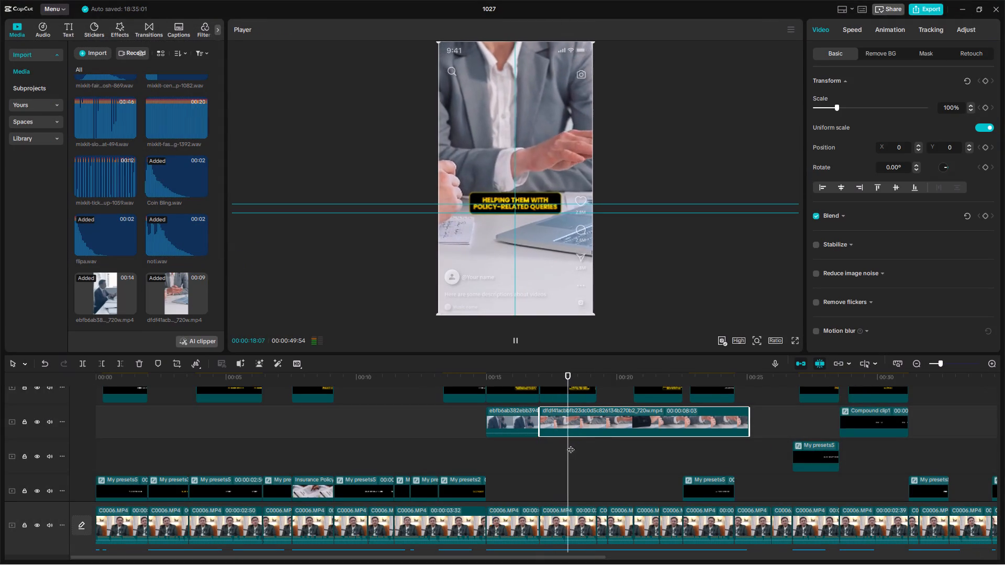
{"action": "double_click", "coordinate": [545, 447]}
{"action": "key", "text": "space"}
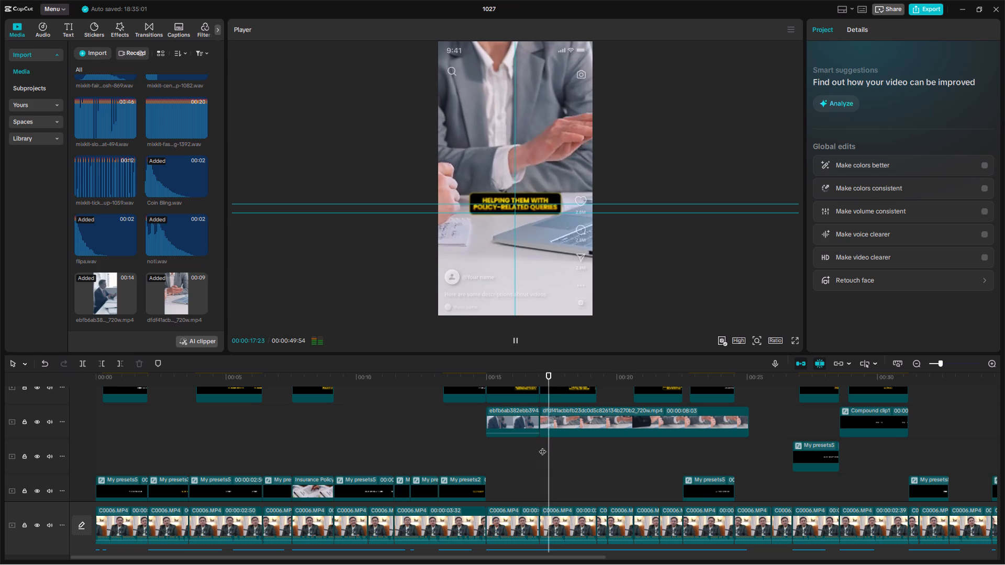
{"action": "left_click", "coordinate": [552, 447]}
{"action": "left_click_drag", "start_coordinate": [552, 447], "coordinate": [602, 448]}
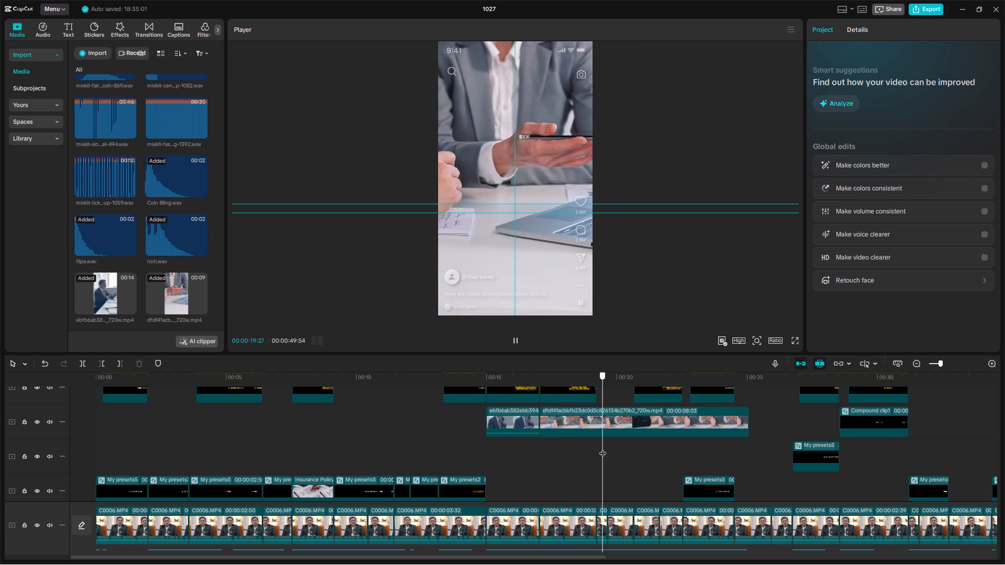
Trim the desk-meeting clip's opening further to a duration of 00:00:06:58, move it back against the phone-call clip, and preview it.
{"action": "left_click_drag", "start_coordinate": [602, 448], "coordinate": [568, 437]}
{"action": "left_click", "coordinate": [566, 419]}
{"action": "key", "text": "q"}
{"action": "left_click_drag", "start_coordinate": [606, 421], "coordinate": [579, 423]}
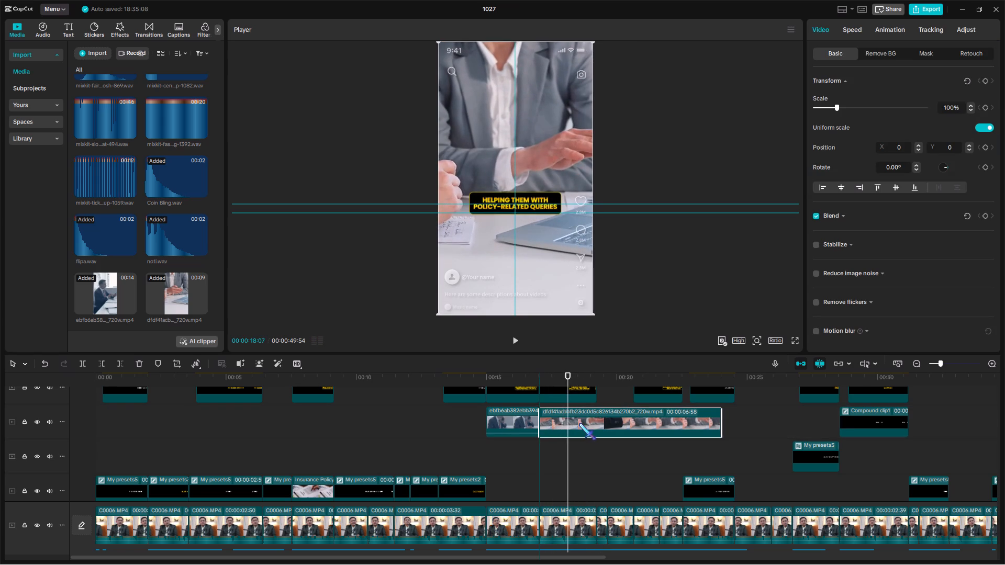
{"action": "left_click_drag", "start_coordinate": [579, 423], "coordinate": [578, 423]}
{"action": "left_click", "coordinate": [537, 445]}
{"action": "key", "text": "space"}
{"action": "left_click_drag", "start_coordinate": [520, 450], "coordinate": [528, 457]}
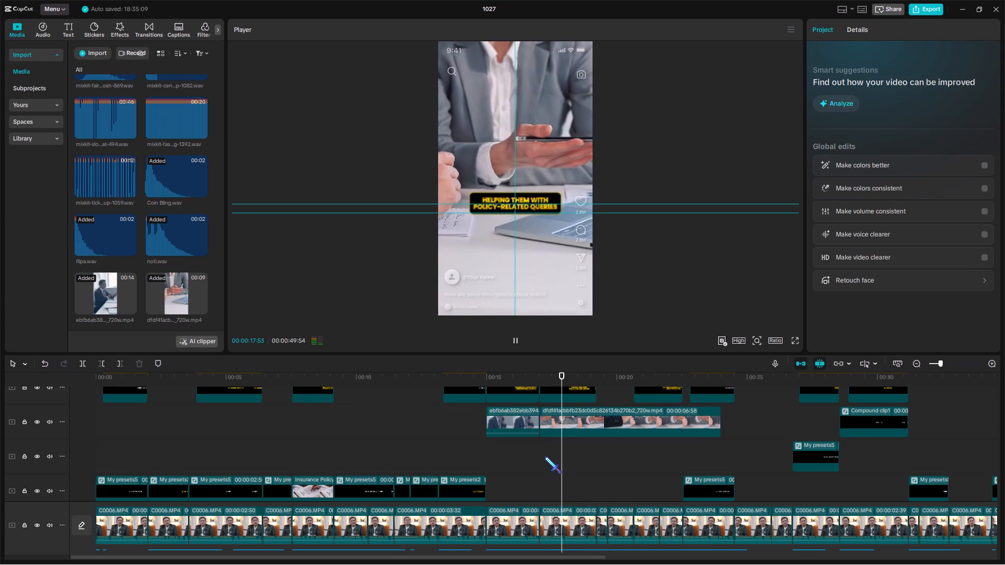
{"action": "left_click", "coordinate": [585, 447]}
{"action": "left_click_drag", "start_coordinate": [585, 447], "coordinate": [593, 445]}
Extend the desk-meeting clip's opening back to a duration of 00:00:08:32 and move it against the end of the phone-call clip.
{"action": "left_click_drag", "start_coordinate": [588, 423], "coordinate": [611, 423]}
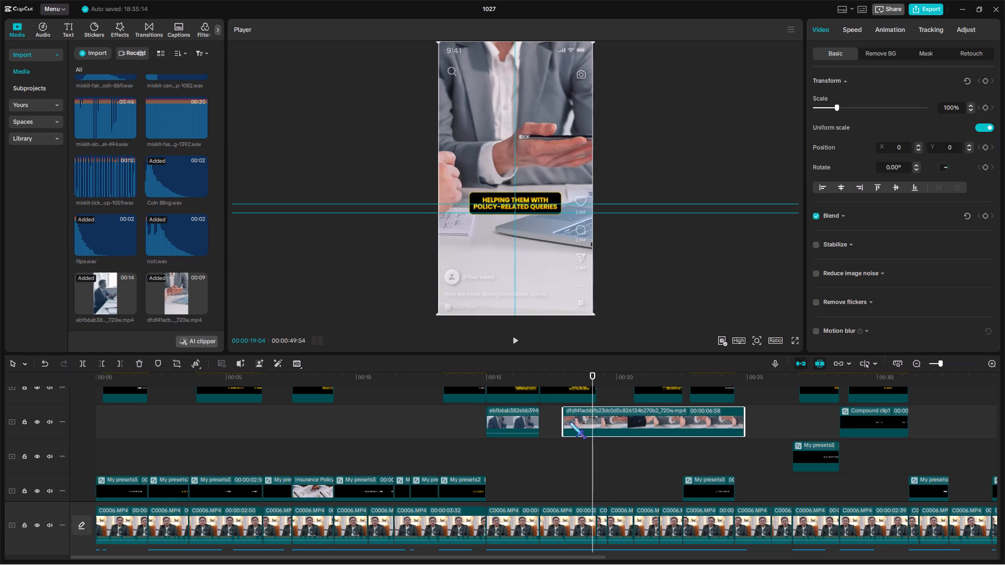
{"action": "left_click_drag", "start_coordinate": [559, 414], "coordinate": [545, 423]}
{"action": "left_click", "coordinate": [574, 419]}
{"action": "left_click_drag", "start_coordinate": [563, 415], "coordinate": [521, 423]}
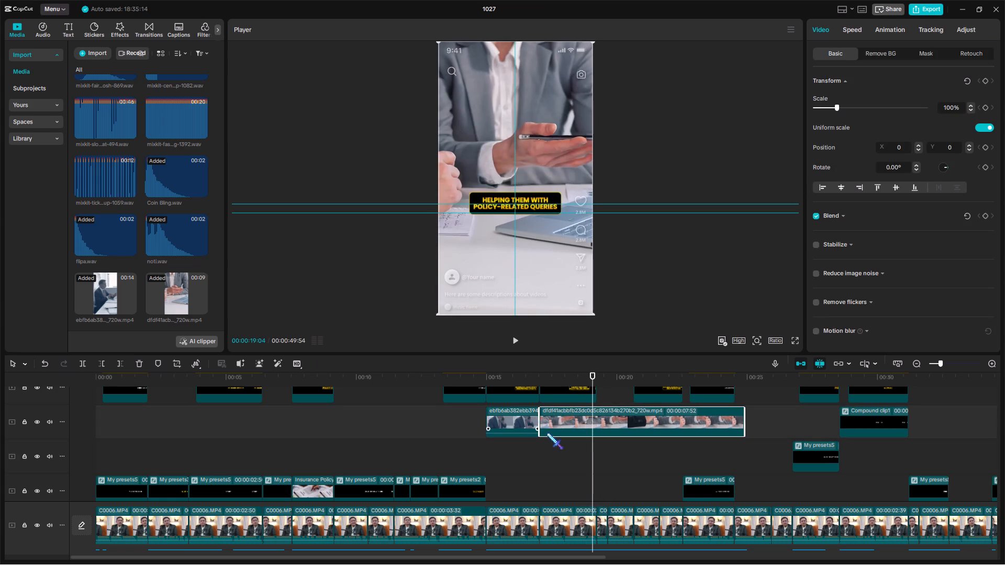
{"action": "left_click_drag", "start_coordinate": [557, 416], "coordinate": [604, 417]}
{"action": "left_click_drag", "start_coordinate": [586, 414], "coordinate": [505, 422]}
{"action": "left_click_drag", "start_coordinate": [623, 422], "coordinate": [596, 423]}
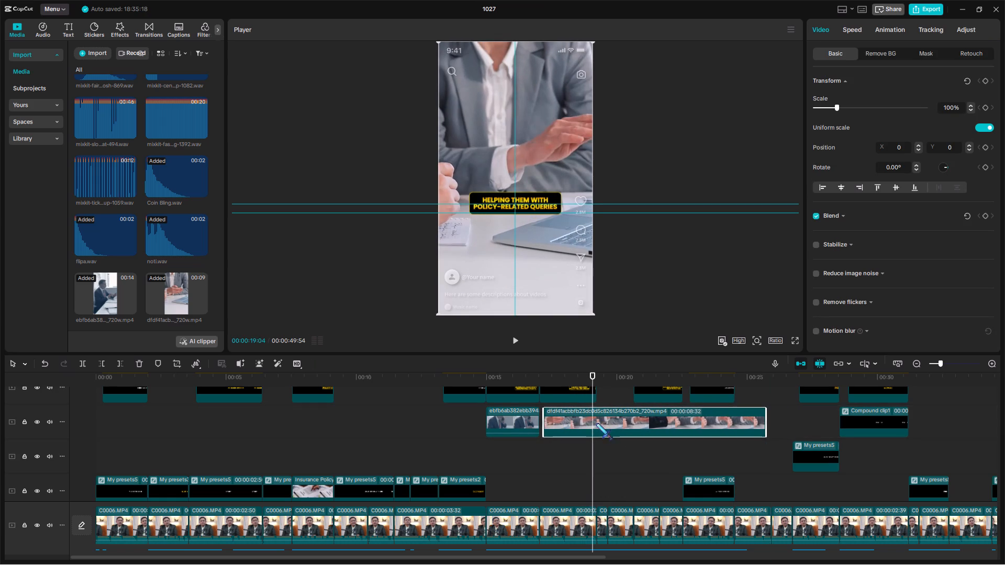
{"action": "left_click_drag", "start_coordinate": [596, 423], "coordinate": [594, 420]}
Preview the cut between the two stock clips, trim the desk-meeting clip's opening to a duration of 00:00:08:18, and close the gap.
{"action": "left_click", "coordinate": [540, 442]}
{"action": "key", "text": "space"}
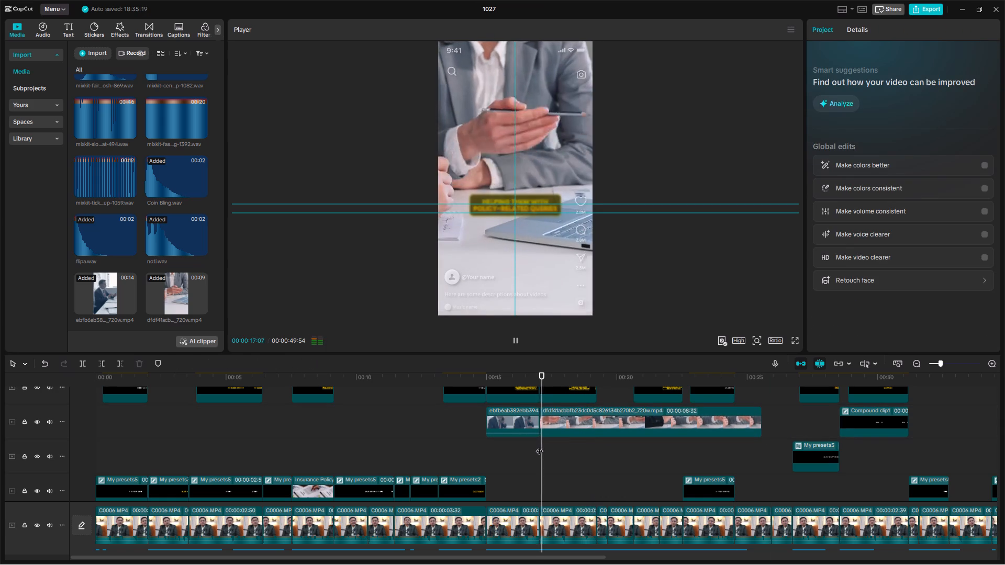
{"action": "left_click", "coordinate": [540, 447]}
{"action": "key", "text": "space"}
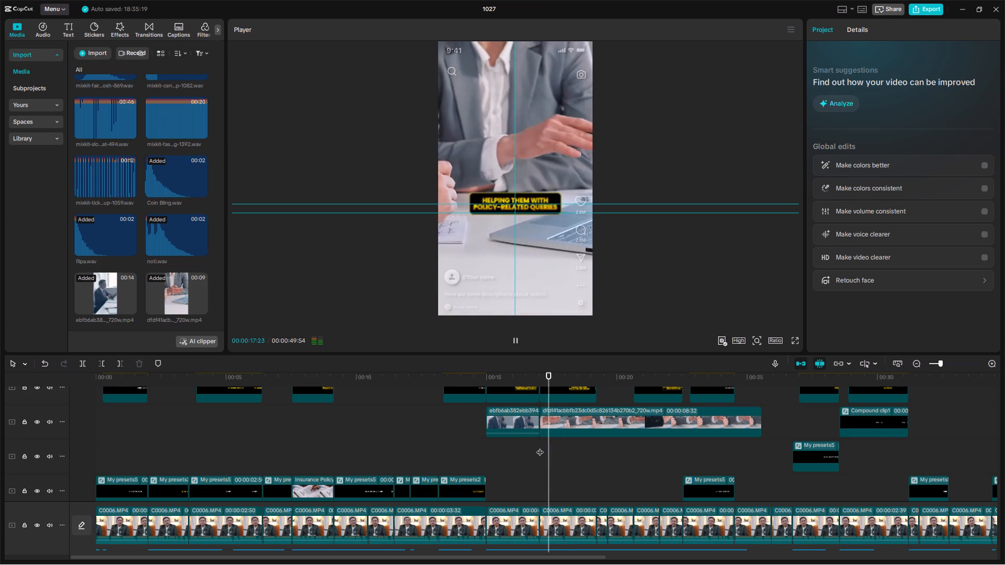
{"action": "left_click", "coordinate": [502, 448]}
{"action": "key", "text": "space"}
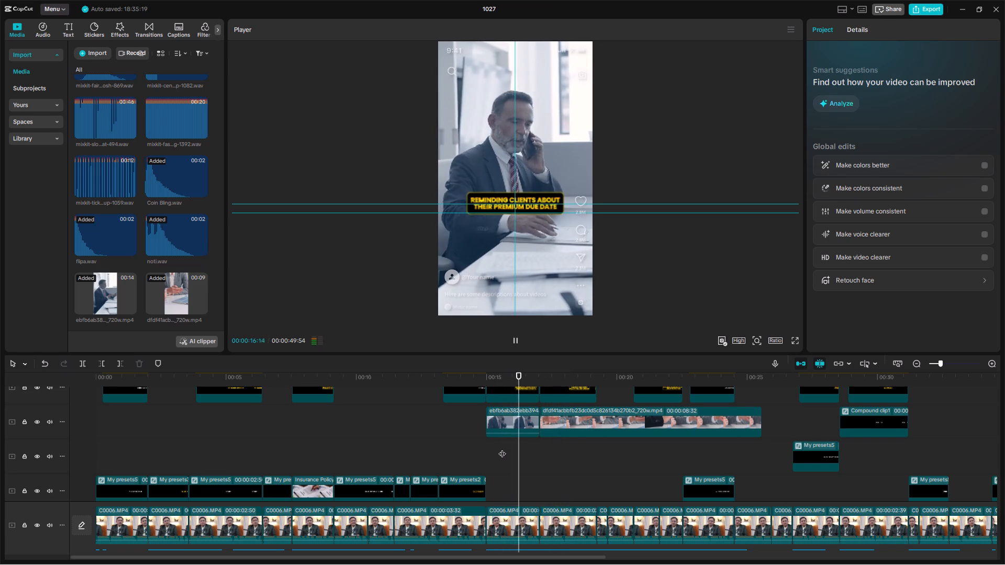
{"action": "left_click", "coordinate": [537, 443]}
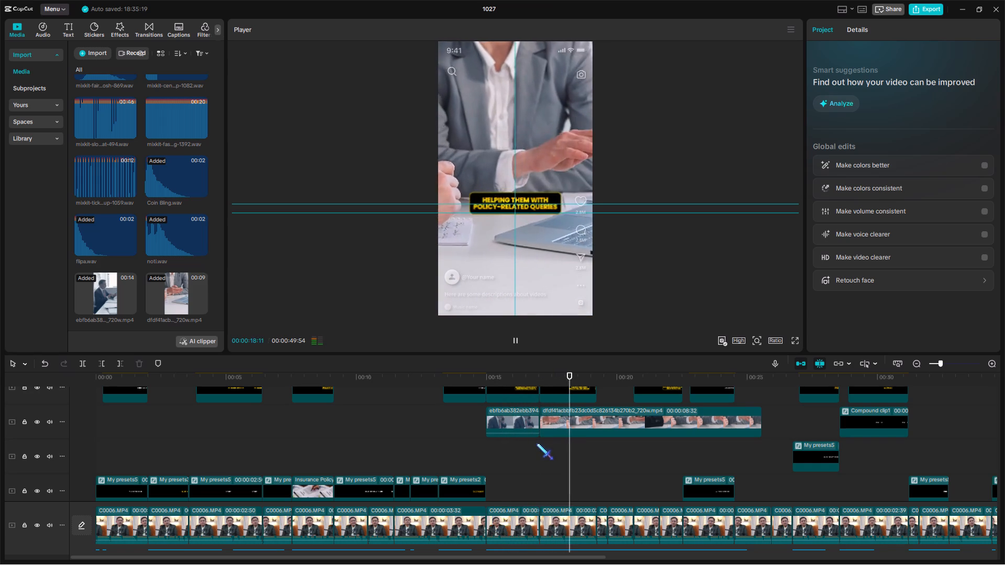
{"action": "left_click_drag", "start_coordinate": [537, 443], "coordinate": [545, 440]}
{"action": "left_click", "coordinate": [550, 426]}
{"action": "key", "text": "q"}
{"action": "left_click_drag", "start_coordinate": [571, 422], "coordinate": [566, 428]}
{"action": "left_click", "coordinate": [544, 441]}
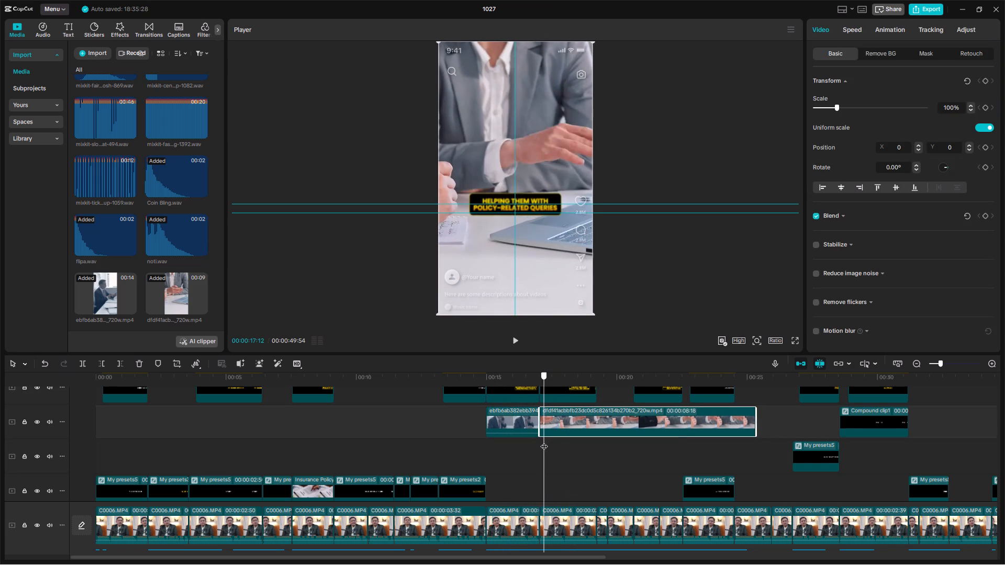
Trim the end of the desk-meeting clip to 00:00:19:14, at the end of the "HELPING THEM WITH POLICY-RELATED QUERIES" caption, and play onward.
{"action": "left_click", "coordinate": [542, 441]}
{"action": "key", "text": "space"}
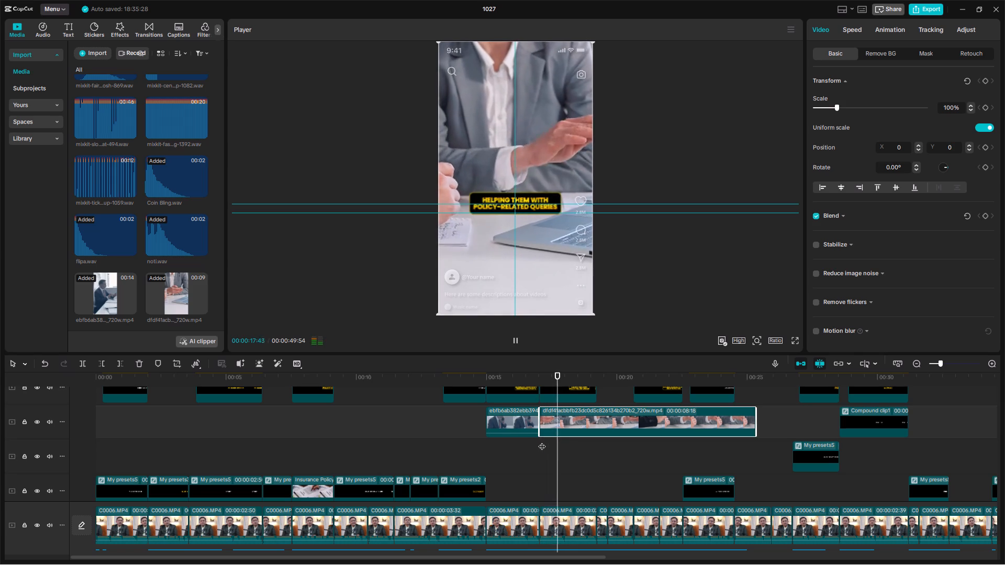
{"action": "left_click", "coordinate": [592, 376]}
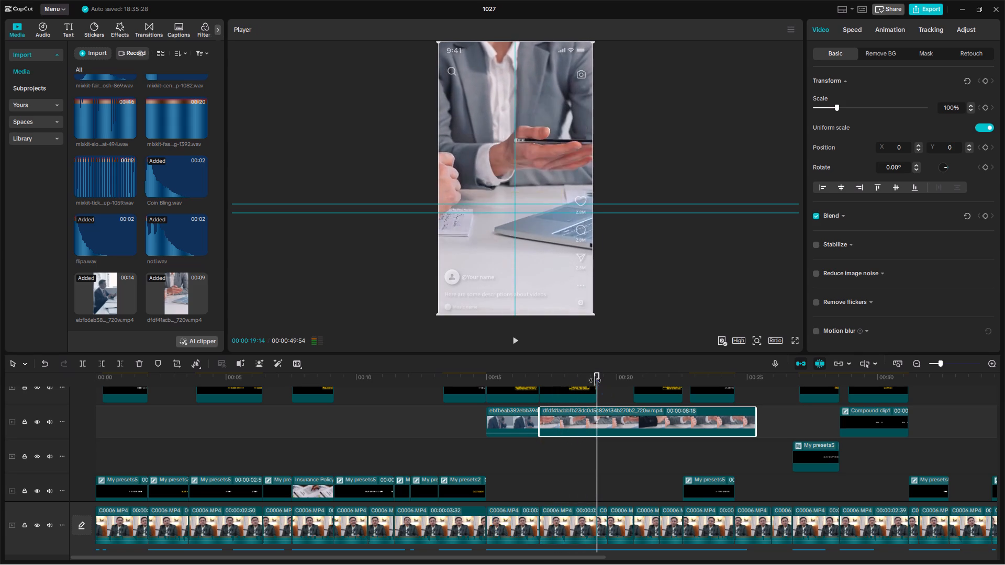
{"action": "key", "text": "w"}
{"action": "key", "text": "space"}
{"action": "left_click_drag", "start_coordinate": [576, 451], "coordinate": [478, 442]}
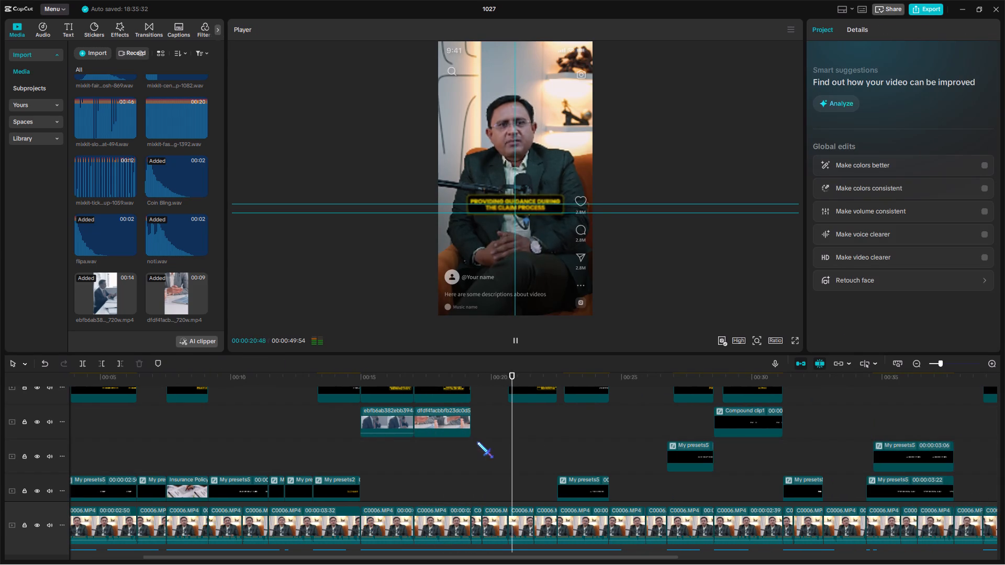
{"action": "key", "text": "space"}
Switch to Chrome and download the processed watermark-free MP4 from the Gemini watermark remover page.
{"action": "left_click", "coordinate": [610, 550]}
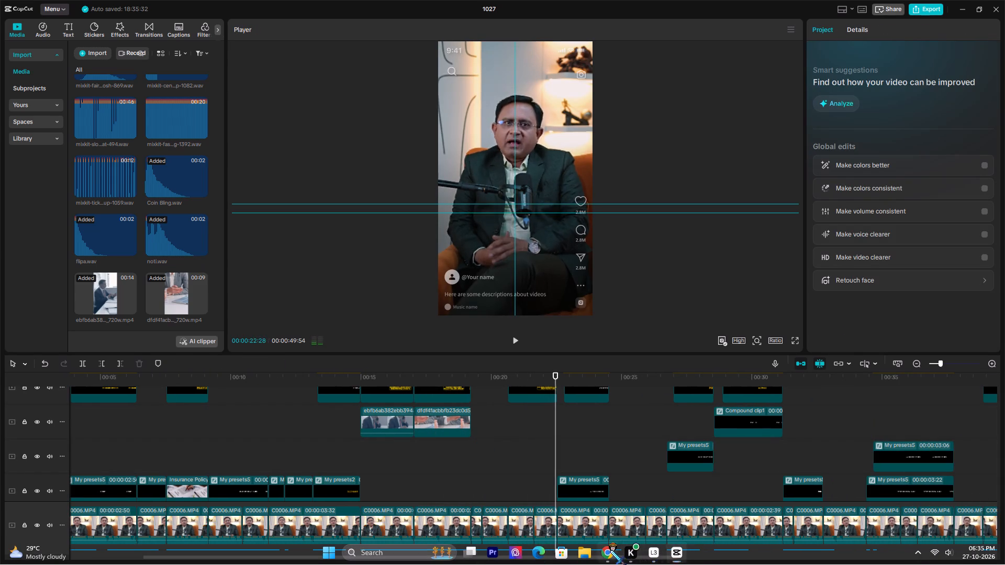
{"action": "left_click", "coordinate": [286, 0]}
{"action": "left_click", "coordinate": [708, 0]}
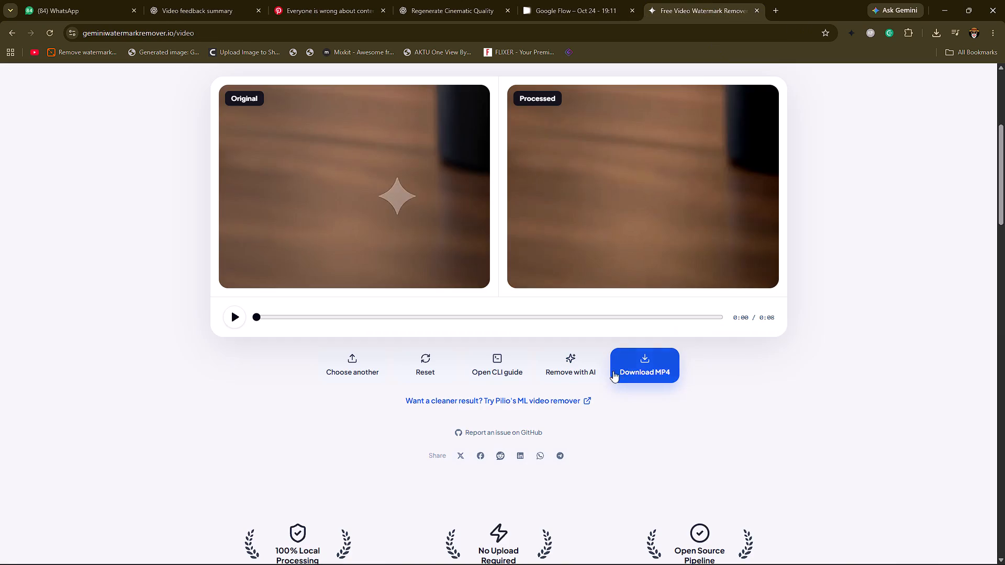
{"action": "left_click", "coordinate": [630, 375]}
{"action": "left_click", "coordinate": [678, 553]}
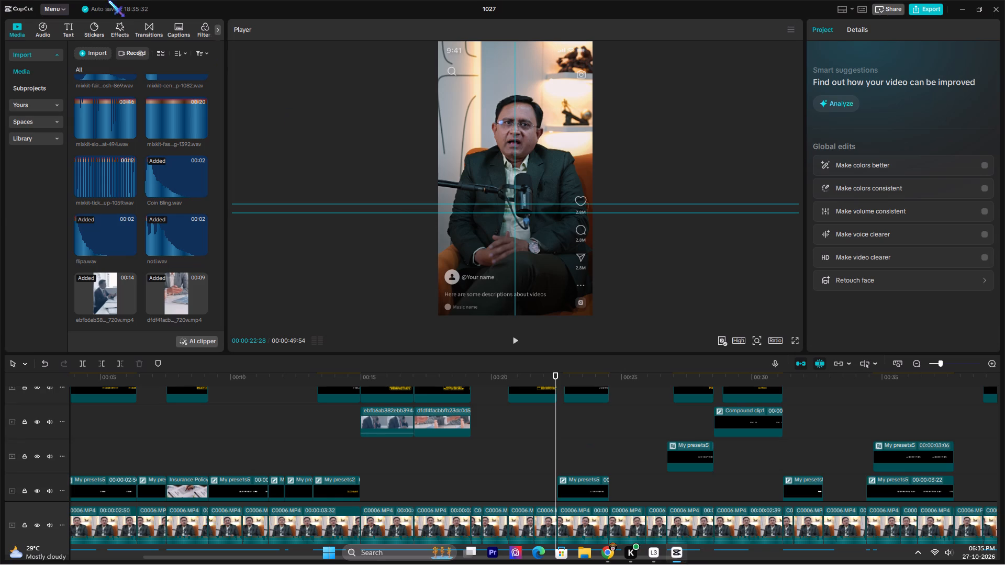
{"action": "left_click", "coordinate": [99, 51]}
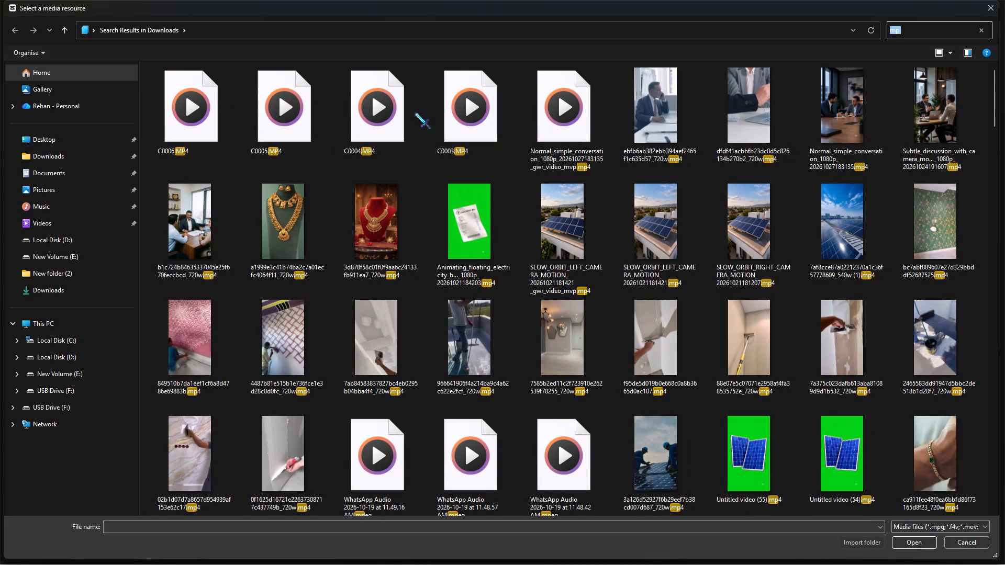
{"action": "double_click", "coordinate": [584, 118]}
{"action": "left_click", "coordinate": [679, 417]}
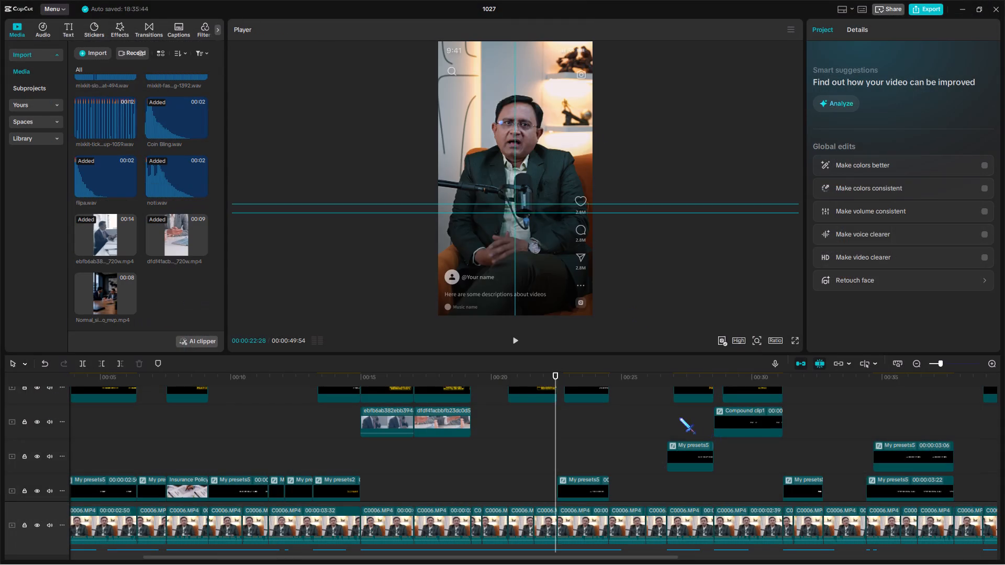
Locate the "THEY MAY ALSO RECOMMEND YOUR NAME TO PEOPLE THEY KNOW" captions and move both caption clips up one track.
{"action": "left_click_drag", "start_coordinate": [679, 417], "coordinate": [403, 432]}
{"action": "left_click", "coordinate": [454, 432]}
{"action": "left_click", "coordinate": [488, 419]}
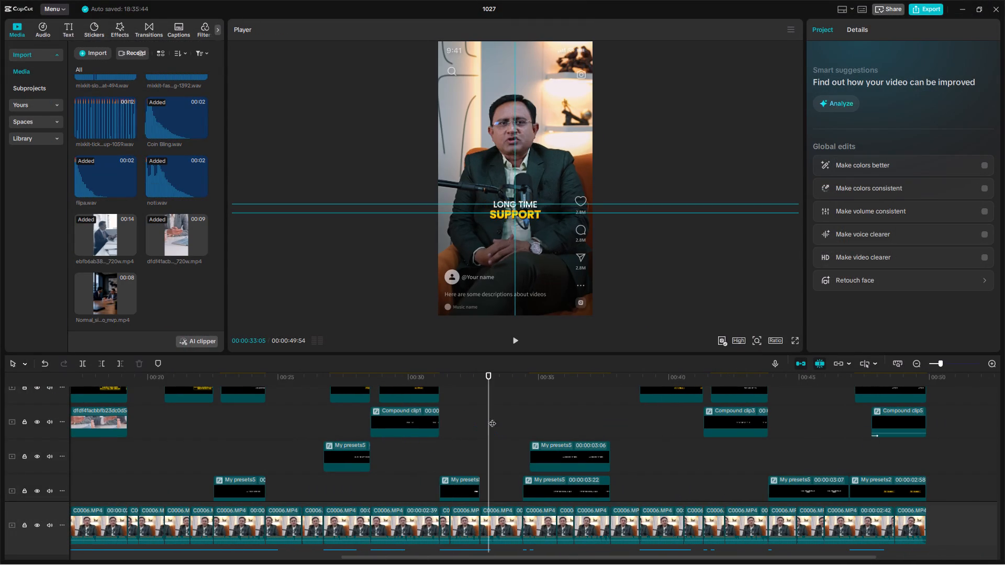
{"action": "scroll", "coordinate": [523, 409], "scroll_direction": "down", "scroll_amount": 4}
{"action": "key", "text": "space"}
{"action": "scroll", "coordinate": [529, 405], "scroll_direction": "up", "scroll_amount": 4}
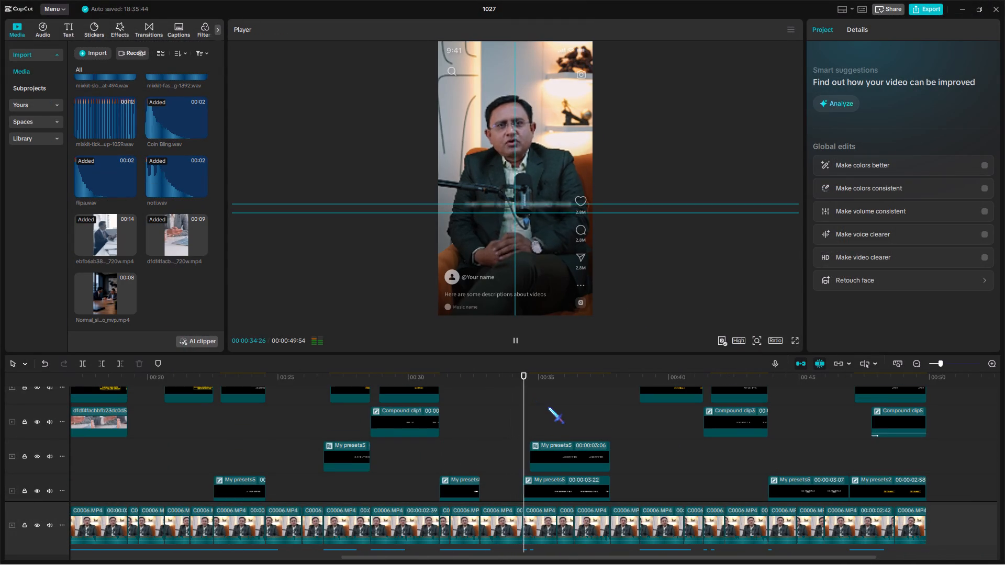
{"action": "scroll", "coordinate": [548, 408], "scroll_direction": "down", "scroll_amount": 3}
{"action": "scroll", "coordinate": [576, 439], "scroll_direction": "up", "scroll_amount": 1}
{"action": "left_click_drag", "start_coordinate": [580, 401], "coordinate": [580, 455]}
{"action": "left_click_drag", "start_coordinate": [577, 462], "coordinate": [574, 446]}
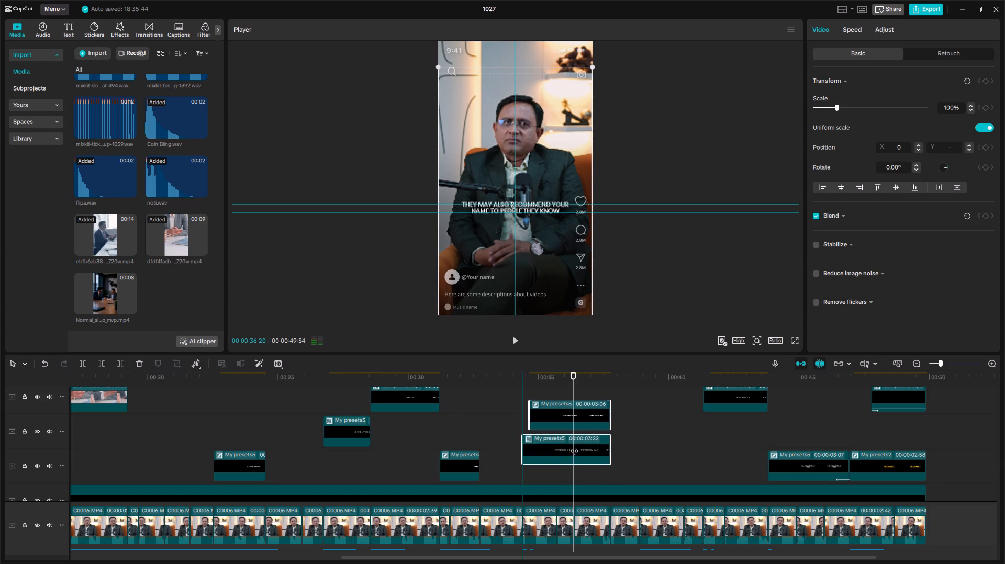
{"action": "left_click_drag", "start_coordinate": [574, 446], "coordinate": [574, 437]}
Place the imported Normal_simple_conversation clip at 00:00:34:24 on the freed track beneath the captions and play it.
{"action": "left_click", "coordinate": [516, 459]}
{"action": "left_click_drag", "start_coordinate": [516, 459], "coordinate": [521, 463]}
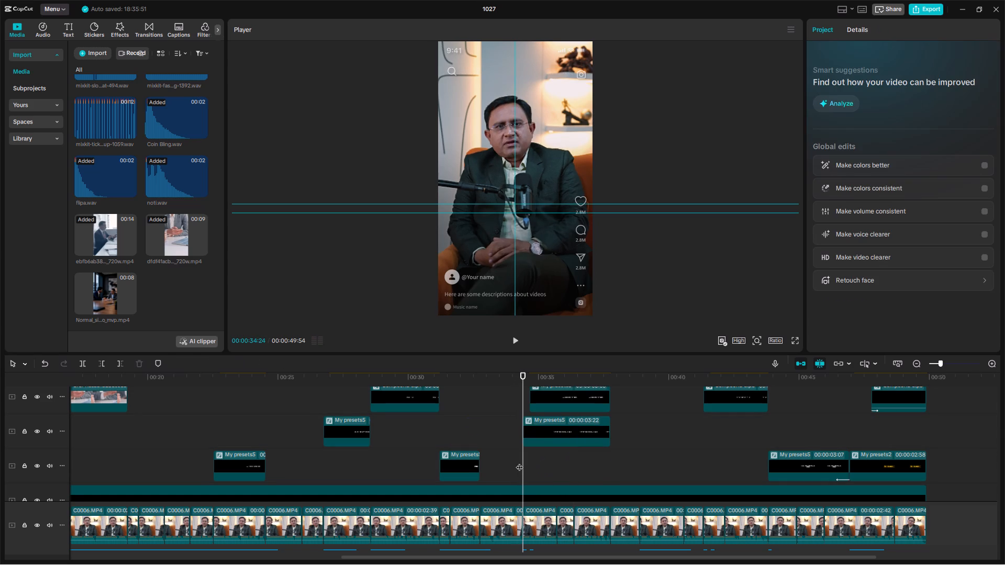
{"action": "left_click_drag", "start_coordinate": [113, 295], "coordinate": [522, 468]}
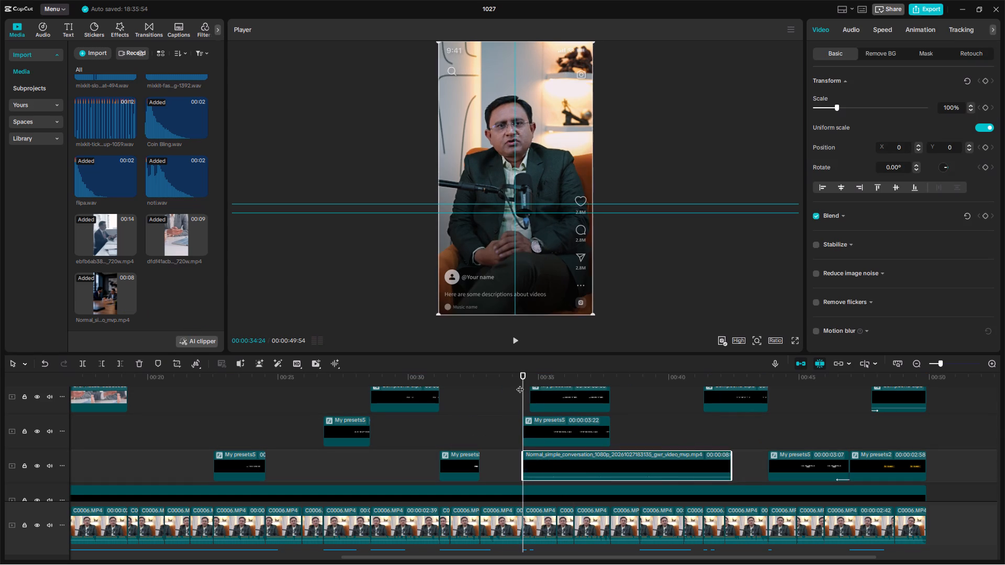
{"action": "left_click_drag", "start_coordinate": [522, 377], "coordinate": [532, 377]}
{"action": "key", "text": "space"}
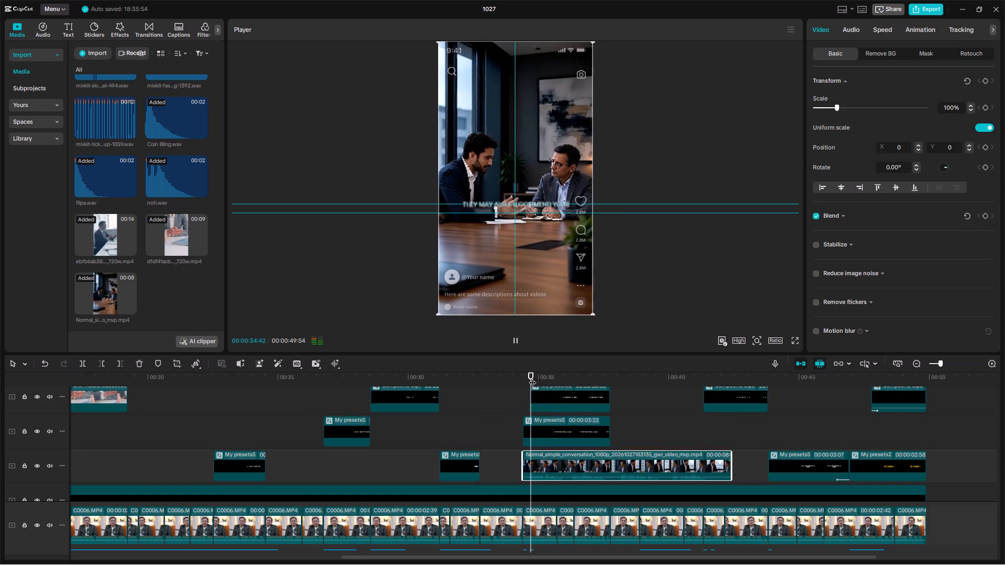
Mute the conversation clip by lowering its volume to -∞dB.
{"action": "left_click", "coordinate": [863, 26]}
{"action": "left_click_drag", "start_coordinate": [899, 104], "coordinate": [475, 107]}
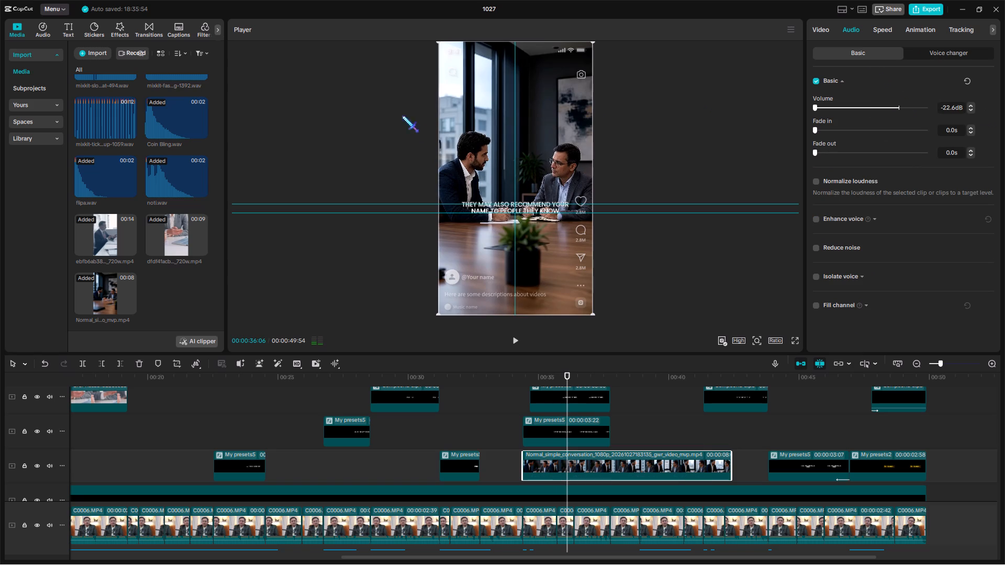
Trim the conversation clip's end to the end of the "THEY MAY ALSO RECOMMEND YOUR NAME" captions and play onward.
{"action": "key", "text": "space"}
{"action": "scroll", "coordinate": [593, 423], "scroll_direction": "up", "scroll_amount": 1}
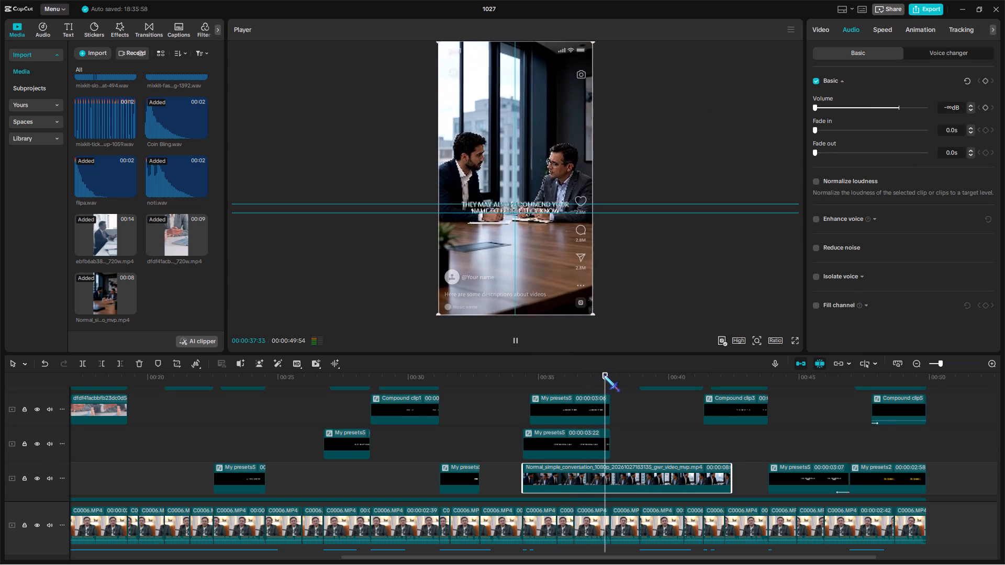
{"action": "left_click_drag", "start_coordinate": [606, 377], "coordinate": [609, 383]}
{"action": "key", "text": "w"}
{"action": "key", "text": "space"}
Review the section from the two stock clips through the "PROVIDING GUIDANCE DURING THE CLAIM PROCESS" caption.
{"action": "scroll", "coordinate": [620, 449], "scroll_direction": "up", "scroll_amount": 4}
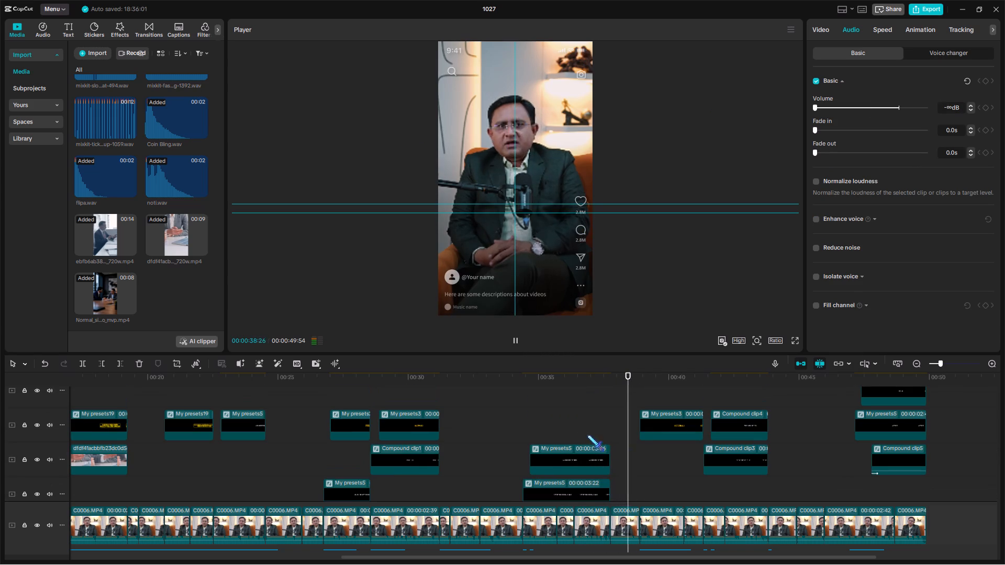
{"action": "left_click", "coordinate": [579, 422]}
{"action": "left_click_drag", "start_coordinate": [579, 422], "coordinate": [489, 449]}
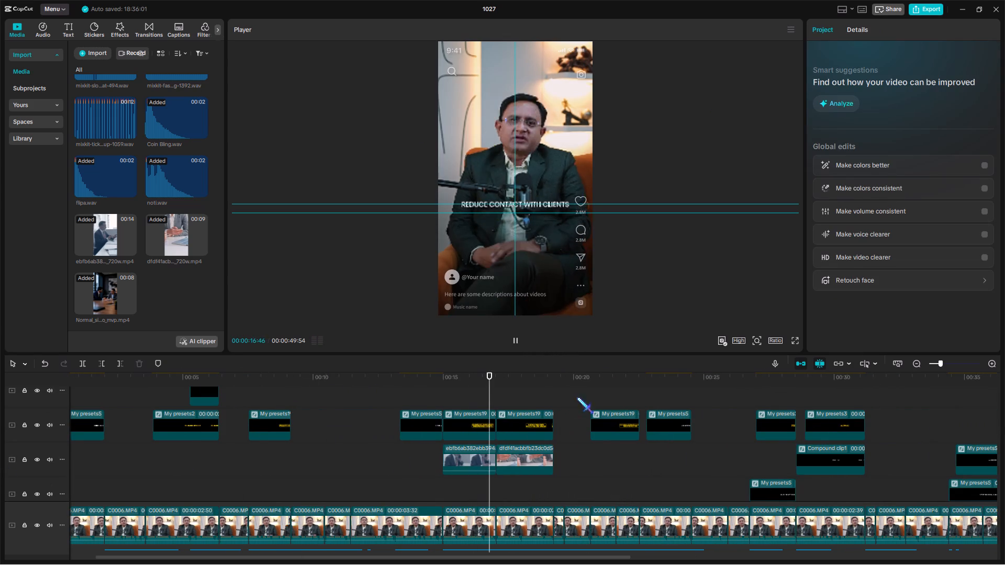
{"action": "left_click", "coordinate": [583, 387]}
{"action": "key", "text": "space"}
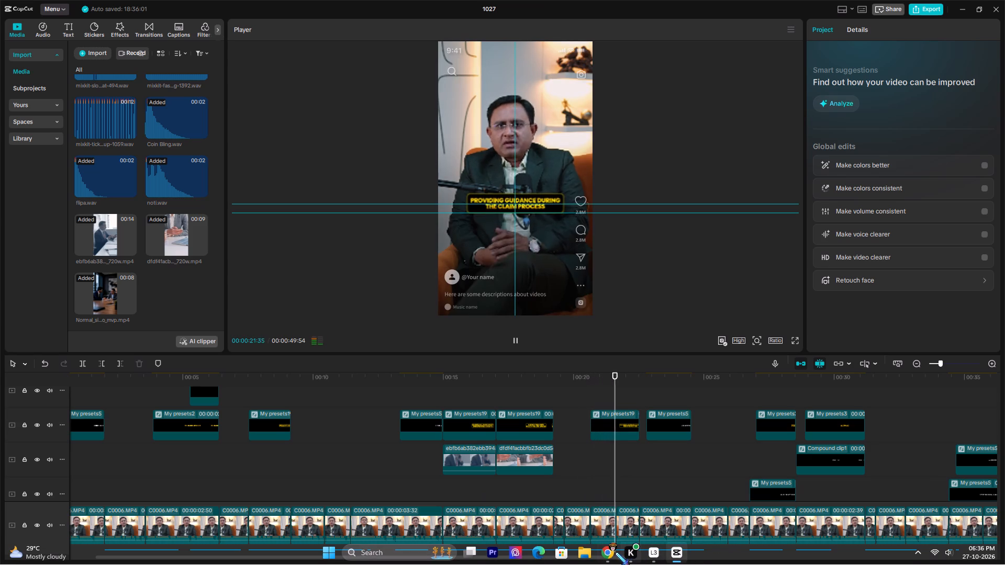
{"action": "key", "text": "space"}
Switch to Chrome and browse the related Pinterest videos for footage suited to the claim-guidance caption.
{"action": "left_click", "coordinate": [606, 551]}
{"action": "left_click", "coordinate": [319, 0]}
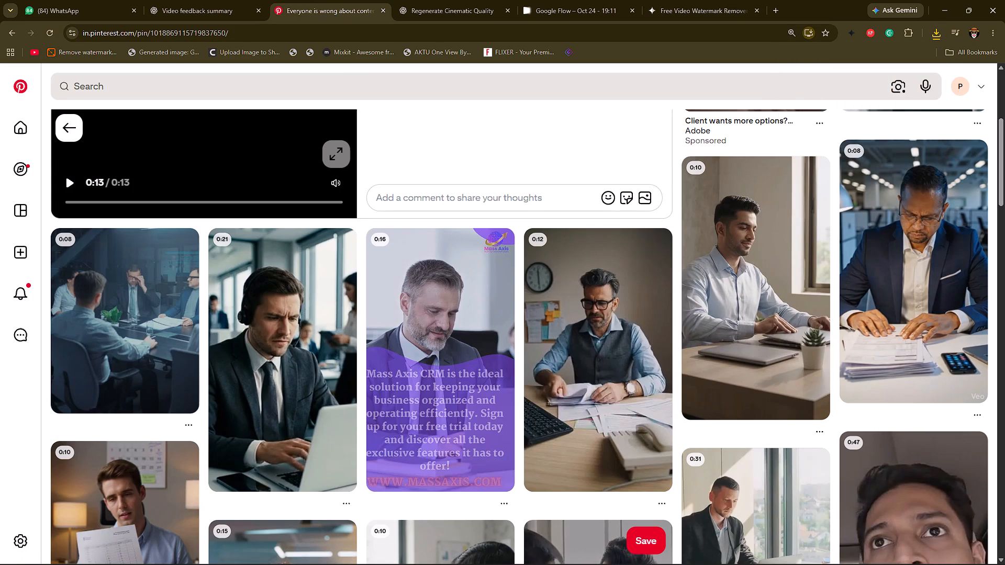
{"action": "scroll", "coordinate": [546, 219], "scroll_direction": "down", "scroll_amount": 6}
{"action": "scroll", "coordinate": [530, 307], "scroll_direction": "down", "scroll_amount": 5}
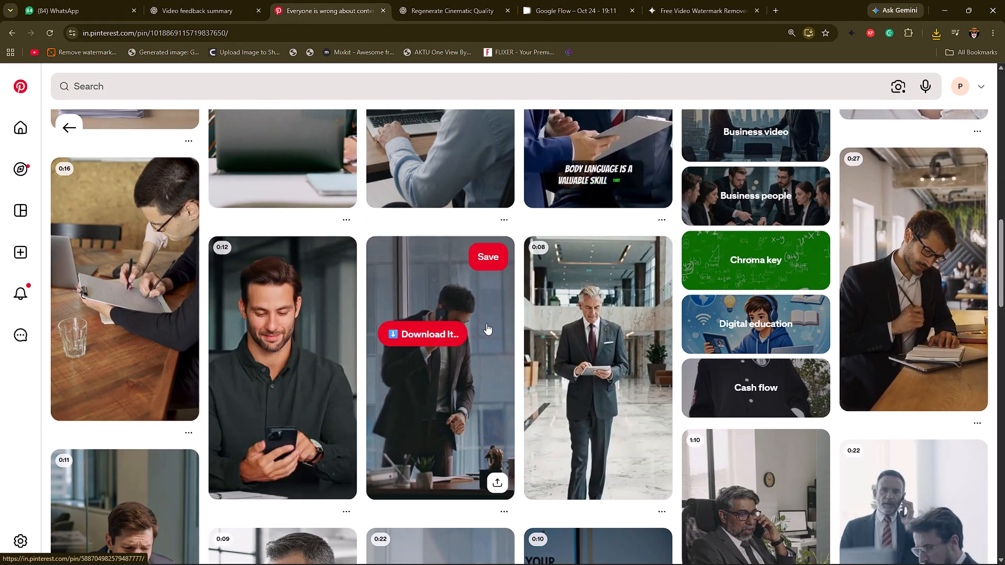
{"action": "scroll", "coordinate": [496, 369], "scroll_direction": "down", "scroll_amount": 3}
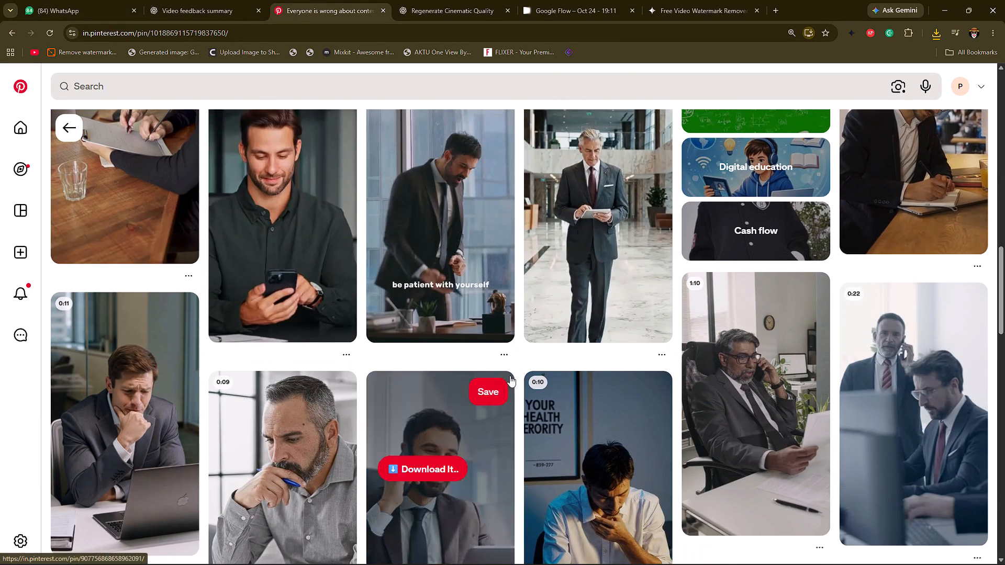
{"action": "scroll", "coordinate": [683, 415], "scroll_direction": "down", "scroll_amount": 2}
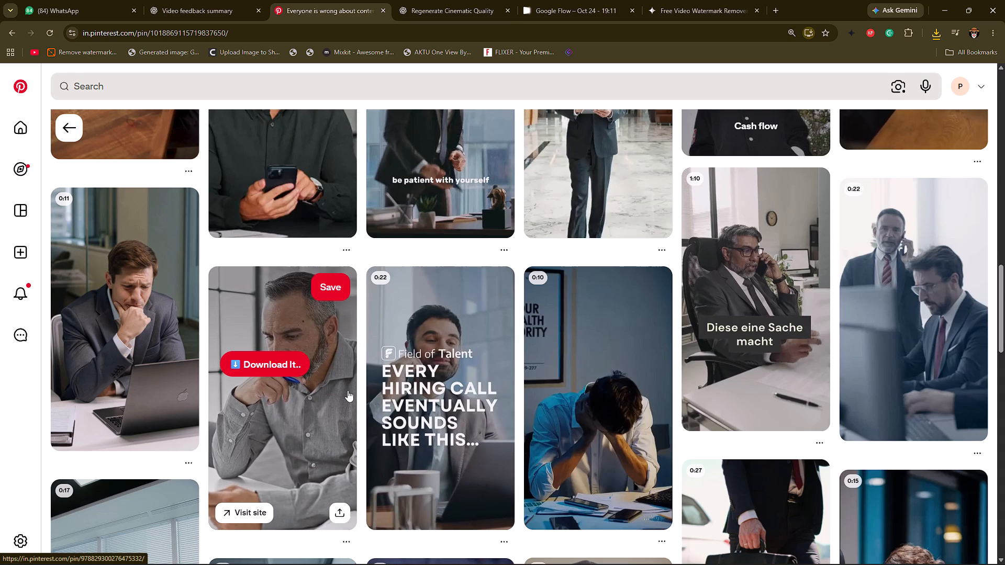
{"action": "scroll", "coordinate": [348, 390], "scroll_direction": "down", "scroll_amount": 7}
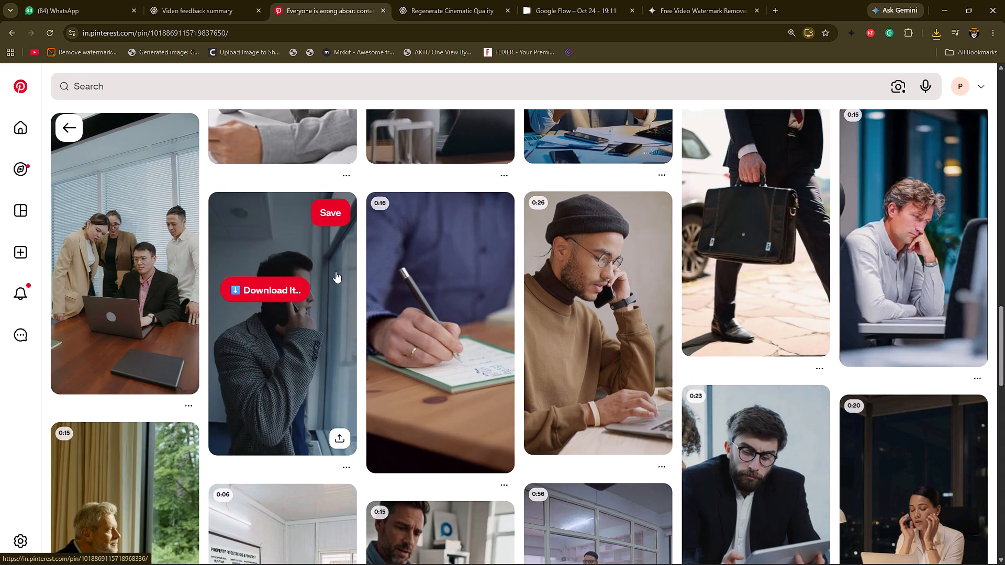
Search Pinterest for "guiding client".
{"action": "left_click", "coordinate": [295, 85]}
{"action": "key", "text": "g"}
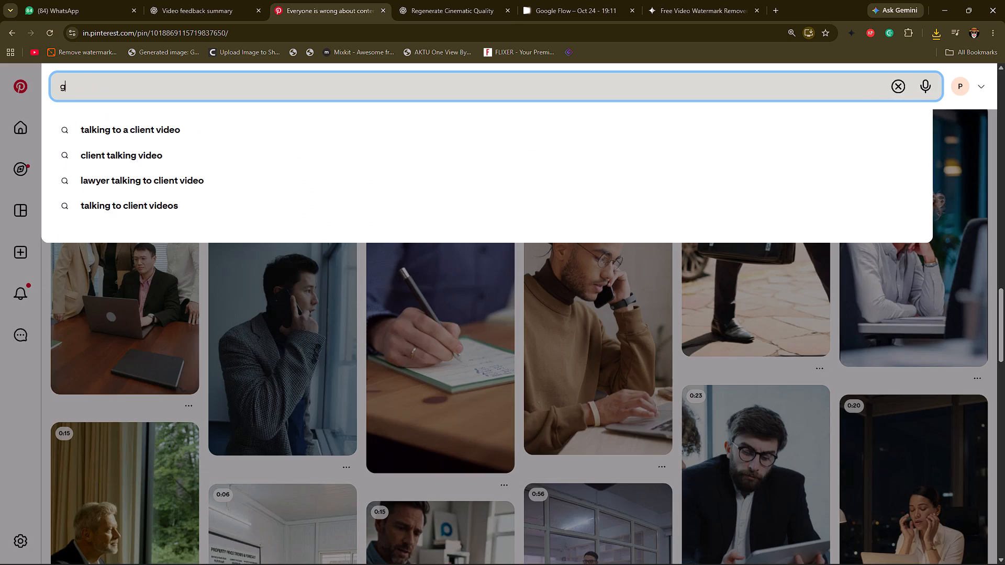
{"action": "type", "text": "ui"}
{"action": "key", "text": "d"}
{"action": "key", "text": "i"}
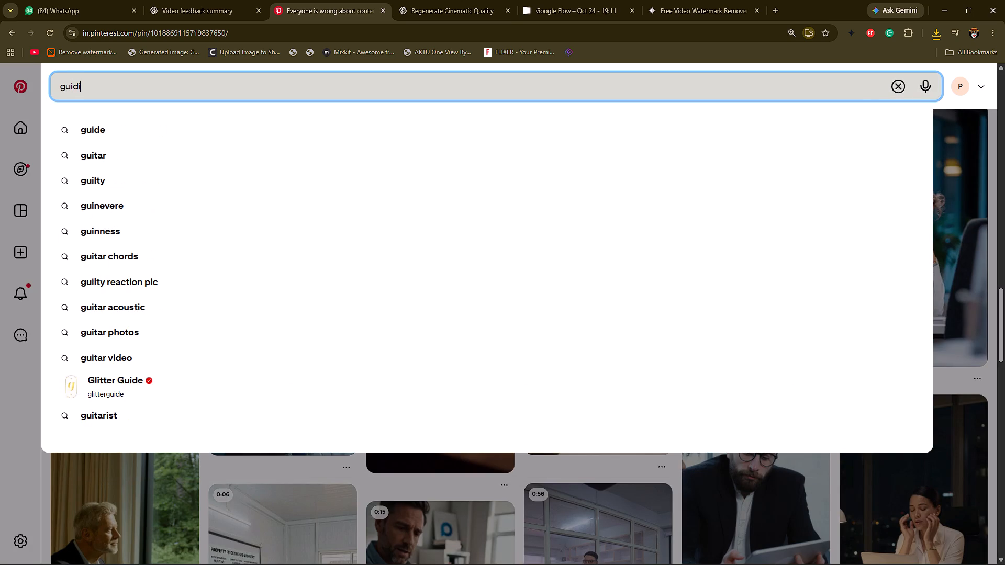
{"action": "type", "text": "ng c"}
{"action": "key", "text": "l"}
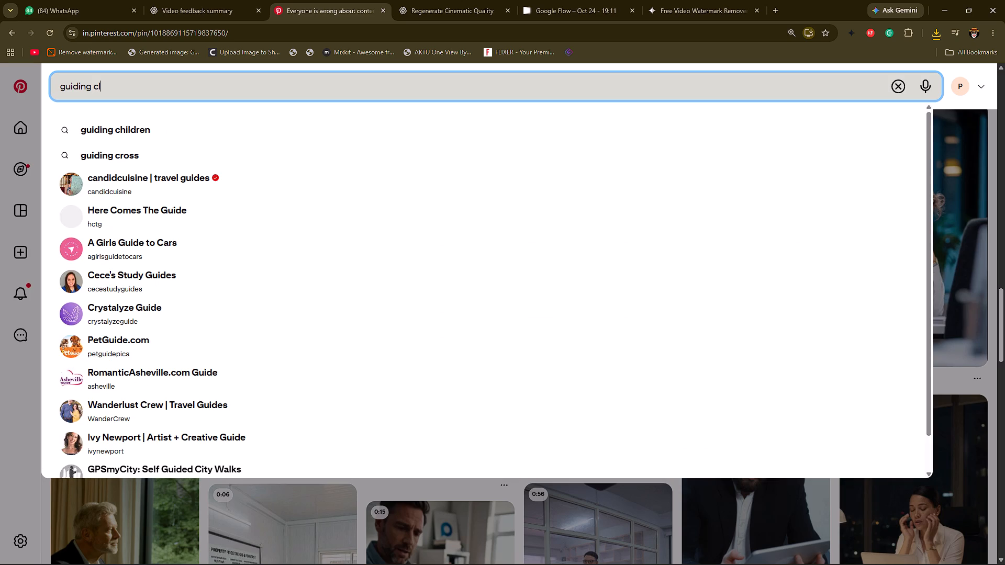
{"action": "key", "text": "i"}
{"action": "type", "text": "ent"}
{"action": "key", "text": "Return"}
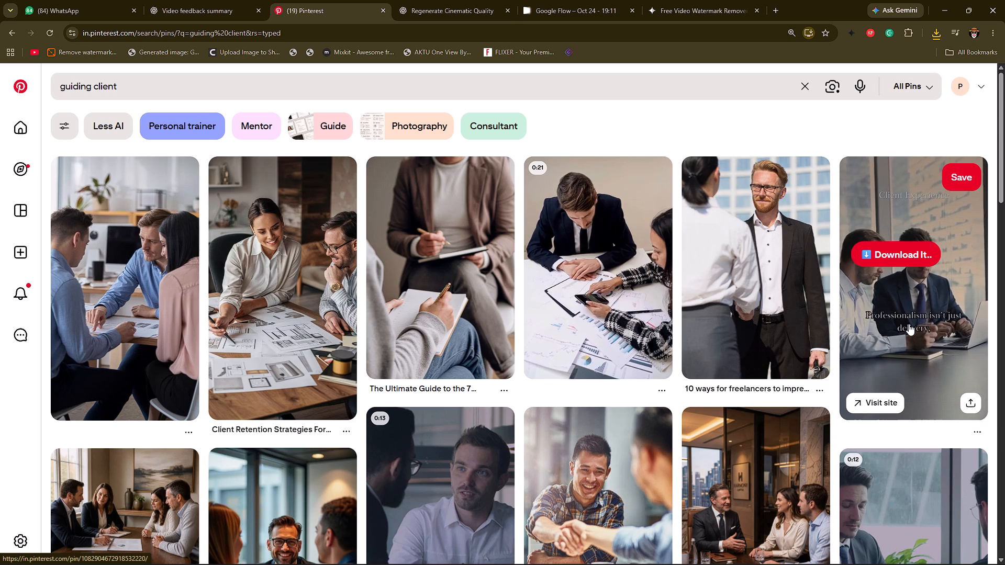
Browse the "guiding client" results and open the pin of three people reviewing papers at a desk.
{"action": "scroll", "coordinate": [909, 324], "scroll_direction": "down", "scroll_amount": 6}
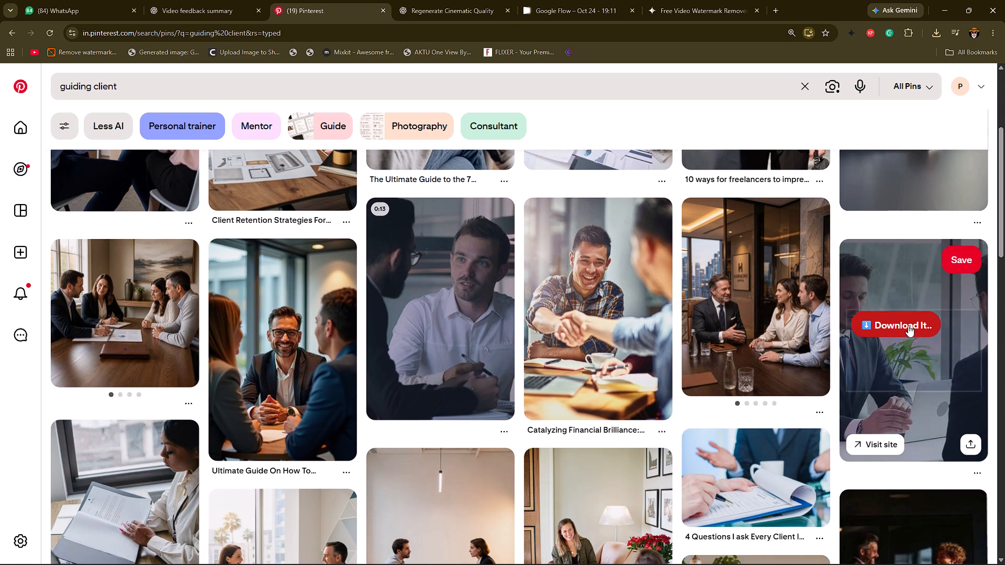
{"action": "scroll", "coordinate": [908, 325], "scroll_direction": "down", "scroll_amount": 1}
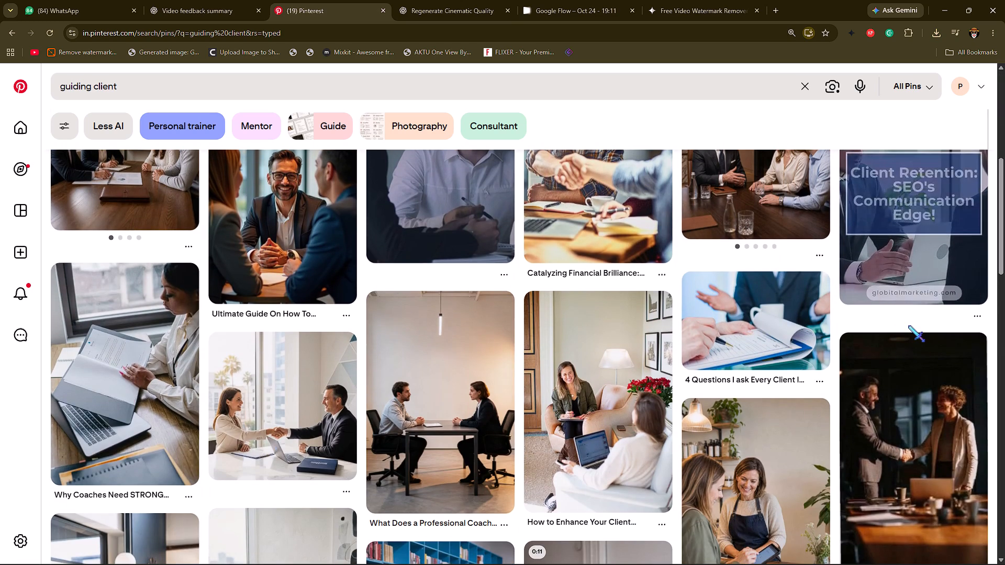
{"action": "scroll", "coordinate": [908, 325], "scroll_direction": "down", "scroll_amount": 5}
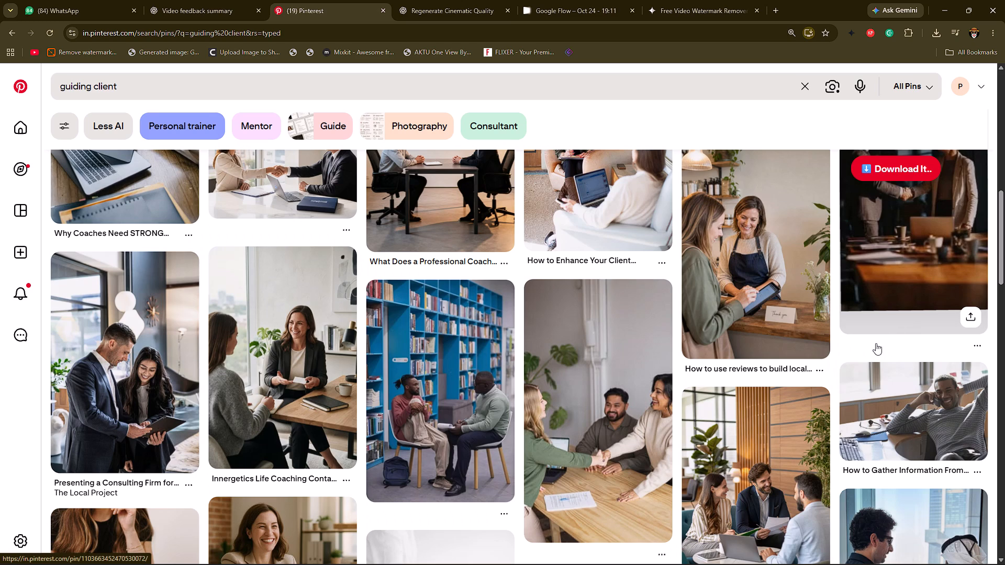
{"action": "scroll", "coordinate": [104, 318], "scroll_direction": "up", "scroll_amount": 14}
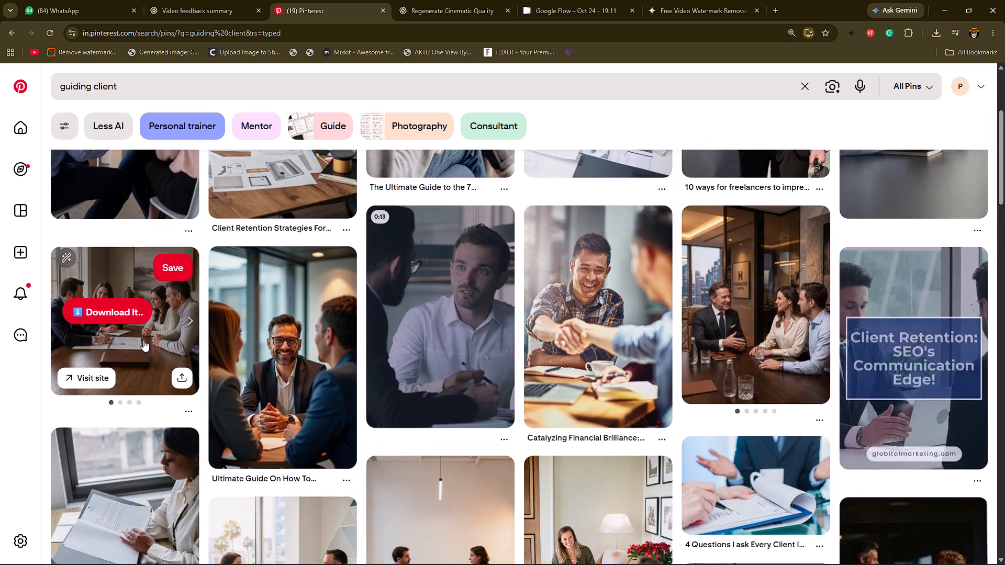
{"action": "scroll", "coordinate": [143, 340], "scroll_direction": "up", "scroll_amount": 1}
{"action": "left_click", "coordinate": [144, 307]}
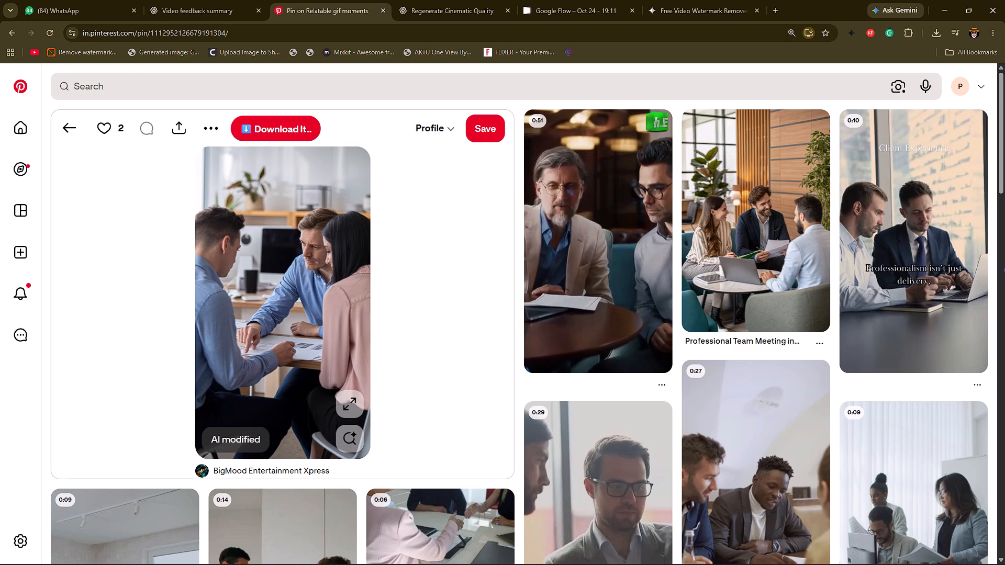
{"action": "scroll", "coordinate": [981, 279], "scroll_direction": "down", "scroll_amount": 4}
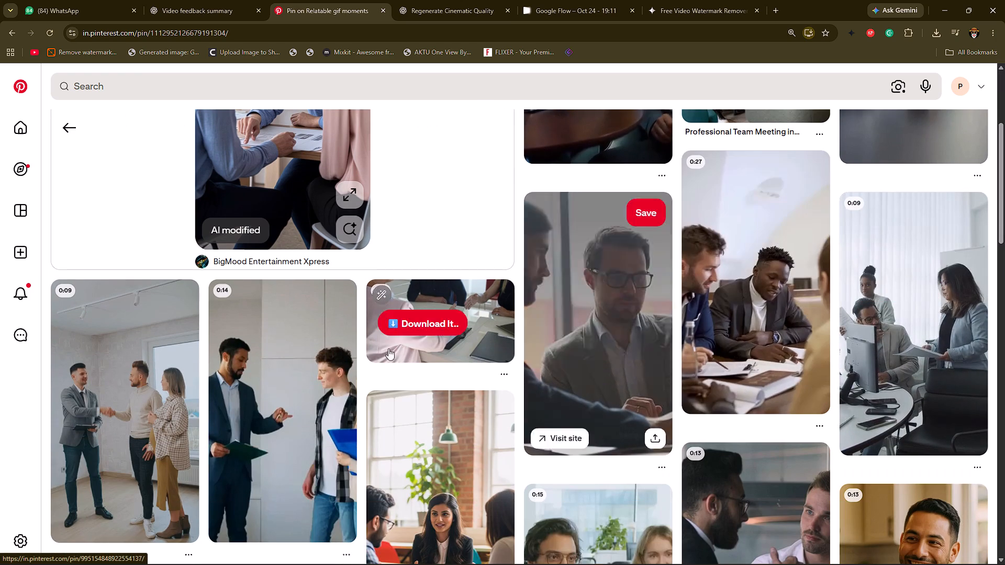
{"action": "scroll", "coordinate": [176, 372], "scroll_direction": "down", "scroll_amount": 5}
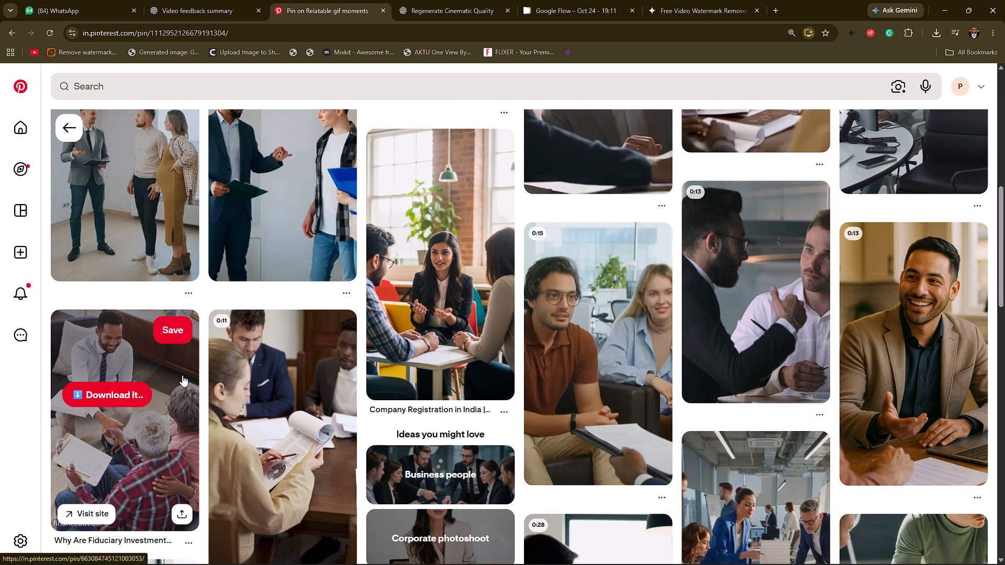
{"action": "scroll", "coordinate": [386, 378], "scroll_direction": "down", "scroll_amount": 5}
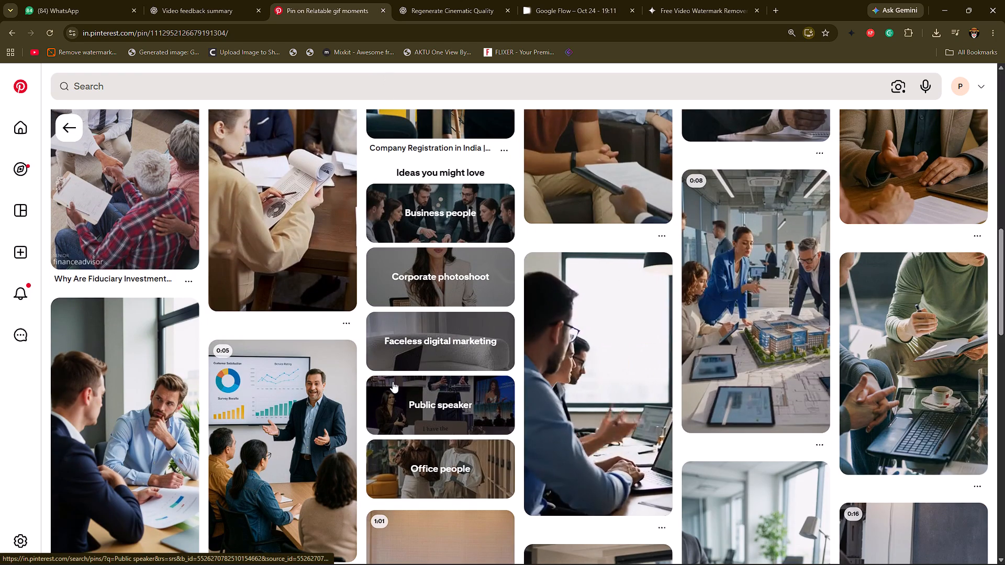
{"action": "scroll", "coordinate": [199, 419], "scroll_direction": "down", "scroll_amount": 4}
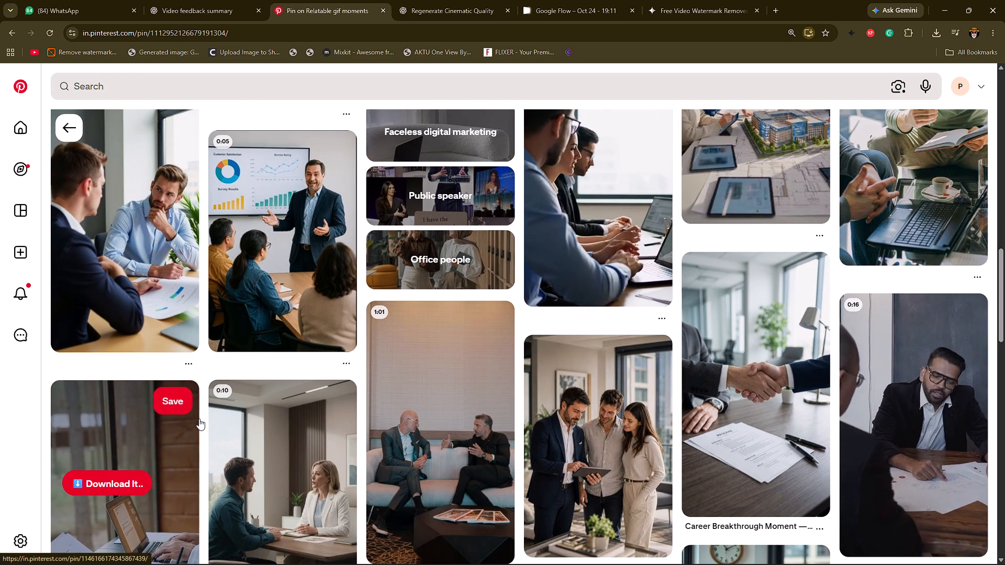
{"action": "scroll", "coordinate": [199, 419], "scroll_direction": "down", "scroll_amount": 2}
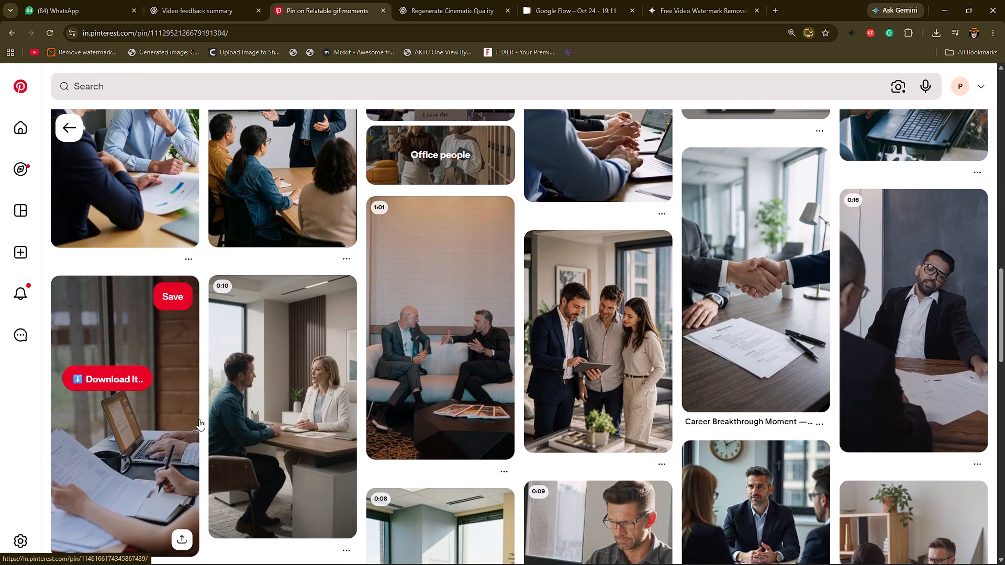
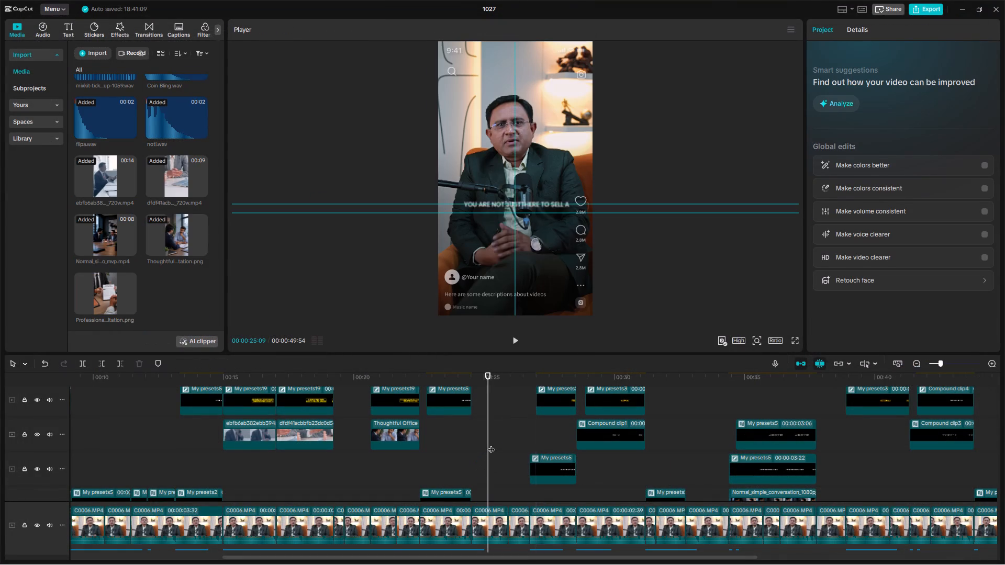
{"action": "key", "text": "space"}
{"action": "left_click", "coordinate": [532, 424]}
{"action": "scroll", "coordinate": [479, 430], "scroll_direction": "down", "scroll_amount": 4}
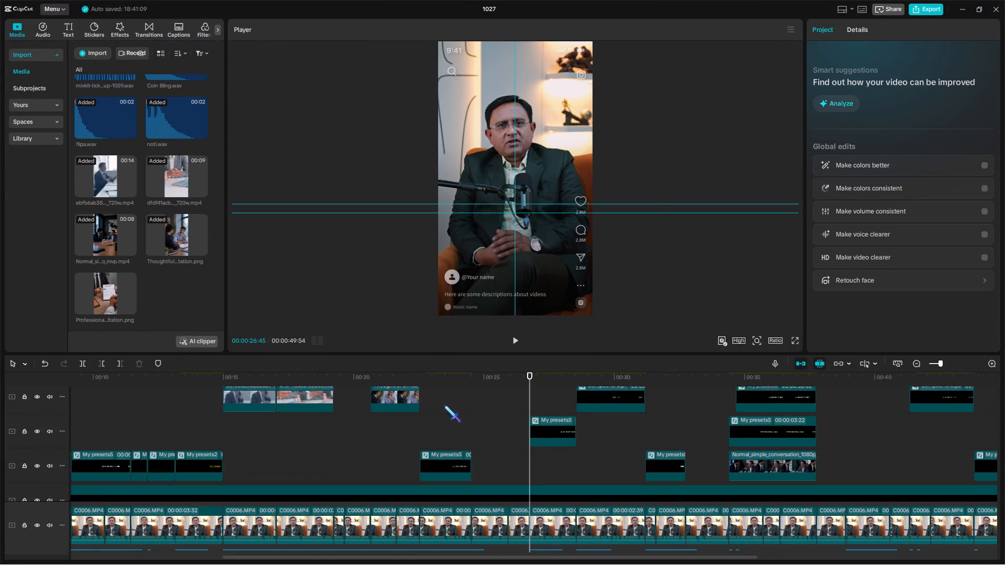
{"action": "left_click_drag", "start_coordinate": [120, 290], "coordinate": [527, 448]}
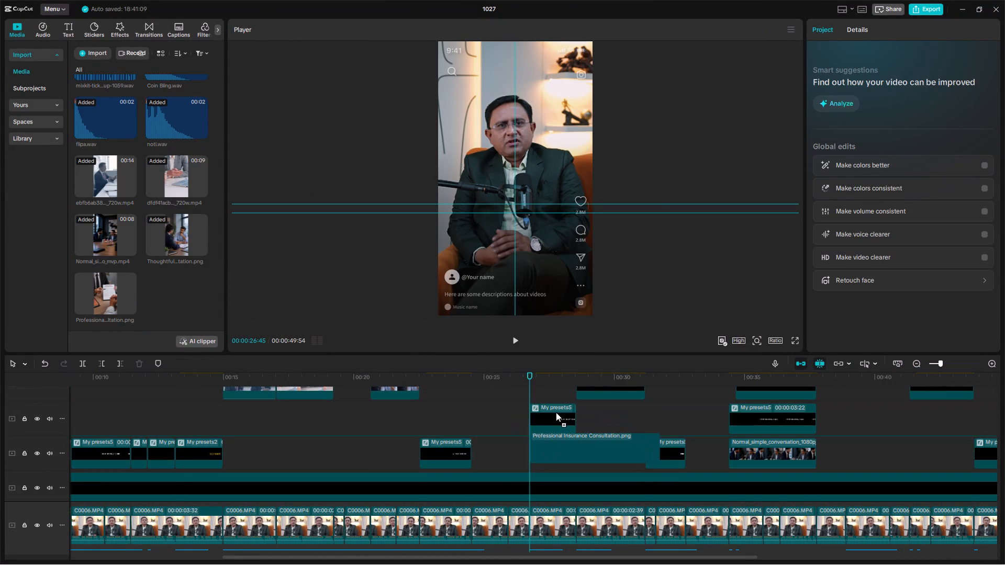
{"action": "left_click_drag", "start_coordinate": [570, 377], "coordinate": [575, 385]}
{"action": "key", "text": "w"}
{"action": "scroll", "coordinate": [567, 454], "scroll_direction": "down", "scroll_amount": 3}
{"action": "left_click_drag", "start_coordinate": [561, 417], "coordinate": [561, 438]}
{"action": "scroll", "coordinate": [562, 458], "scroll_direction": "up", "scroll_amount": 5}
Play the section from the new insurance document image through the "LONG TIME SUPPORT" caption.
{"action": "left_click", "coordinate": [533, 403]}
{"action": "key", "text": "space"}
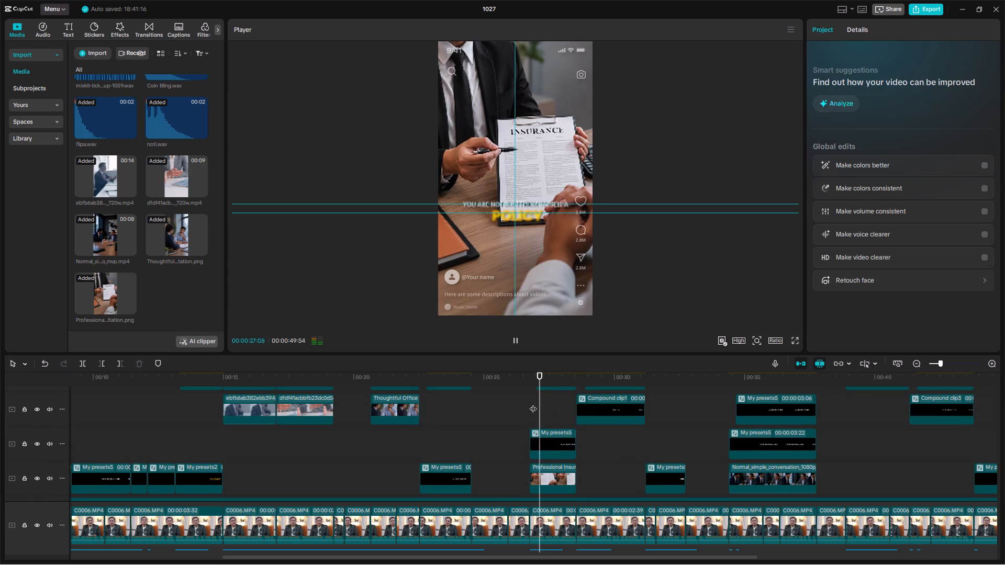
{"action": "scroll", "coordinate": [575, 427], "scroll_direction": "up", "scroll_amount": 2}
{"action": "scroll", "coordinate": [593, 429], "scroll_direction": "down", "scroll_amount": 2}
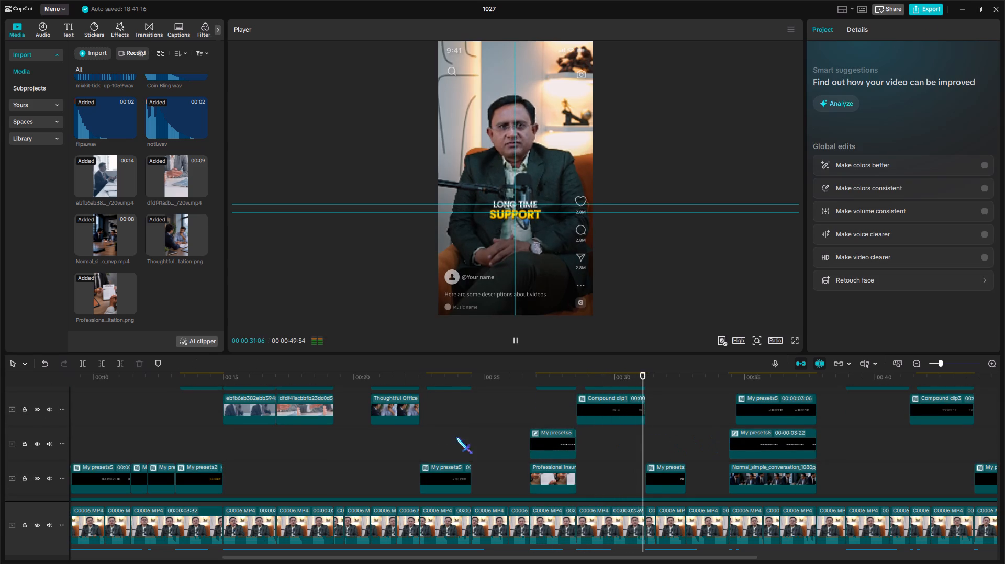
Move the two stock video clips and the Thoughtful Office image down to the Insurance Policy image's track, with the first clip starting at about 00:00:14:59.
{"action": "left_click_drag", "start_coordinate": [266, 437], "coordinate": [395, 416]}
{"action": "left_click_drag", "start_coordinate": [402, 410], "coordinate": [398, 466]}
{"action": "key", "text": "ctrl+z"}
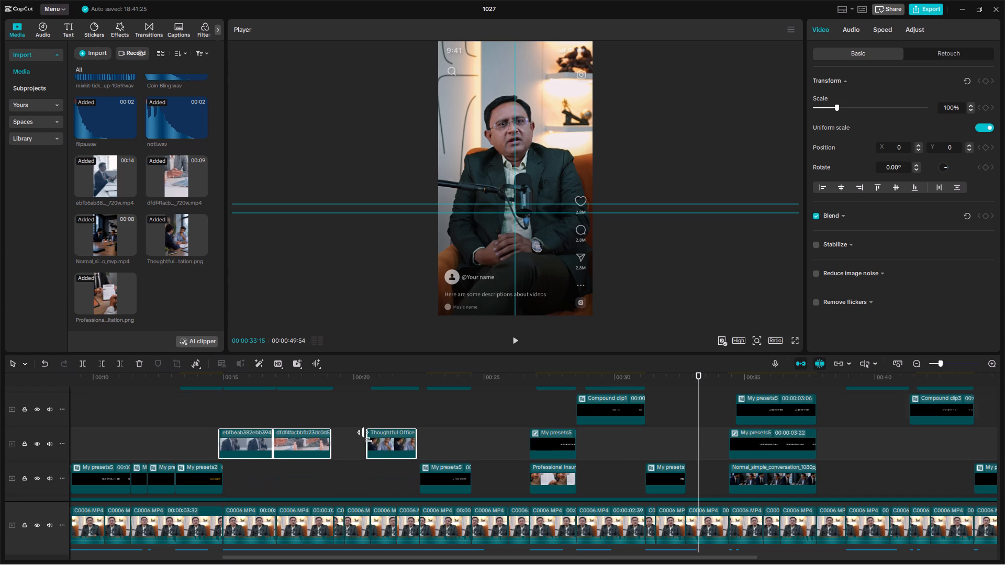
{"action": "left_click", "coordinate": [222, 385]}
{"action": "left_click_drag", "start_coordinate": [243, 411], "coordinate": [240, 450]}
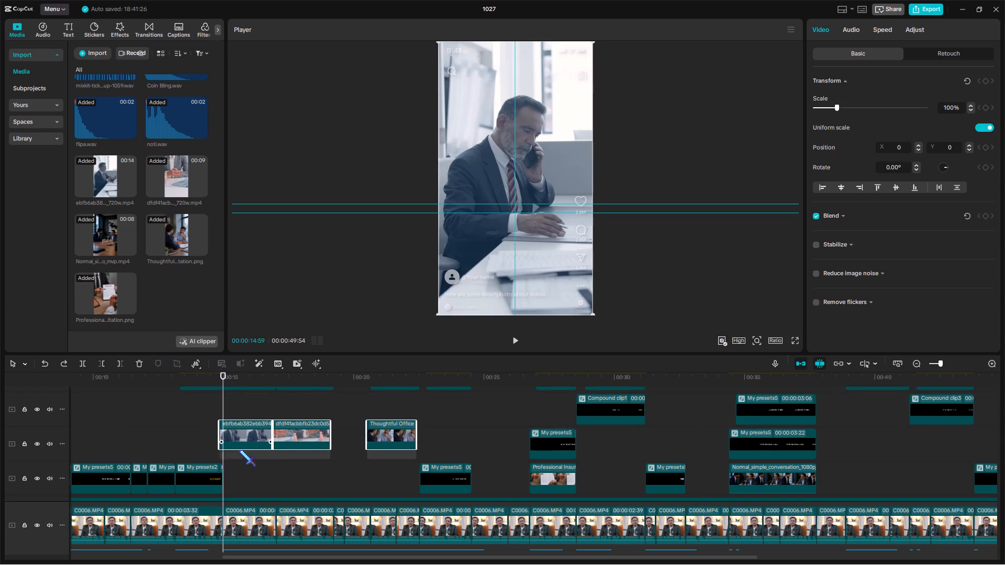
{"action": "left_click_drag", "start_coordinate": [240, 450], "coordinate": [244, 477]}
{"action": "left_click", "coordinate": [260, 438]}
Select the Insurance Policy, Thoughtful Office and Professional Insurance images, both stock clips and the Normal_simple_conversation video, and set their Vignette to 2.
{"action": "left_click_drag", "start_coordinate": [260, 438], "coordinate": [1, 453]}
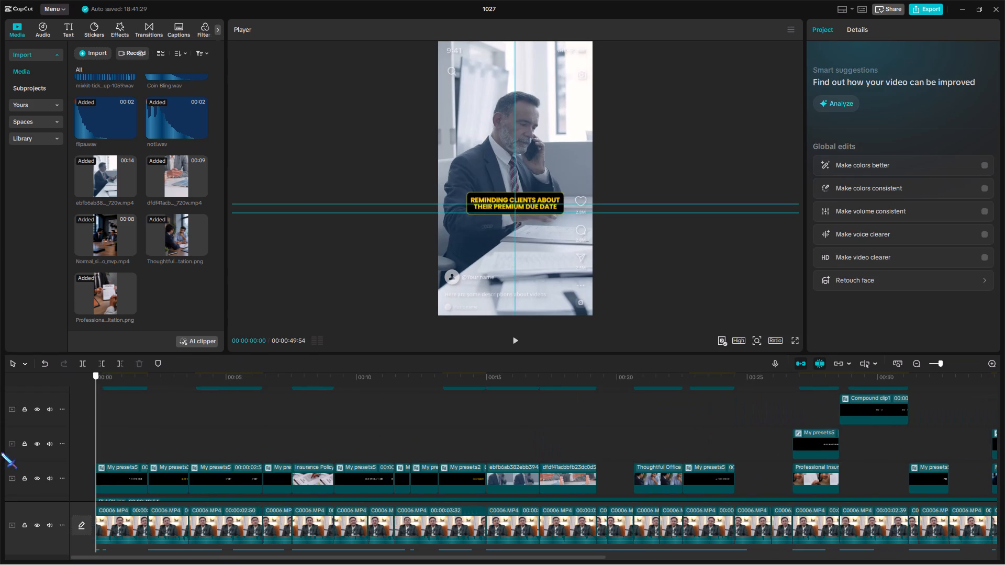
{"action": "left_click_drag", "start_coordinate": [1, 453], "coordinate": [316, 446]}
{"action": "scroll", "coordinate": [324, 449], "scroll_direction": "up", "scroll_amount": 6}
{"action": "scroll", "coordinate": [325, 449], "scroll_direction": "down", "scroll_amount": 7}
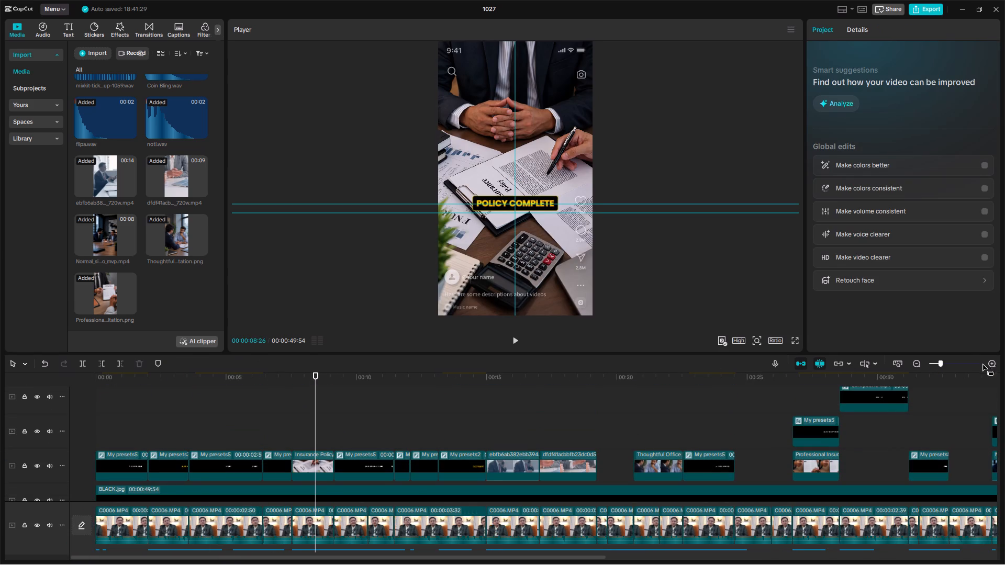
{"action": "left_click", "coordinate": [933, 364]}
{"action": "left_click", "coordinate": [934, 365]}
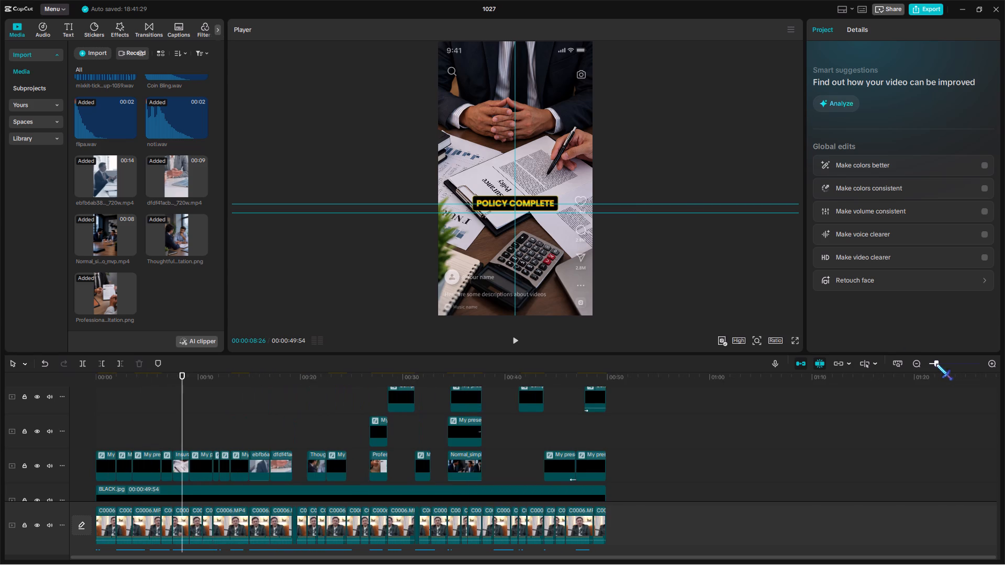
{"action": "left_click", "coordinate": [177, 466]}
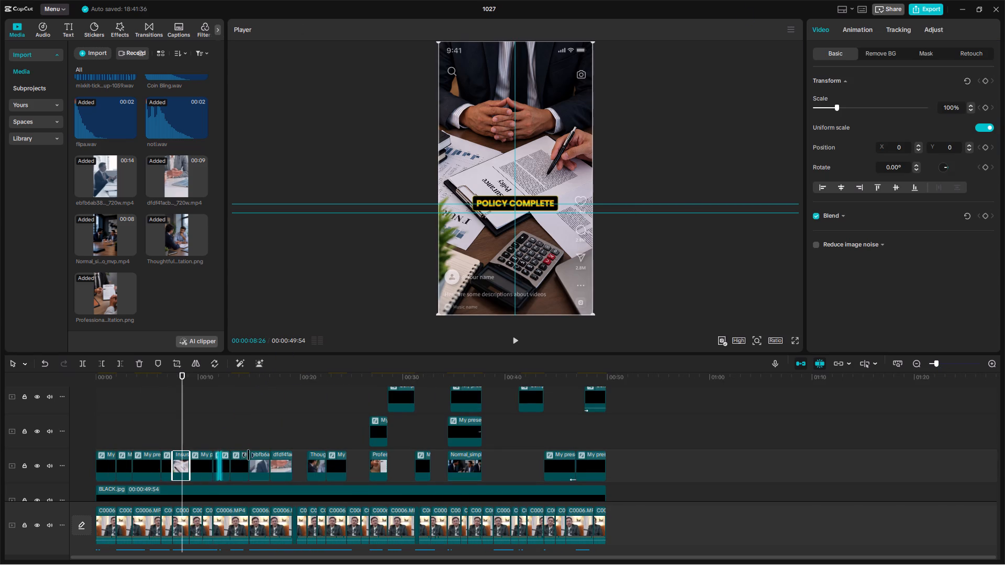
{"action": "left_click_drag", "start_coordinate": [254, 443], "coordinate": [279, 456], "text": "ctrl"}
{"action": "left_click", "coordinate": [315, 447], "text": "ctrl"}
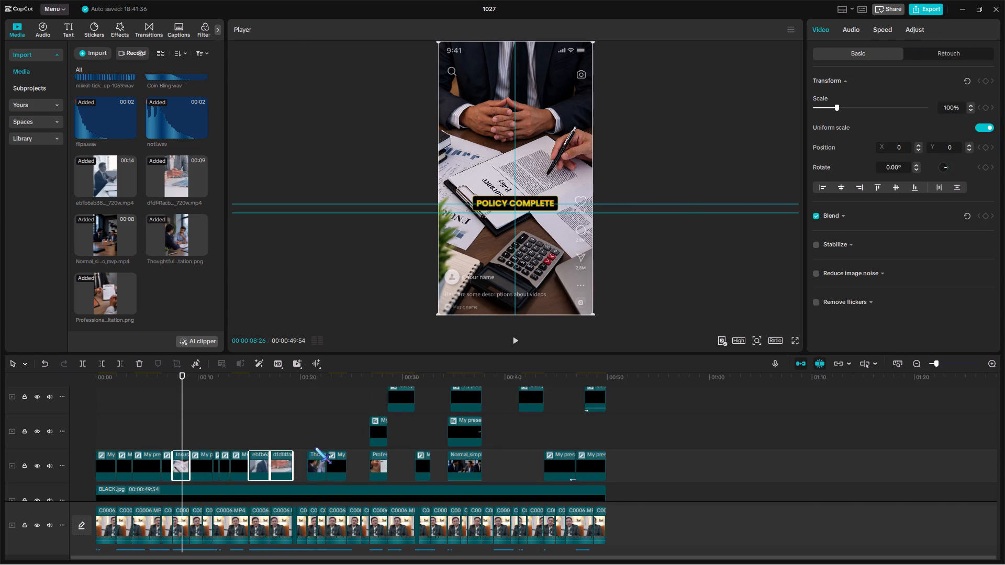
{"action": "left_click_drag", "start_coordinate": [312, 445], "coordinate": [319, 461], "text": "ctrl"}
{"action": "left_click", "coordinate": [381, 464], "text": "ctrl"}
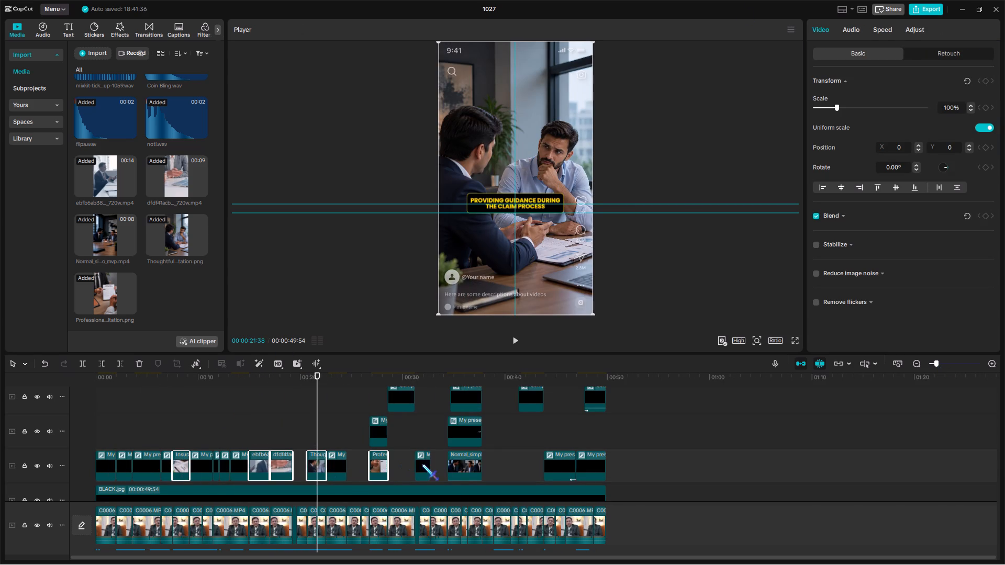
{"action": "left_click", "coordinate": [458, 469], "text": "ctrl"}
{"action": "left_click_drag", "start_coordinate": [415, 376], "coordinate": [422, 382]}
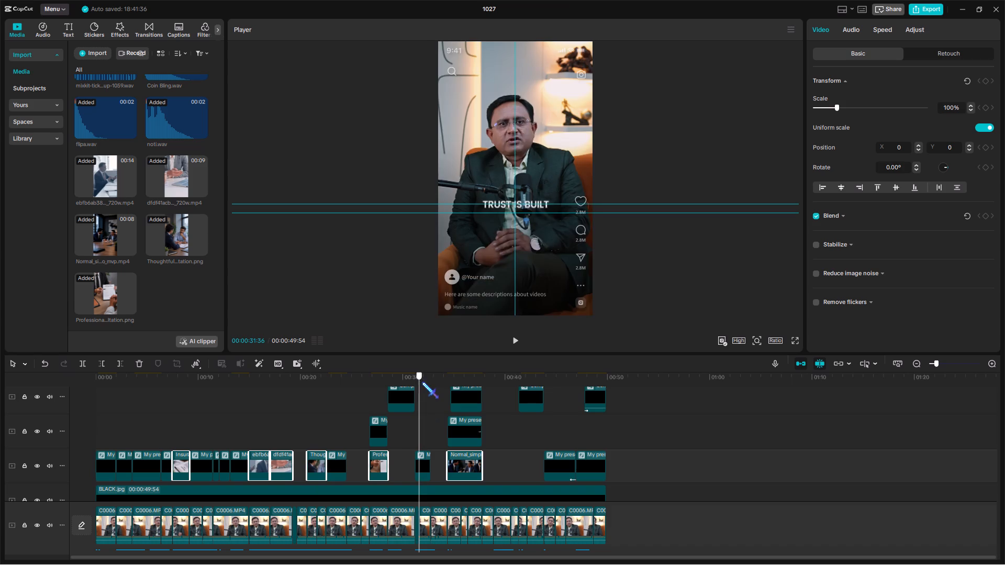
{"action": "left_click_drag", "start_coordinate": [422, 382], "coordinate": [485, 400]}
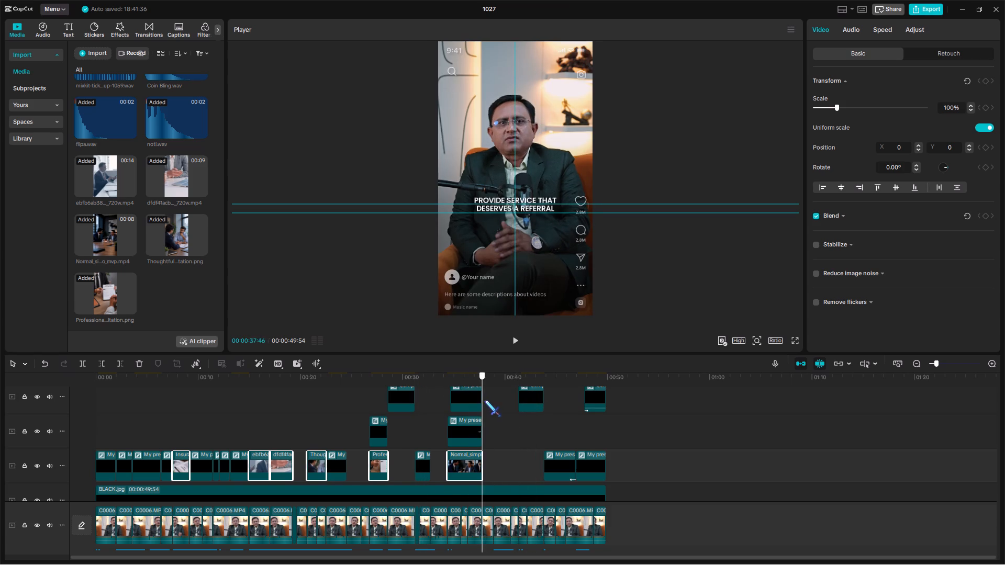
{"action": "left_click_drag", "start_coordinate": [485, 400], "coordinate": [564, 398]}
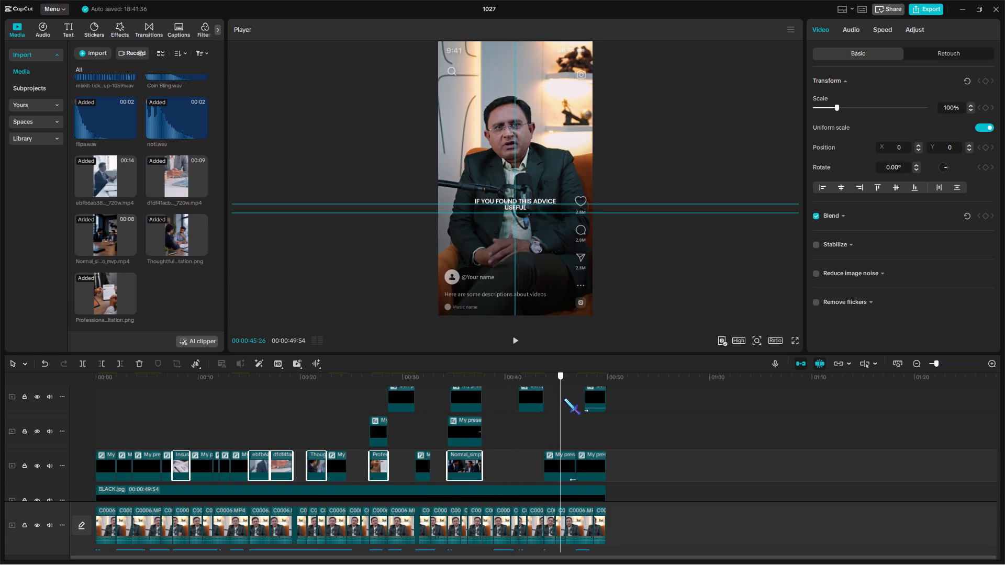
{"action": "left_click_drag", "start_coordinate": [564, 398], "coordinate": [468, 402]}
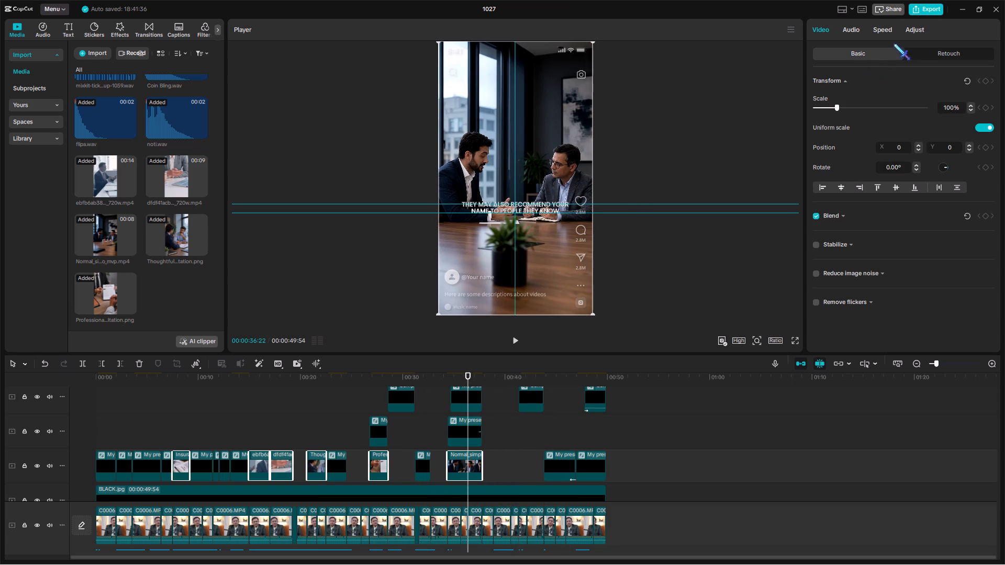
{"action": "left_click", "coordinate": [909, 36]}
{"action": "scroll", "coordinate": [912, 225], "scroll_direction": "down", "scroll_amount": 20}
{"action": "scroll", "coordinate": [912, 225], "scroll_direction": "down", "scroll_amount": 20}
{"action": "scroll", "coordinate": [912, 225], "scroll_direction": "down", "scroll_amount": 4}
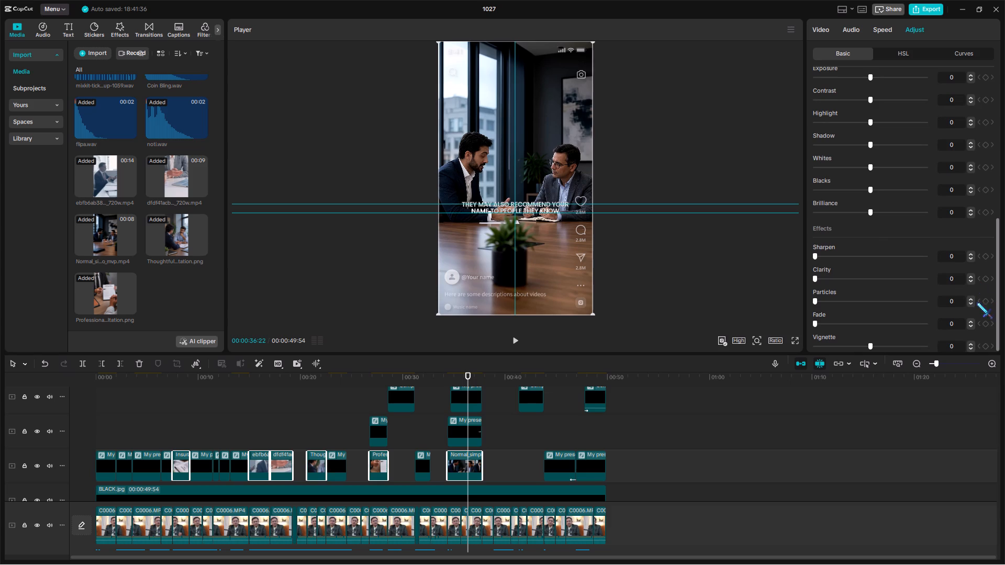
{"action": "scroll", "coordinate": [977, 302], "scroll_direction": "down", "scroll_amount": 6}
{"action": "left_click", "coordinate": [969, 343]}
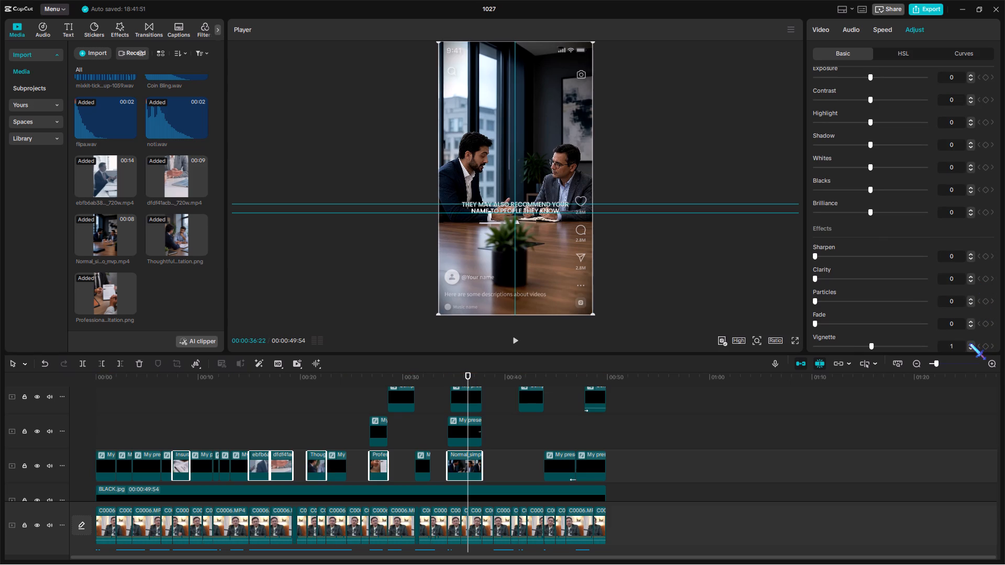
{"action": "left_click", "coordinate": [969, 343]}
Add the Chrome Blur motion effect at 00:00:07:32 above the "POLICY COMPLETE" caption and trim its end to the Insurance Policy image's end.
{"action": "left_click", "coordinate": [173, 382]}
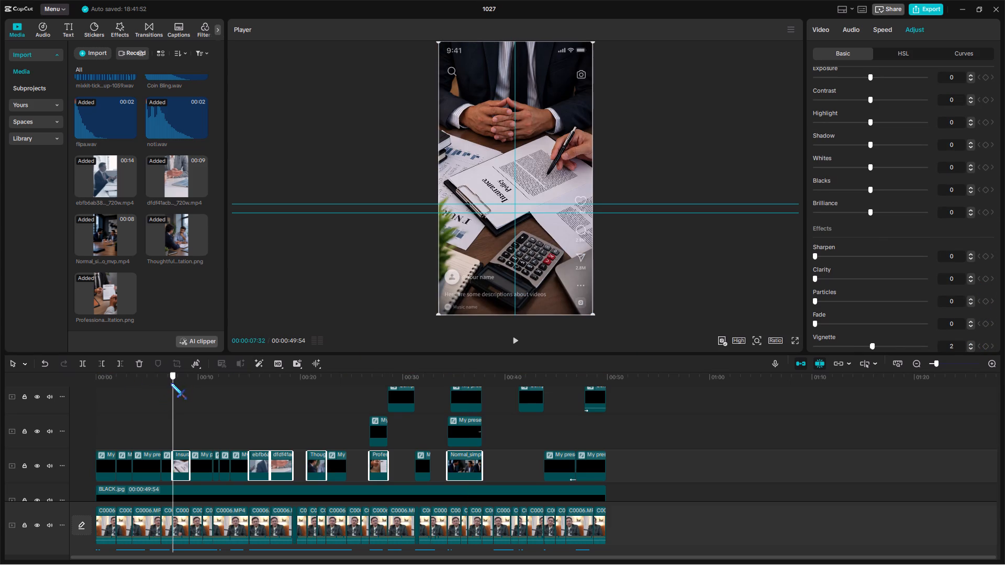
{"action": "left_click", "coordinate": [940, 365]}
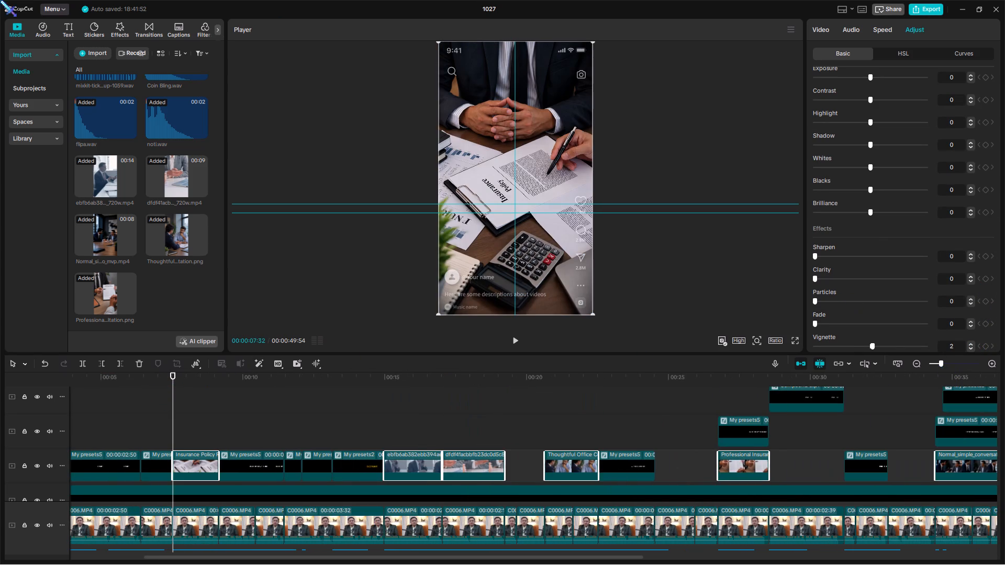
{"action": "left_click", "coordinate": [114, 28]}
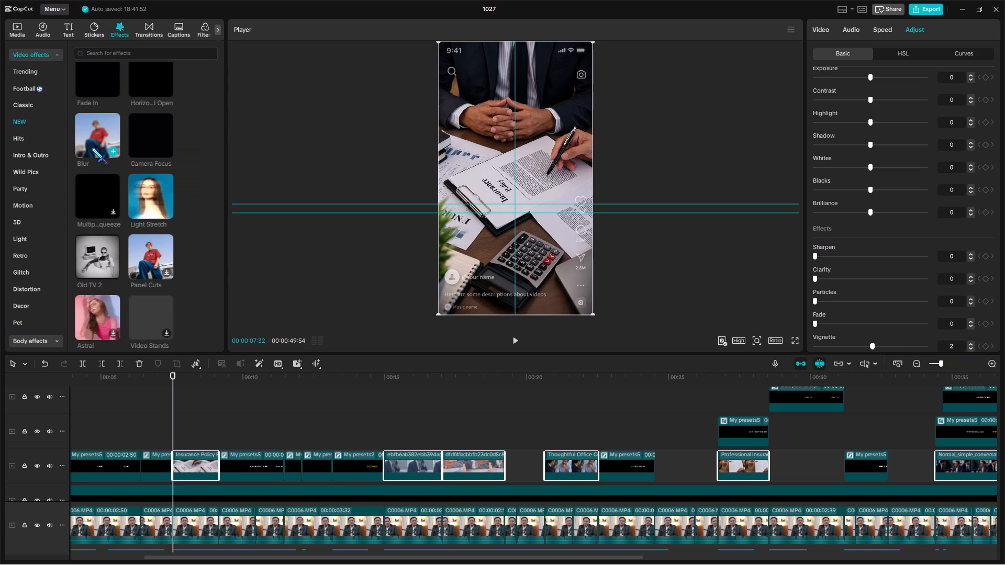
{"action": "left_click", "coordinate": [35, 203]}
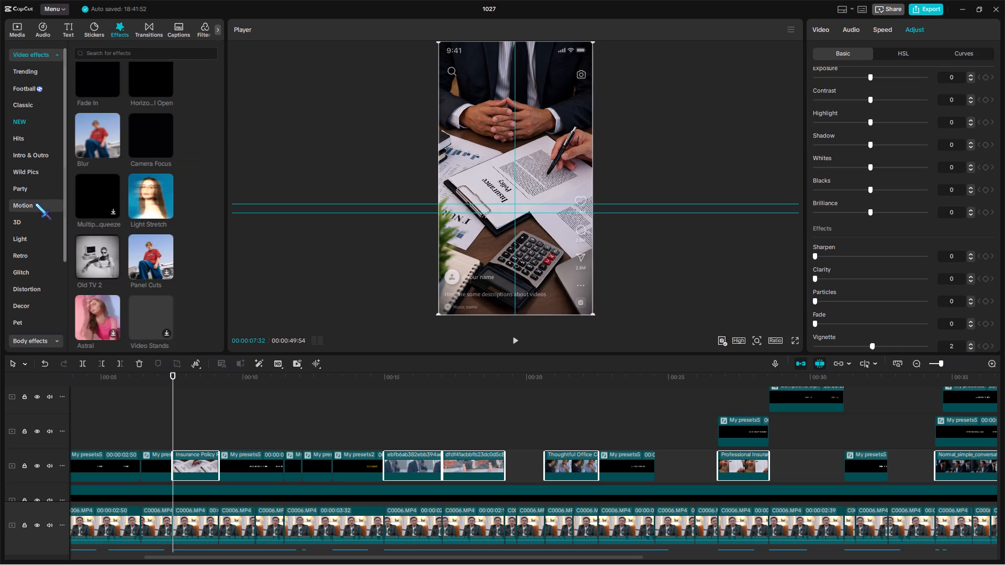
{"action": "scroll", "coordinate": [163, 253], "scroll_direction": "down", "scroll_amount": 20}
{"action": "scroll", "coordinate": [163, 253], "scroll_direction": "down", "scroll_amount": 5}
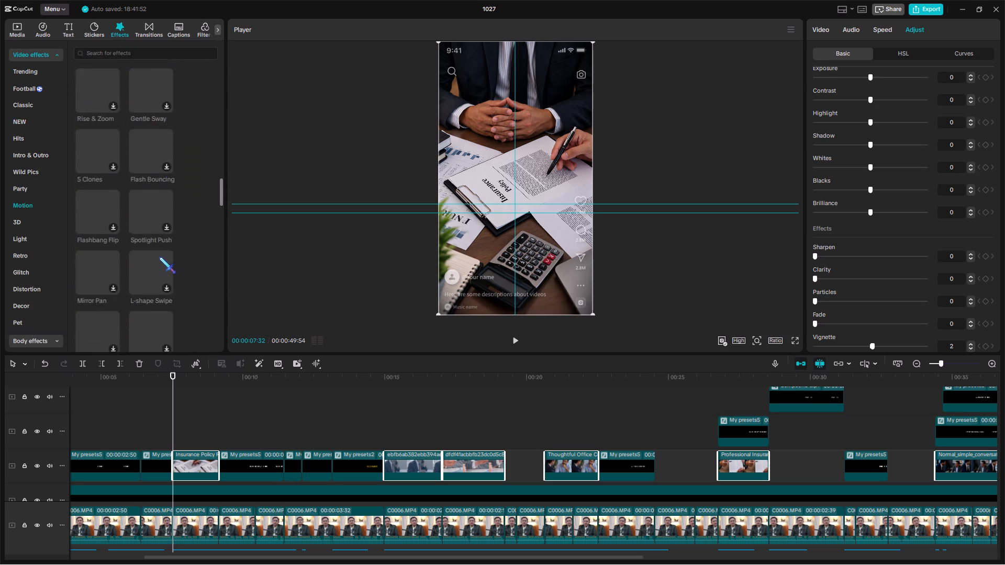
{"action": "scroll", "coordinate": [159, 257], "scroll_direction": "down", "scroll_amount": 12}
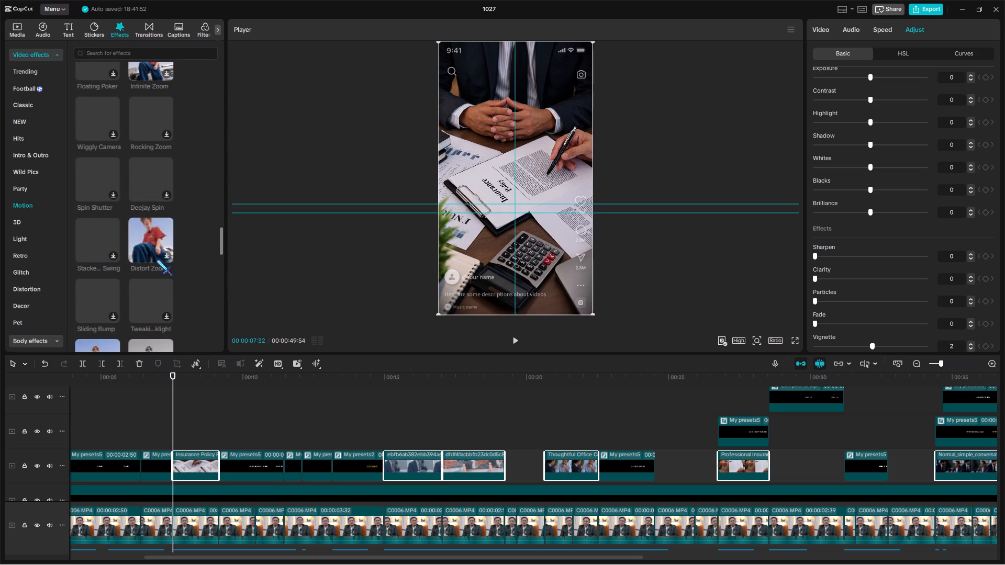
{"action": "scroll", "coordinate": [157, 259], "scroll_direction": "down", "scroll_amount": 8}
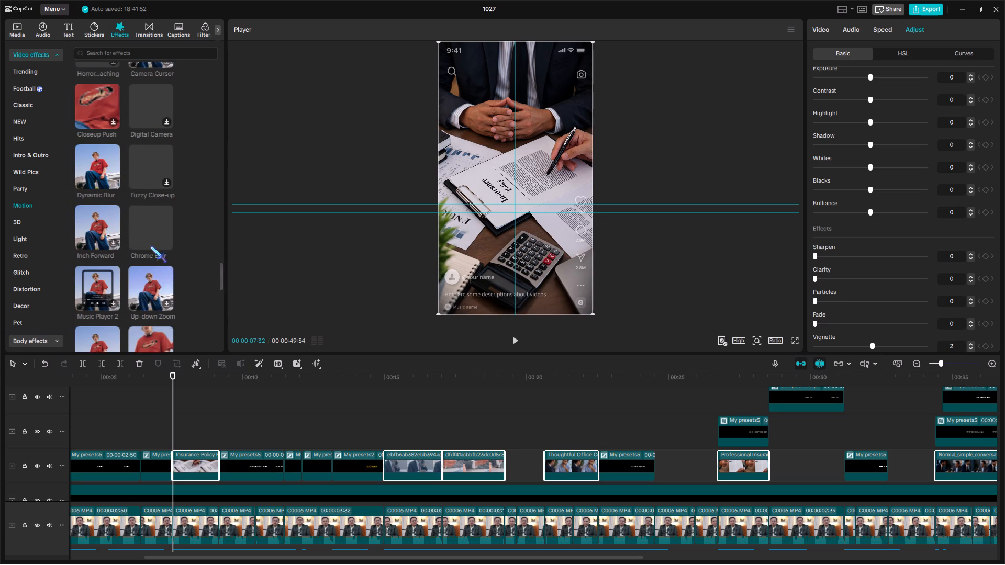
{"action": "left_click", "coordinate": [142, 232]}
{"action": "scroll", "coordinate": [268, 455], "scroll_direction": "up", "scroll_amount": 14}
{"action": "left_click_drag", "start_coordinate": [138, 219], "coordinate": [144, 229]}
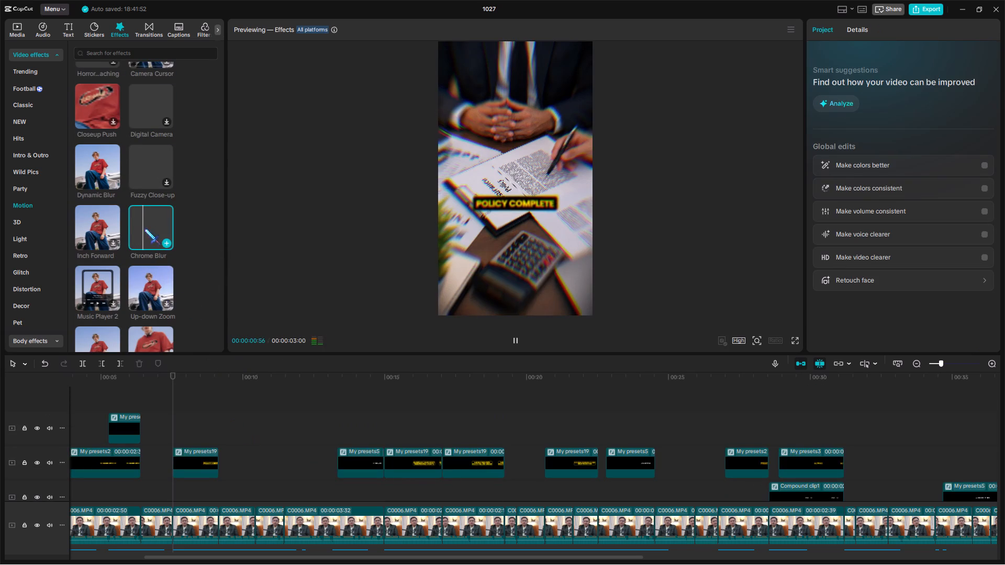
{"action": "left_click_drag", "start_coordinate": [144, 229], "coordinate": [175, 404]}
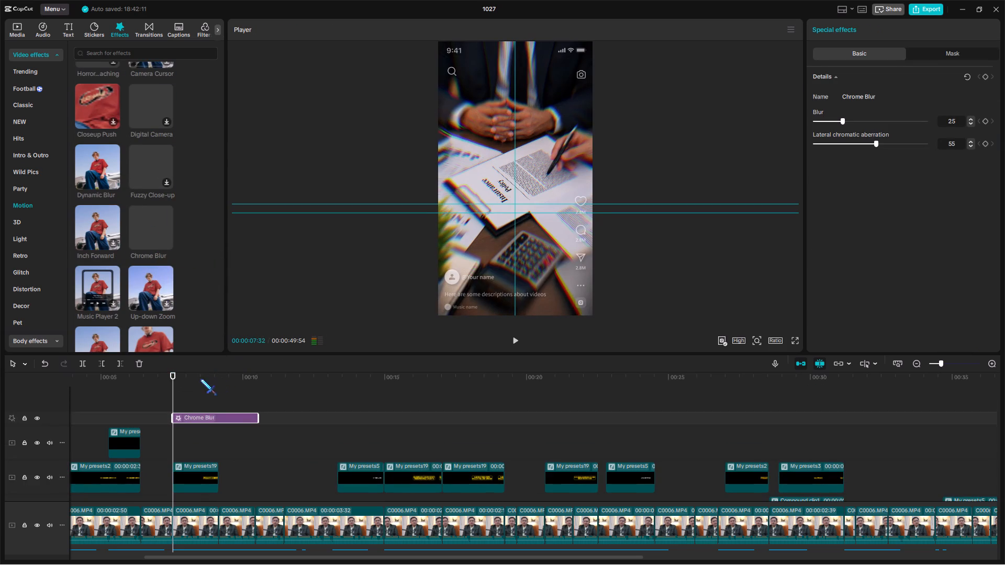
{"action": "left_click_drag", "start_coordinate": [200, 379], "coordinate": [208, 380]}
{"action": "key", "text": "w"}
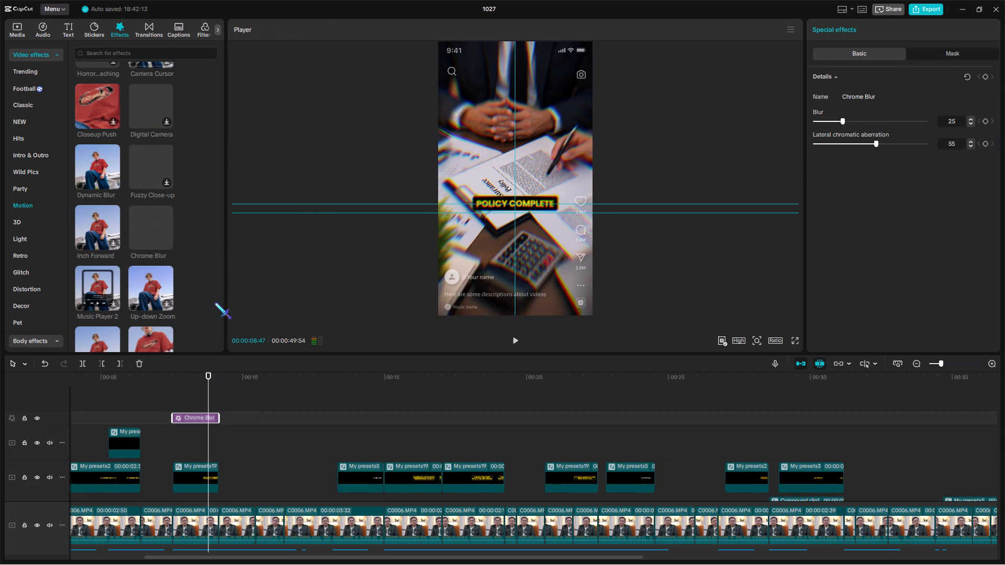
Set the Chrome Blur effect's Blur to 8 and its Lateral chromatic aberration to 50.
{"action": "left_click", "coordinate": [826, 119]}
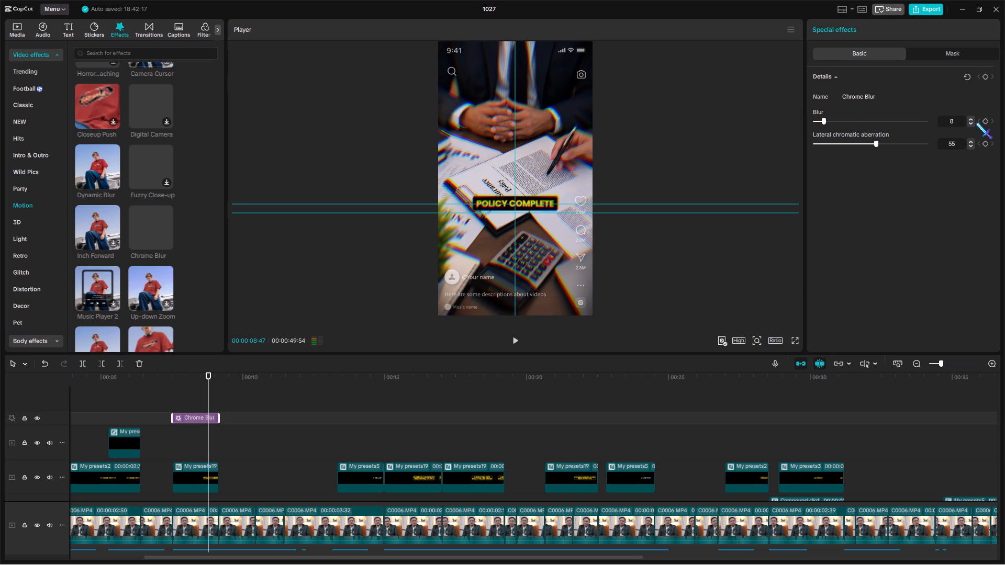
{"action": "left_click", "coordinate": [756, 338]}
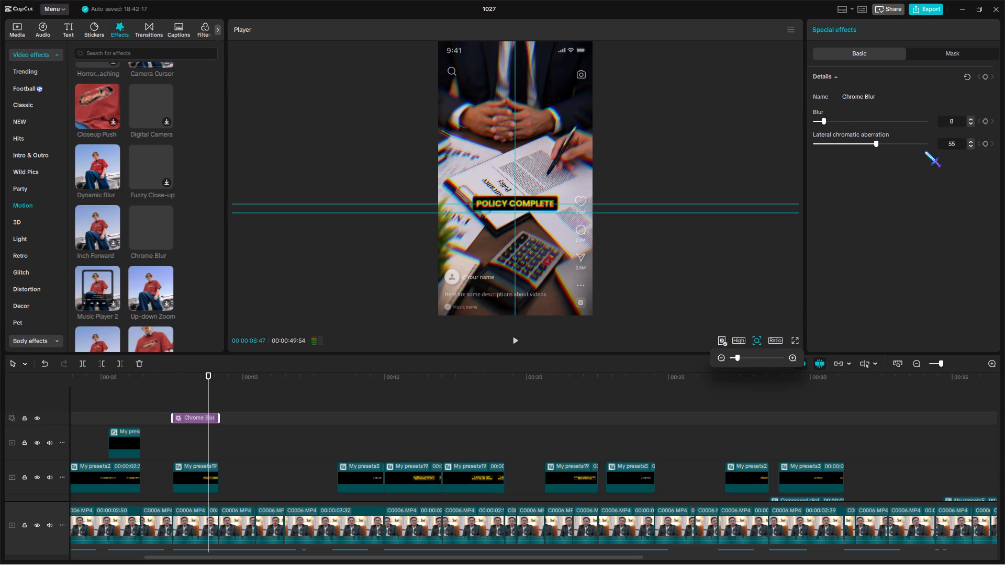
{"action": "triple_click", "coordinate": [970, 148]}
{"action": "left_click", "coordinate": [970, 148]}
{"action": "left_click", "coordinate": [970, 148]}
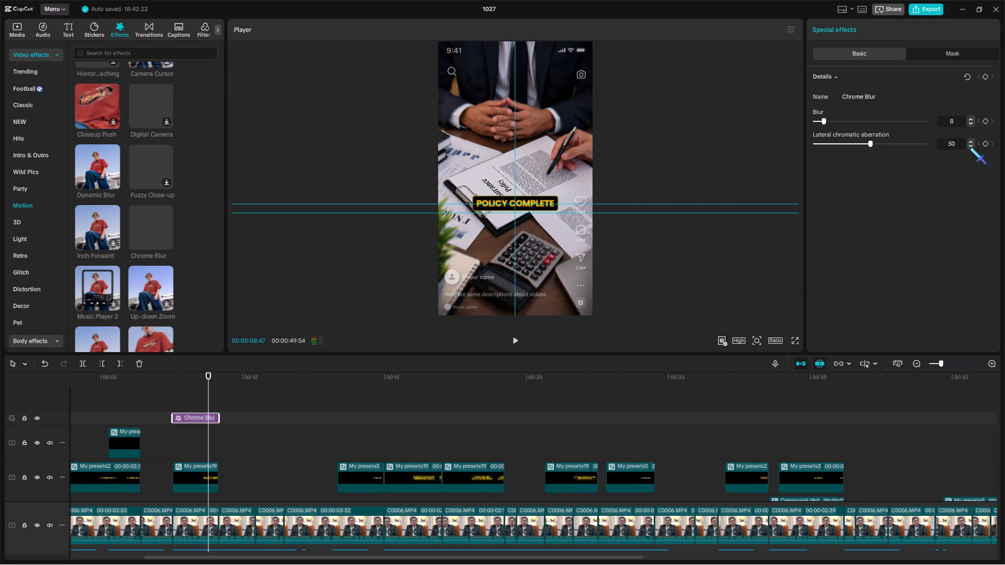
Inspect the image detail under the Chrome Blur effect in the enlarged preview and set its Blur to 9.
{"action": "left_click", "coordinate": [762, 337]}
{"action": "left_click", "coordinate": [762, 353]}
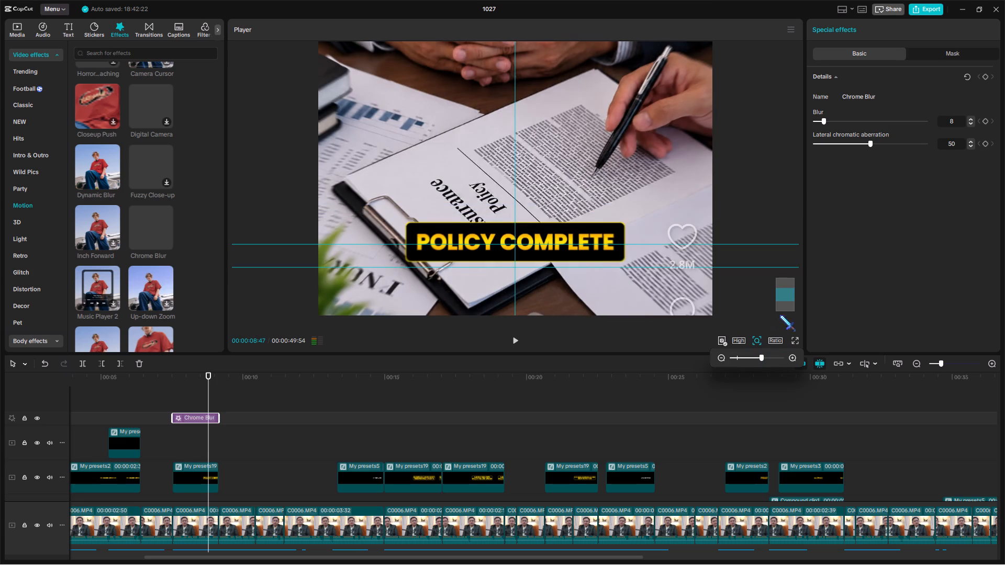
{"action": "left_click_drag", "start_coordinate": [791, 296], "coordinate": [796, 278]}
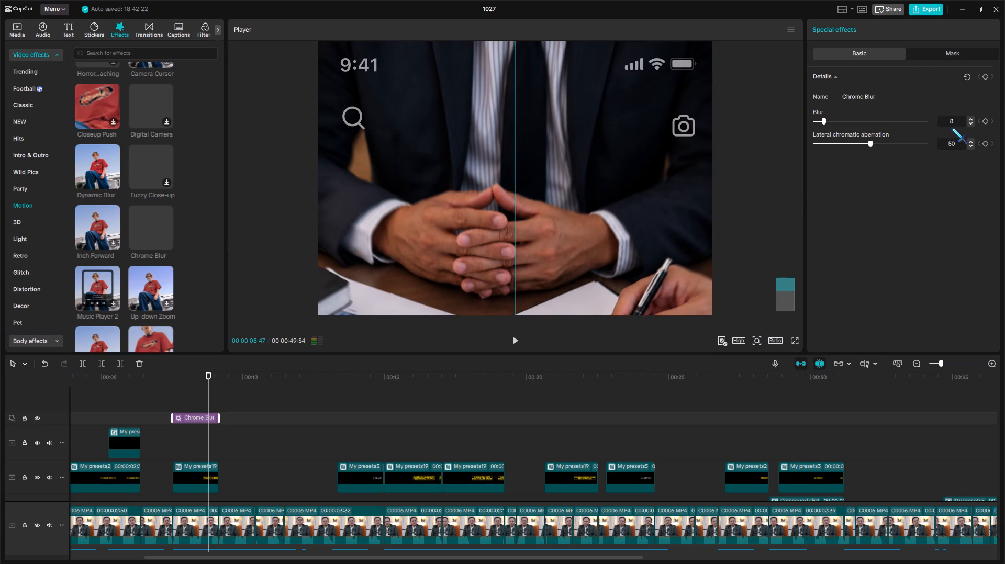
{"action": "left_click", "coordinate": [969, 119]}
{"action": "left_click", "coordinate": [756, 340]}
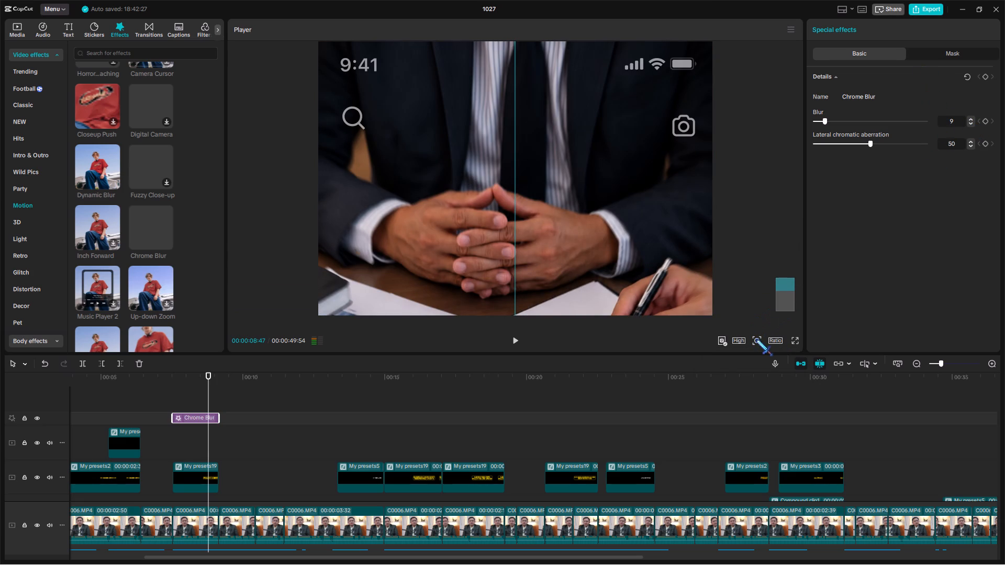
{"action": "left_click", "coordinate": [758, 349]}
{"action": "left_click", "coordinate": [755, 354]}
{"action": "left_click_drag", "start_coordinate": [749, 355], "coordinate": [740, 366]}
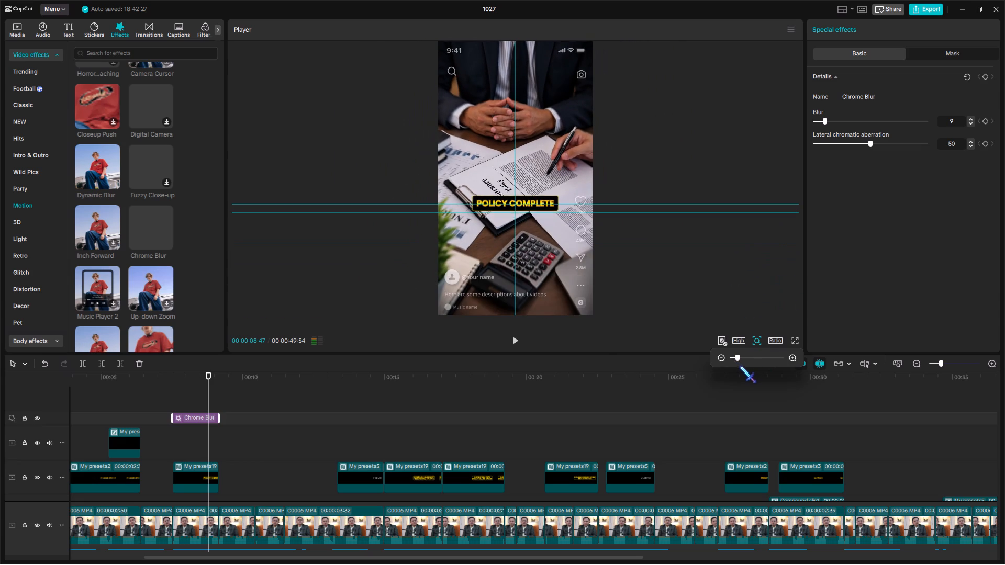
{"action": "left_click_drag", "start_coordinate": [740, 366], "coordinate": [739, 368]}
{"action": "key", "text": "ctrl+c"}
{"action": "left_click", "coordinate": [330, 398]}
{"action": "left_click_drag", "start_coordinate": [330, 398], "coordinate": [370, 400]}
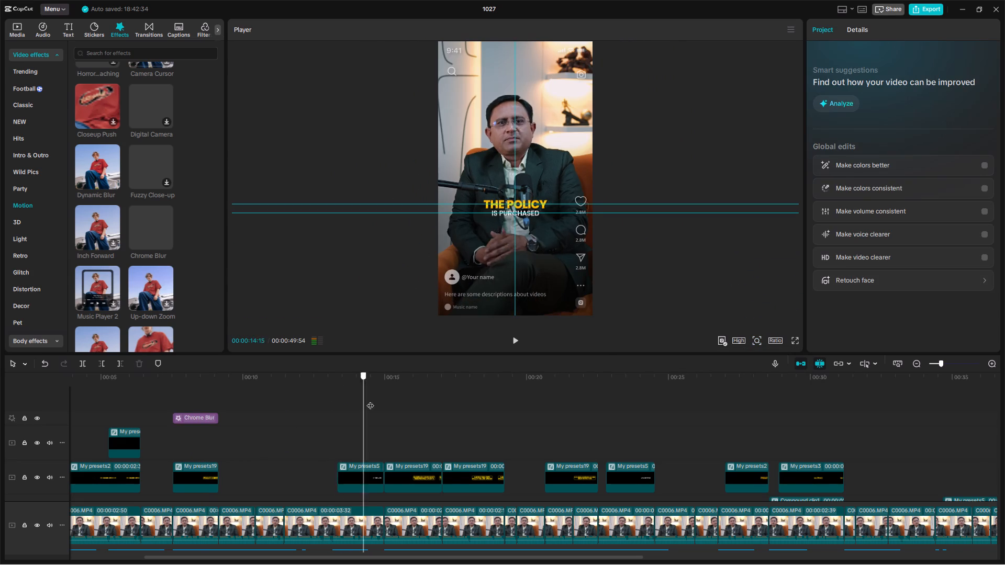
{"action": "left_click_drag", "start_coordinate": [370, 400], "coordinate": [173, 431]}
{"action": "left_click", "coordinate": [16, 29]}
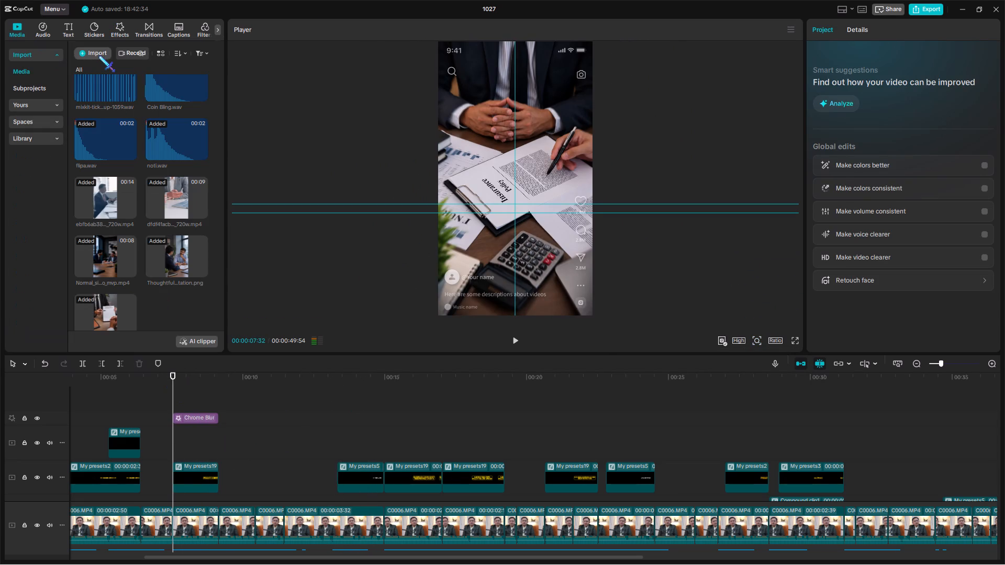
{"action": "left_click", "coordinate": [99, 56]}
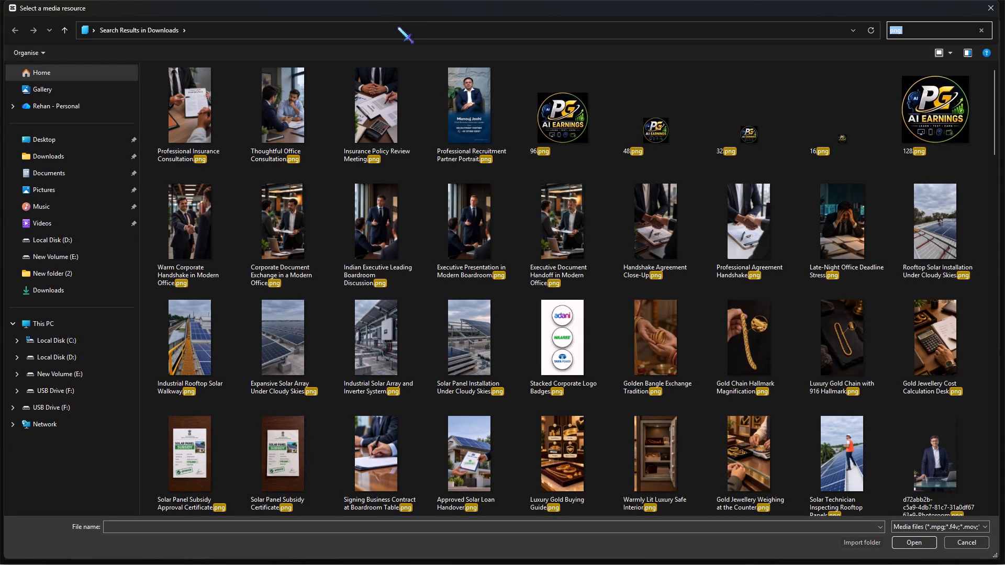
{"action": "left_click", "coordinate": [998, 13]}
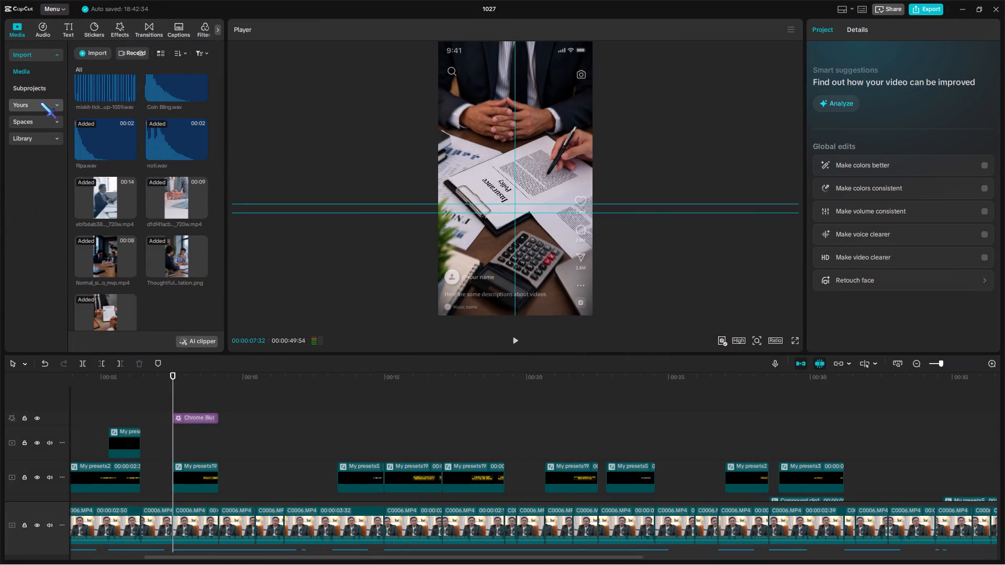
Add the My presets11 preset at 00:00:07:32 beneath the Chrome Blur effect and undo its compound clip.
{"action": "left_click", "coordinate": [40, 102]}
{"action": "scroll", "coordinate": [163, 262], "scroll_direction": "down", "scroll_amount": 3}
{"action": "left_click", "coordinate": [118, 217]}
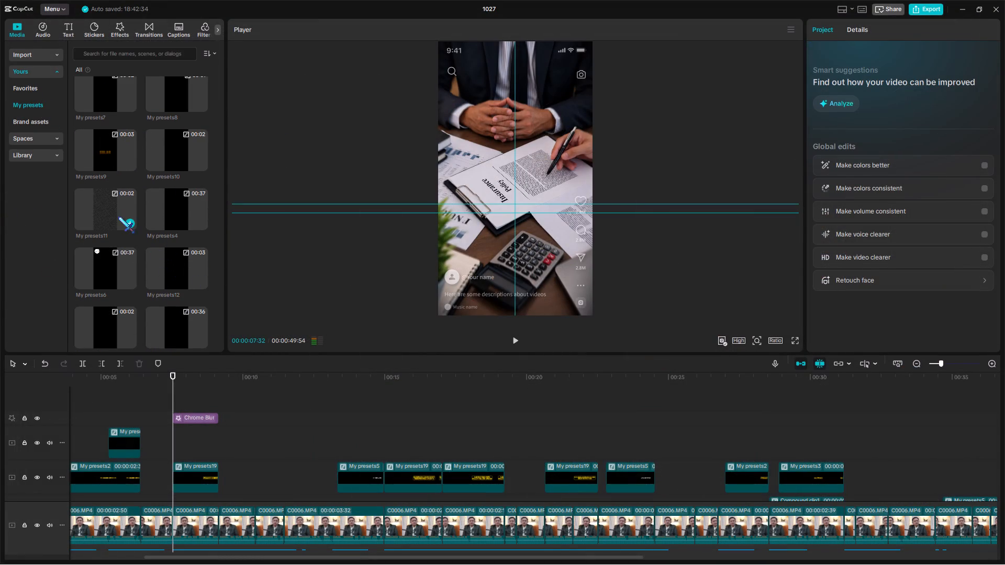
{"action": "left_click_drag", "start_coordinate": [104, 207], "coordinate": [170, 442]}
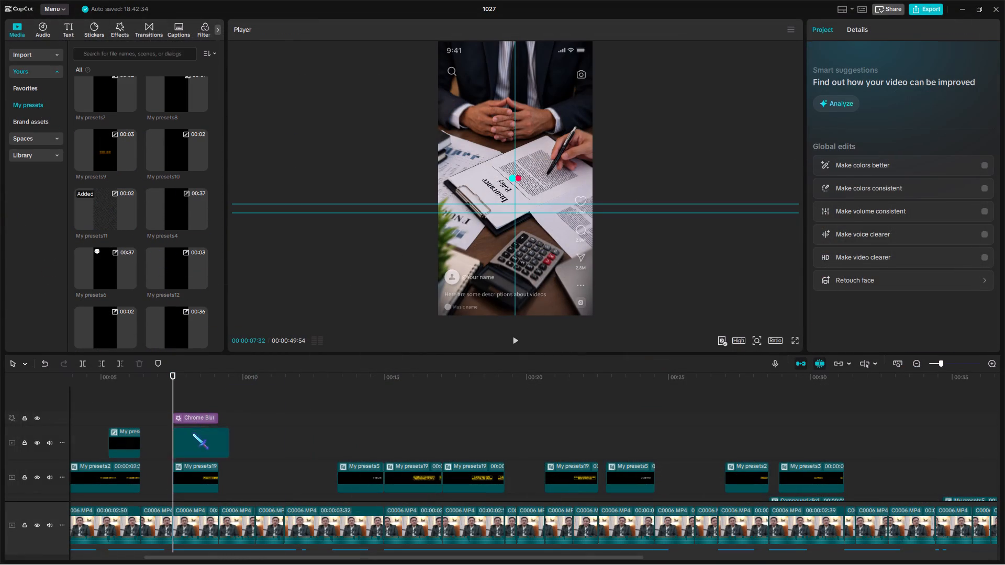
{"action": "right_click", "coordinate": [192, 433]}
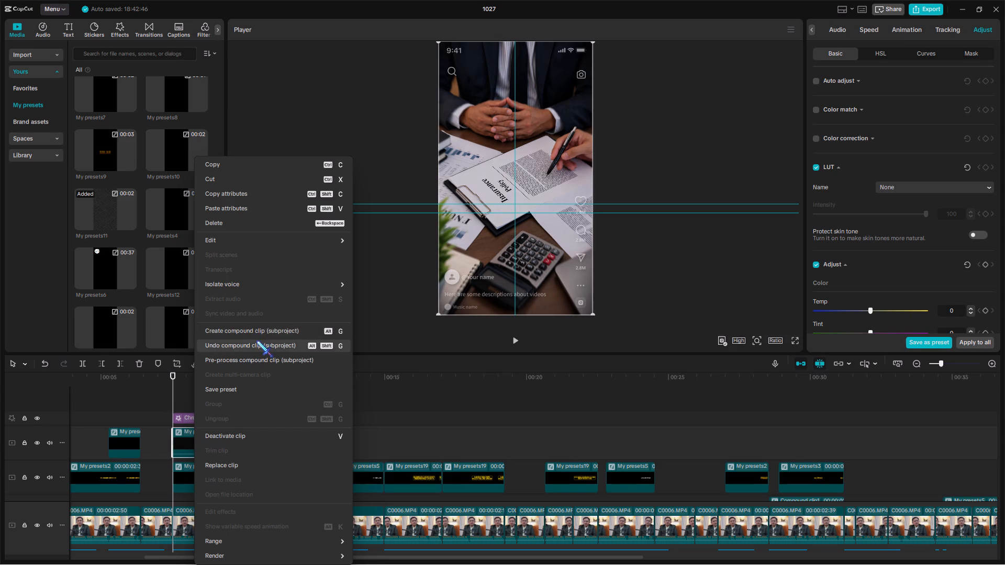
{"action": "left_click", "coordinate": [256, 341]}
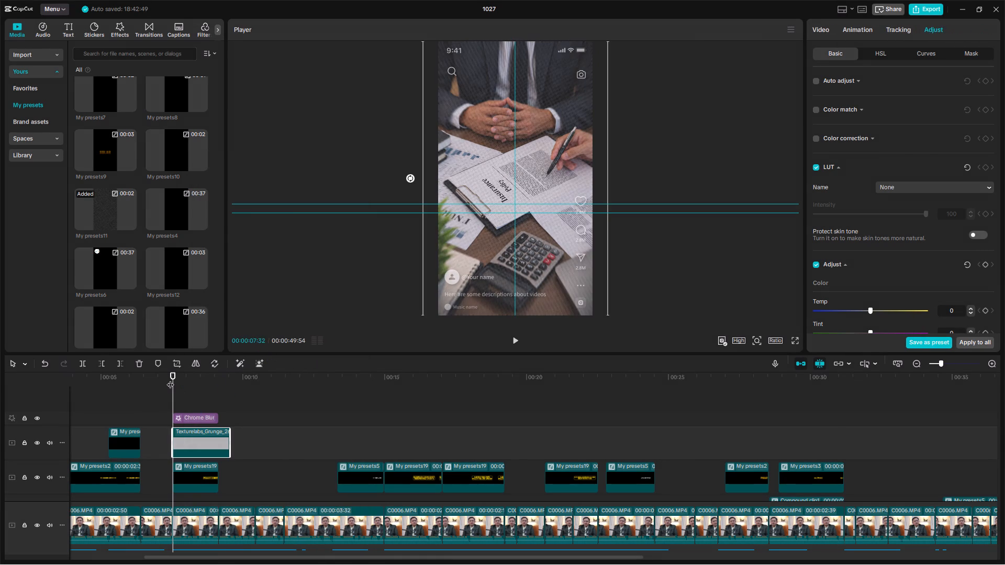
Trim the grunge texture's end to 00:00:09:09, matching the Chrome Blur effect's end, and check the look in full screen.
{"action": "left_click_drag", "start_coordinate": [170, 379], "coordinate": [210, 398]}
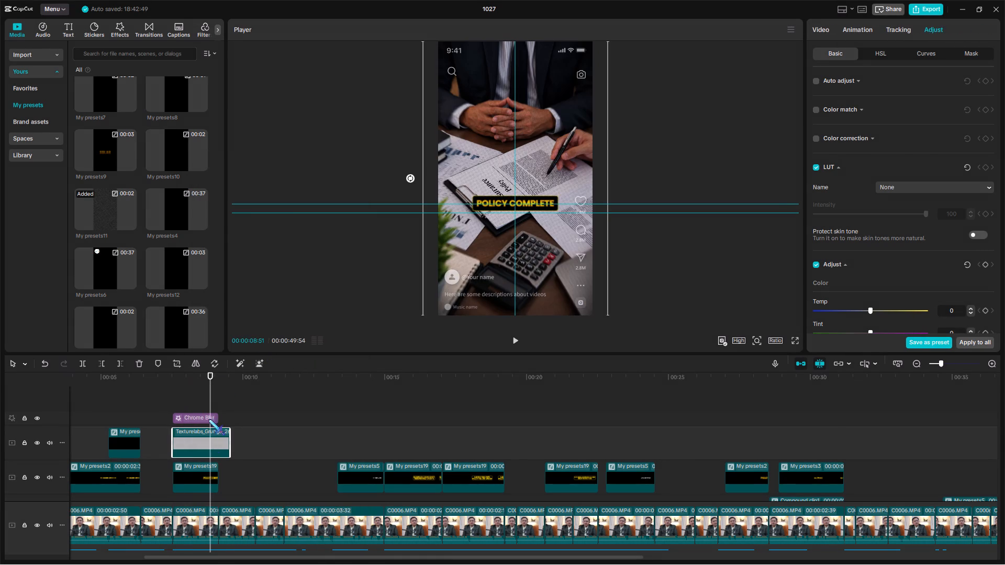
{"action": "left_click", "coordinate": [203, 443]}
{"action": "left_click_drag", "start_coordinate": [190, 415], "coordinate": [190, 421]}
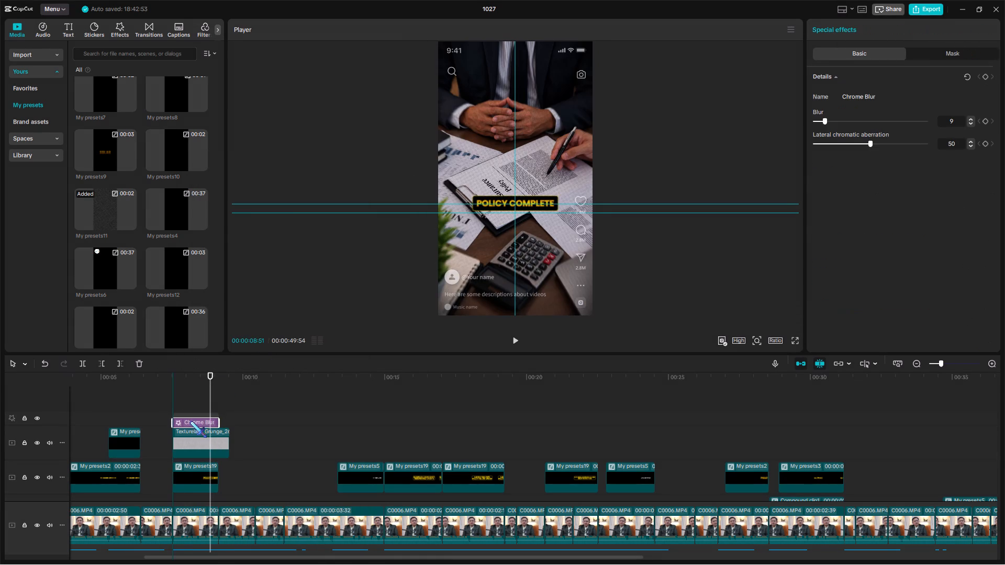
{"action": "left_click_drag", "start_coordinate": [190, 421], "coordinate": [190, 420]}
{"action": "left_click_drag", "start_coordinate": [217, 397], "coordinate": [217, 402]}
{"action": "left_click", "coordinate": [217, 402]}
{"action": "left_click", "coordinate": [222, 445]}
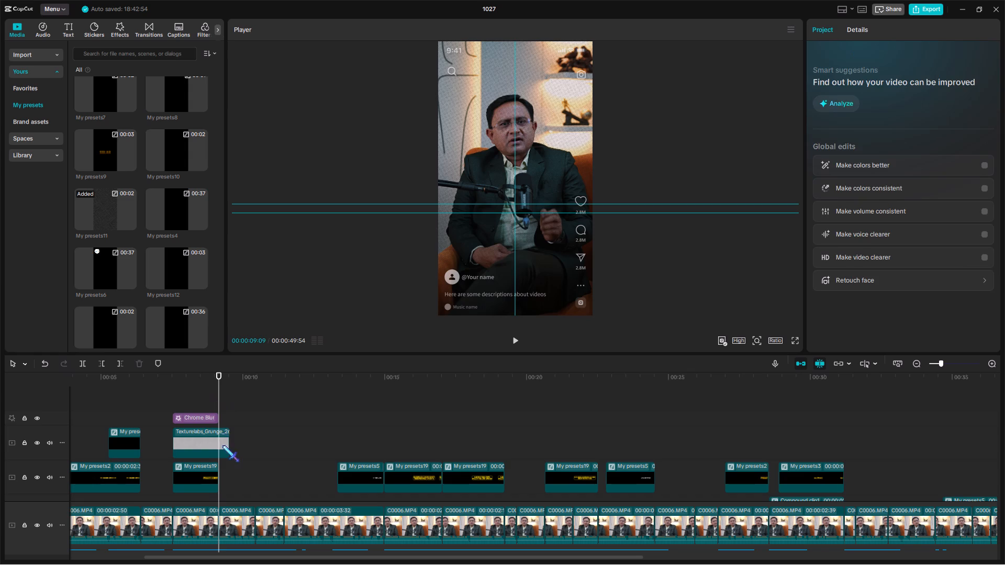
{"action": "key", "text": "w"}
{"action": "left_click", "coordinate": [207, 403]}
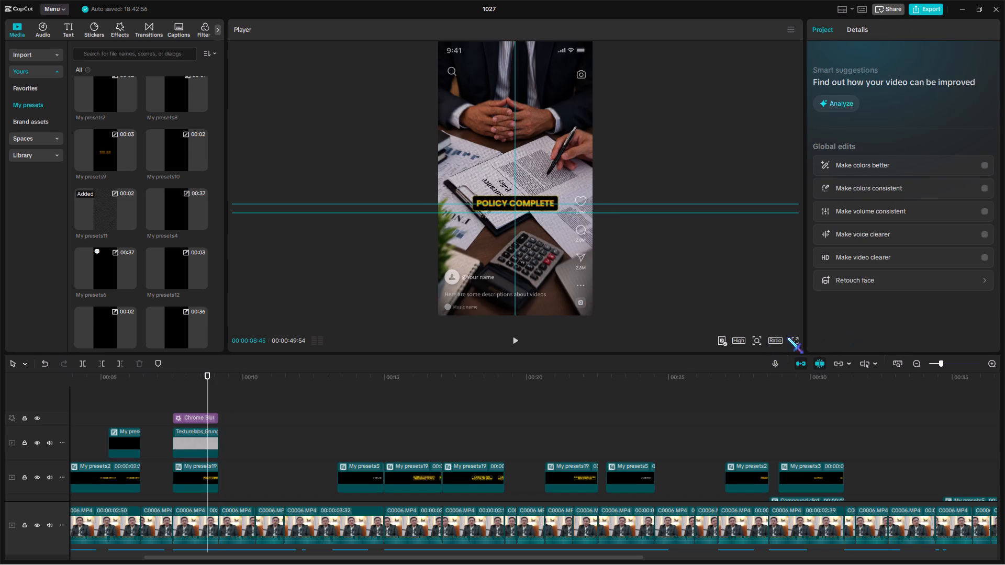
{"action": "left_click", "coordinate": [794, 340]}
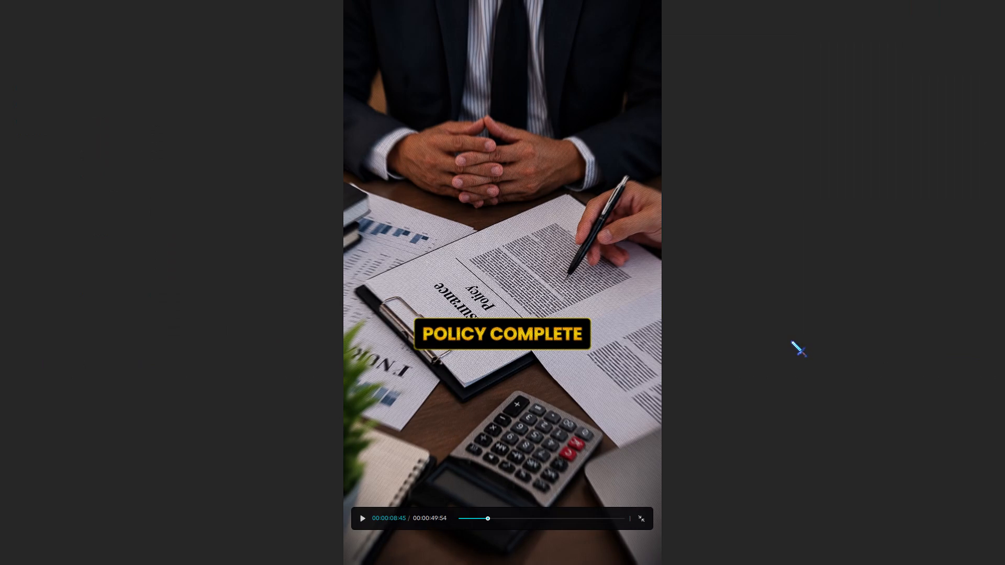
{"action": "key", "text": "Escape"}
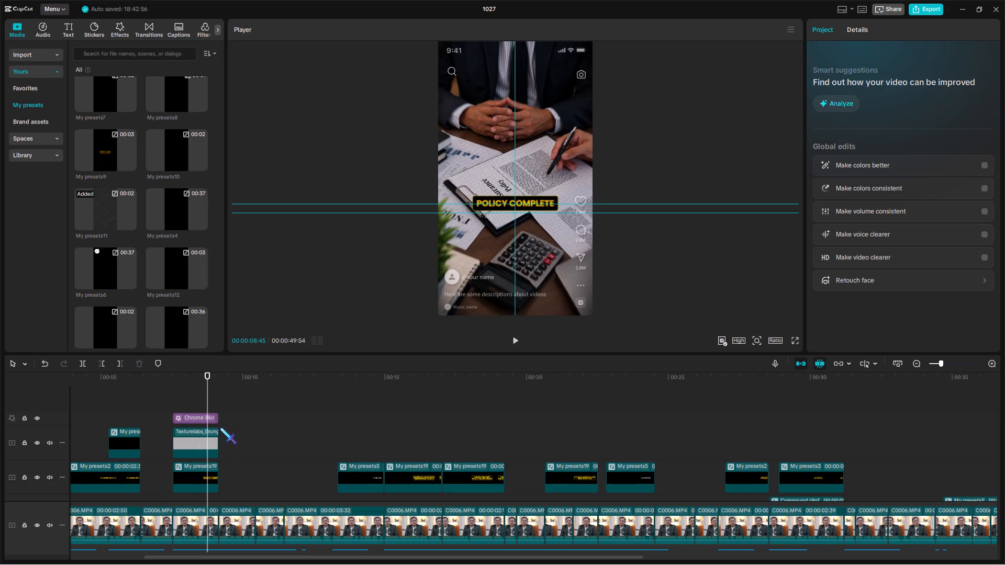
Copy the Chrome Blur effect and grunge texture to the first stock clip's start and extend both to that clip's end.
{"action": "left_click", "coordinate": [207, 438]}
{"action": "key", "text": "ctrl+c"}
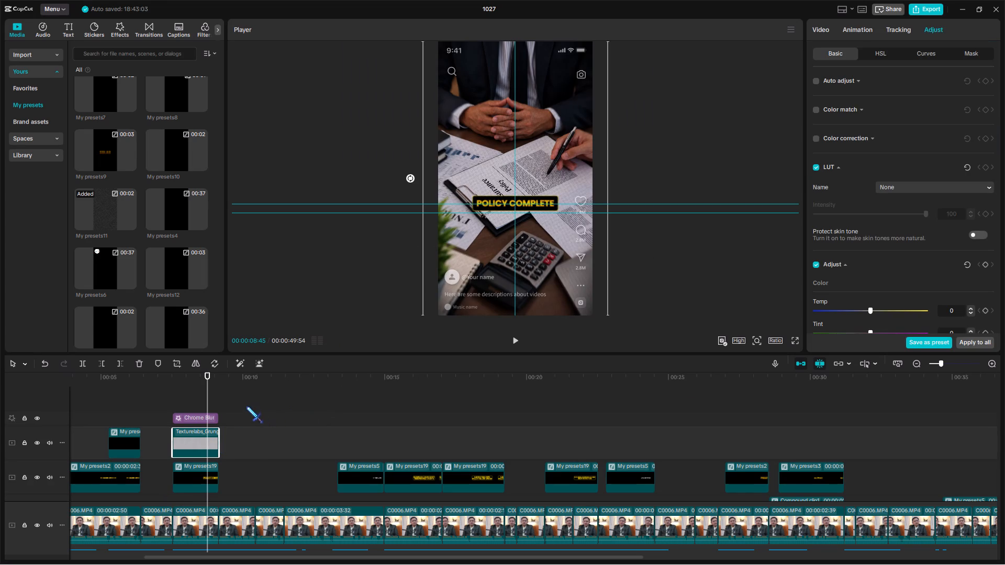
{"action": "left_click_drag", "start_coordinate": [236, 408], "coordinate": [185, 434]}
{"action": "key", "text": "ctrl+c"}
{"action": "left_click_drag", "start_coordinate": [376, 381], "coordinate": [380, 389]}
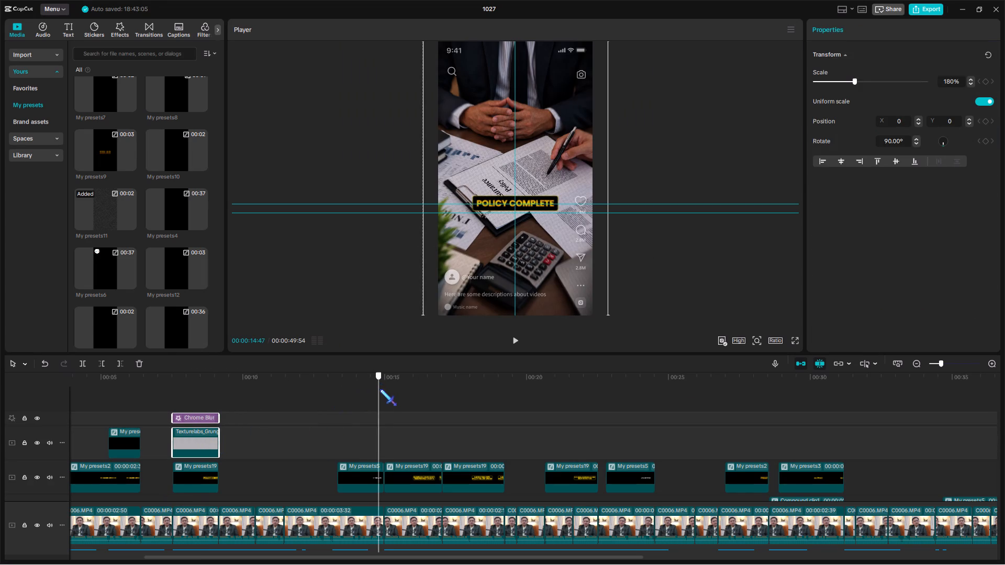
{"action": "left_click_drag", "start_coordinate": [380, 389], "coordinate": [395, 399]}
{"action": "key", "text": "ctrl+v"}
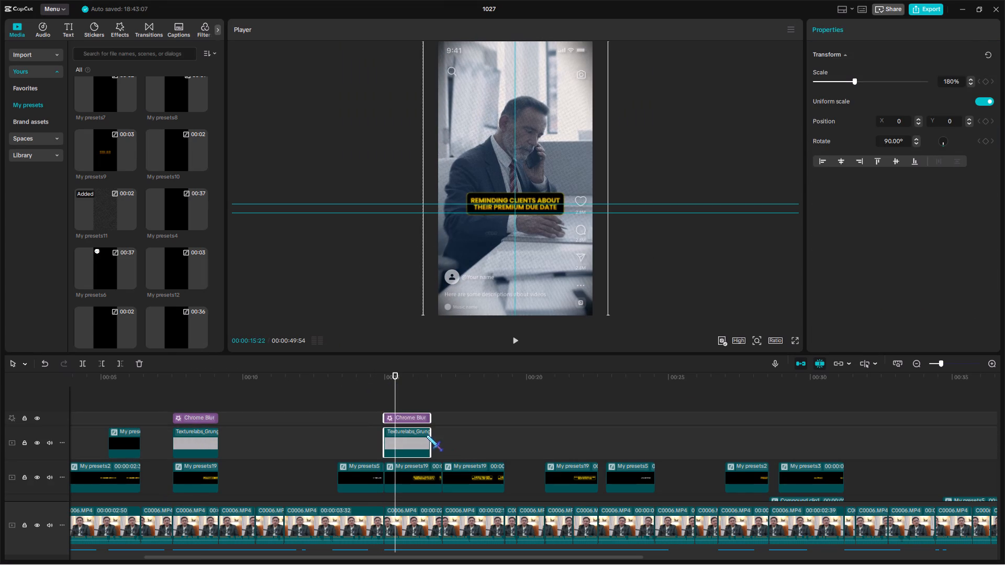
{"action": "left_click_drag", "start_coordinate": [429, 438], "coordinate": [438, 420]}
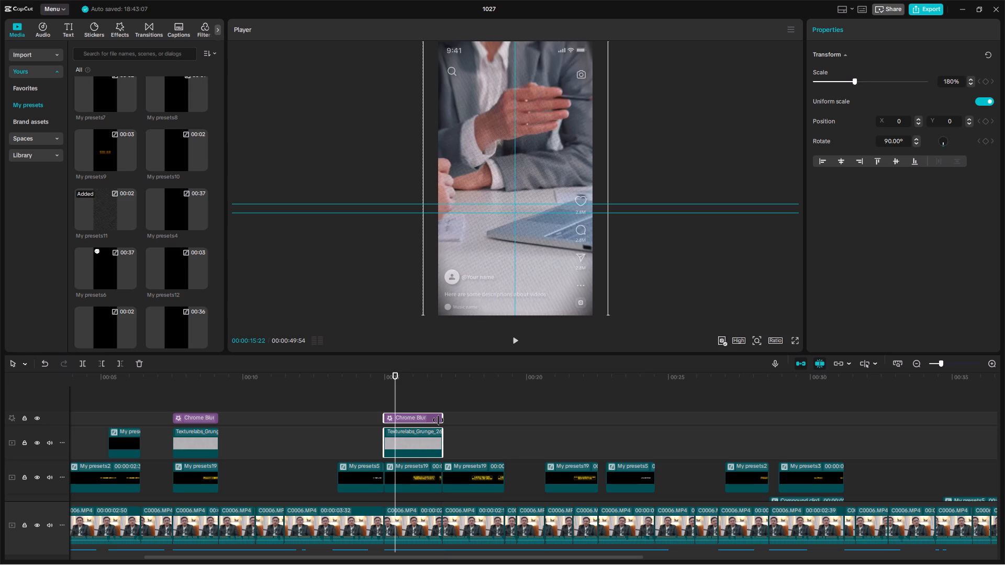
Copy the extended Chrome Blur and grunge texture to the second stock clip at 00:00:17:02, extending both to its end.
{"action": "key", "text": "ctrl+c"}
{"action": "left_click_drag", "start_coordinate": [437, 374], "coordinate": [440, 386]}
{"action": "key", "text": "ctrl+v"}
{"action": "left_click_drag", "start_coordinate": [501, 436], "coordinate": [501, 430]}
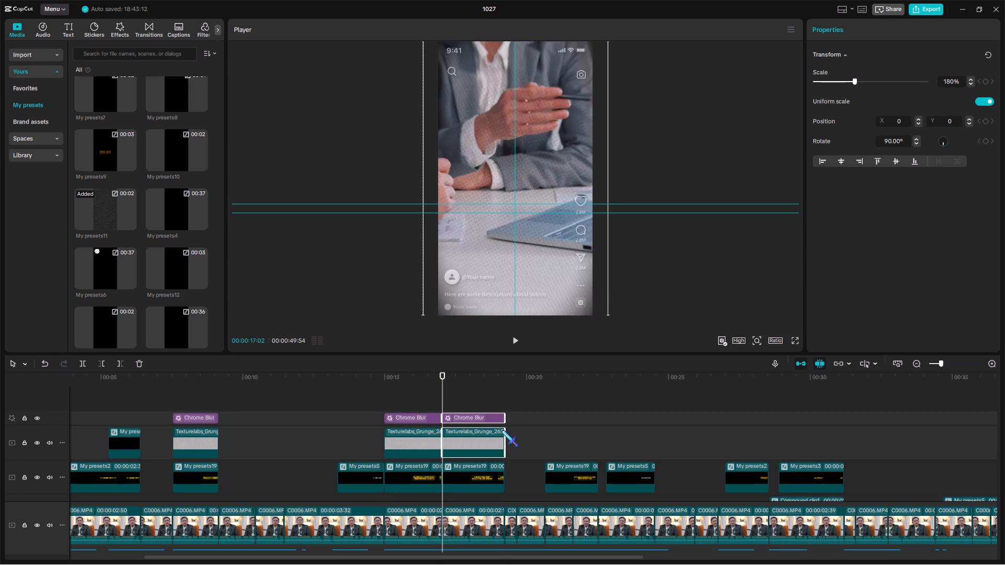
Copy the Chrome Blur and grunge texture over the Thoughtful Office image and trim both to the image's end.
{"action": "key", "text": "ctrl+c"}
{"action": "left_click_drag", "start_coordinate": [532, 379], "coordinate": [542, 399]}
{"action": "key", "text": "ctrl+v"}
{"action": "left_click_drag", "start_coordinate": [593, 379], "coordinate": [596, 398]}
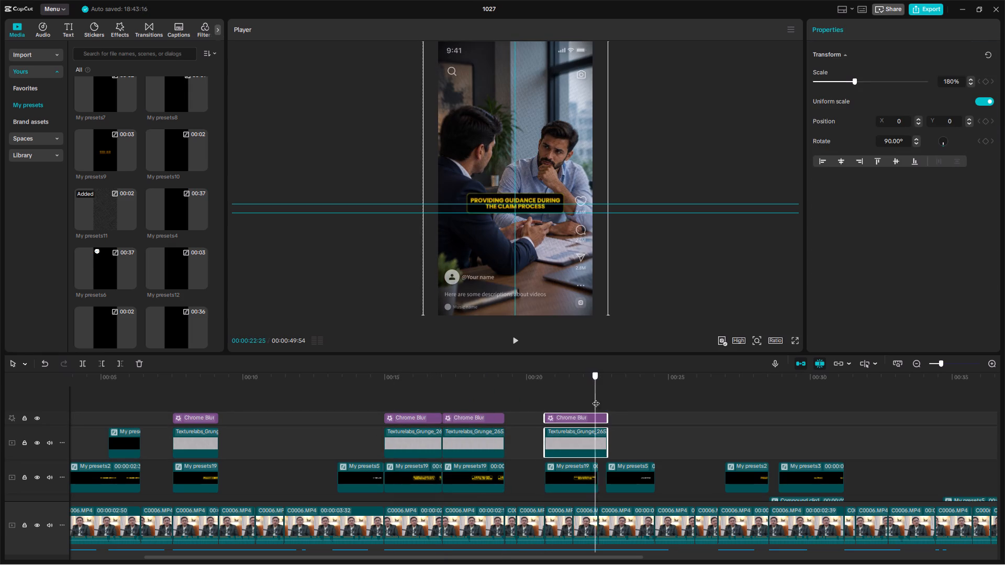
{"action": "left_click_drag", "start_coordinate": [596, 398], "coordinate": [596, 399]}
{"action": "key", "text": "w"}
Copy the Chrome Blur and grunge texture over the Professional Insurance image at 00:00:26:45 and trim both to 00:00:28:33.
{"action": "key", "text": "ctrl+c"}
{"action": "left_click_drag", "start_coordinate": [561, 399], "coordinate": [343, 361]}
{"action": "scroll", "coordinate": [344, 385], "scroll_direction": "down", "scroll_amount": 7}
{"action": "scroll", "coordinate": [326, 405], "scroll_direction": "up", "scroll_amount": 2}
{"action": "scroll", "coordinate": [324, 407], "scroll_direction": "down", "scroll_amount": 7}
{"action": "scroll", "coordinate": [296, 410], "scroll_direction": "up", "scroll_amount": 4}
{"action": "left_click_drag", "start_coordinate": [233, 376], "coordinate": [247, 391]}
{"action": "key", "text": "ctrl+v"}
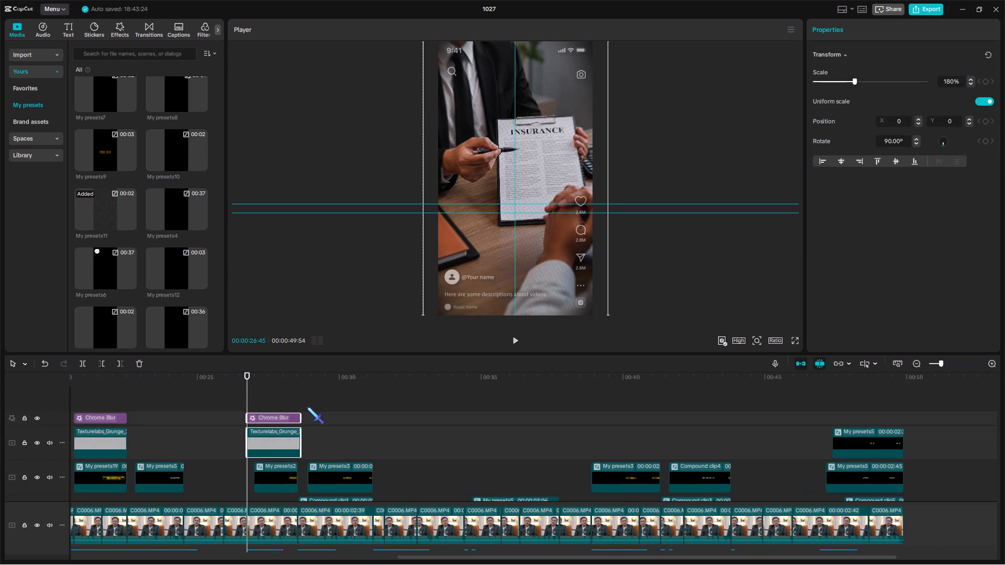
{"action": "left_click_drag", "start_coordinate": [292, 374], "coordinate": [297, 386]}
{"action": "key", "text": "w"}
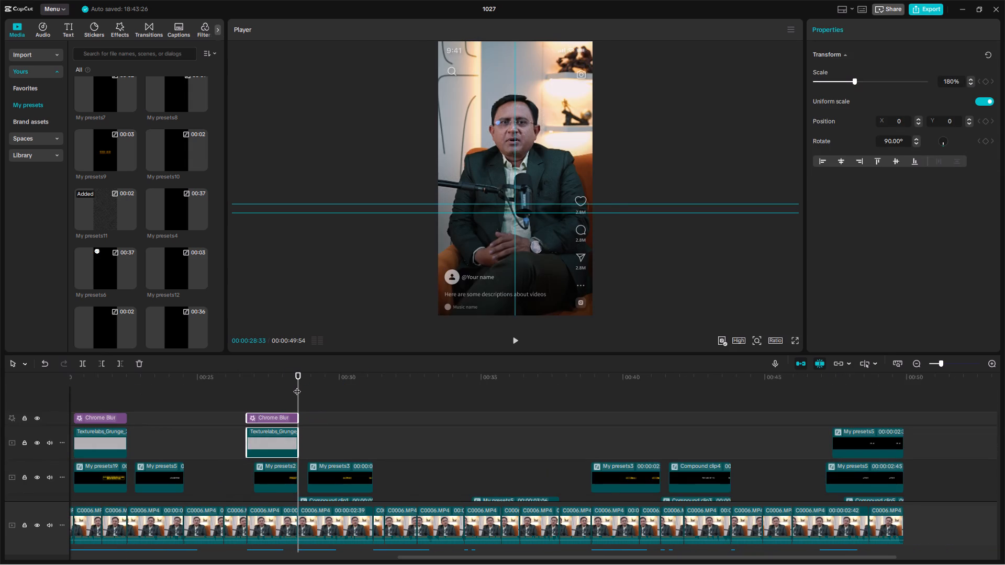
Copy the Chrome Blur and grunge texture over the Normal_simple_conversation video at 00:00:34:24 and extend both to the video's end.
{"action": "key", "text": "ctrl+c"}
{"action": "scroll", "coordinate": [410, 402], "scroll_direction": "down", "scroll_amount": 14}
{"action": "scroll", "coordinate": [451, 407], "scroll_direction": "up", "scroll_amount": 4}
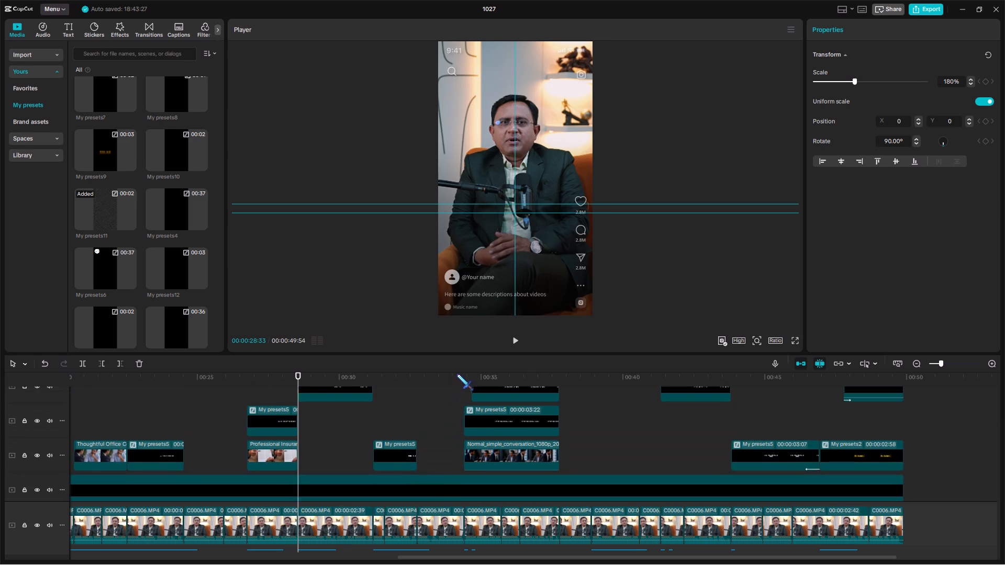
{"action": "left_click_drag", "start_coordinate": [457, 374], "coordinate": [462, 390]}
{"action": "key", "text": "ctrl+v"}
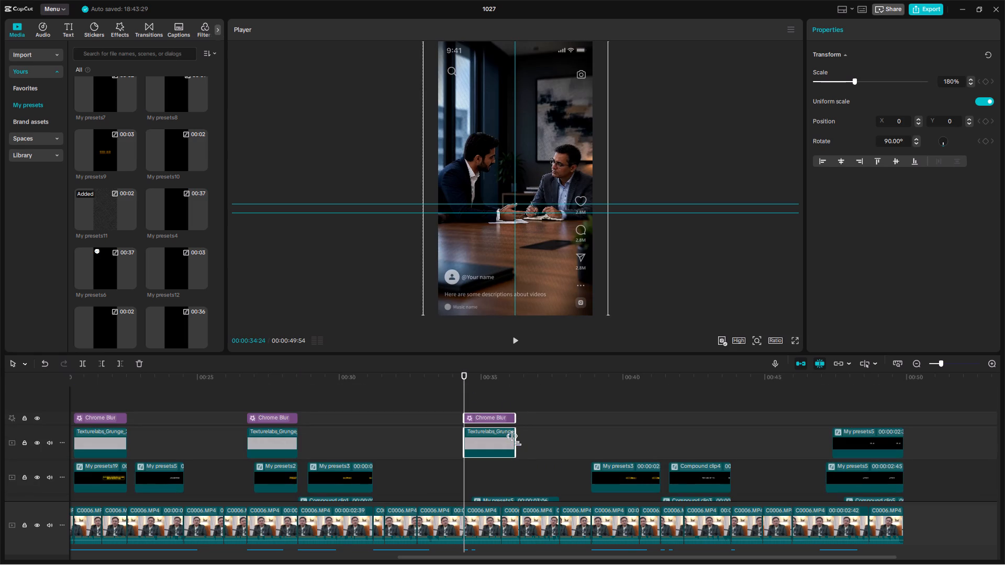
{"action": "left_click_drag", "start_coordinate": [517, 440], "coordinate": [556, 399]}
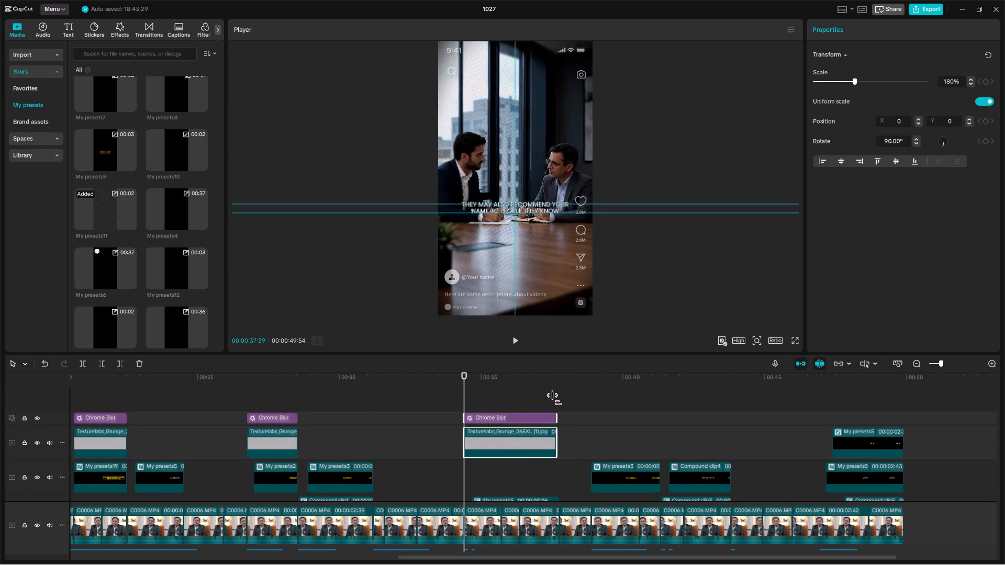
{"action": "left_click_drag", "start_coordinate": [556, 399], "coordinate": [557, 398]}
{"action": "scroll", "coordinate": [557, 398], "scroll_direction": "down", "scroll_amount": 7}
{"action": "scroll", "coordinate": [559, 406], "scroll_direction": "up", "scroll_amount": 7}
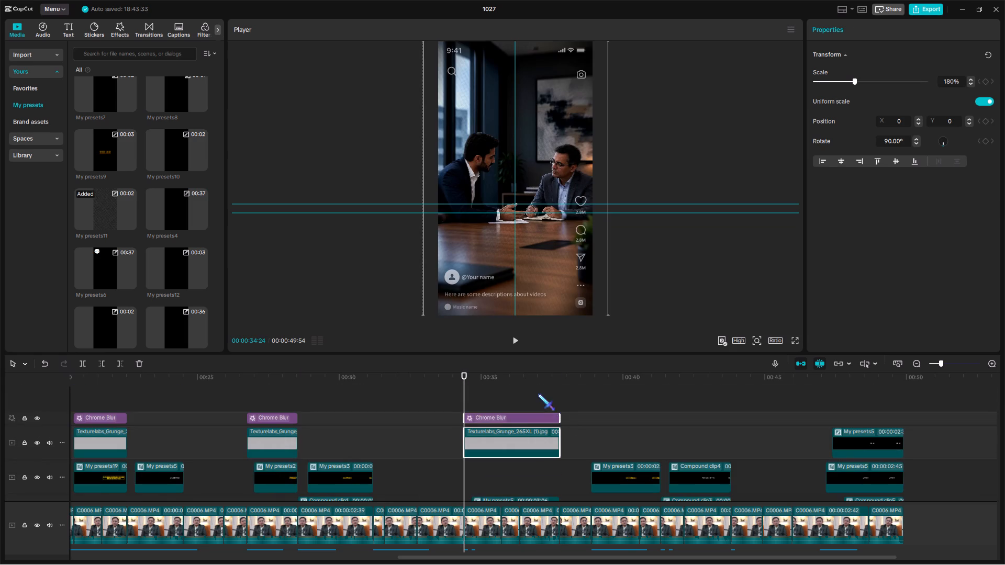
Play back the blur and grunge texture over the conversation video in full screen, and return to the start of the timeline.
{"action": "left_click", "coordinate": [538, 394]}
{"action": "left_click", "coordinate": [792, 342]}
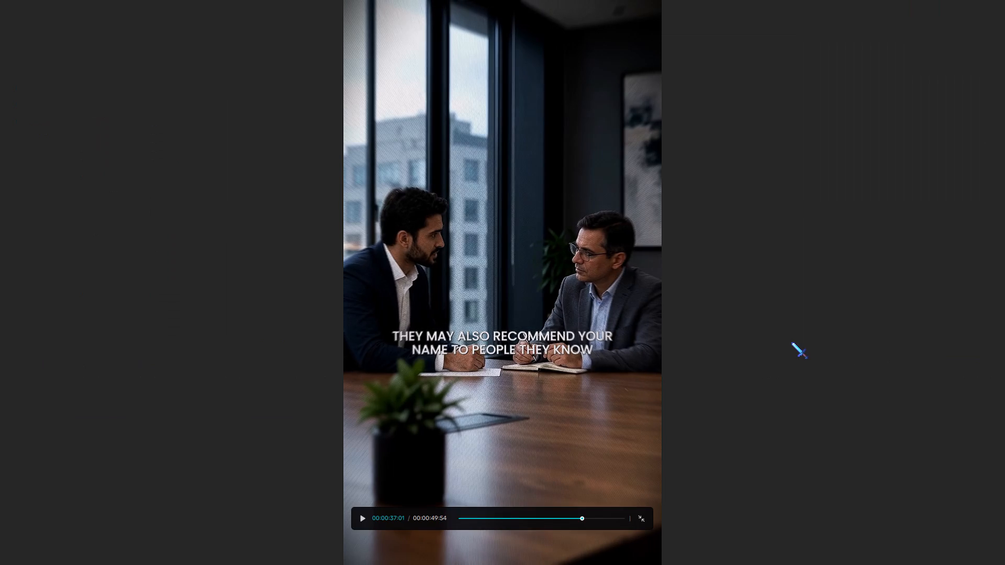
{"action": "key", "text": "space"}
{"action": "key", "text": "space"}
{"action": "key", "text": "Escape"}
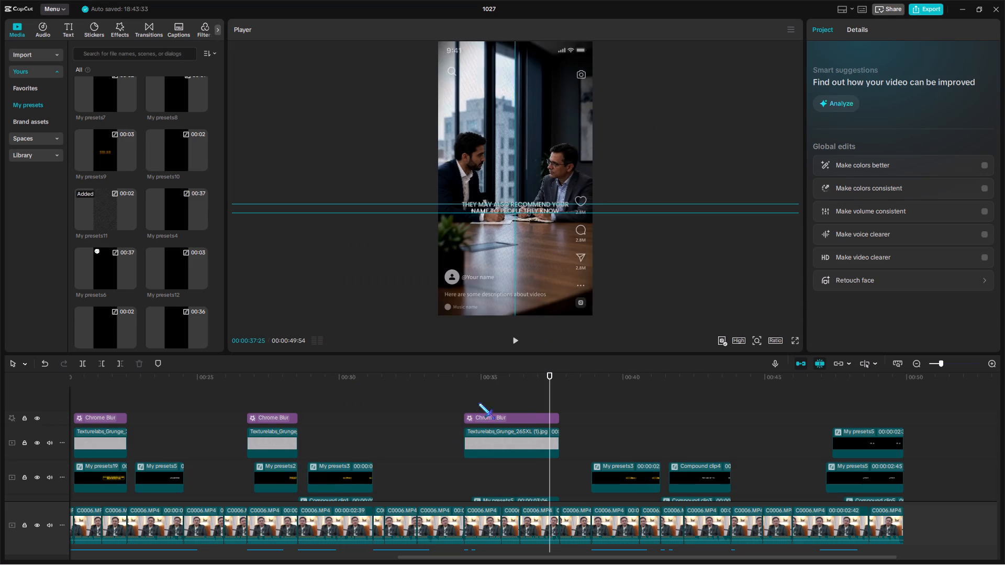
{"action": "left_click", "coordinate": [478, 403]}
{"action": "left_click_drag", "start_coordinate": [478, 403], "coordinate": [288, 419]}
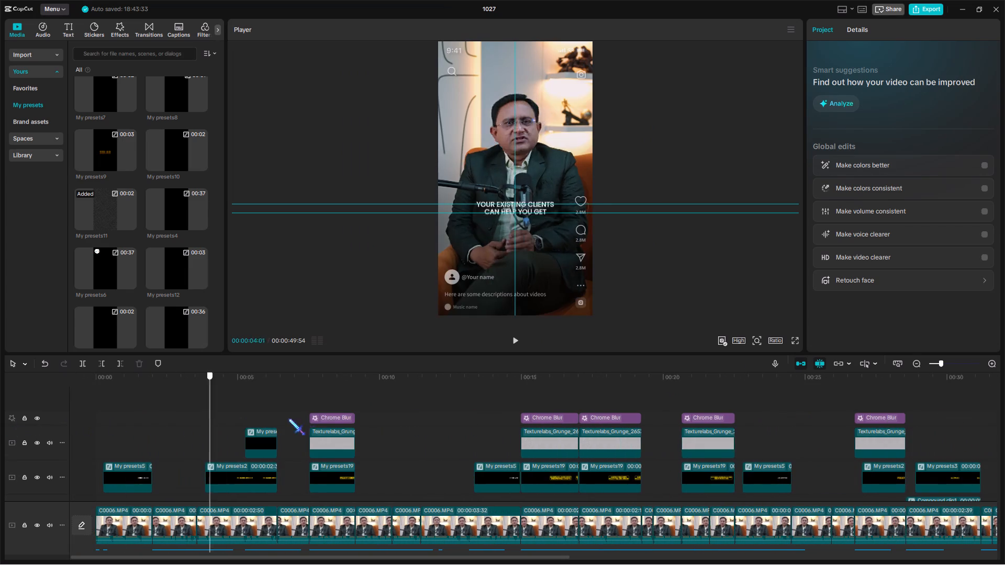
Combine the Insurance Policy image with its POLICY COMPLETE caption, grunge texture and Chrome Blur into one compound clip.
{"action": "left_click_drag", "start_coordinate": [288, 419], "coordinate": [318, 418]}
{"action": "scroll", "coordinate": [321, 421], "scroll_direction": "down", "scroll_amount": 12}
{"action": "left_click_drag", "start_coordinate": [325, 447], "coordinate": [323, 433]}
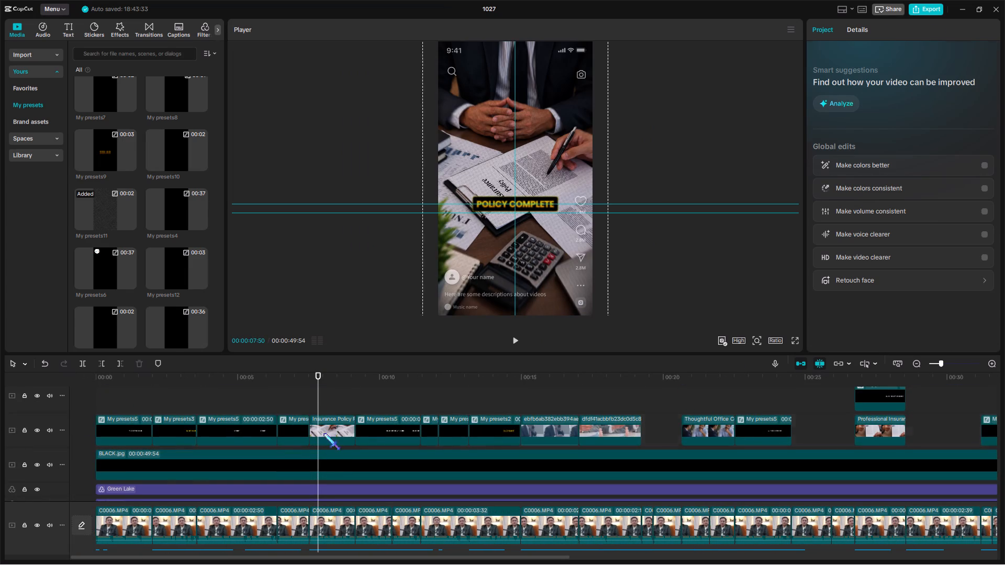
{"action": "left_click_drag", "start_coordinate": [323, 433], "coordinate": [335, 373]}
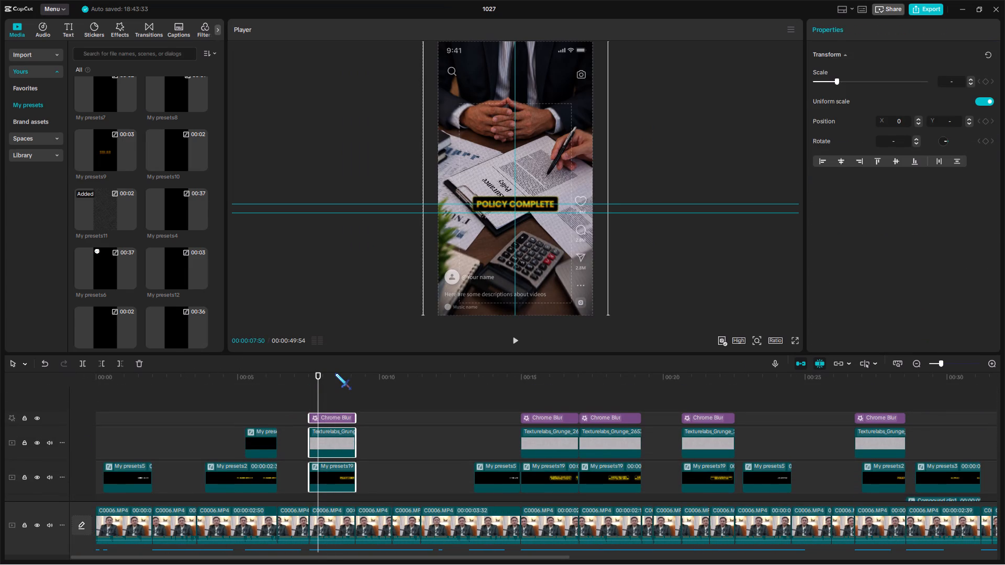
{"action": "key", "text": "alt+g"}
Combine the Thoughtful Office image with its claim-process caption, grunge texture and Chrome Blur into one compound clip.
{"action": "left_click", "coordinate": [513, 439]}
{"action": "left_click_drag", "start_coordinate": [513, 439], "coordinate": [520, 442]}
{"action": "left_click", "coordinate": [520, 442]}
{"action": "left_click_drag", "start_coordinate": [520, 442], "coordinate": [562, 446]}
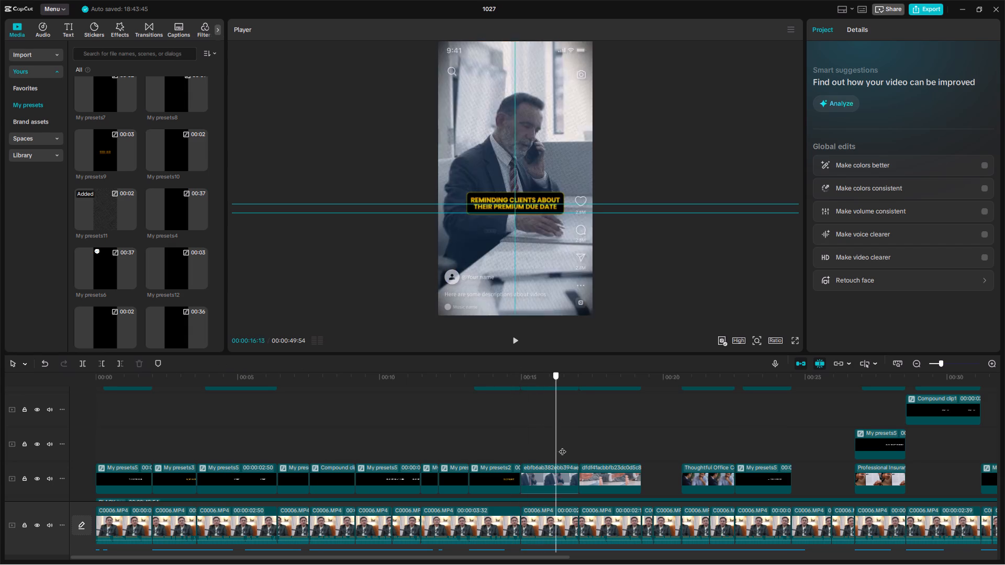
{"action": "left_click_drag", "start_coordinate": [562, 446], "coordinate": [702, 466]}
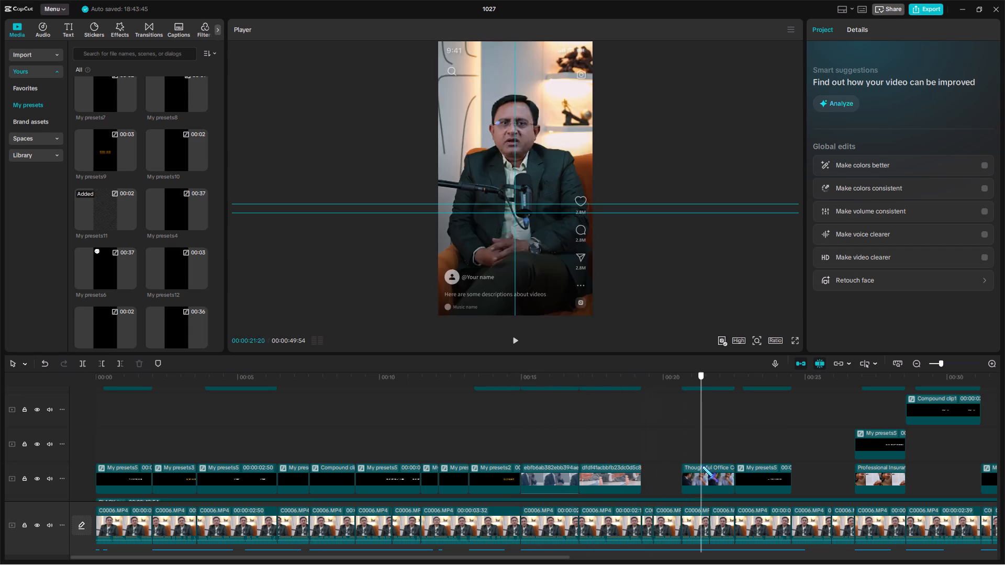
{"action": "left_click_drag", "start_coordinate": [702, 466], "coordinate": [702, 466]}
{"action": "left_click_drag", "start_coordinate": [701, 496], "coordinate": [712, 374]}
{"action": "key", "text": "alt+g"}
Combine the Professional Insurance image with its two caption clips, grunge texture and Chrome Blur into one compound clip.
{"action": "left_click", "coordinate": [872, 421]}
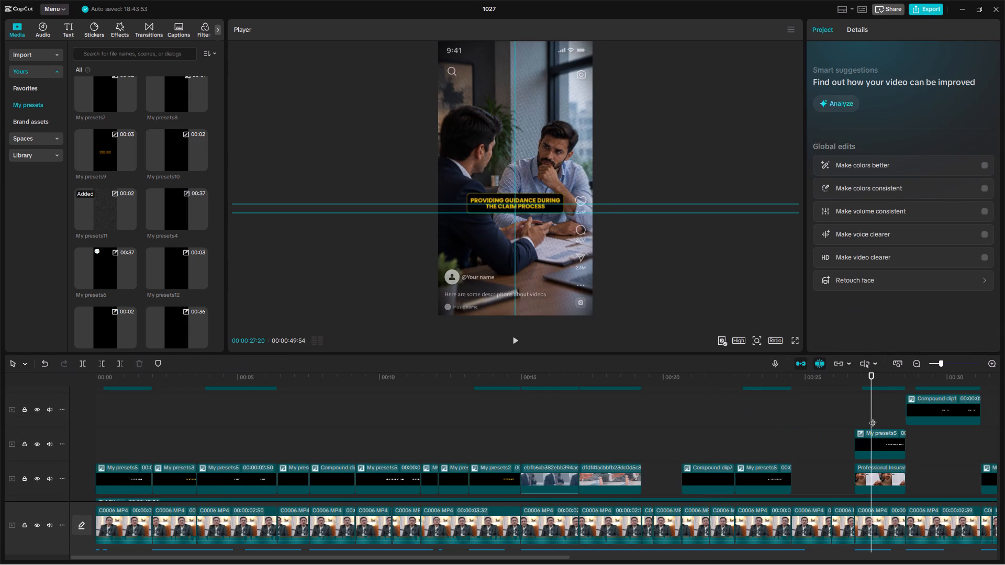
{"action": "left_click_drag", "start_coordinate": [866, 495], "coordinate": [873, 396]}
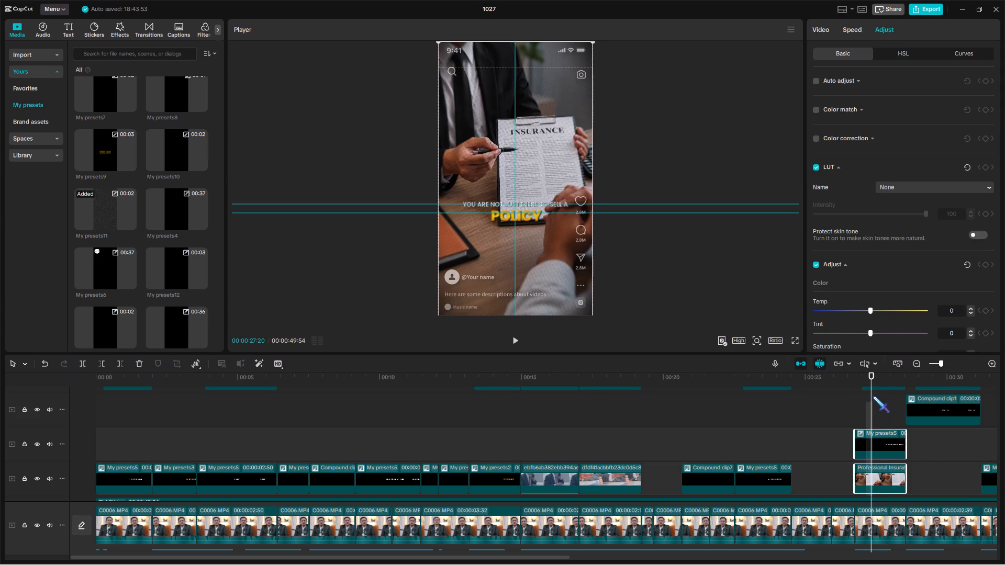
{"action": "left_click_drag", "start_coordinate": [873, 396], "coordinate": [875, 389]}
{"action": "key", "text": "alt+g"}
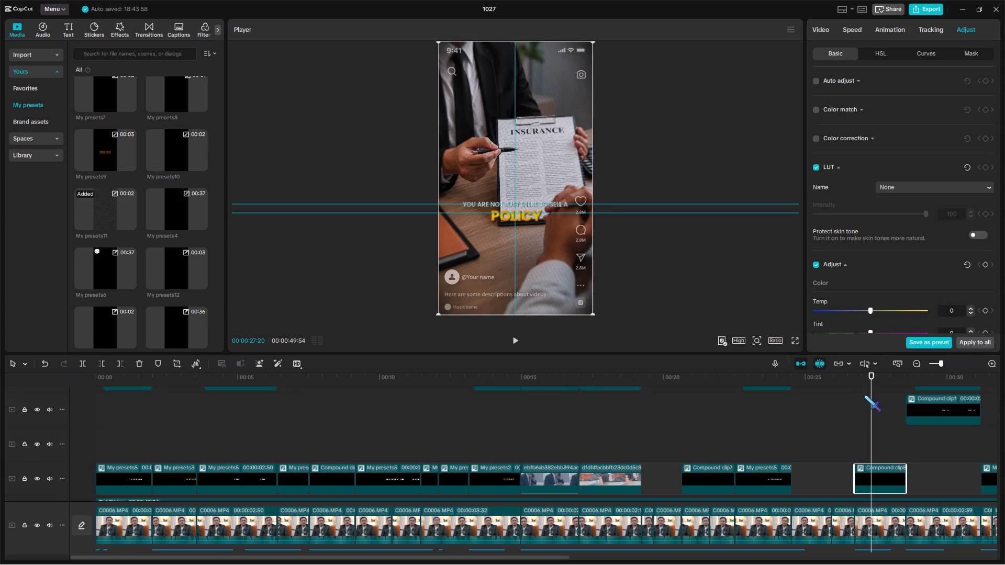
Play the Professional Insurance compound clip in full screen and examine its caption wording at 00:00:28:17.
{"action": "left_click", "coordinate": [792, 340]}
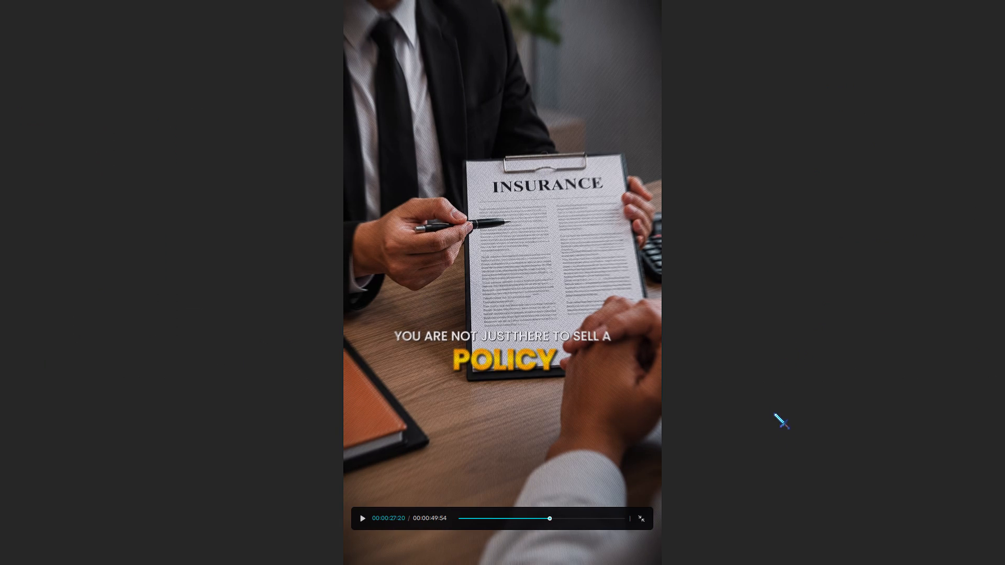
{"action": "key", "text": "space"}
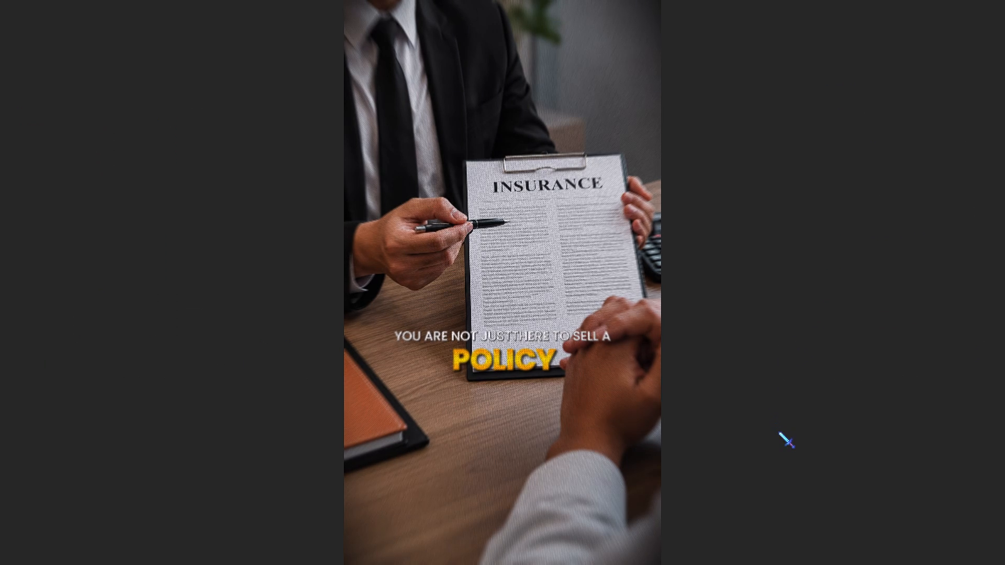
{"action": "key", "text": "space"}
{"action": "key", "text": "Escape"}
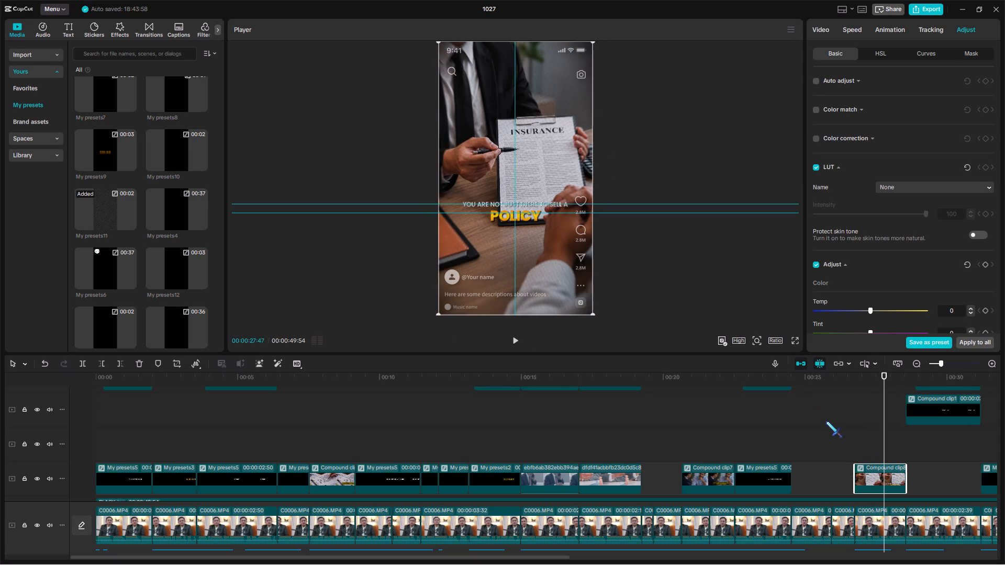
{"action": "double_click", "coordinate": [898, 441]}
{"action": "left_click", "coordinate": [791, 339]}
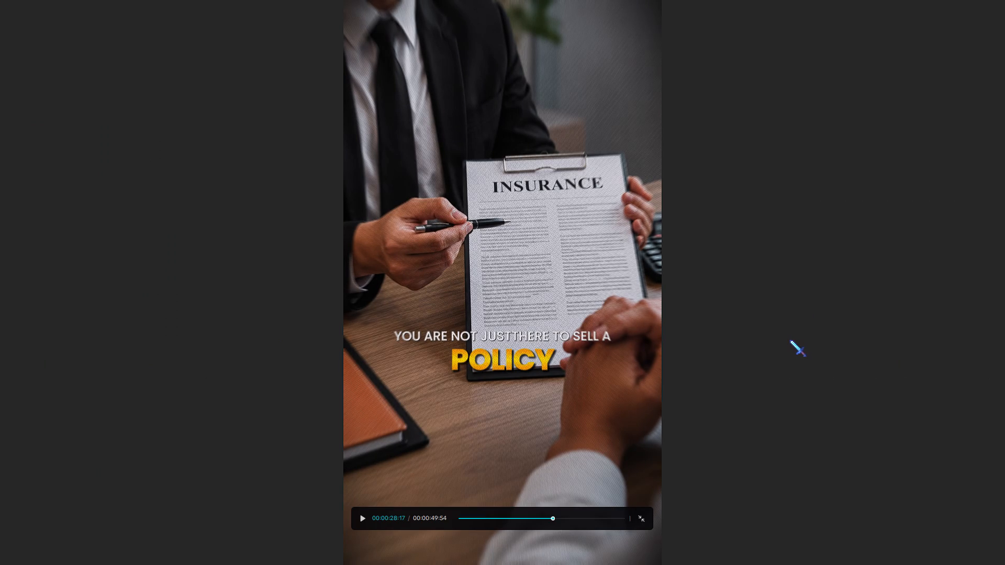
{"action": "key", "text": "Escape"}
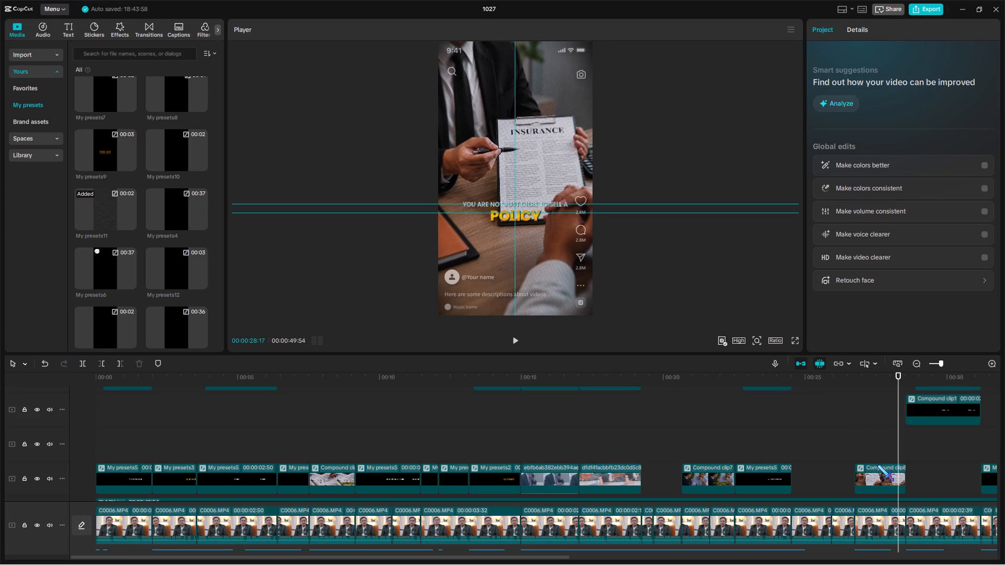
Inside the Professional Insurance compound clip, correct the caption to "YOU ARE NOT JUST THERE TO SELL A" and return to the main timeline.
{"action": "scroll", "coordinate": [878, 464], "scroll_direction": "up", "scroll_amount": 2}
{"action": "double_click", "coordinate": [875, 493]}
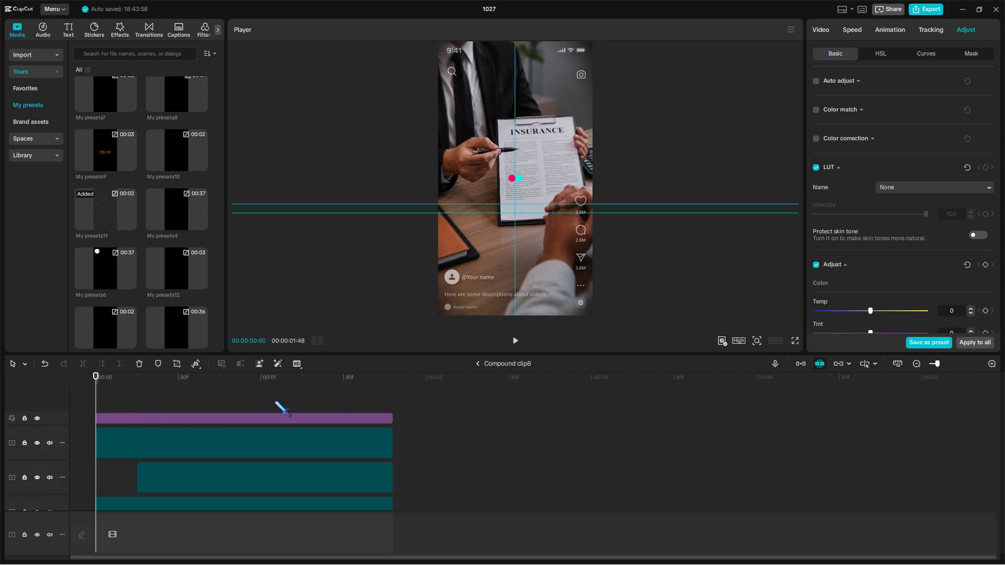
{"action": "left_click", "coordinate": [275, 401]}
{"action": "left_click", "coordinate": [294, 499]}
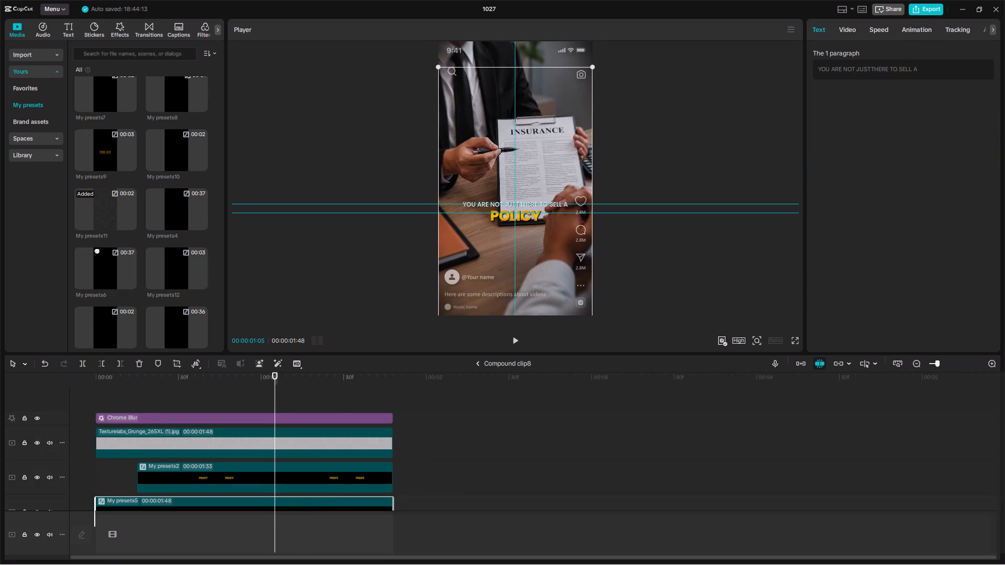
{"action": "left_click", "coordinate": [871, 69]}
{"action": "key", "text": "space"}
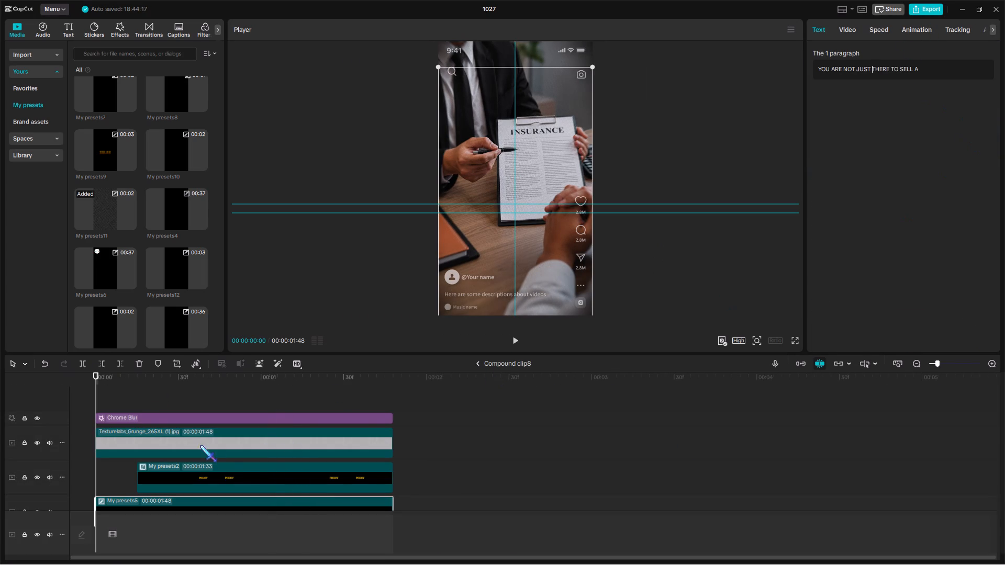
{"action": "left_click", "coordinate": [260, 399]}
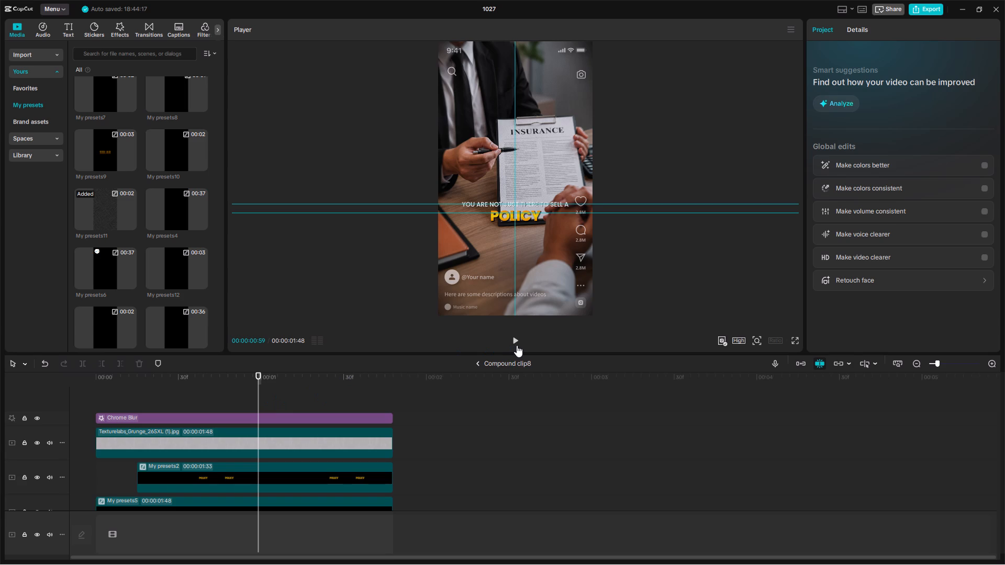
{"action": "left_click", "coordinate": [493, 363]}
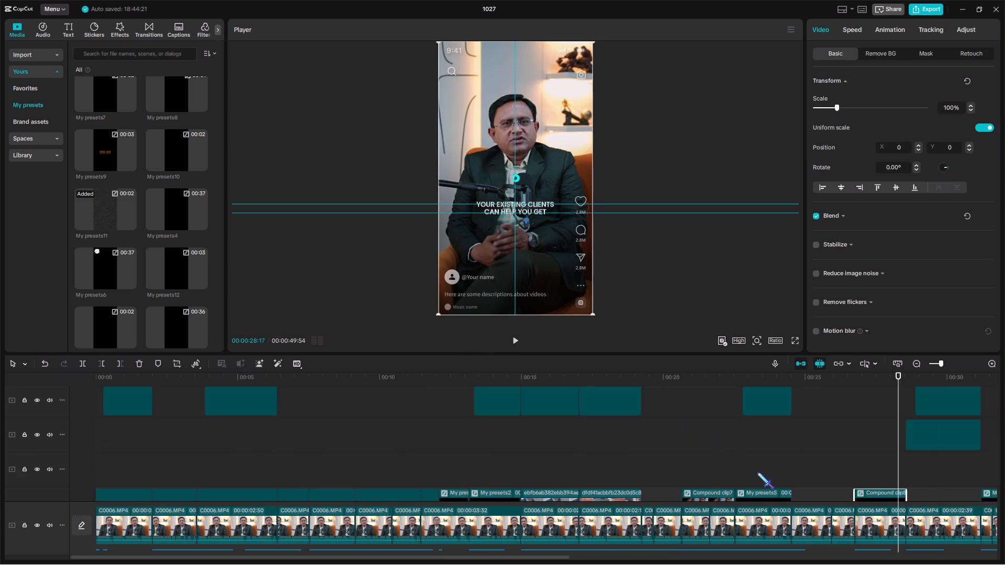
Return to the start of the timeline and look over the sound-effect tracks below the main video.
{"action": "left_click", "coordinate": [756, 444]}
{"action": "left_click_drag", "start_coordinate": [756, 443], "coordinate": [98, 450]}
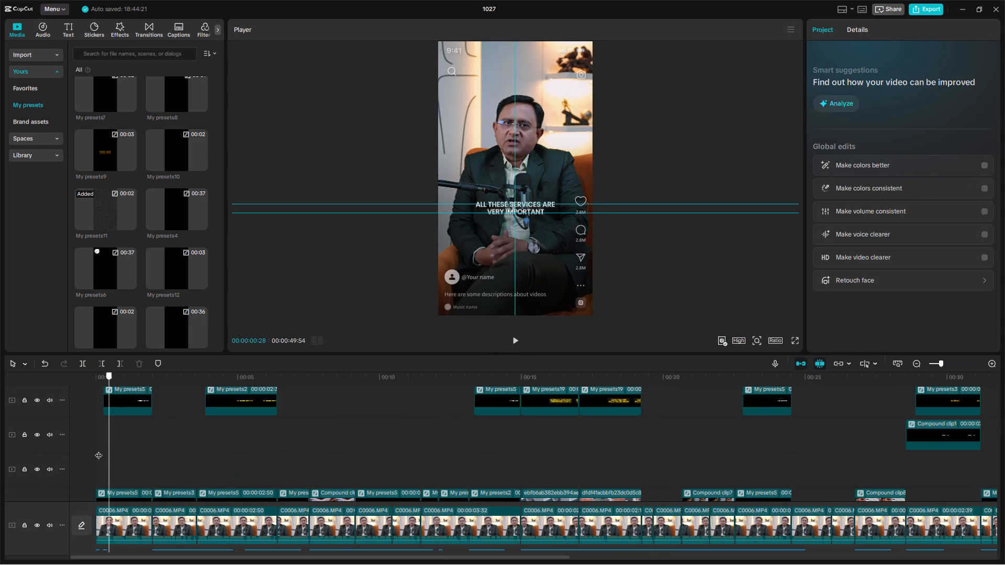
{"action": "left_click_drag", "start_coordinate": [98, 450], "coordinate": [58, 440]}
{"action": "scroll", "coordinate": [288, 394], "scroll_direction": "down", "scroll_amount": 16}
{"action": "scroll", "coordinate": [0, 359], "scroll_direction": "down", "scroll_amount": 7}
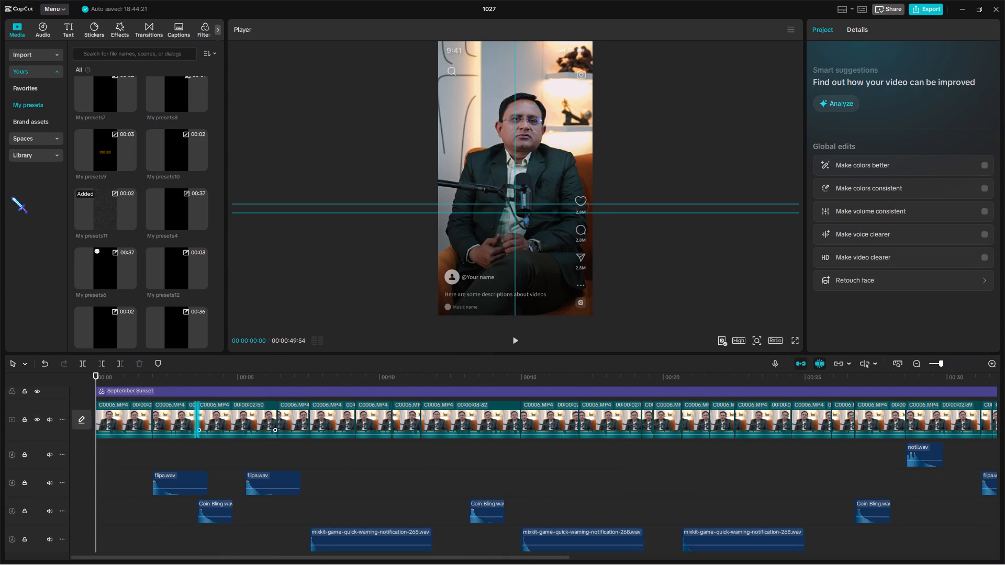
{"action": "scroll", "coordinate": [571, 475], "scroll_direction": "down", "scroll_amount": 17}
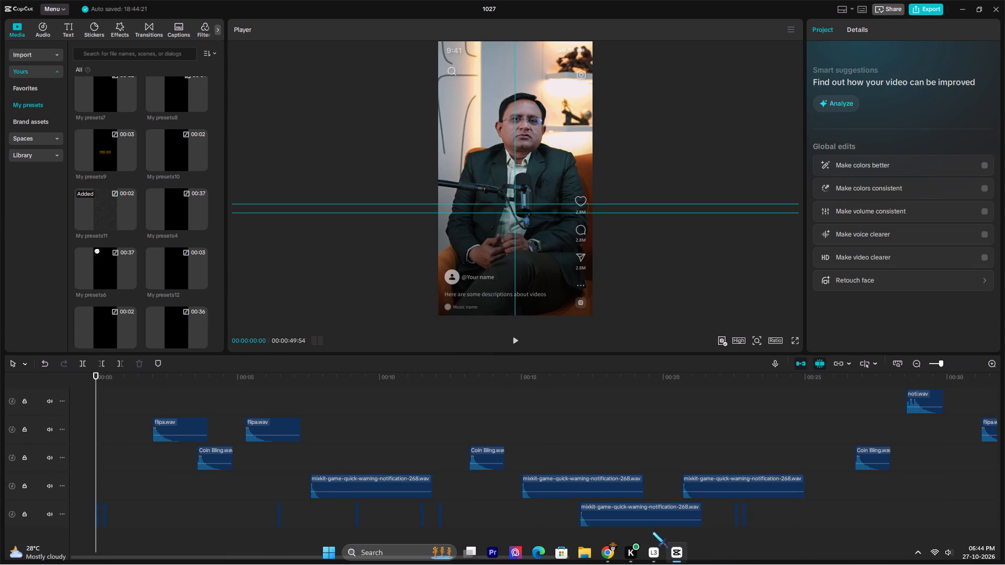
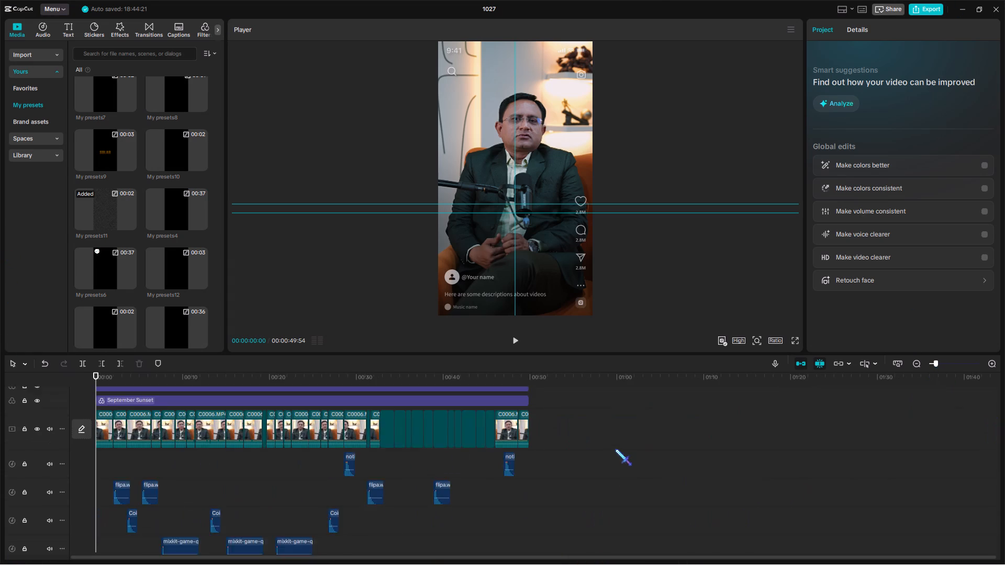
Disable all sound-effect clips on the audio tracks below the main video and play the opening to check it.
{"action": "scroll", "coordinate": [549, 464], "scroll_direction": "down", "scroll_amount": 4}
{"action": "left_click_drag", "start_coordinate": [541, 445], "coordinate": [57, 564]}
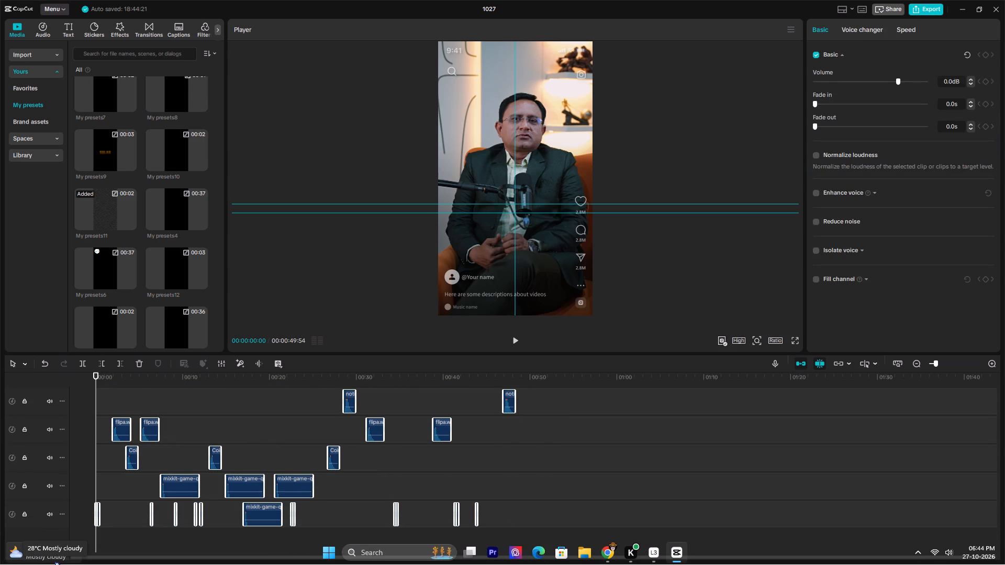
{"action": "key", "text": "v"}
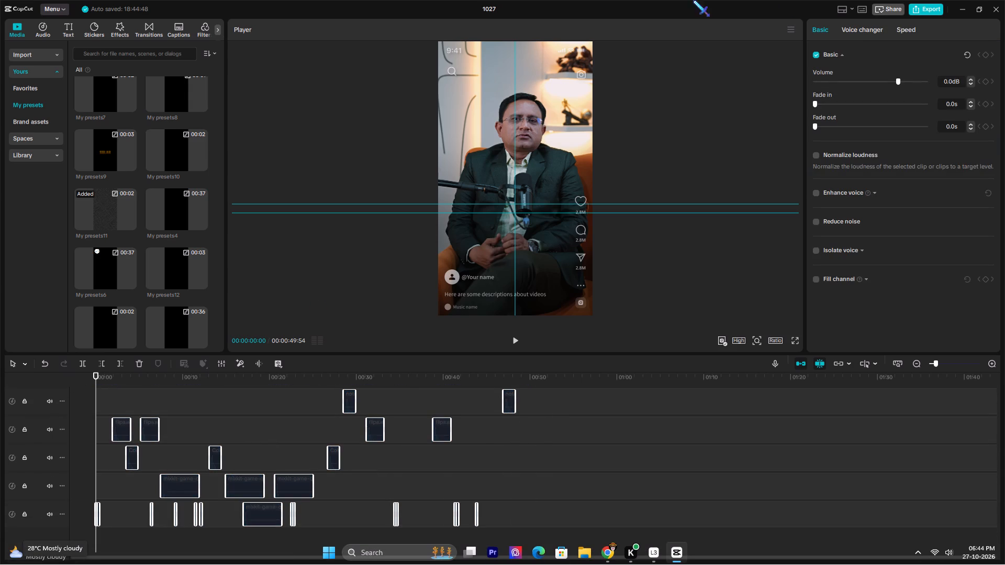
{"action": "key", "text": "space"}
{"action": "scroll", "coordinate": [410, 478], "scroll_direction": "up", "scroll_amount": 7}
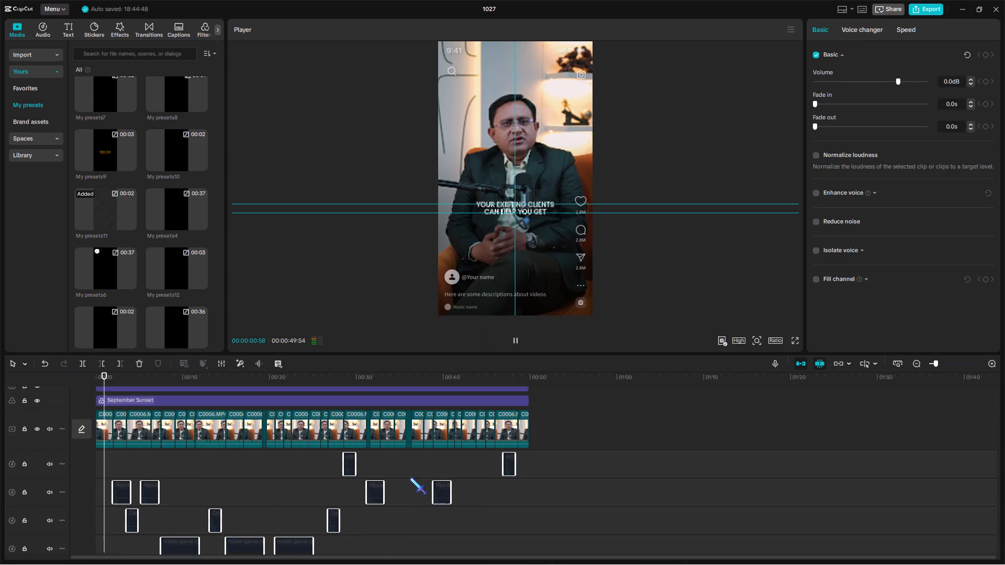
{"action": "scroll", "coordinate": [409, 478], "scroll_direction": "up", "scroll_amount": 6}
{"action": "key", "text": "space"}
Export only the project's audio as an MP3 named ncl, with video export turned off.
{"action": "left_click", "coordinate": [915, 12]}
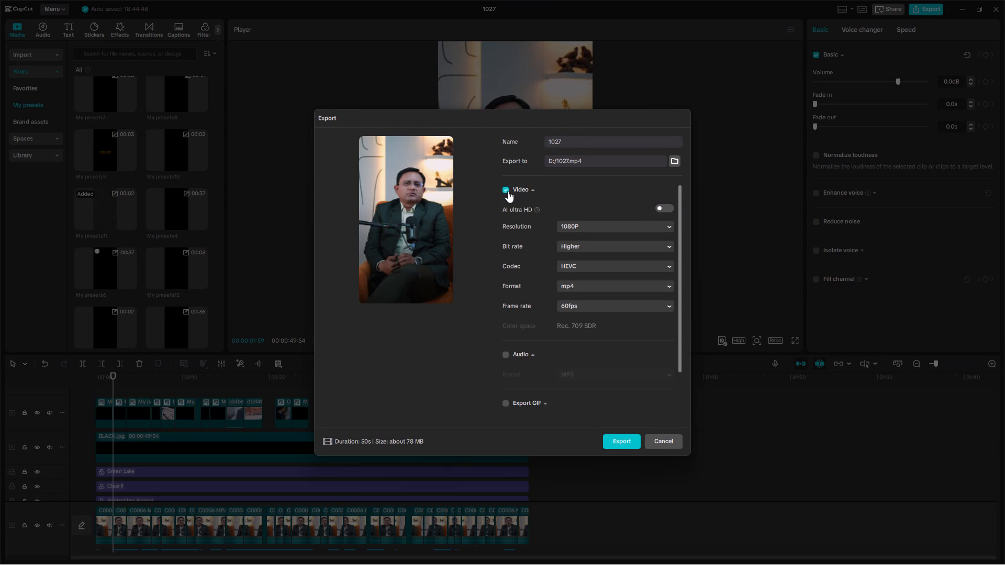
{"action": "left_click", "coordinate": [508, 191]}
{"action": "left_click", "coordinate": [506, 356]}
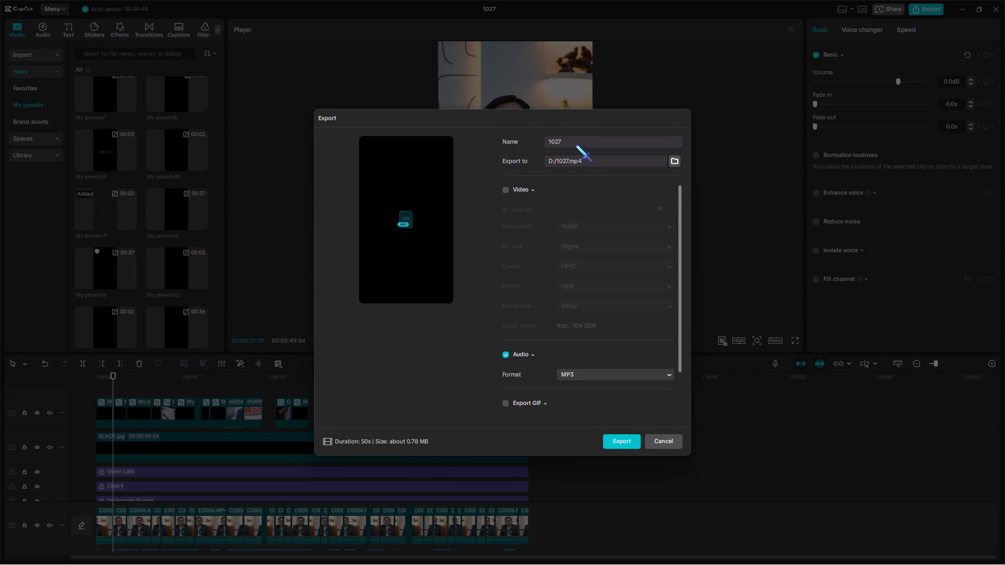
{"action": "left_click_drag", "start_coordinate": [574, 144], "coordinate": [537, 142]}
{"action": "type", "text": "ncl"}
{"action": "key", "text": "Return"}
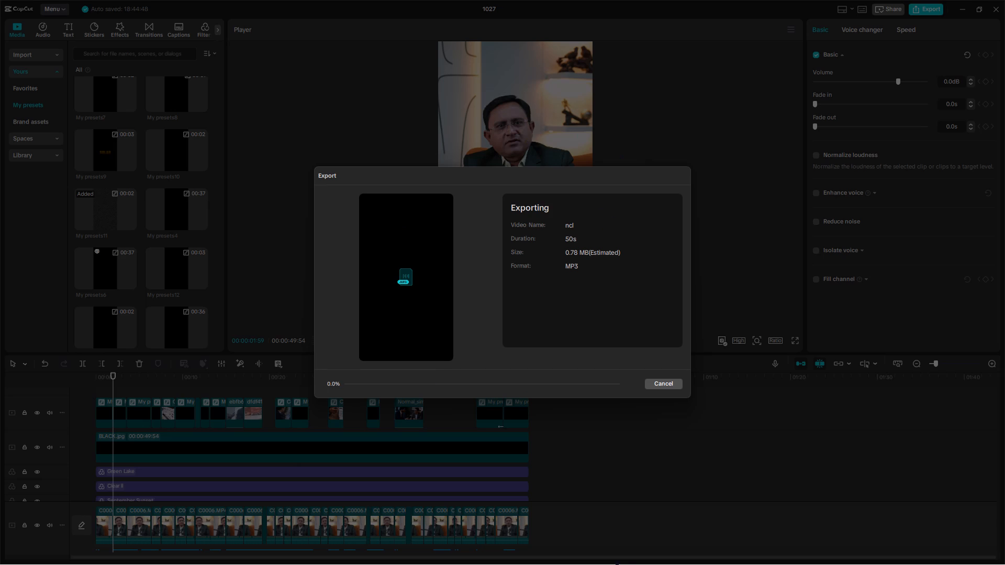
Switch to Chrome, search for adobe podcast enhance in a new tab and open Adobe's Enhance Speech page.
{"action": "left_click", "coordinate": [612, 552]}
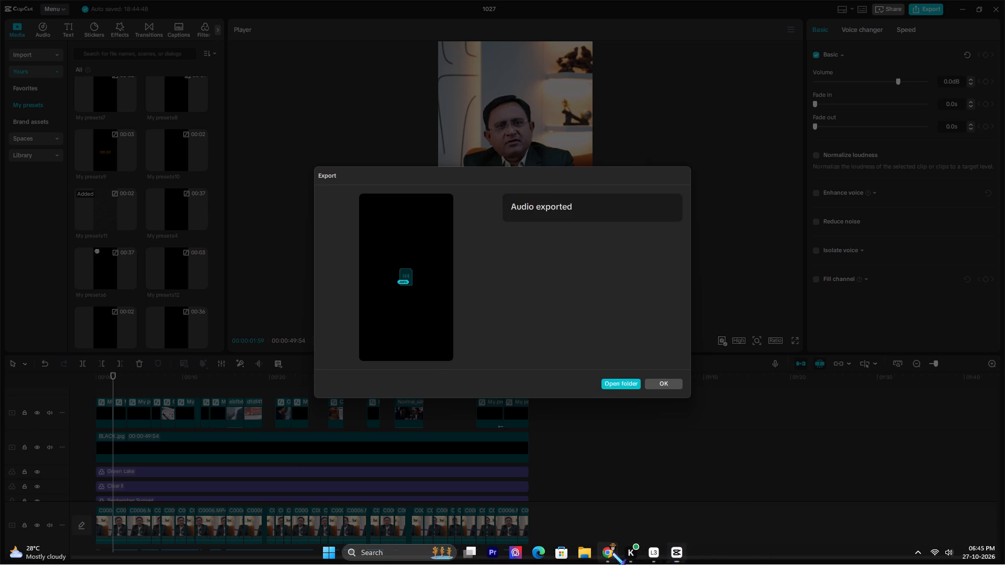
{"action": "left_click", "coordinate": [775, 11]}
{"action": "left_click", "coordinate": [465, 208]}
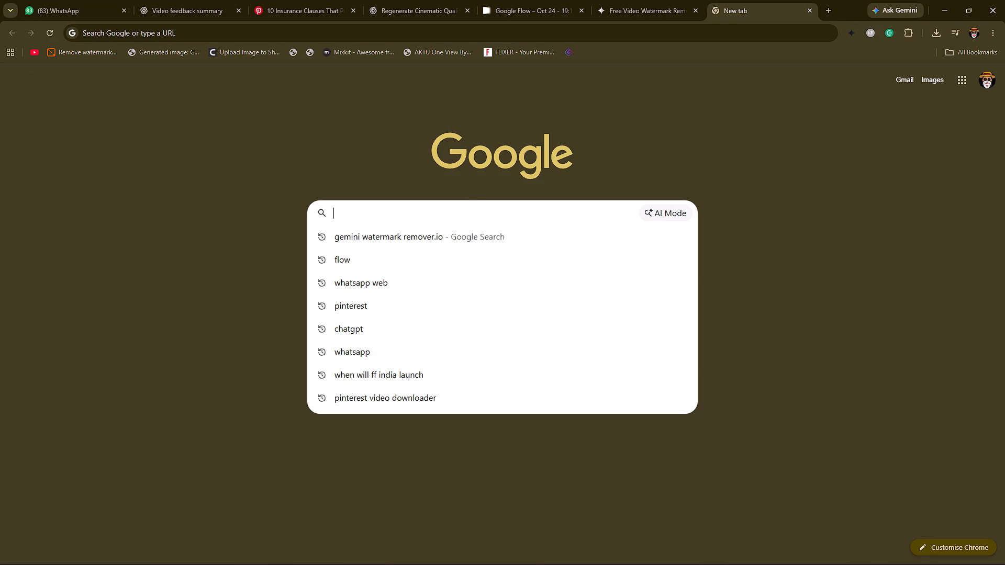
{"action": "type", "text": "ad"}
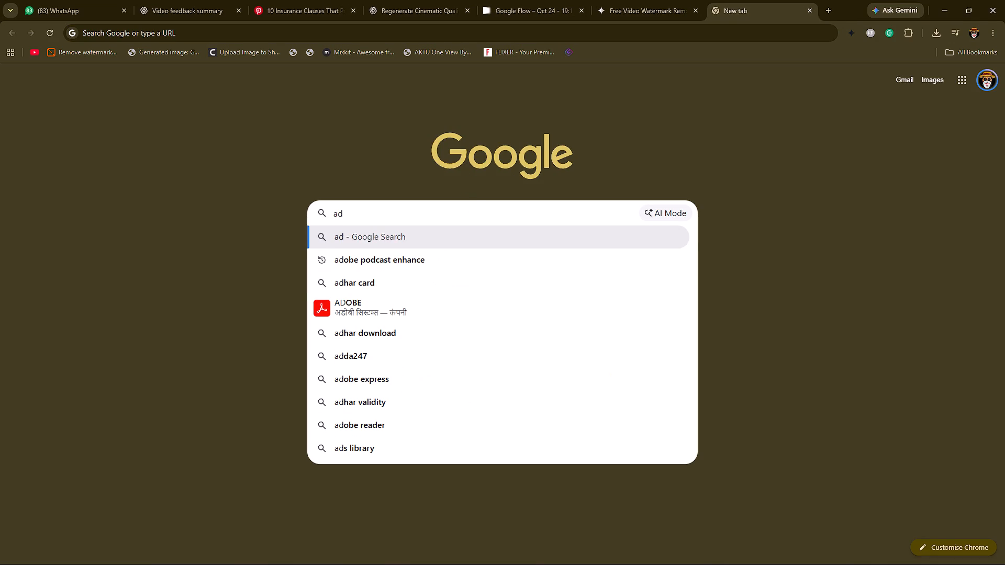
{"action": "key", "text": "o"}
{"action": "left_click", "coordinate": [493, 258]}
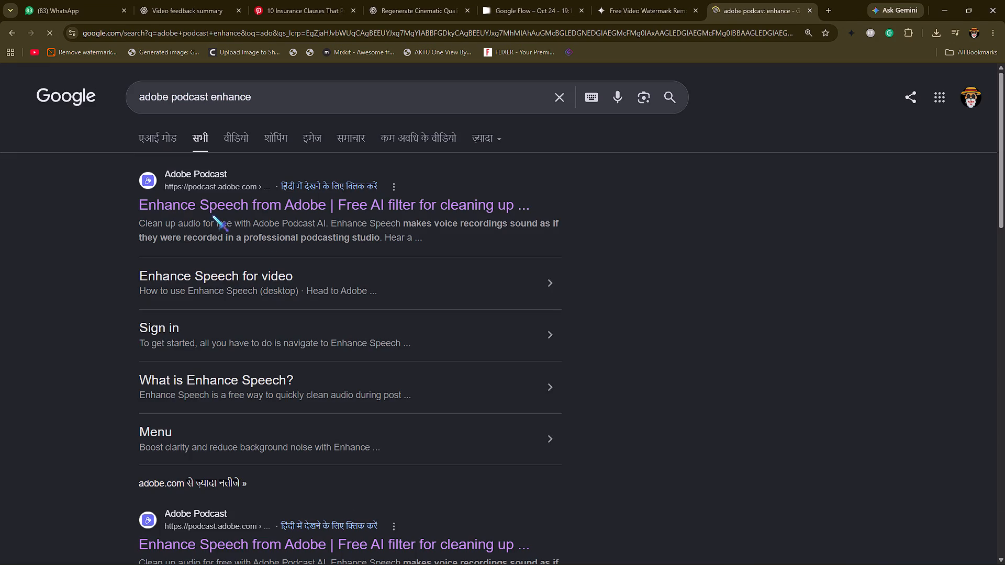
{"action": "left_click", "coordinate": [216, 206]}
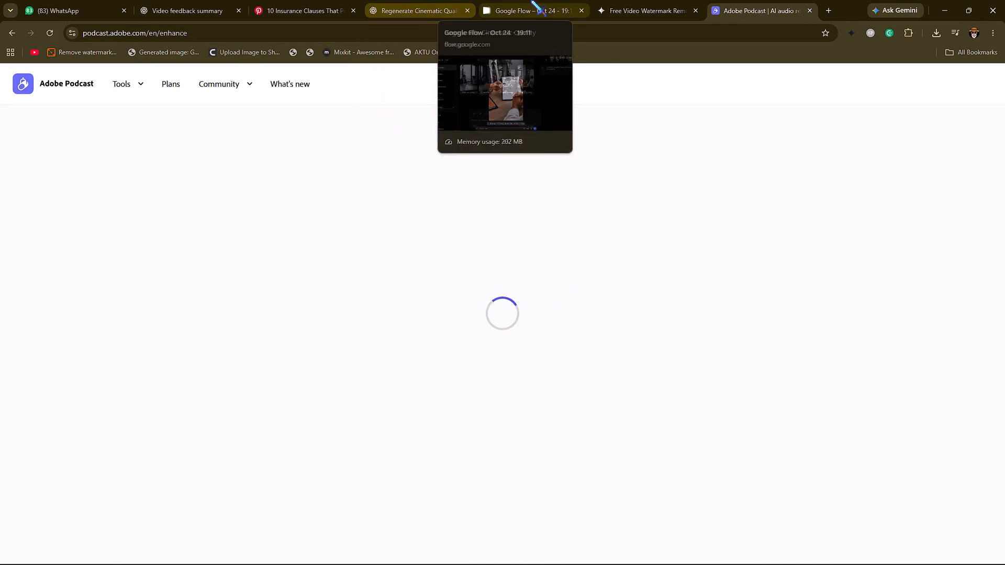
Close the Google Flow, video watermark remover and Pinterest browser tabs.
{"action": "left_click", "coordinate": [581, 9]}
{"action": "left_click", "coordinate": [581, 9]}
{"action": "left_click", "coordinate": [312, 2]}
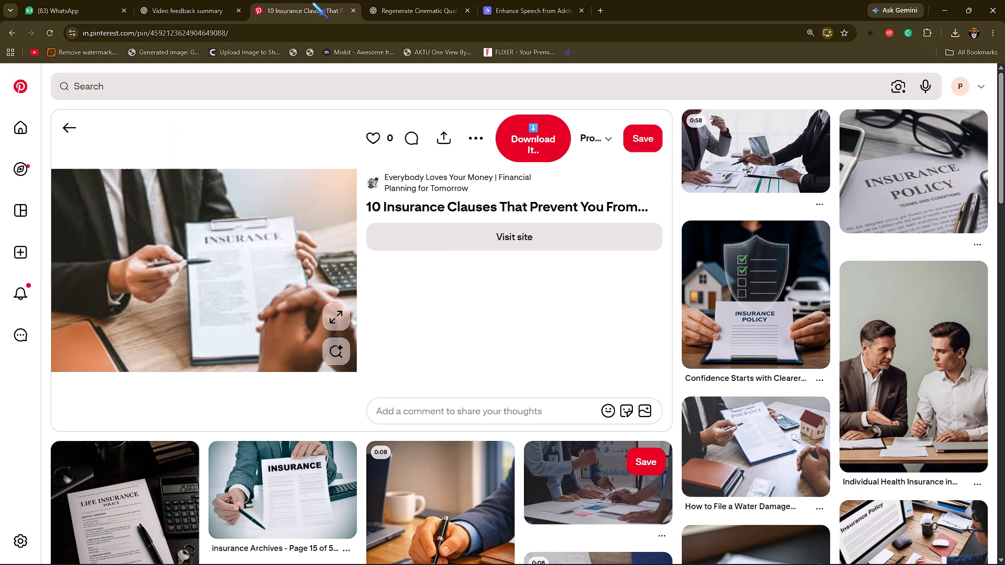
{"action": "left_click", "coordinate": [355, 8]}
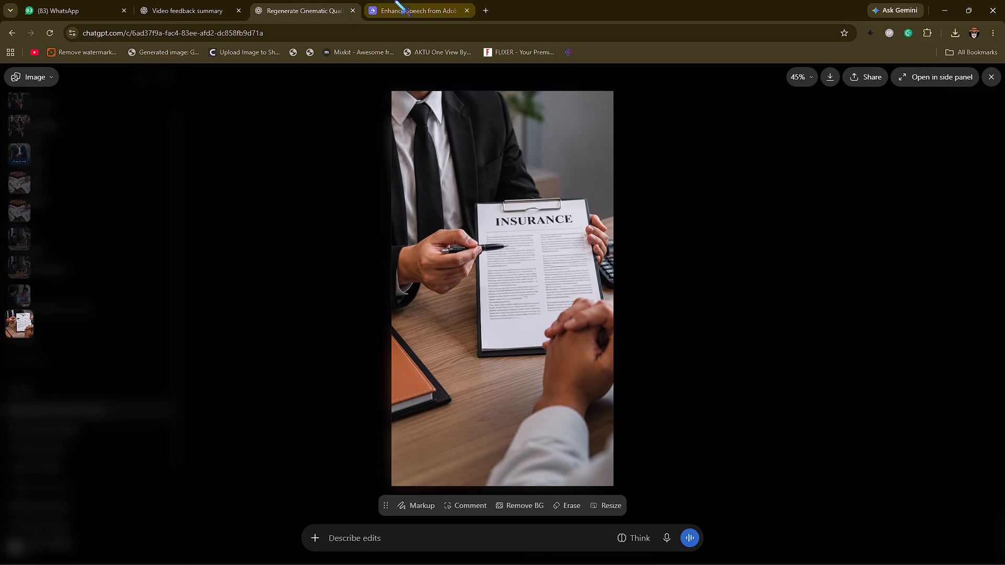
On the Enhance Speech page, start a file upload and search Local Disk (D:) for the exported ncl audio.
{"action": "left_click", "coordinate": [395, 0]}
{"action": "left_click", "coordinate": [280, 213]}
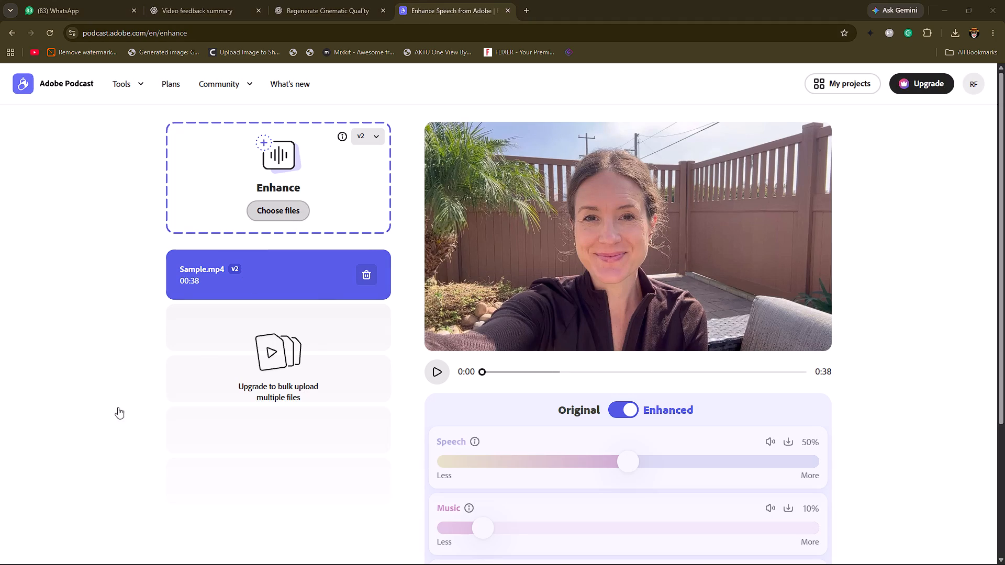
{"action": "left_click", "coordinate": [151, 439]}
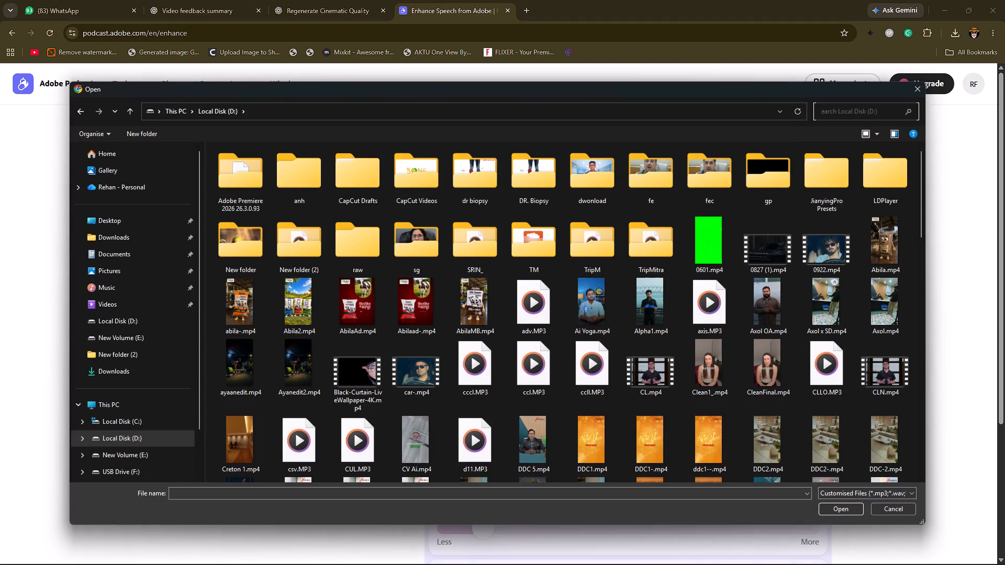
{"action": "left_click", "coordinate": [878, 114]}
{"action": "key", "text": "n"}
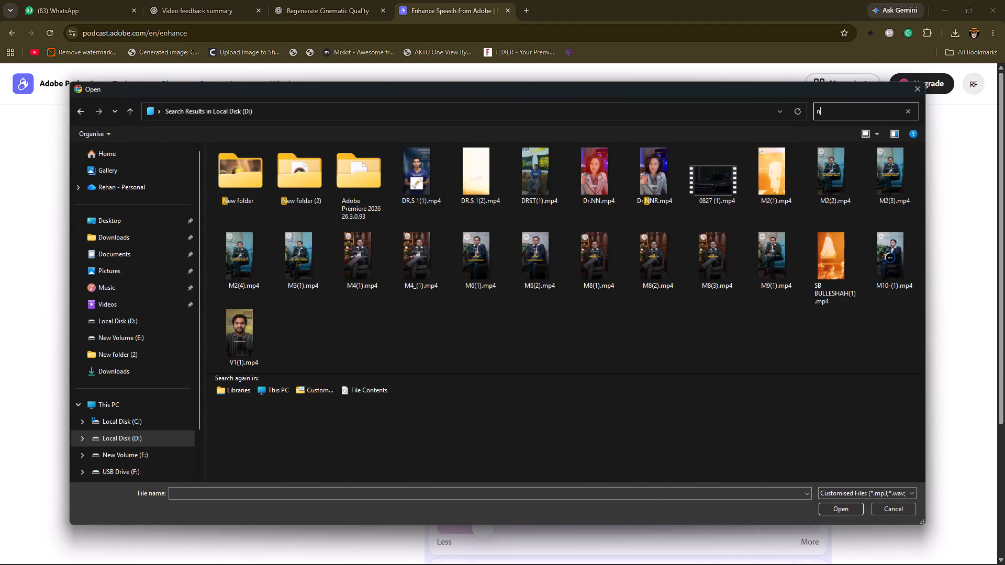
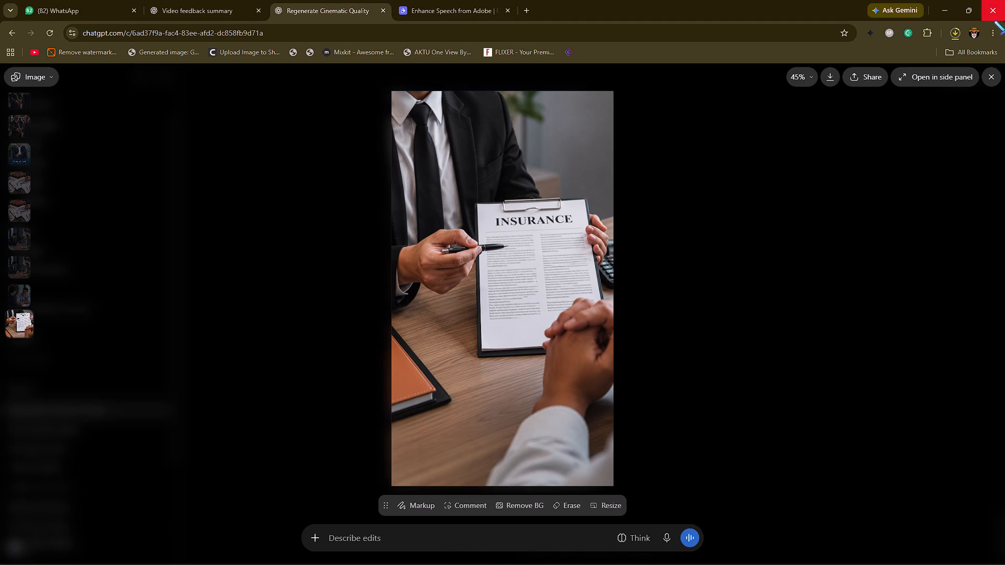
Check the recent downloads for the enhanced ncl audio file.
{"action": "left_click", "coordinate": [956, 32]}
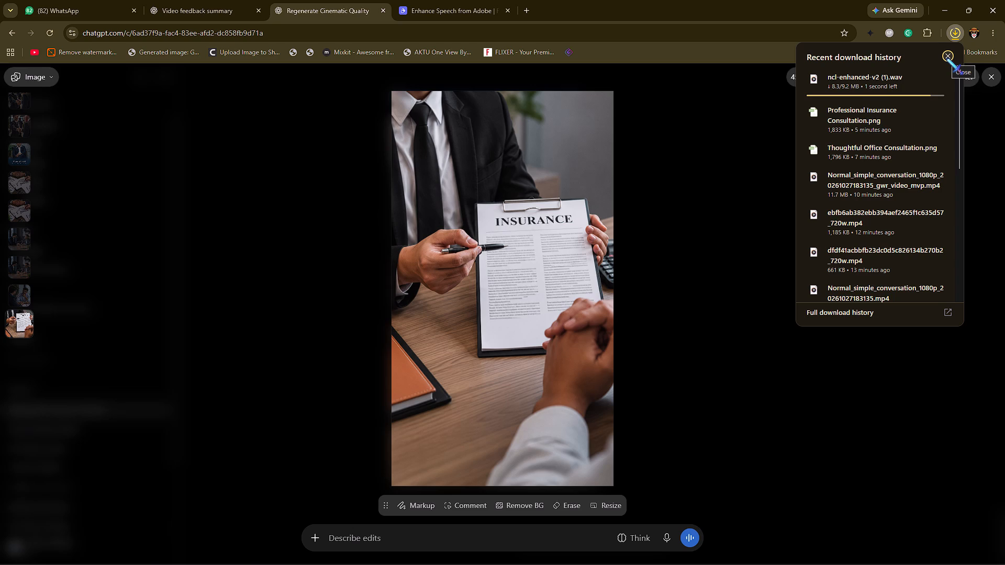
{"action": "left_click", "coordinate": [946, 58]}
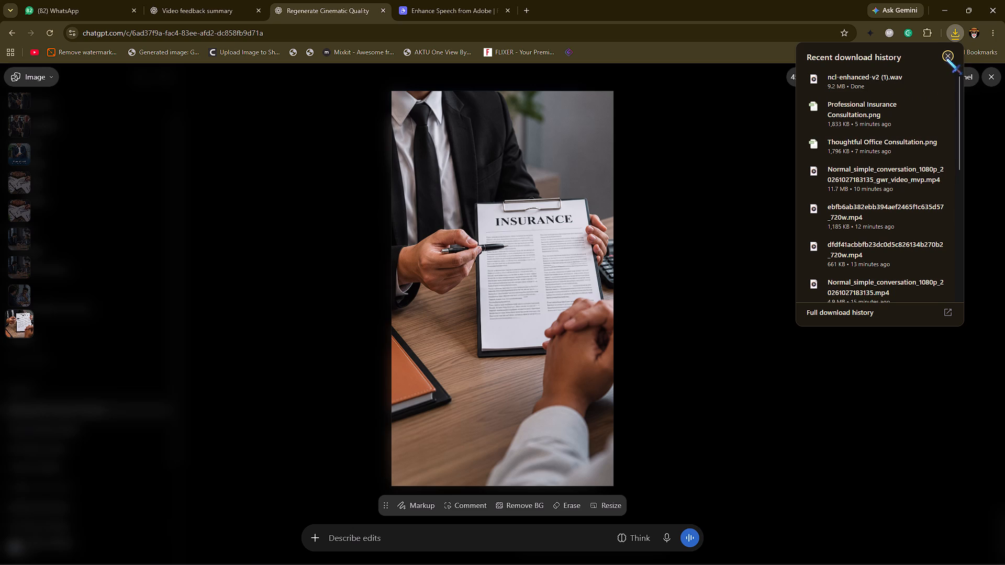
Switch to CapCut, dismiss the finished audio export and undo the disabling of the sound-effect clips.
{"action": "left_click", "coordinate": [671, 558]}
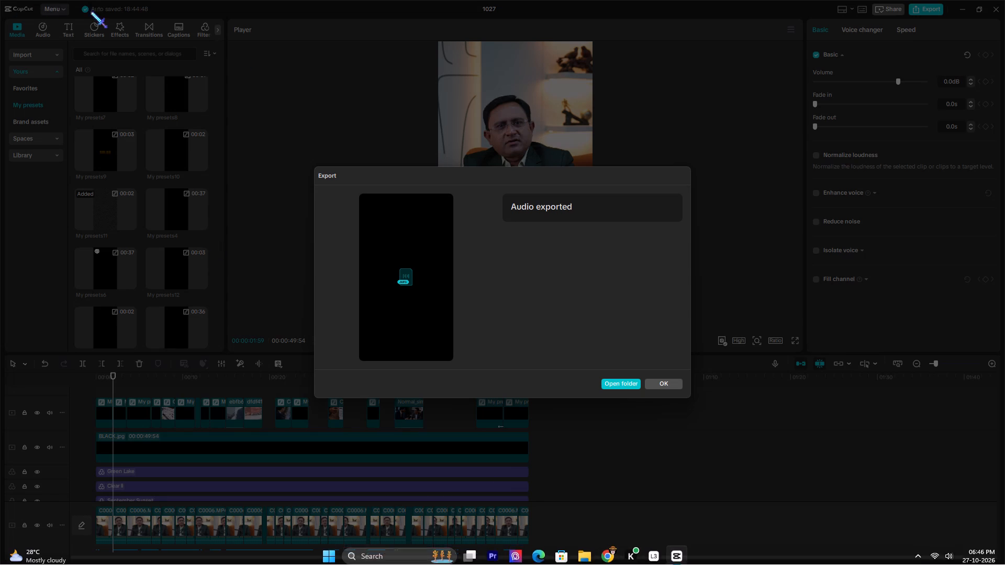
{"action": "left_click", "coordinate": [655, 381]}
{"action": "scroll", "coordinate": [228, 480], "scroll_direction": "down", "scroll_amount": 12}
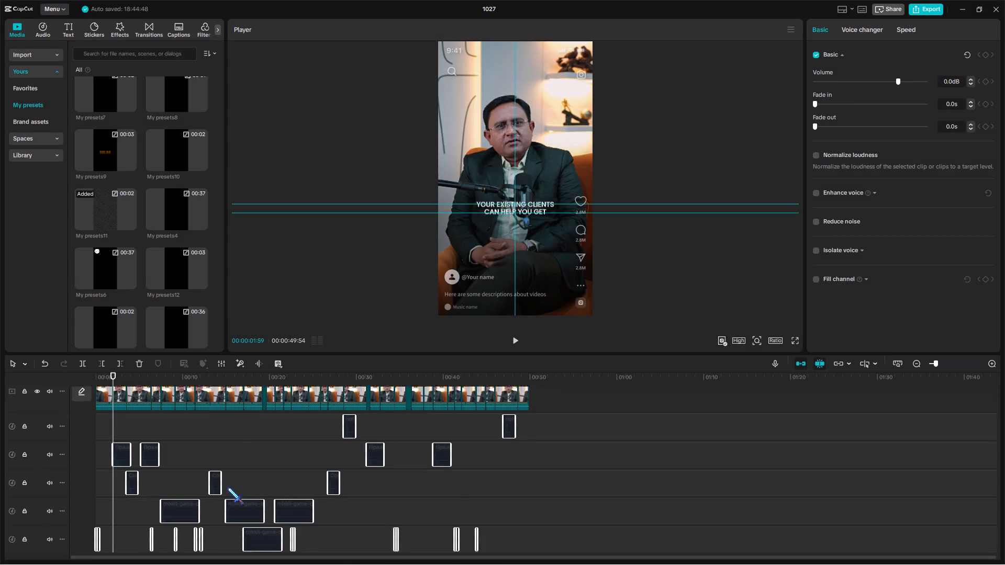
{"action": "scroll", "coordinate": [228, 488], "scroll_direction": "down", "scroll_amount": 4}
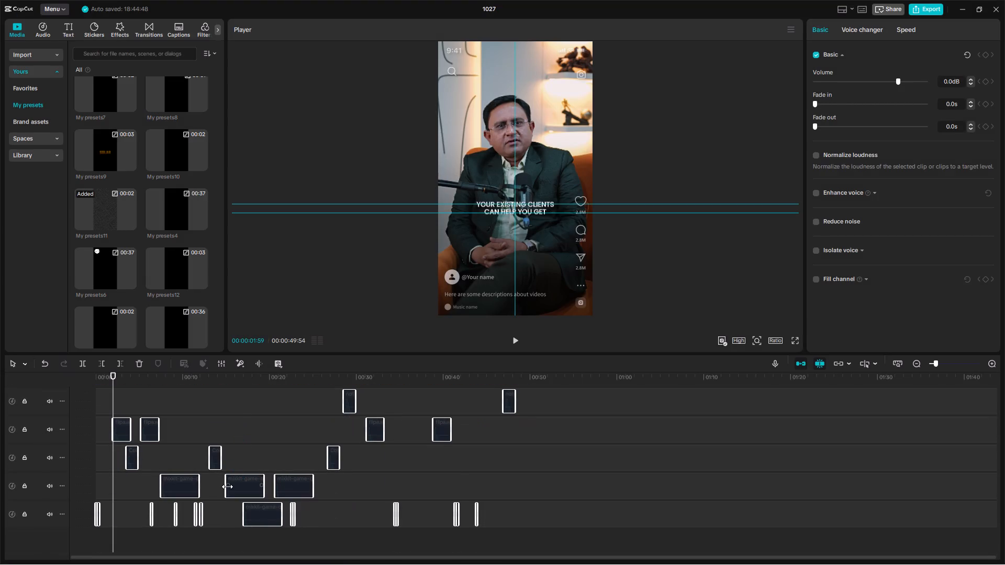
{"action": "key", "text": "ctrl+z"}
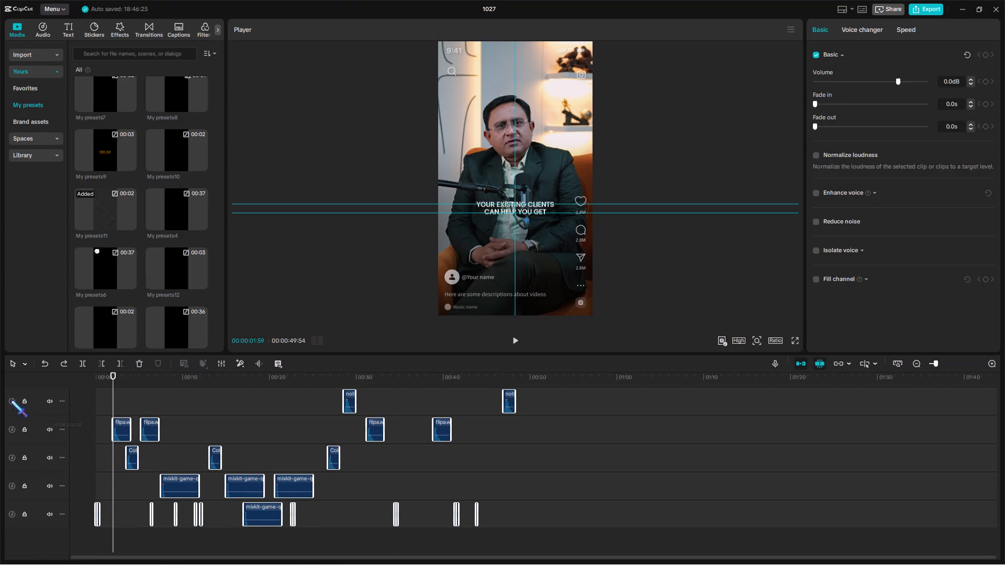
Import ncl-enhanced-v2 (1).wav from the Downloads folder into the project's media and preview it.
{"action": "left_click", "coordinate": [73, 389]}
{"action": "left_click", "coordinate": [40, 54]}
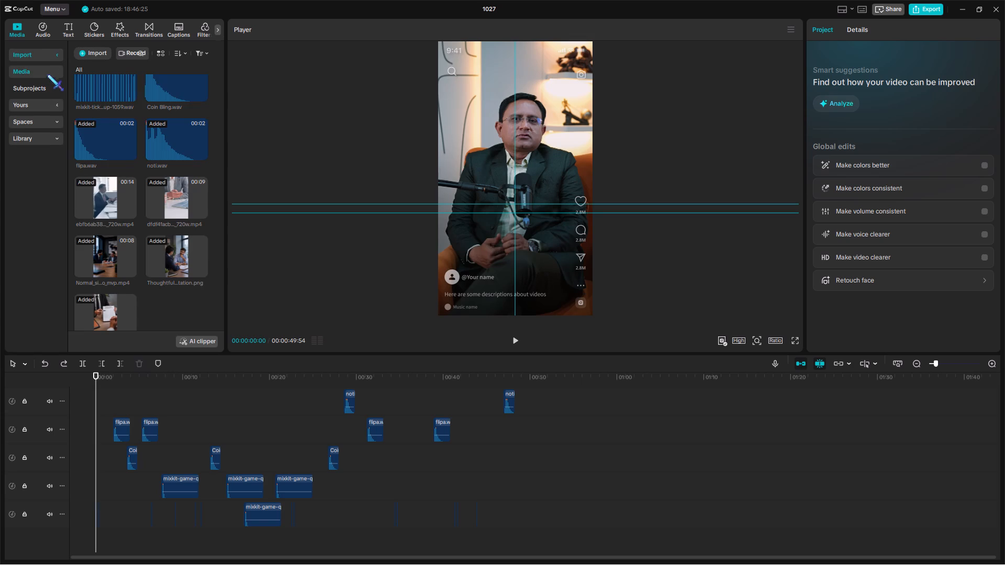
{"action": "left_click", "coordinate": [98, 53]}
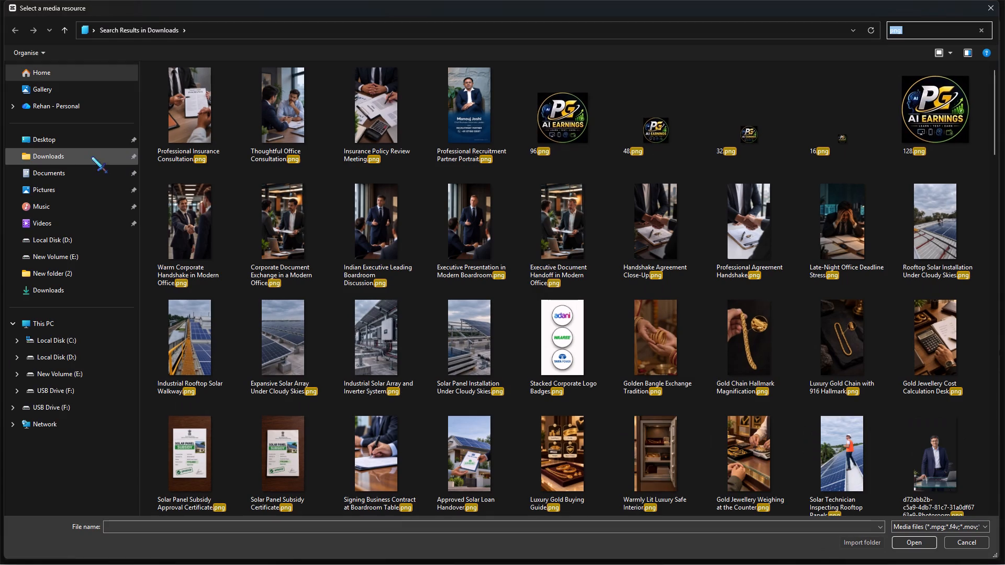
{"action": "left_click", "coordinate": [91, 156]}
{"action": "left_click", "coordinate": [913, 29]}
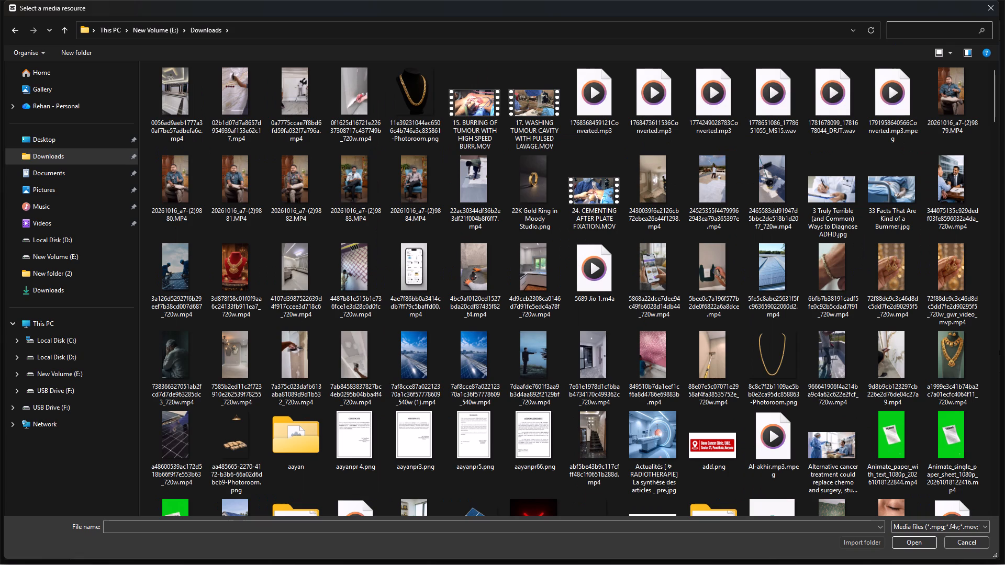
{"action": "key", "text": "n"}
{"action": "key", "text": "c"}
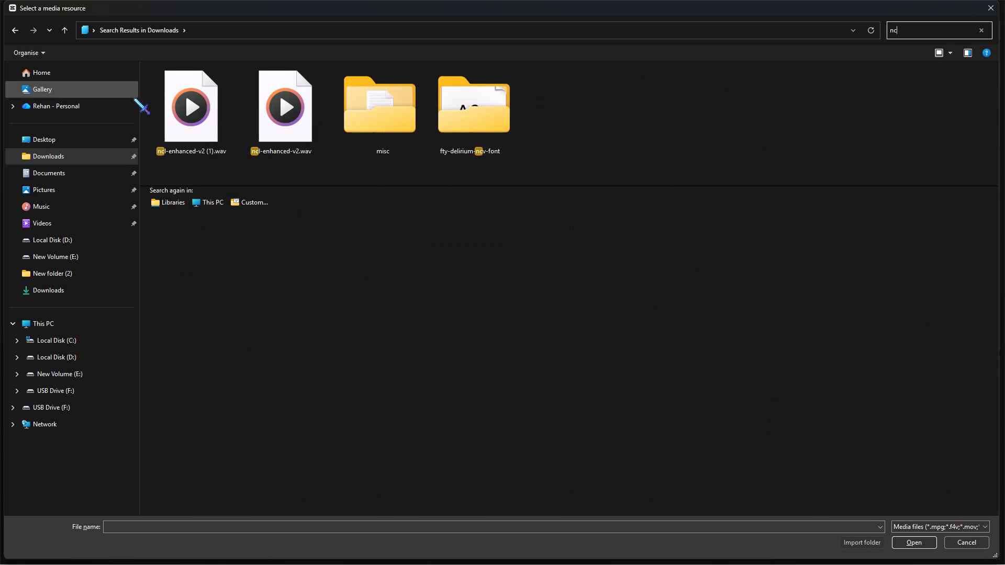
{"action": "double_click", "coordinate": [204, 168]}
{"action": "key", "text": "space"}
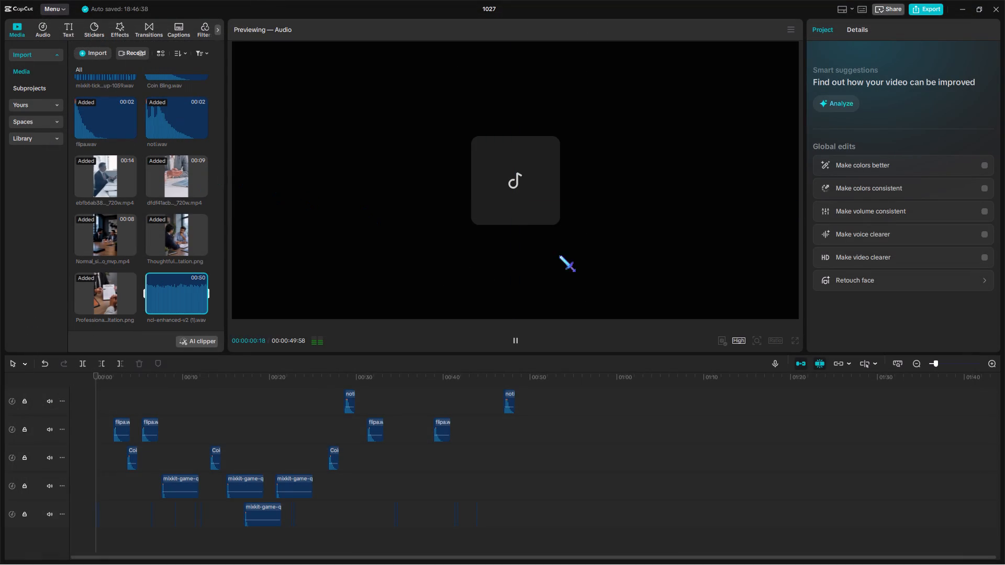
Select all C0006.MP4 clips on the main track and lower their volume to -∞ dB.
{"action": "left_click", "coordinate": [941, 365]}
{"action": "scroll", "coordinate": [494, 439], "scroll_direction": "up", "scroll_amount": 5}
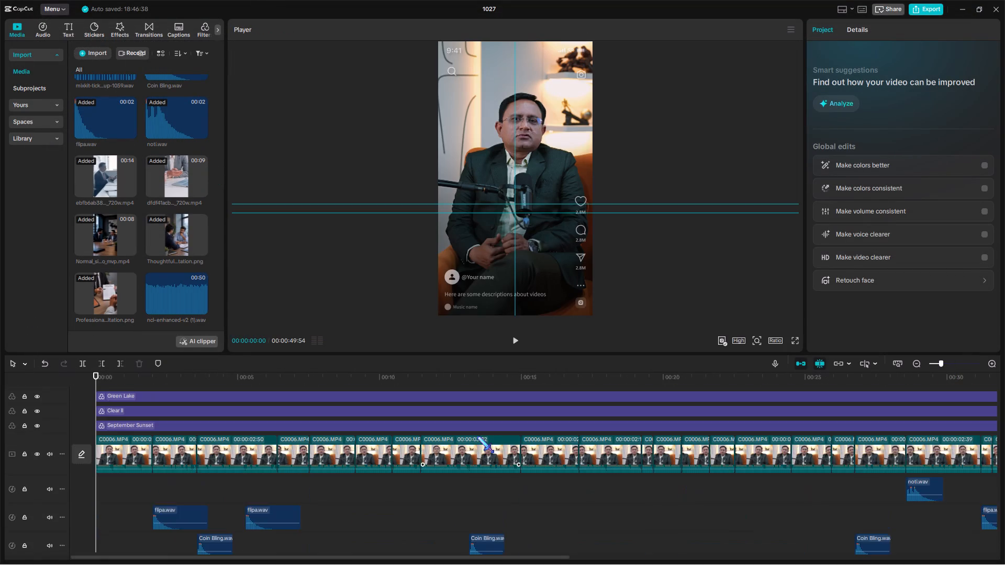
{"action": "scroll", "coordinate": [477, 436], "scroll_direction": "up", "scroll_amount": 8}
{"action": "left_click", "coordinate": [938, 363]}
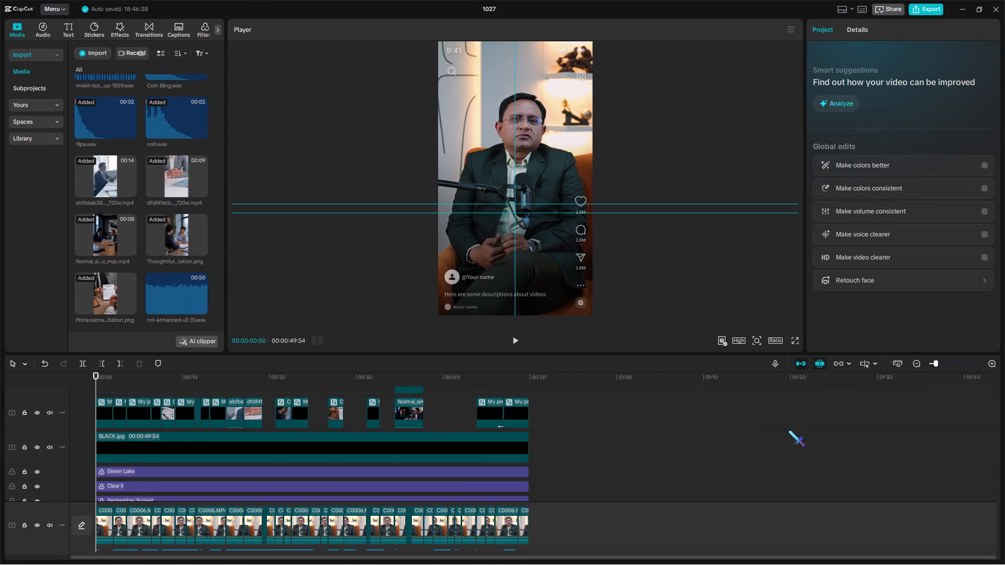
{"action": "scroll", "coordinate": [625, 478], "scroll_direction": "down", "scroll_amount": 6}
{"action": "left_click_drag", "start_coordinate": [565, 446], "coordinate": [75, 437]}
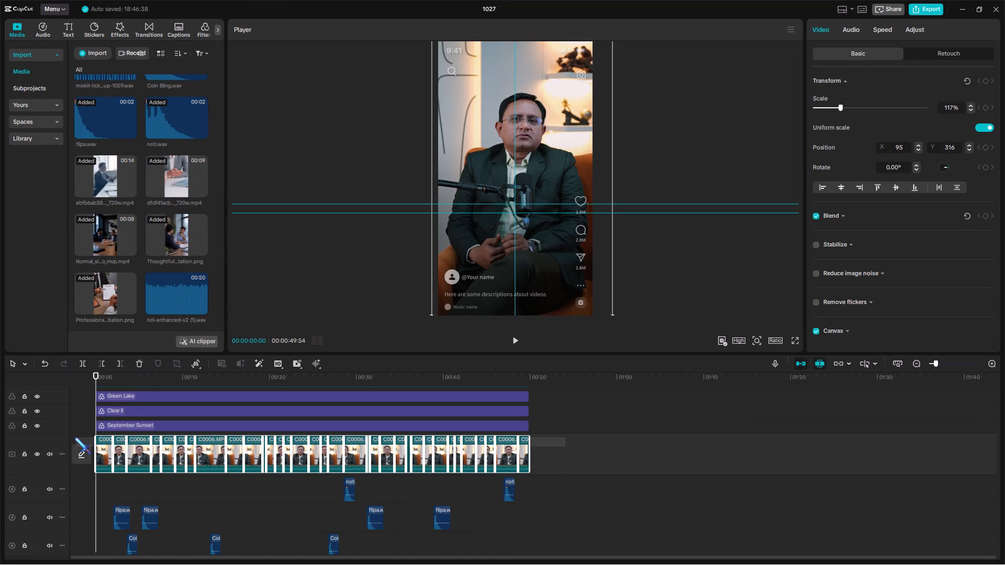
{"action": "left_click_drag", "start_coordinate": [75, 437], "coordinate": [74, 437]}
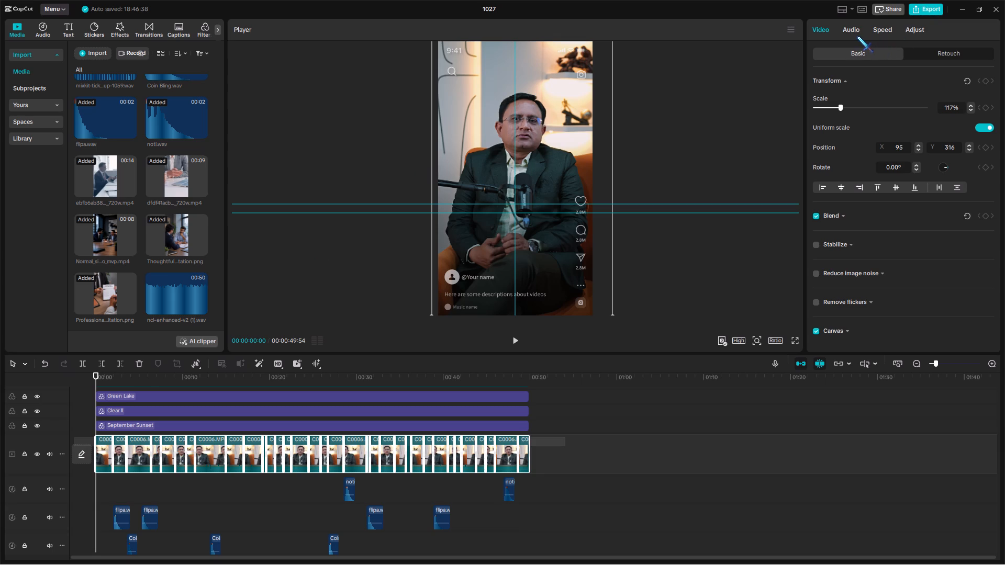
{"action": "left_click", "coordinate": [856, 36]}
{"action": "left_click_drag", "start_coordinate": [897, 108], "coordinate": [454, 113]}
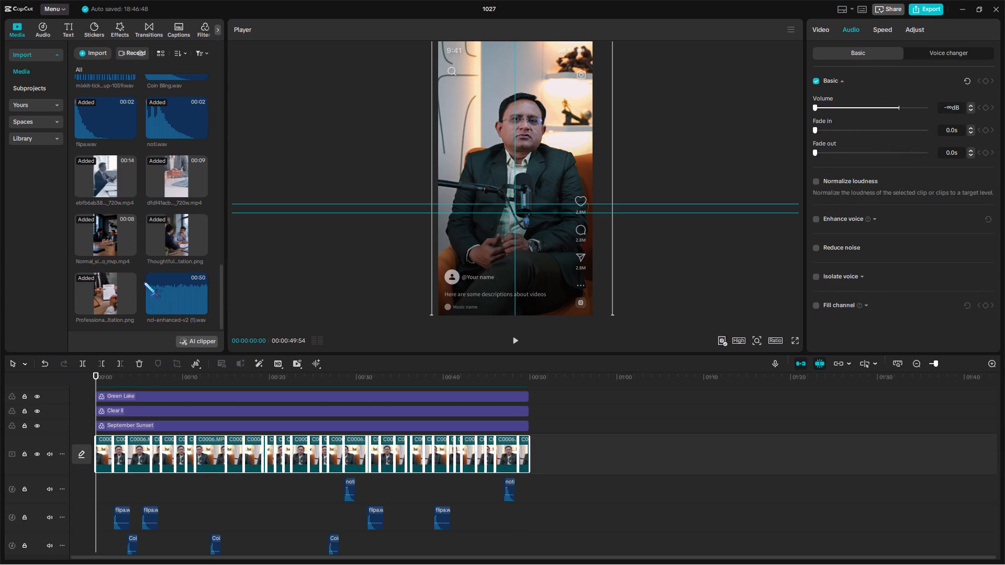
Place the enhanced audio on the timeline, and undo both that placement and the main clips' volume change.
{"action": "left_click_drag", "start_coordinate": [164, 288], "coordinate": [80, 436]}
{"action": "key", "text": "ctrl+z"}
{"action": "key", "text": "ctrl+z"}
Place ncl-enhanced-v2 (1).wav at the timeline start, directly below the main video track, and play it with the video.
{"action": "left_click_drag", "start_coordinate": [163, 292], "coordinate": [76, 436], "text": "ctrl"}
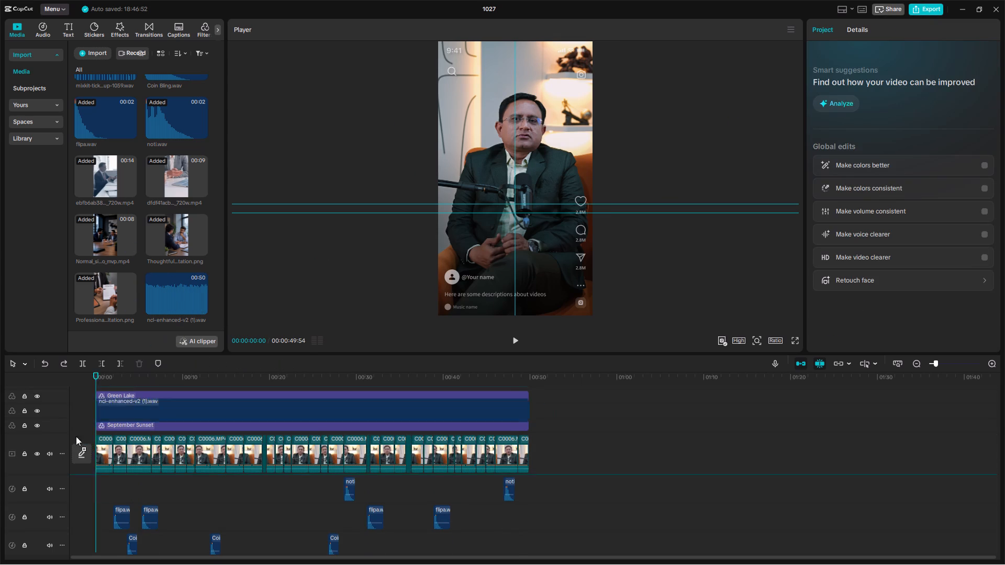
{"action": "left_click_drag", "start_coordinate": [76, 436], "coordinate": [58, 451], "text": "ctrl"}
{"action": "left_click_drag", "start_coordinate": [940, 360], "coordinate": [945, 365]}
{"action": "left_click", "coordinate": [945, 365]}
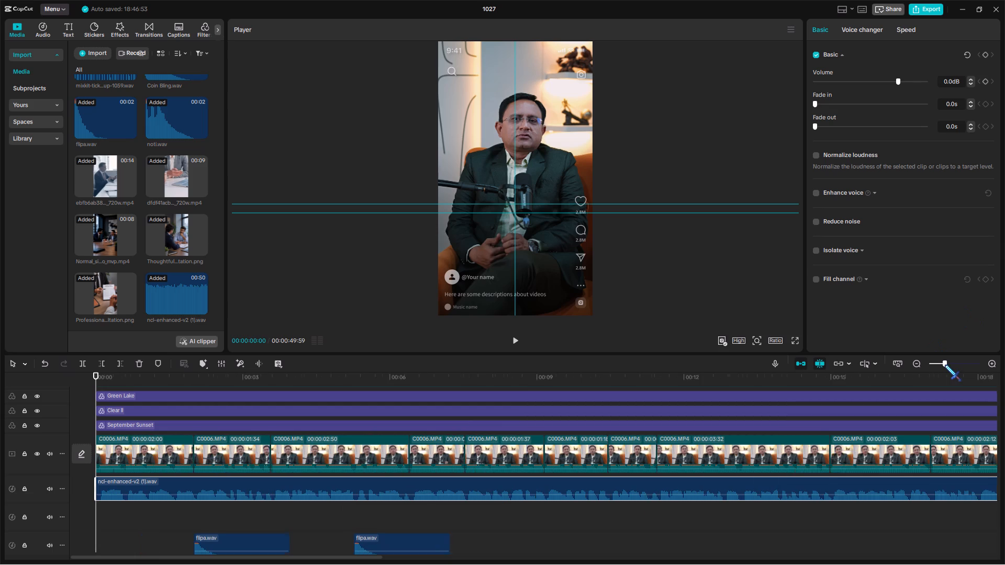
{"action": "key", "text": "space"}
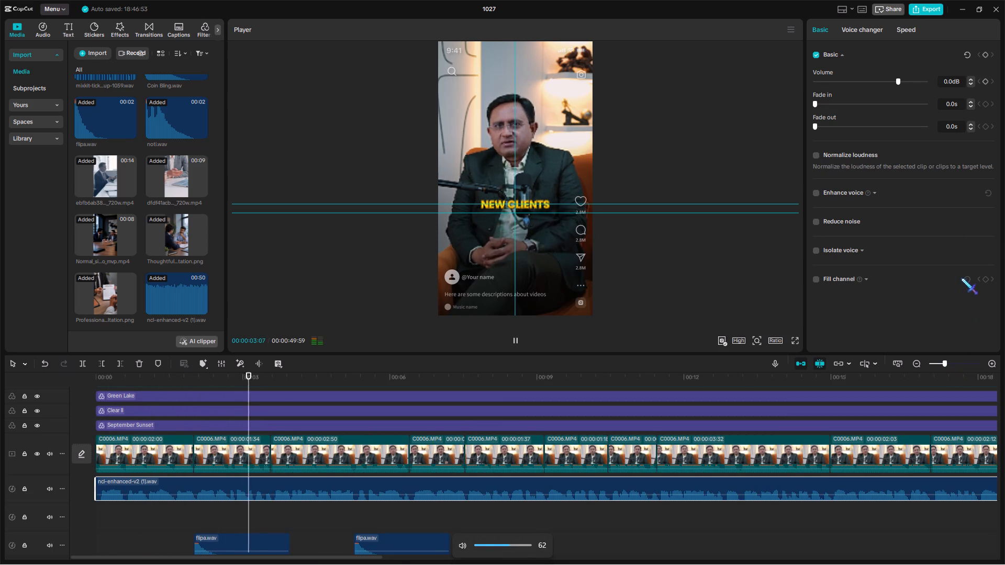
Trim off the beginning of the enhanced audio clip up to 00:00:00:04.
{"action": "left_click", "coordinate": [953, 364]}
{"action": "left_click", "coordinate": [284, 509]}
{"action": "left_click_drag", "start_coordinate": [284, 509], "coordinate": [0, 525]}
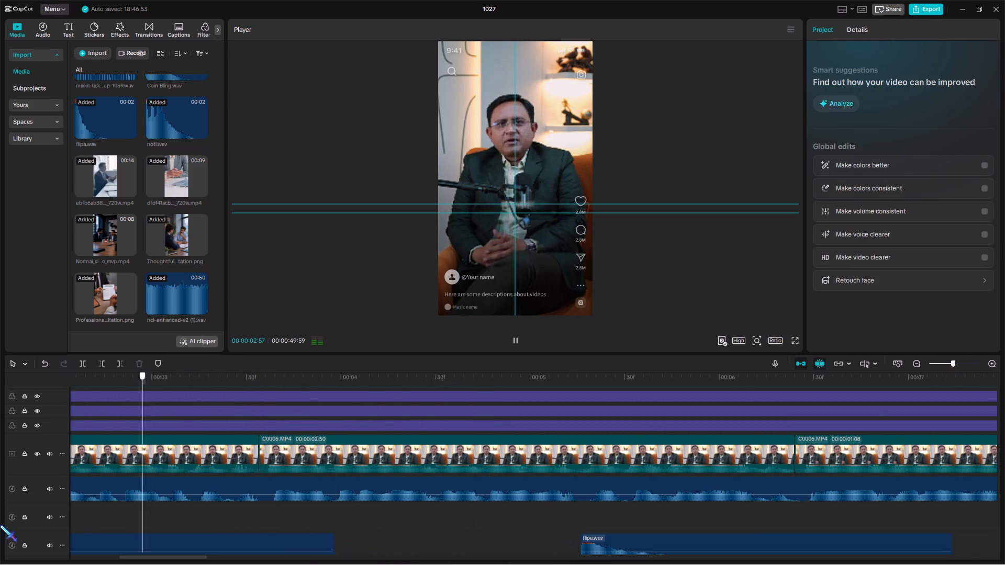
{"action": "left_click_drag", "start_coordinate": [0, 525], "coordinate": [109, 507]}
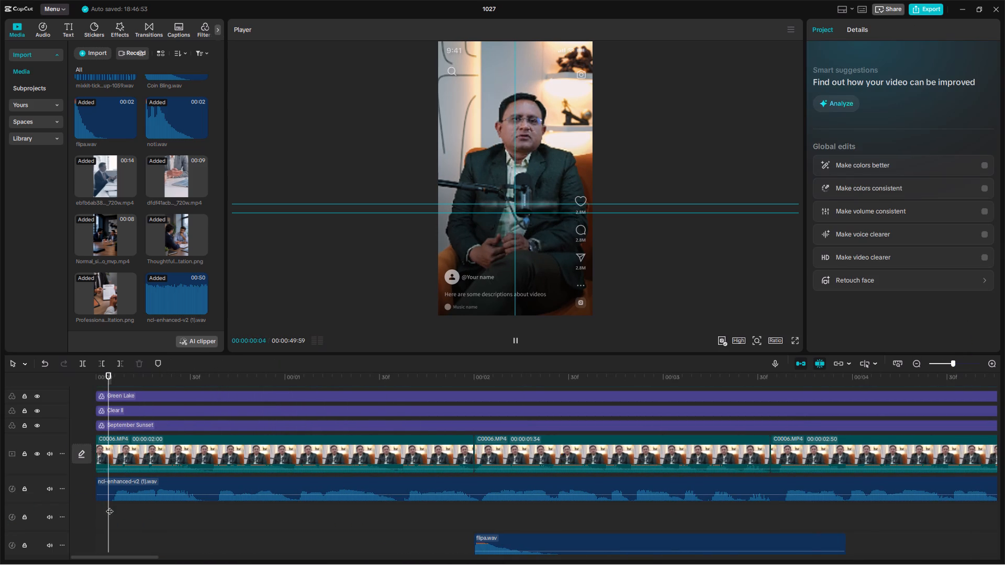
{"action": "left_click", "coordinate": [114, 489]}
{"action": "key", "text": "q"}
Shift the trimmed enhanced audio about two frames earlier to line up with the original voice.
{"action": "left_click", "coordinate": [183, 508]}
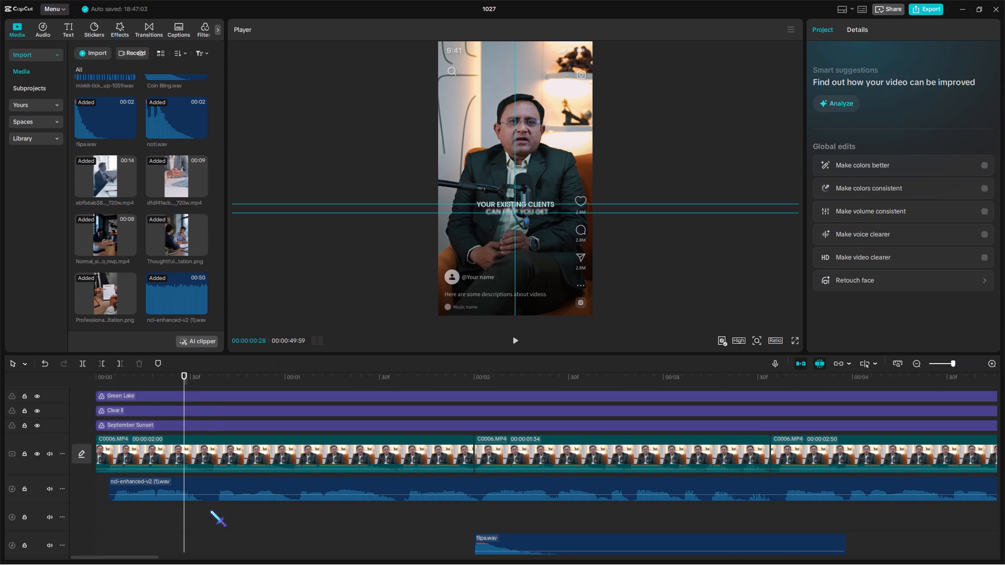
{"action": "double_click", "coordinate": [210, 509]}
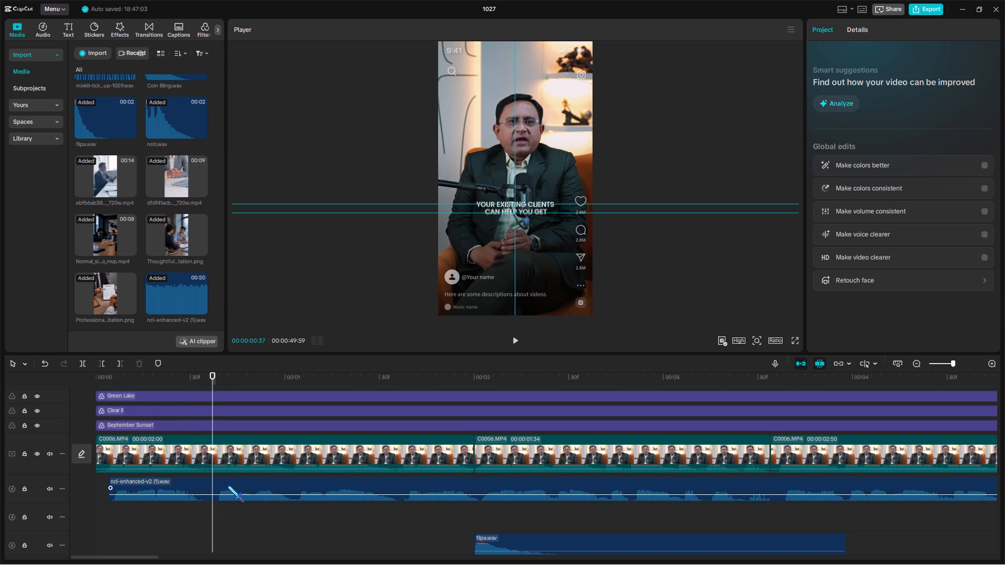
{"action": "key", "text": "Left"}
{"action": "left_click_drag", "start_coordinate": [234, 483], "coordinate": [228, 484]}
Play the video and compare the enhanced audio's sync with the original voice around 6 and 13 seconds.
{"action": "key", "text": "space"}
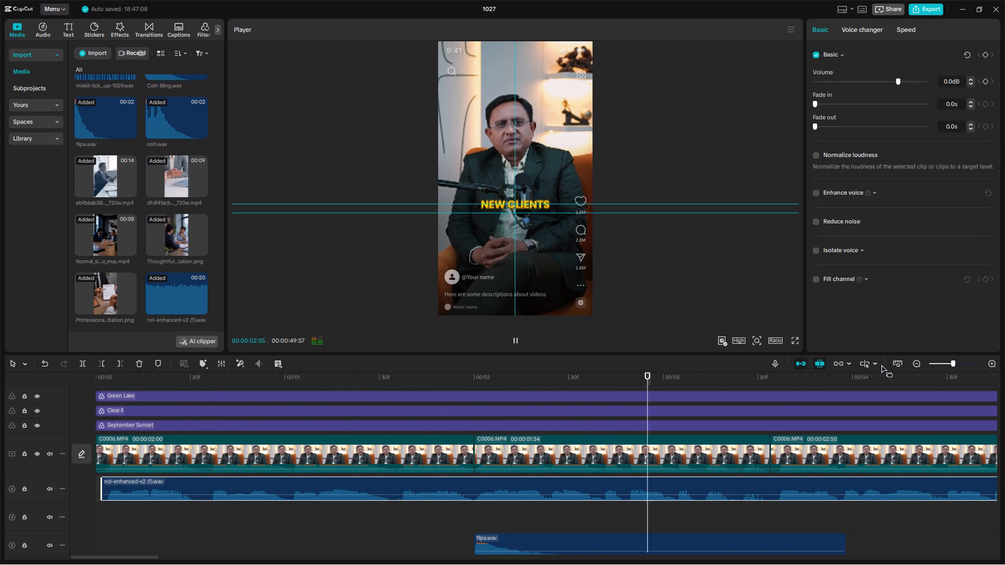
{"action": "left_click_drag", "start_coordinate": [951, 362], "coordinate": [953, 363]}
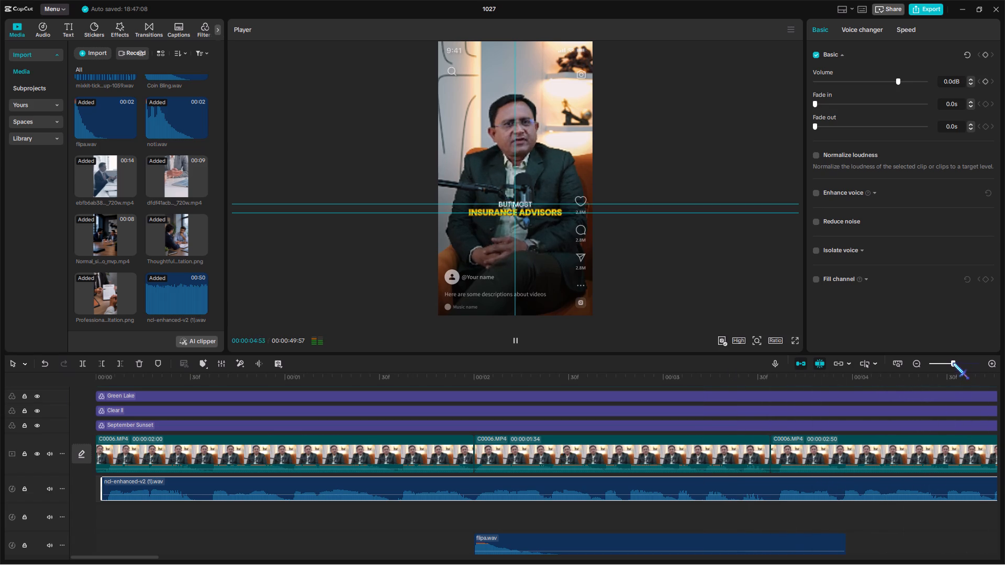
{"action": "left_click_drag", "start_coordinate": [953, 363], "coordinate": [959, 366]}
{"action": "key", "text": "space"}
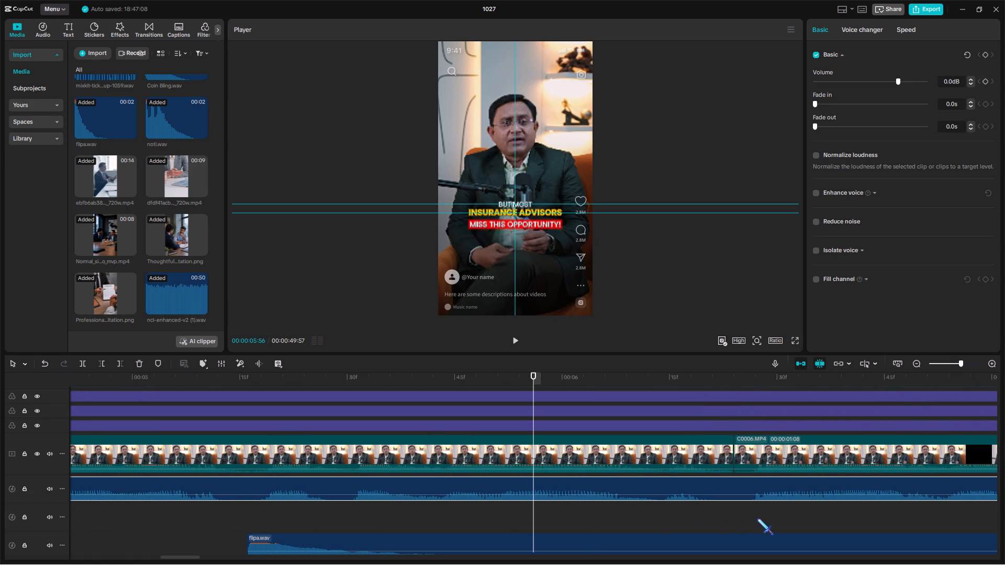
{"action": "left_click", "coordinate": [755, 514]}
{"action": "left_click", "coordinate": [754, 511]}
{"action": "left_click", "coordinate": [753, 511]}
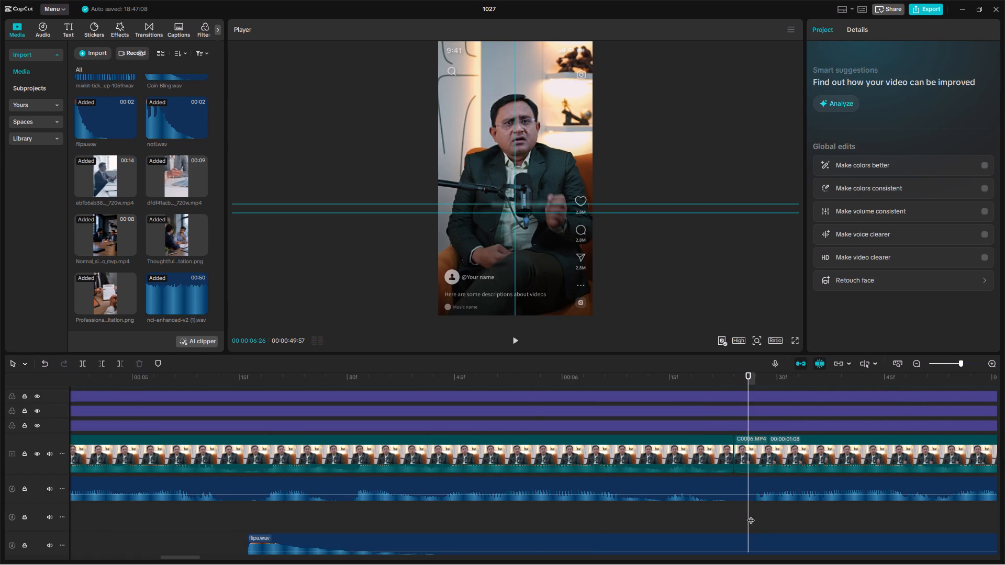
{"action": "key", "text": "space"}
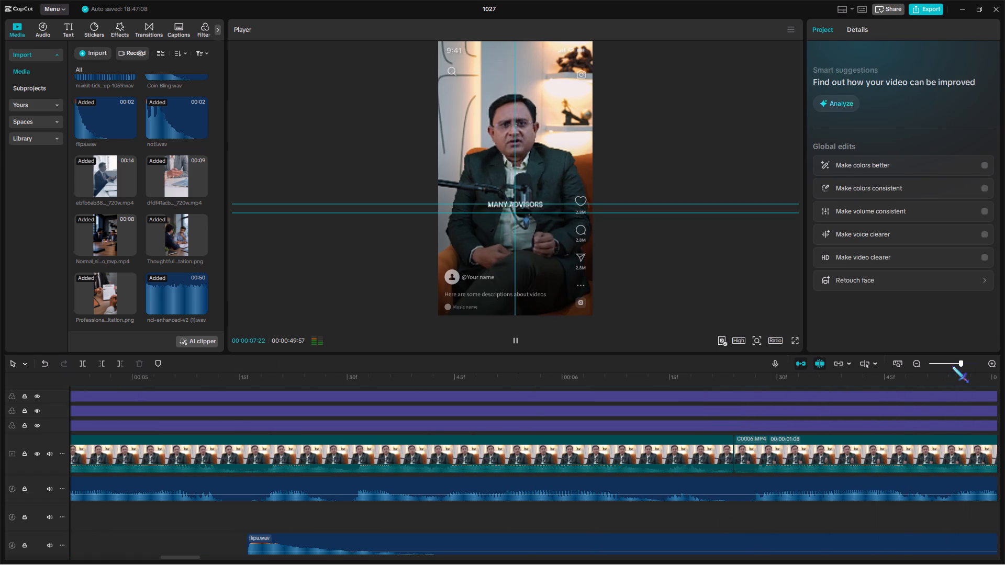
{"action": "left_click", "coordinate": [948, 365]}
{"action": "left_click_drag", "start_coordinate": [740, 528], "coordinate": [588, 535]}
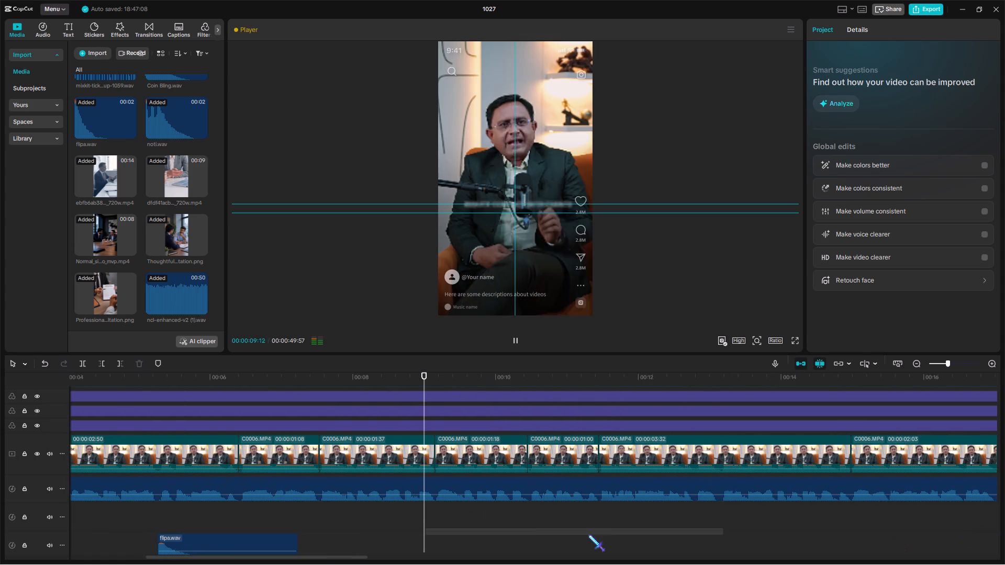
{"action": "left_click_drag", "start_coordinate": [588, 535], "coordinate": [495, 533]}
{"action": "left_click_drag", "start_coordinate": [957, 364], "coordinate": [957, 364]}
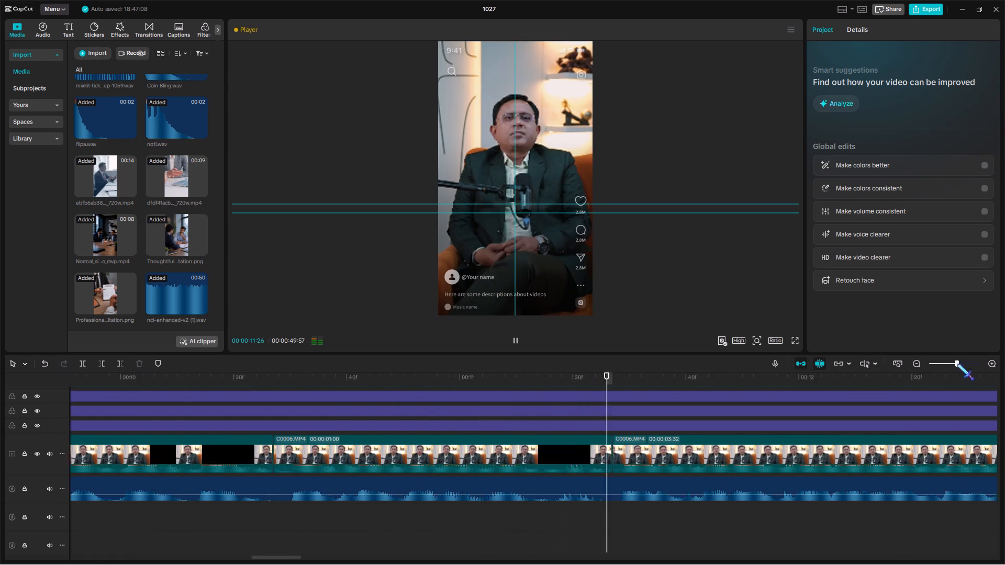
{"action": "left_click_drag", "start_coordinate": [957, 364], "coordinate": [968, 378]}
{"action": "key", "text": "space"}
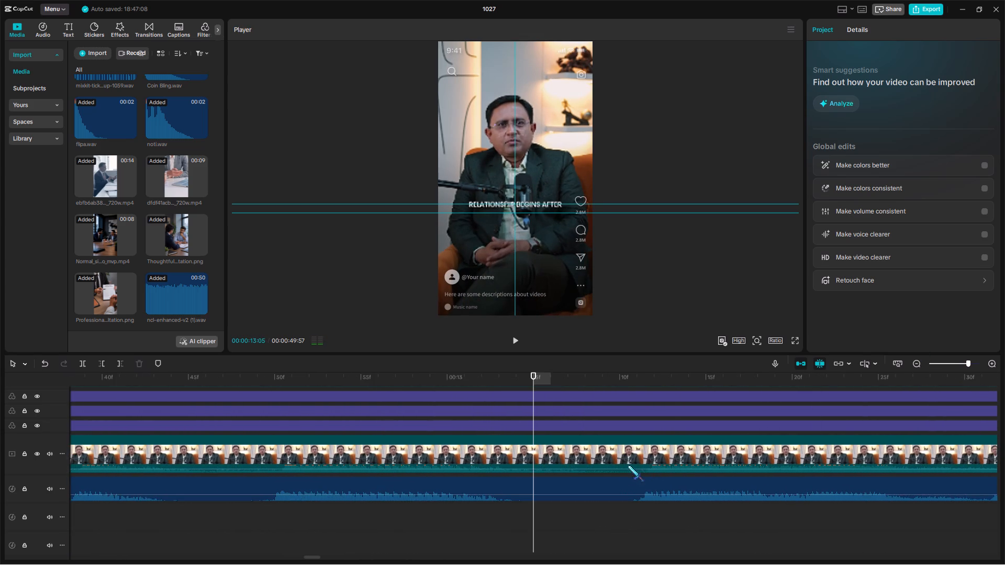
{"action": "left_click", "coordinate": [636, 510]}
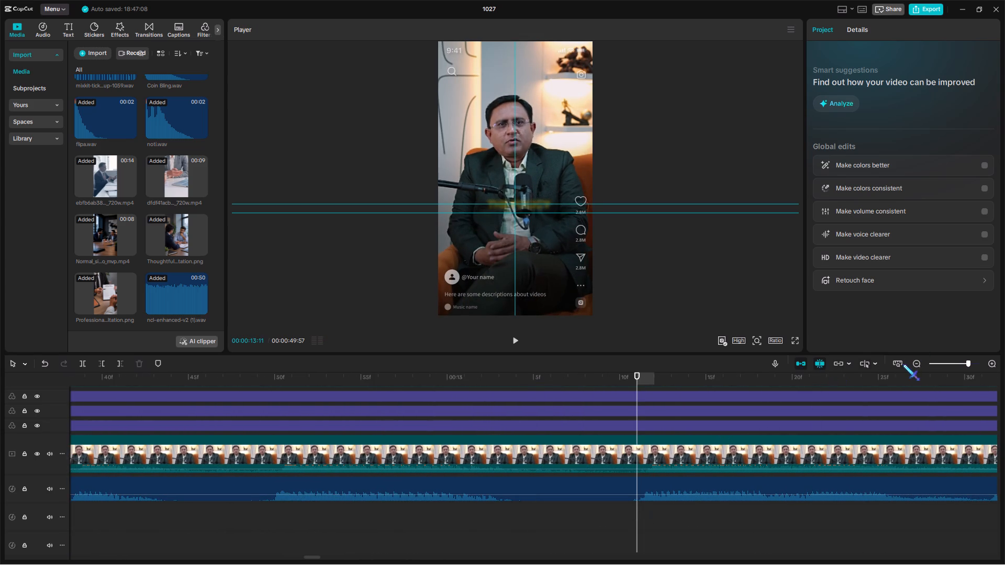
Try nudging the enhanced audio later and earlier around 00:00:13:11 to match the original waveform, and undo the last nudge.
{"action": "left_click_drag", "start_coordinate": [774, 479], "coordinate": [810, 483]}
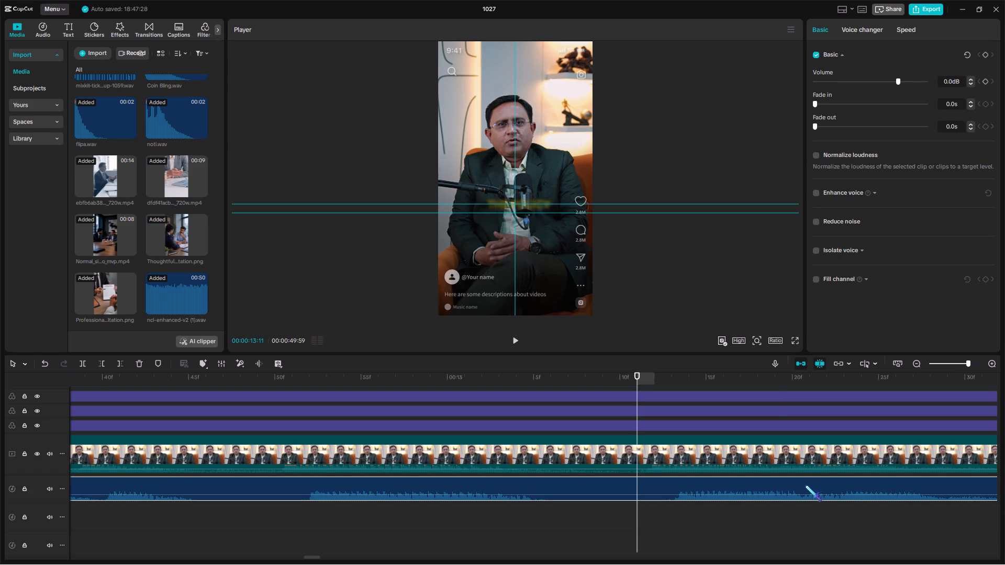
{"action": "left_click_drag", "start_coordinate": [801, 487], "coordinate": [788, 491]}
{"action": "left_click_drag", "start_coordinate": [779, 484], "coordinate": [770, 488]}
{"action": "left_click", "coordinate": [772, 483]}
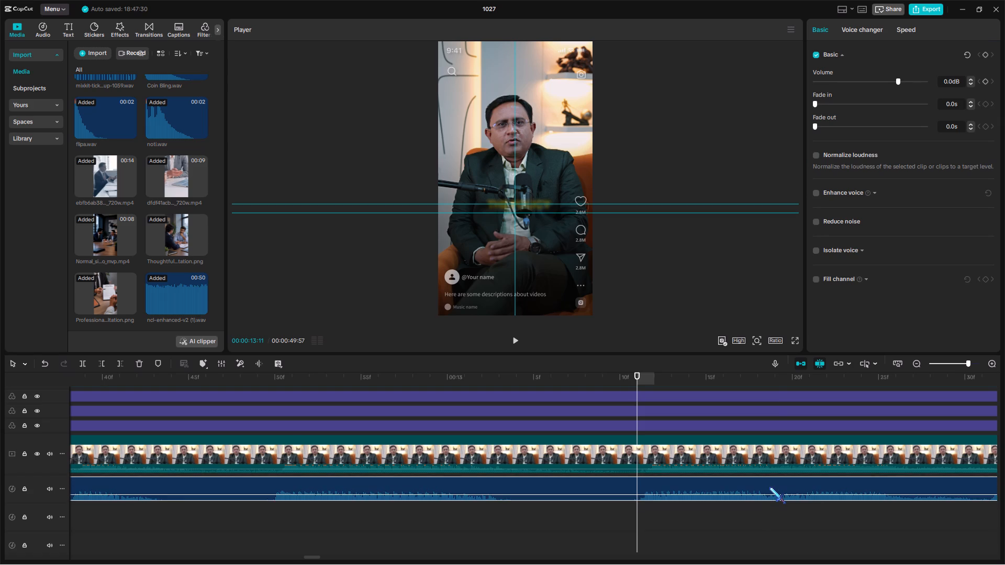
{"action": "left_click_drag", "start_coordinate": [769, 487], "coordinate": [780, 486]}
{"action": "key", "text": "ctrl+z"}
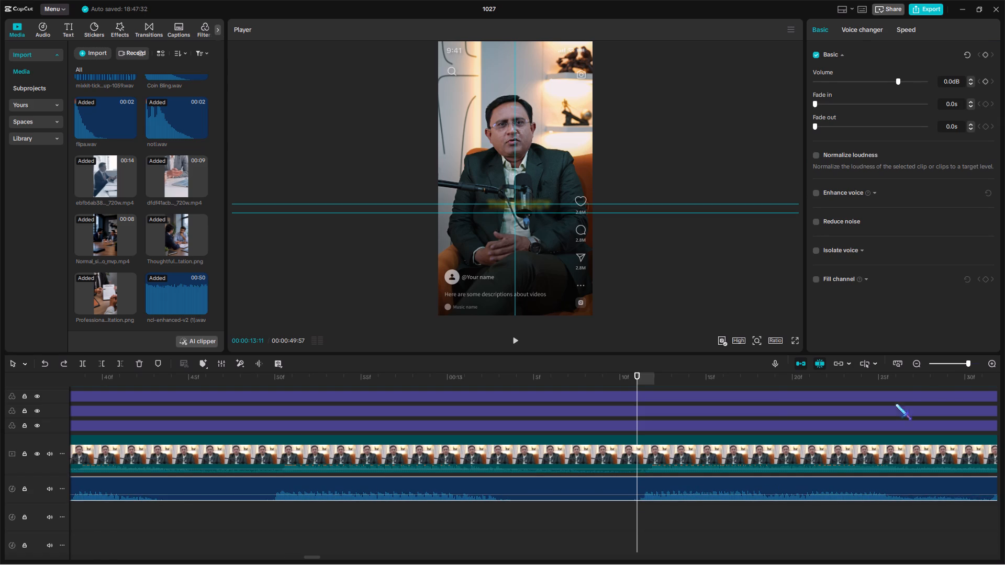
Select all the C0006 video clips on the main track and mute their original audio by setting the volume to -∞ dB.
{"action": "left_click", "coordinate": [946, 364]}
{"action": "left_click_drag", "start_coordinate": [946, 364], "coordinate": [971, 380]}
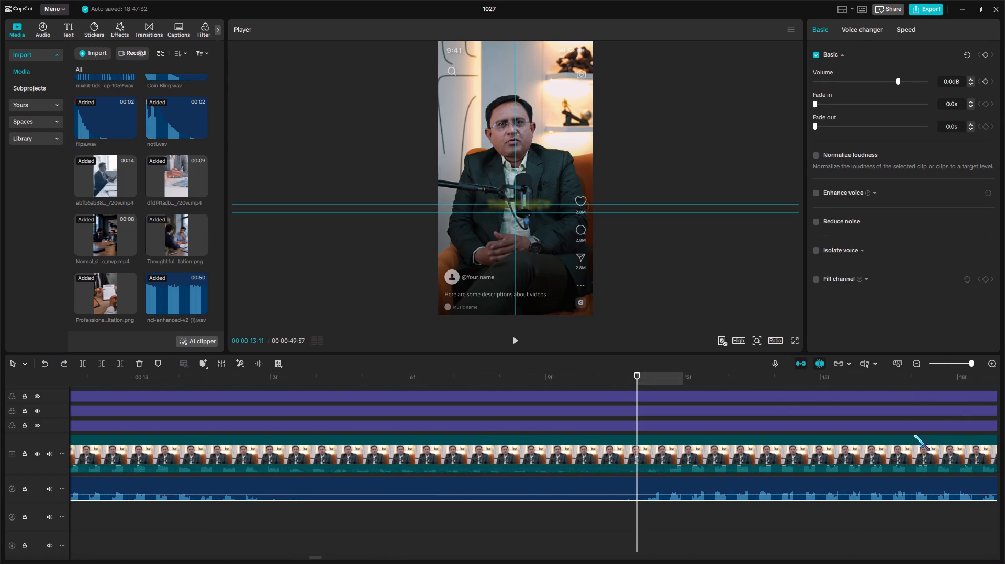
{"action": "left_click", "coordinate": [613, 523]}
{"action": "left_click", "coordinate": [964, 363]}
{"action": "left_click_drag", "start_coordinate": [963, 365], "coordinate": [961, 366]}
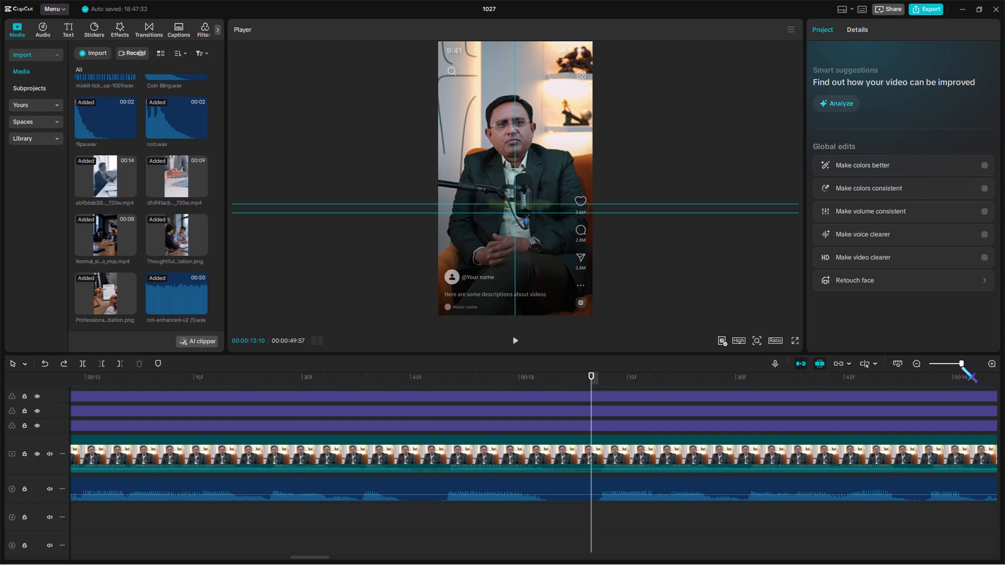
{"action": "left_click_drag", "start_coordinate": [961, 366], "coordinate": [937, 396]}
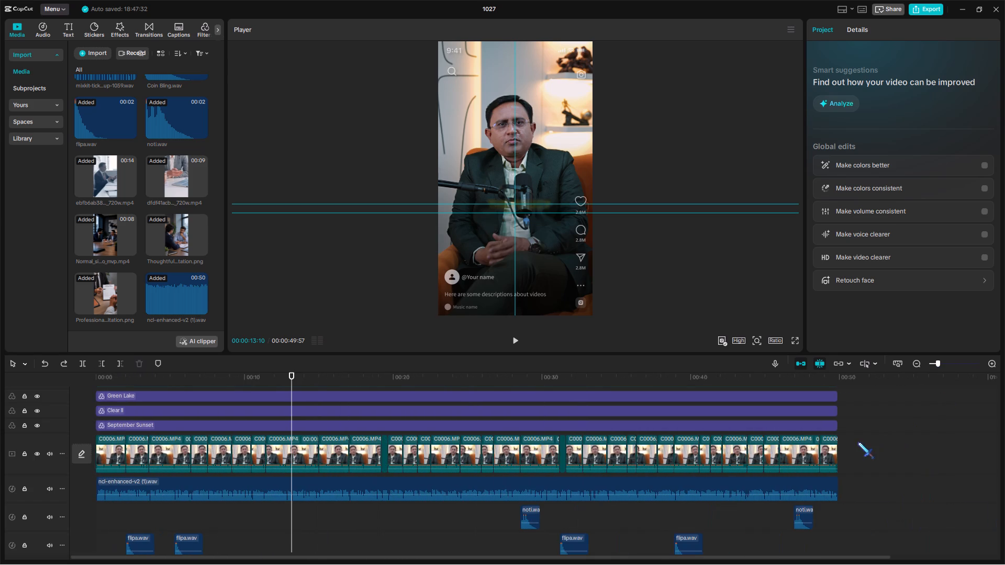
{"action": "left_click_drag", "start_coordinate": [847, 446], "coordinate": [105, 443]}
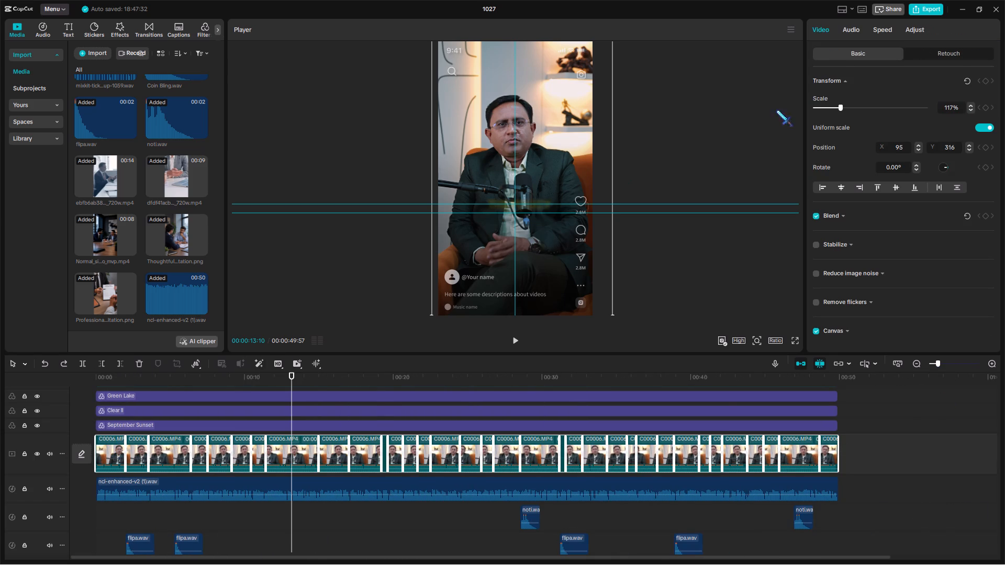
{"action": "left_click", "coordinate": [851, 33]}
{"action": "left_click_drag", "start_coordinate": [903, 99], "coordinate": [839, 111]}
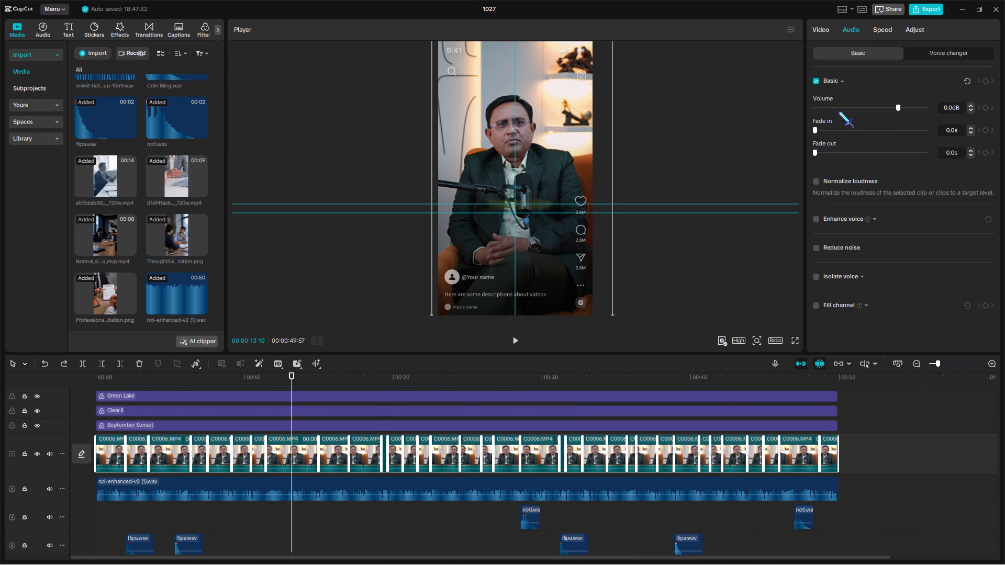
{"action": "left_click_drag", "start_coordinate": [839, 111], "coordinate": [690, 112]}
{"action": "left_click_drag", "start_coordinate": [832, 111], "coordinate": [493, 128]}
Play the video from the beginning to check how the enhanced voice audio sounds with the footage and sound effects.
{"action": "left_click", "coordinate": [68, 420]}
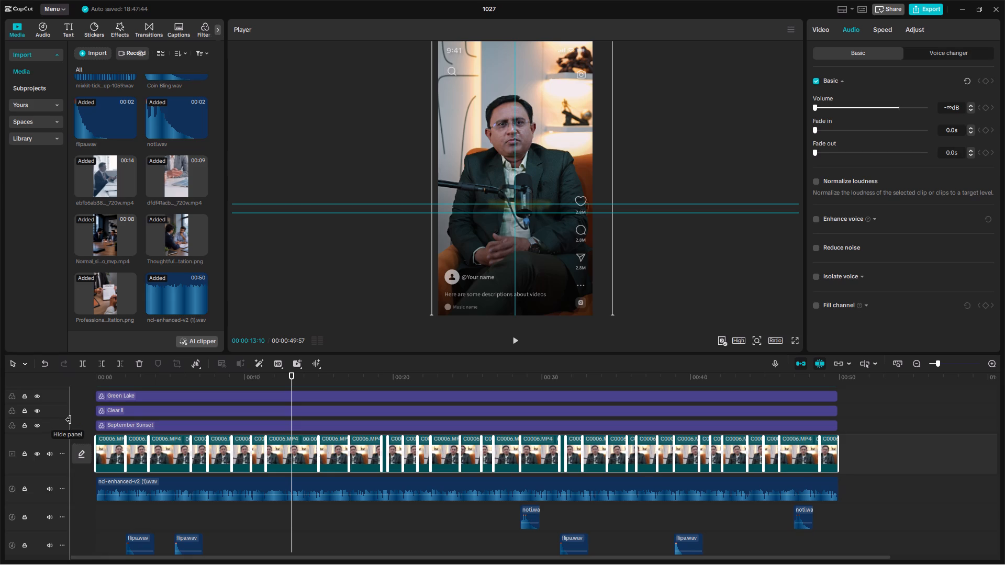
{"action": "left_click", "coordinate": [82, 398]}
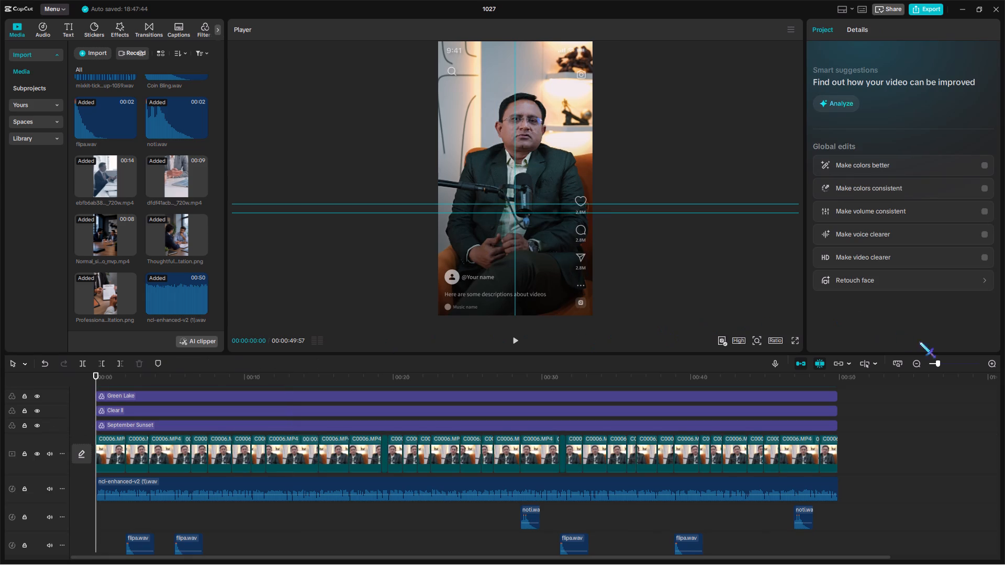
{"action": "key", "text": "space"}
{"action": "left_click", "coordinate": [944, 362]}
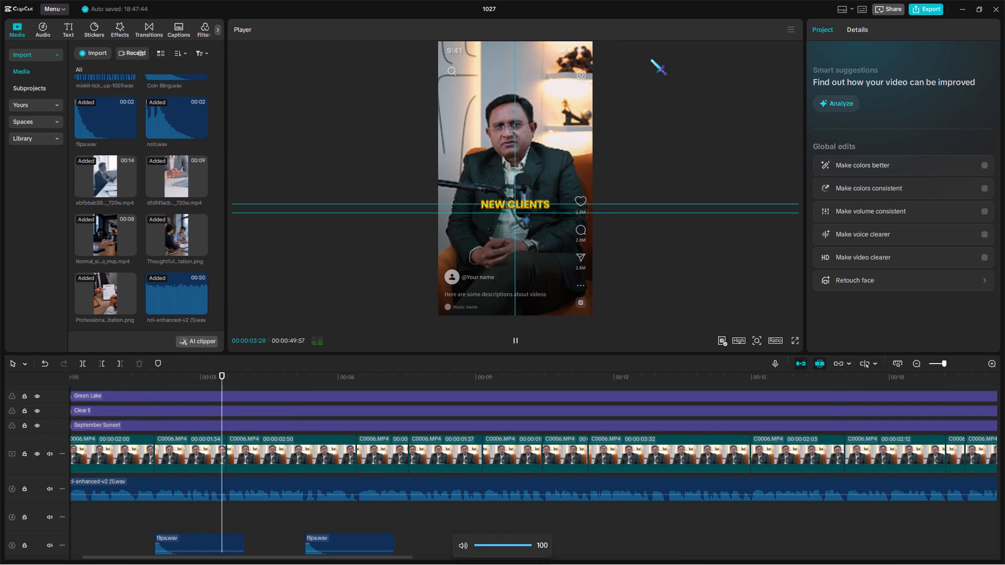
{"action": "left_click", "coordinate": [940, 365]}
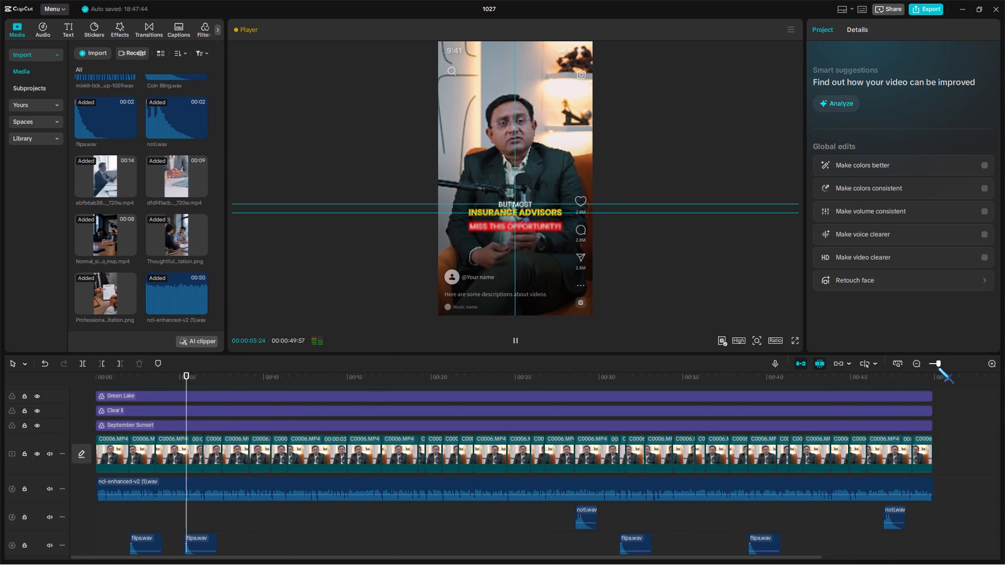
Move the mixkit-game-quick-warning clip at about 17 seconds from the lowest audio track onto its own track, keeping its timing.
{"action": "scroll", "coordinate": [426, 505], "scroll_direction": "down", "scroll_amount": 20}
{"action": "scroll", "coordinate": [426, 505], "scroll_direction": "down", "scroll_amount": 3}
{"action": "left_click_drag", "start_coordinate": [759, 513], "coordinate": [483, 564]}
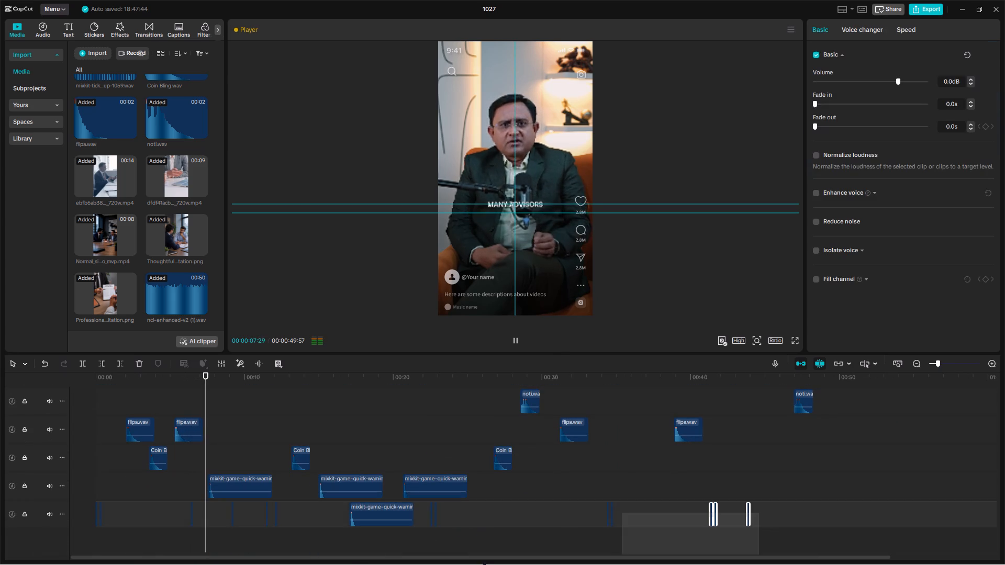
{"action": "left_click_drag", "start_coordinate": [483, 564], "coordinate": [683, 516]}
{"action": "left_click", "coordinate": [359, 543]}
{"action": "left_click_drag", "start_coordinate": [355, 543], "coordinate": [350, 544]}
{"action": "left_click_drag", "start_coordinate": [368, 516], "coordinate": [368, 503]}
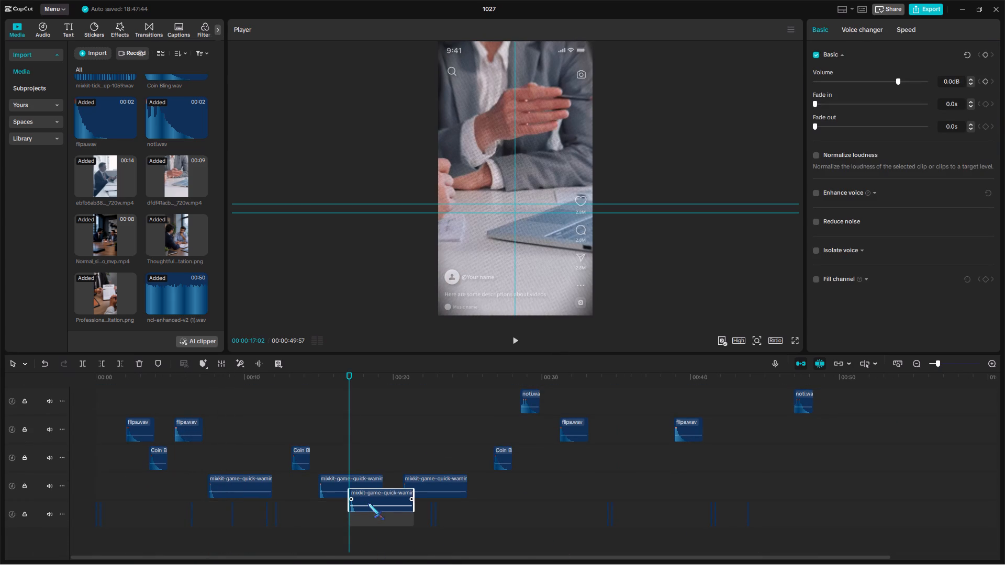
{"action": "left_click_drag", "start_coordinate": [368, 503], "coordinate": [370, 500]}
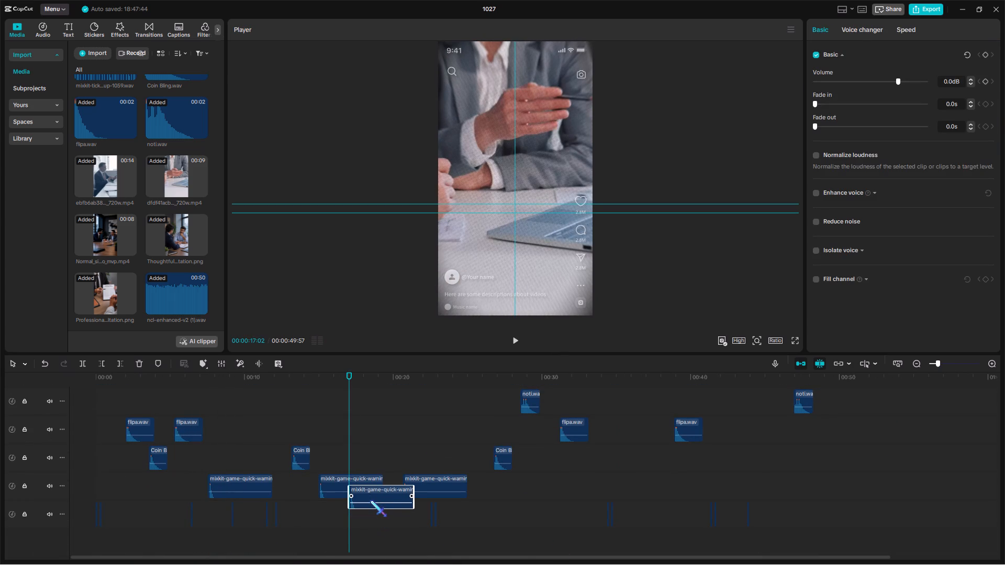
{"action": "left_click_drag", "start_coordinate": [370, 500], "coordinate": [370, 500]}
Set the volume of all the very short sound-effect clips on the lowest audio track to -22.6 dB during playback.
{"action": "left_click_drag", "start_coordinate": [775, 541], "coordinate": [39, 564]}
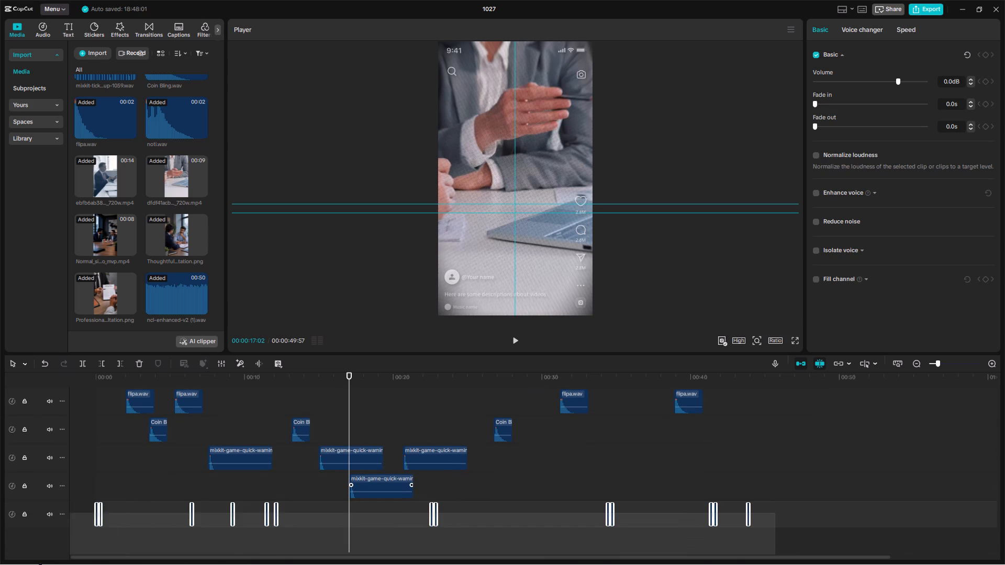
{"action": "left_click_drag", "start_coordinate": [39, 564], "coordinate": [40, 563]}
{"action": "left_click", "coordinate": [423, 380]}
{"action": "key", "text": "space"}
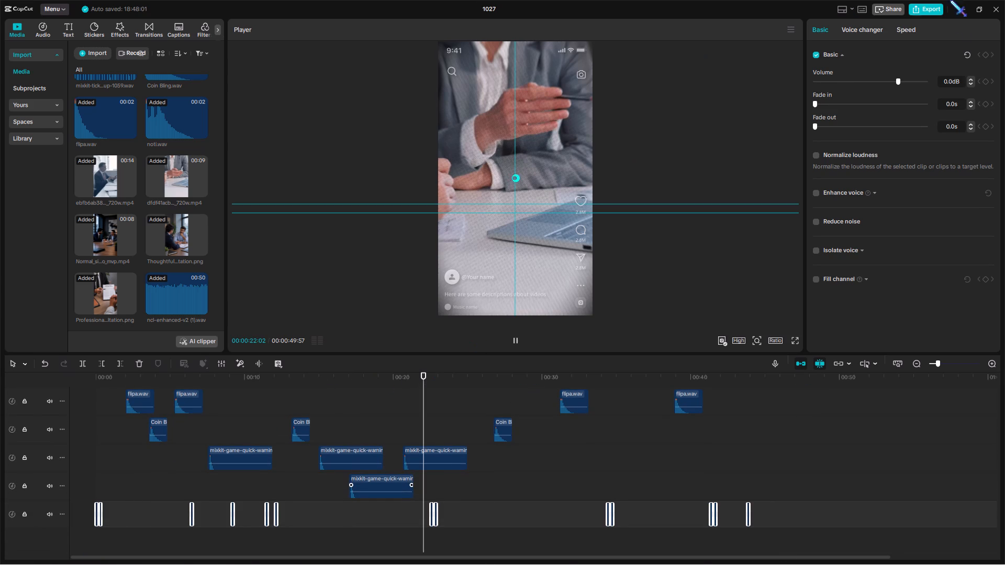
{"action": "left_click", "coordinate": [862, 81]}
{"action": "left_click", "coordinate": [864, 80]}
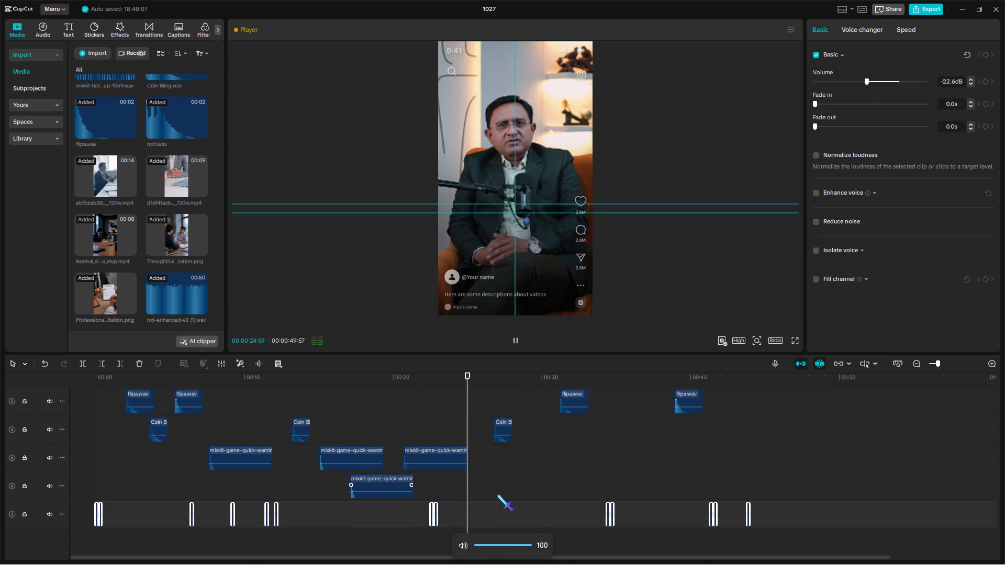
Set the volume of the ncl-enhanced-v2 voice clip to 3.0 dB and resume playback.
{"action": "scroll", "coordinate": [499, 494], "scroll_direction": "up", "scroll_amount": 15}
{"action": "scroll", "coordinate": [672, 469], "scroll_direction": "down", "scroll_amount": 3}
{"action": "scroll", "coordinate": [744, 479], "scroll_direction": "down", "scroll_amount": 3}
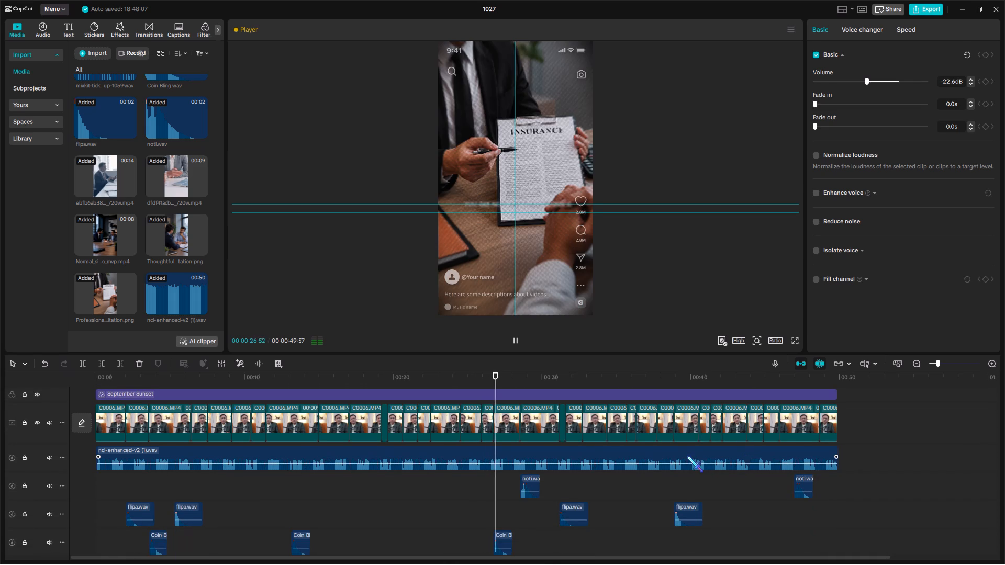
{"action": "left_click", "coordinate": [687, 456]}
{"action": "key", "text": "space"}
{"action": "left_click_drag", "start_coordinate": [899, 84], "coordinate": [900, 89]}
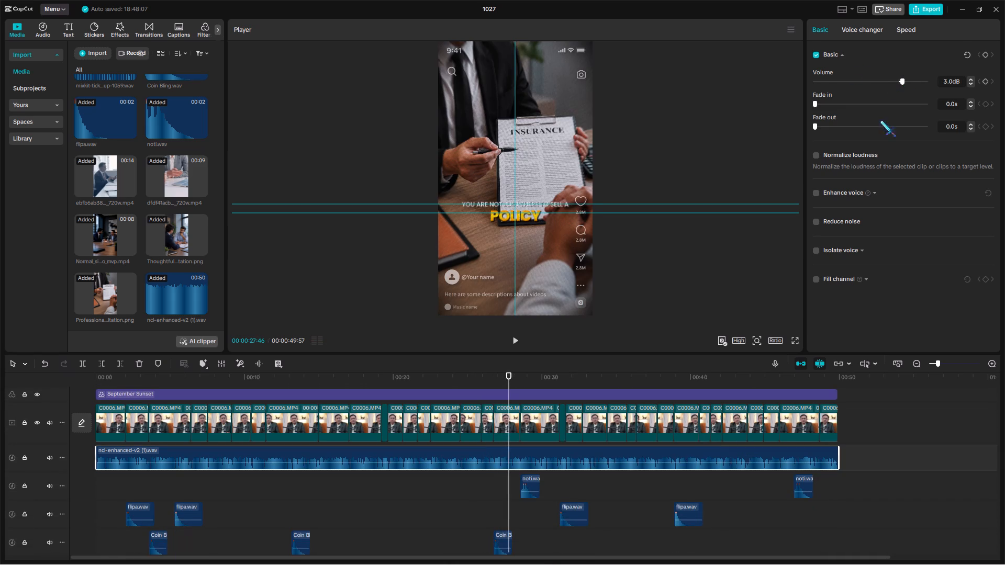
{"action": "key", "text": "space"}
Set the volume of all the very short clips on the lowest audio track to -20.0 dB, replaying from around 33 seconds to judge it.
{"action": "scroll", "coordinate": [581, 434], "scroll_direction": "down", "scroll_amount": 20}
{"action": "scroll", "coordinate": [581, 434], "scroll_direction": "down", "scroll_amount": 2}
{"action": "left_click_drag", "start_coordinate": [773, 513], "coordinate": [735, 525]}
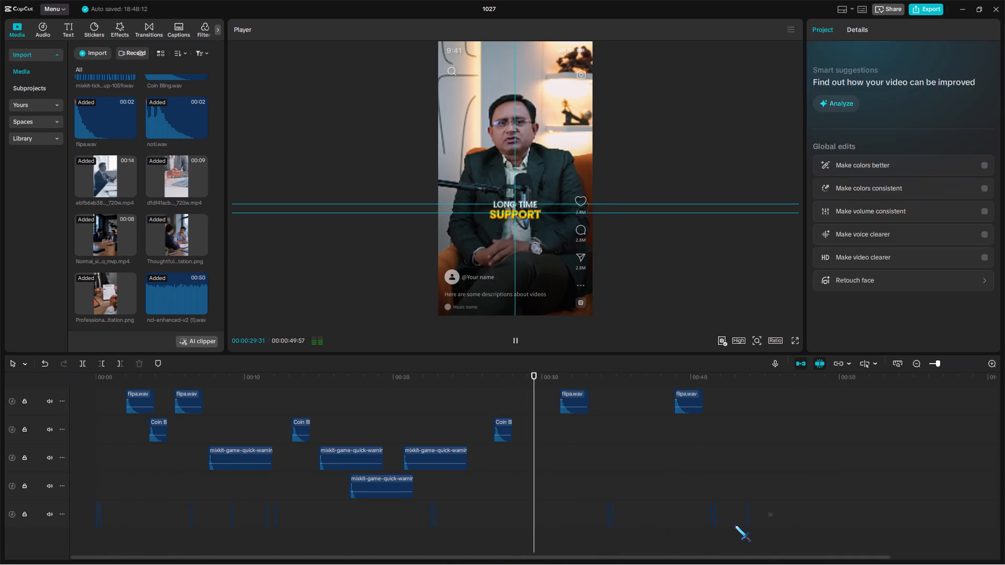
{"action": "left_click_drag", "start_coordinate": [735, 525], "coordinate": [21, 559]}
{"action": "left_click", "coordinate": [603, 379]}
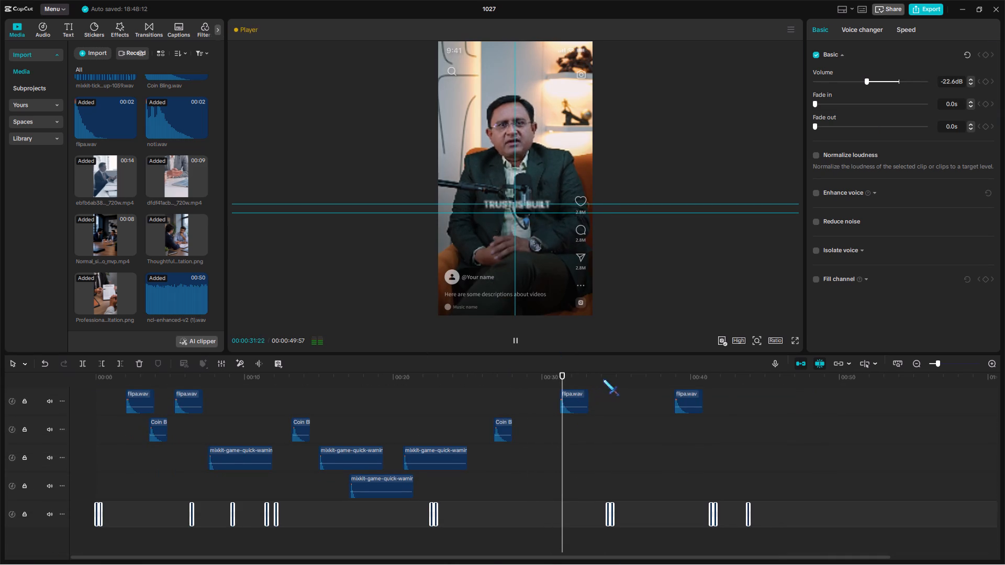
{"action": "key", "text": "space"}
{"action": "key", "text": "space"}
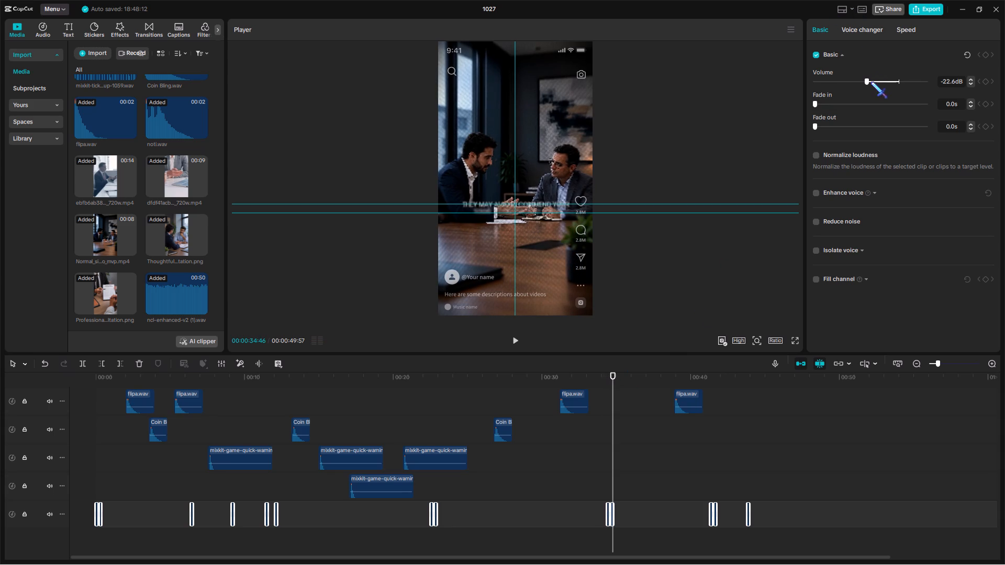
{"action": "left_click", "coordinate": [871, 82]}
{"action": "left_click", "coordinate": [586, 378]}
{"action": "left_click", "coordinate": [599, 376]}
{"action": "key", "text": "space"}
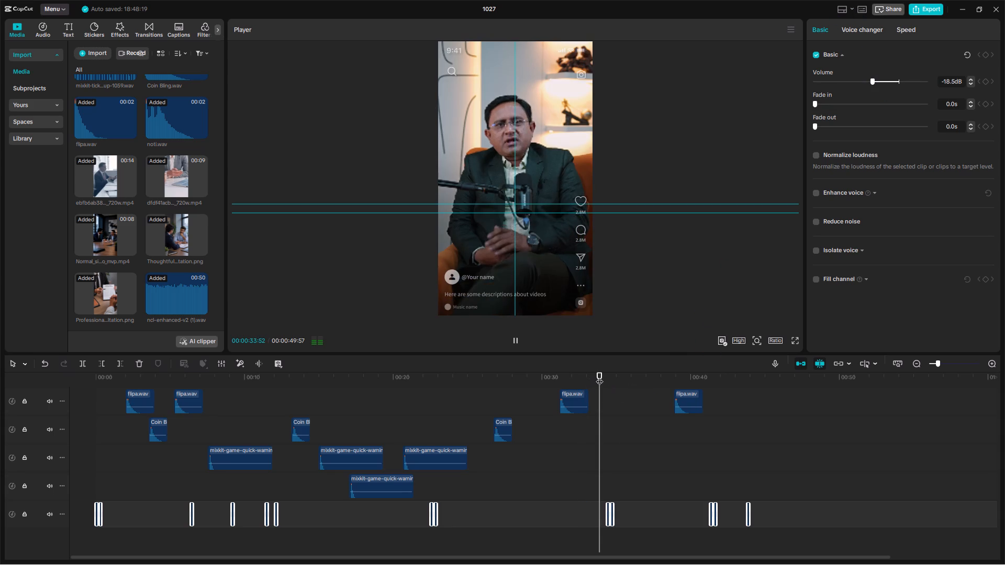
{"action": "key", "text": "space"}
{"action": "left_click", "coordinate": [869, 83]}
{"action": "left_click_drag", "start_coordinate": [869, 83], "coordinate": [869, 86]}
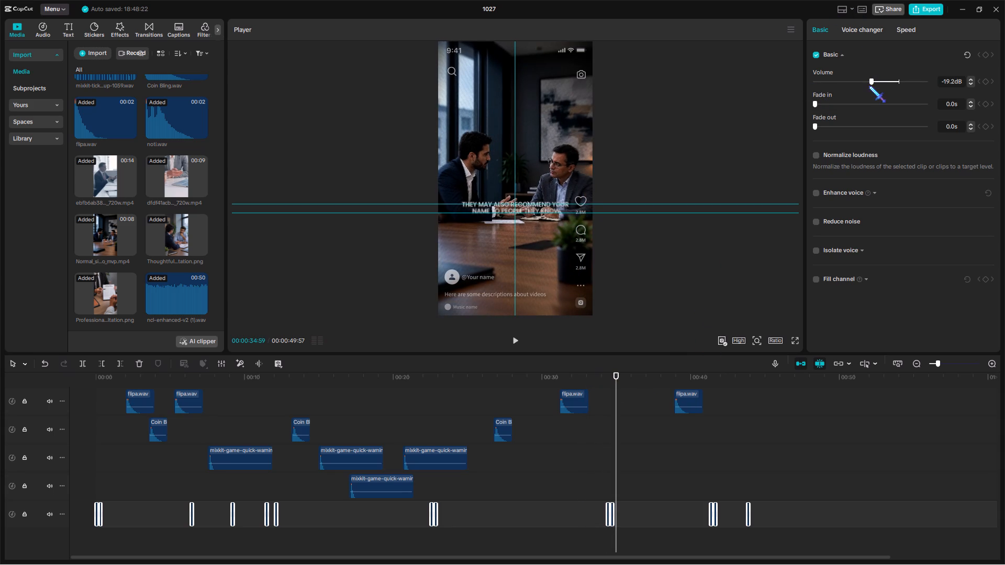
{"action": "left_click_drag", "start_coordinate": [869, 86], "coordinate": [868, 90]}
{"action": "left_click", "coordinate": [600, 383]}
{"action": "key", "text": "space"}
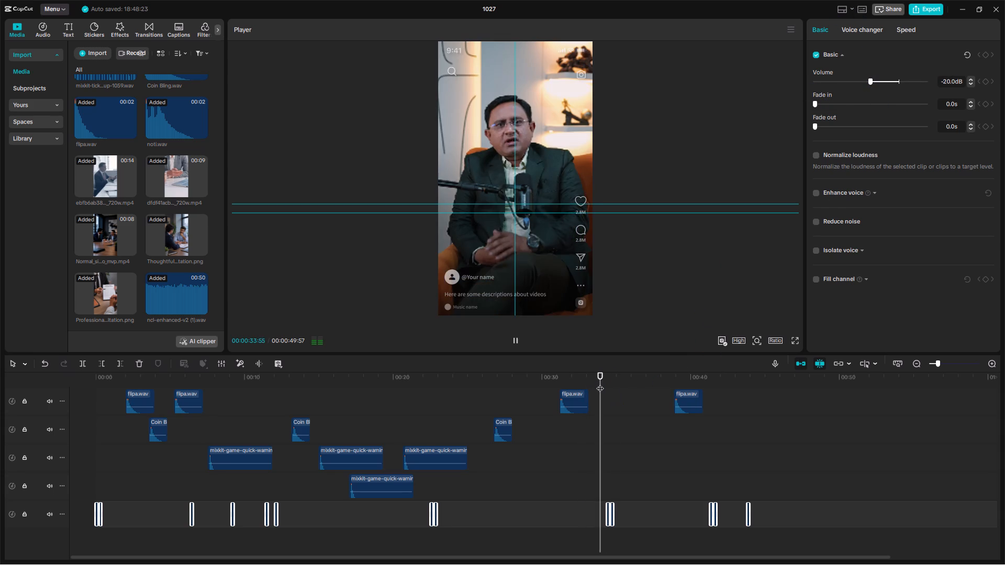
{"action": "key", "text": "space"}
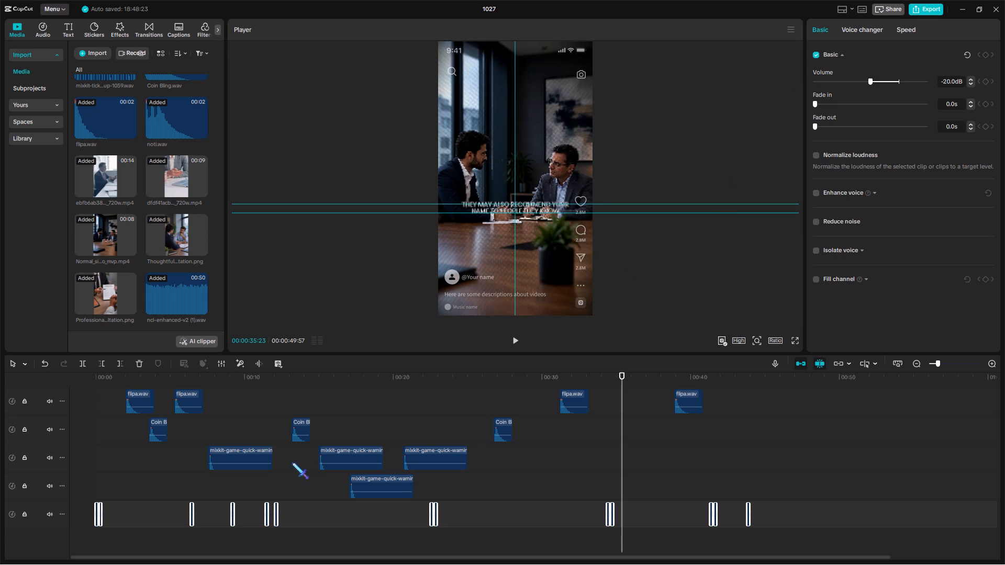
Set the volume of all four mixkit-game-quick-warning clips to -22.3 dB, auditioning them from around 20 and 15 seconds.
{"action": "left_click_drag", "start_coordinate": [160, 459], "coordinate": [456, 484]}
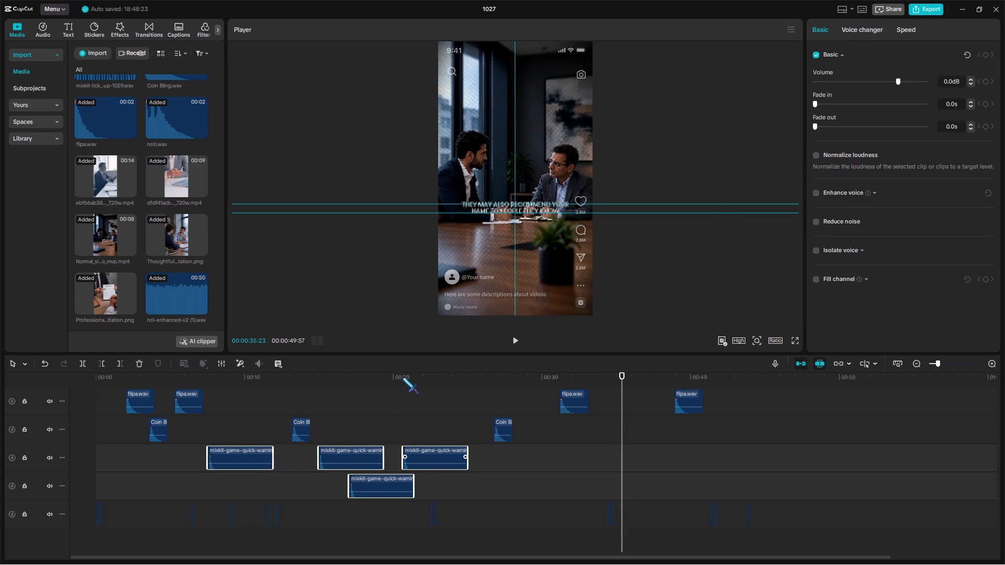
{"action": "left_click", "coordinate": [403, 377]}
{"action": "left_click", "coordinate": [852, 78]}
{"action": "key", "text": "space"}
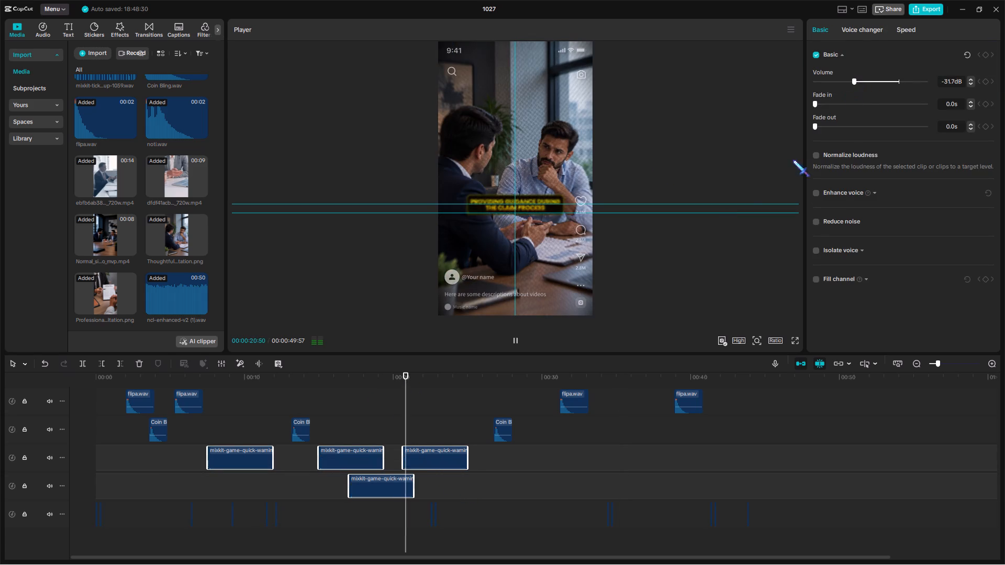
{"action": "left_click", "coordinate": [858, 85]}
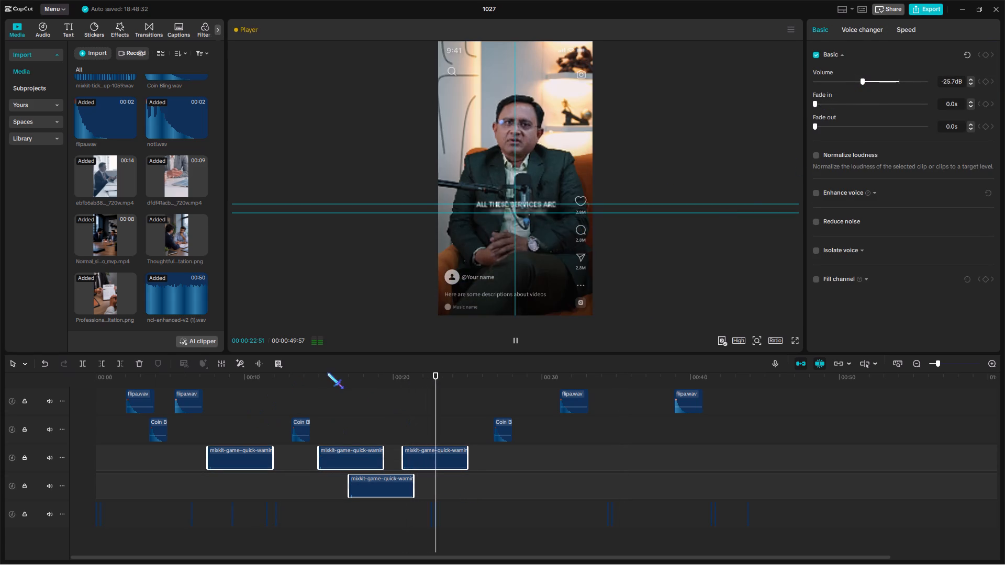
{"action": "left_click", "coordinate": [320, 379]}
{"action": "key", "text": "space"}
{"action": "key", "text": "space"}
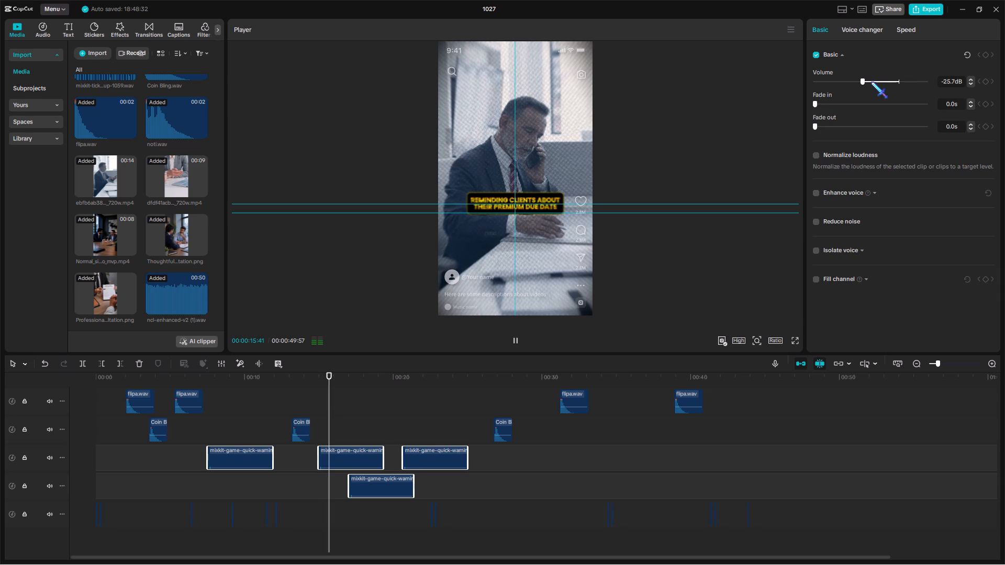
{"action": "left_click", "coordinate": [866, 83]}
{"action": "left_click_drag", "start_coordinate": [323, 374], "coordinate": [320, 382]}
{"action": "key", "text": "space"}
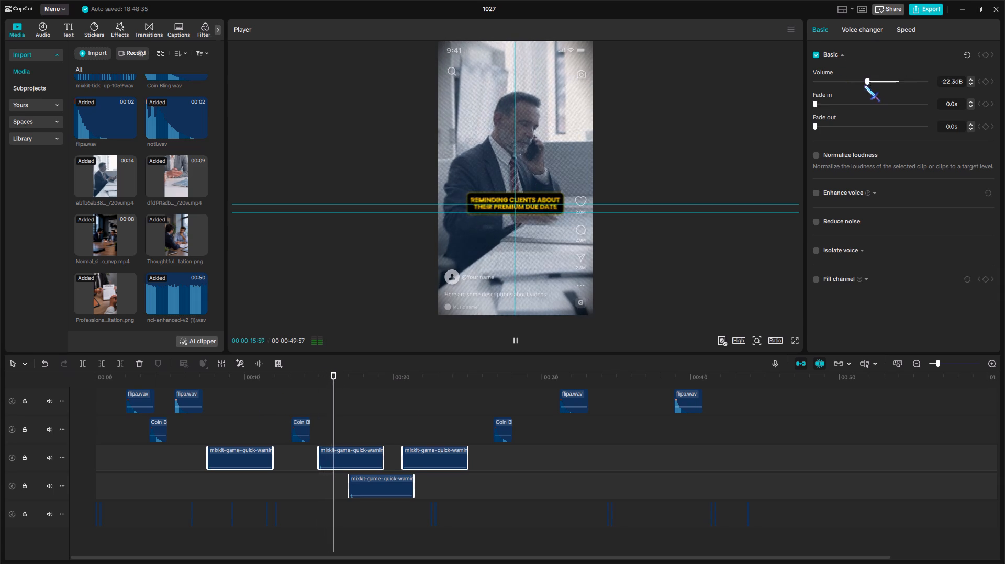
Fine-tune the four mixkit-game-quick-warning clips' volume to -18.5 dB while replaying the section from around 15 seconds.
{"action": "left_click", "coordinate": [866, 83]}
{"action": "left_click", "coordinate": [867, 83]}
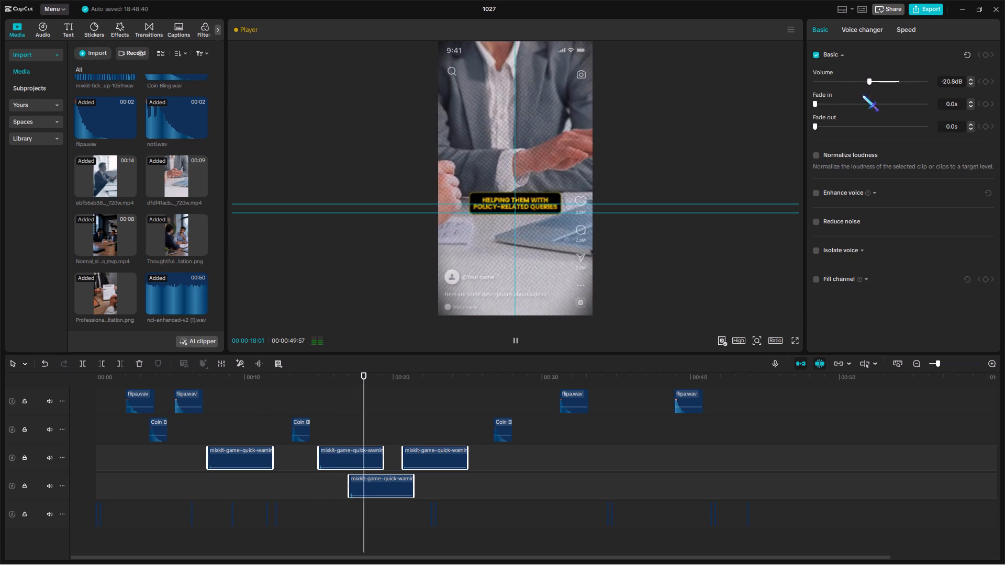
{"action": "left_click", "coordinate": [343, 382]}
{"action": "key", "text": "space"}
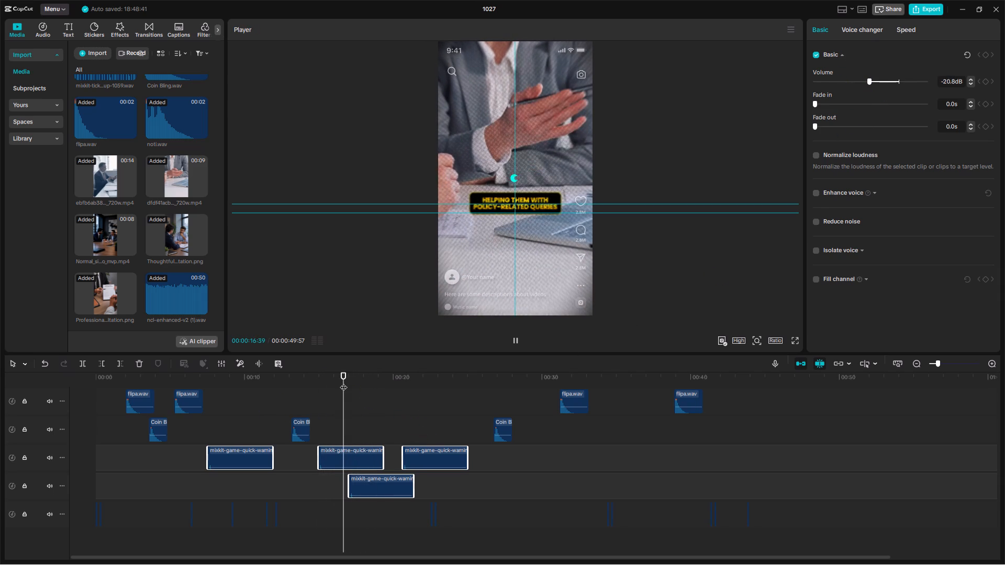
{"action": "left_click", "coordinate": [869, 83]}
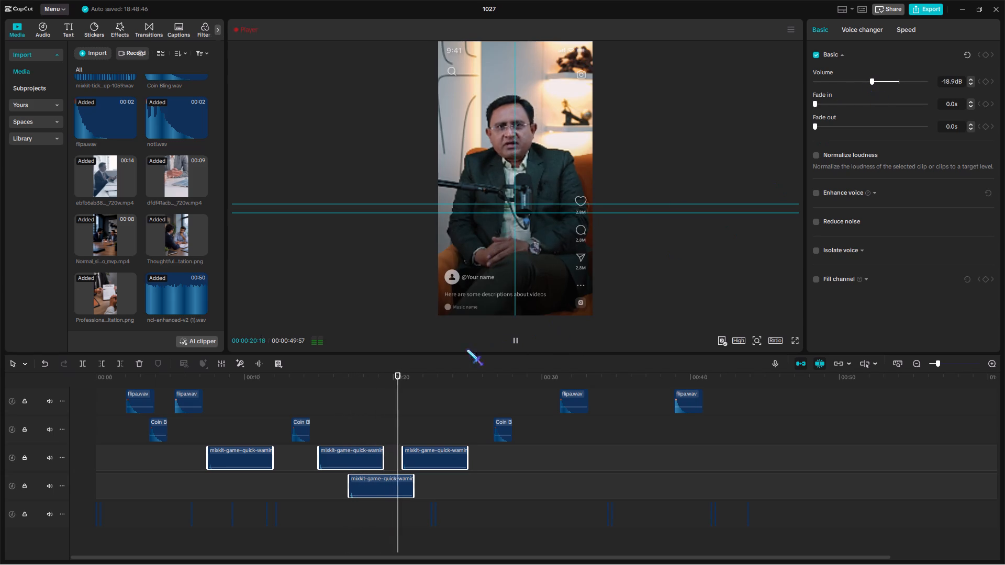
{"action": "left_click", "coordinate": [316, 376]}
{"action": "key", "text": "space"}
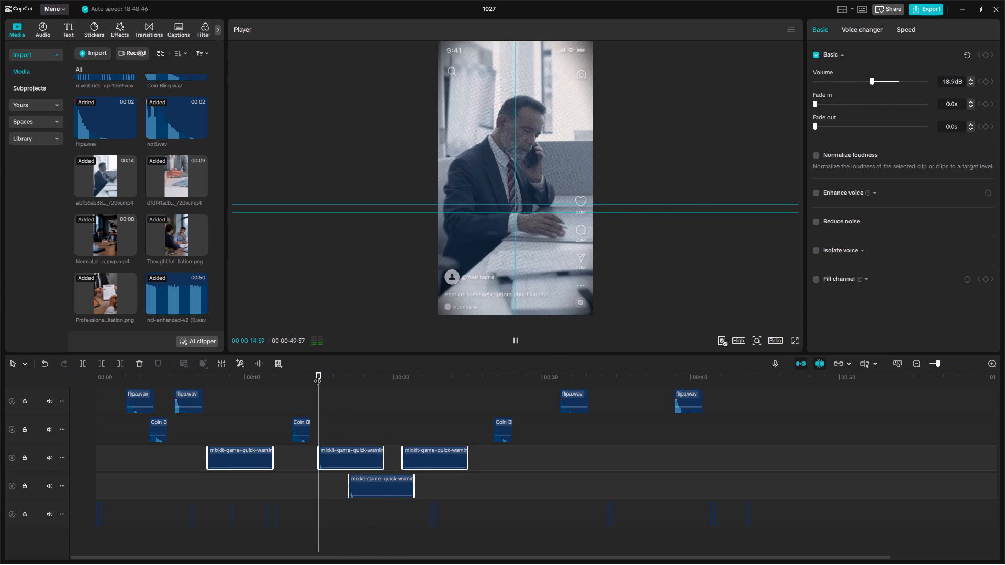
{"action": "left_click", "coordinate": [870, 83]}
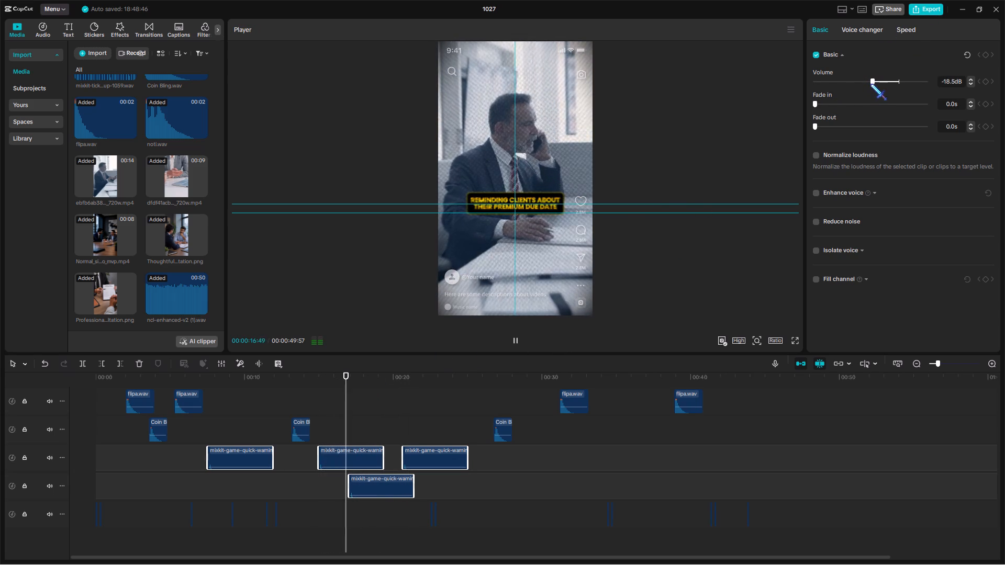
{"action": "scroll", "coordinate": [285, 469], "scroll_direction": "up", "scroll_amount": 5}
{"action": "key", "text": "space"}
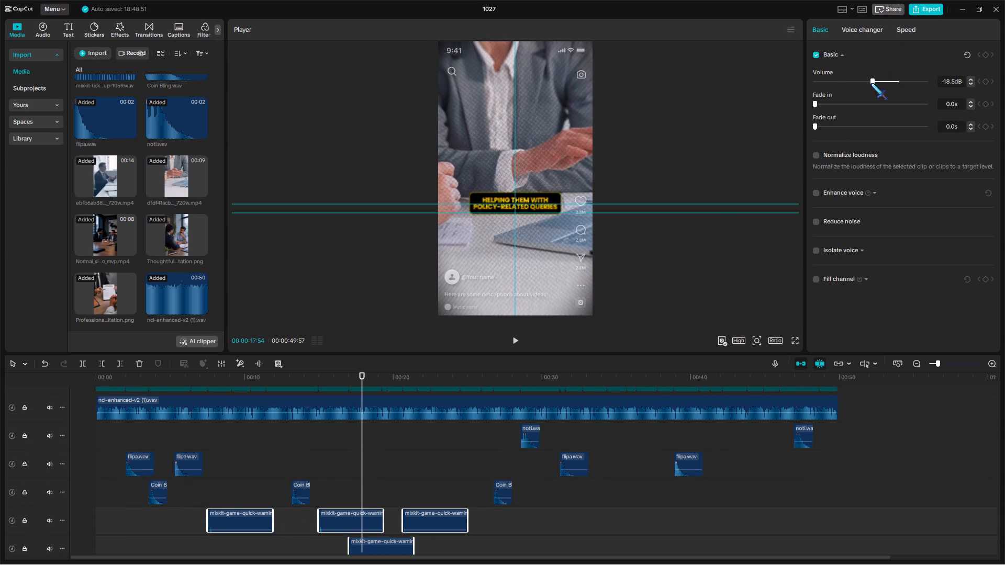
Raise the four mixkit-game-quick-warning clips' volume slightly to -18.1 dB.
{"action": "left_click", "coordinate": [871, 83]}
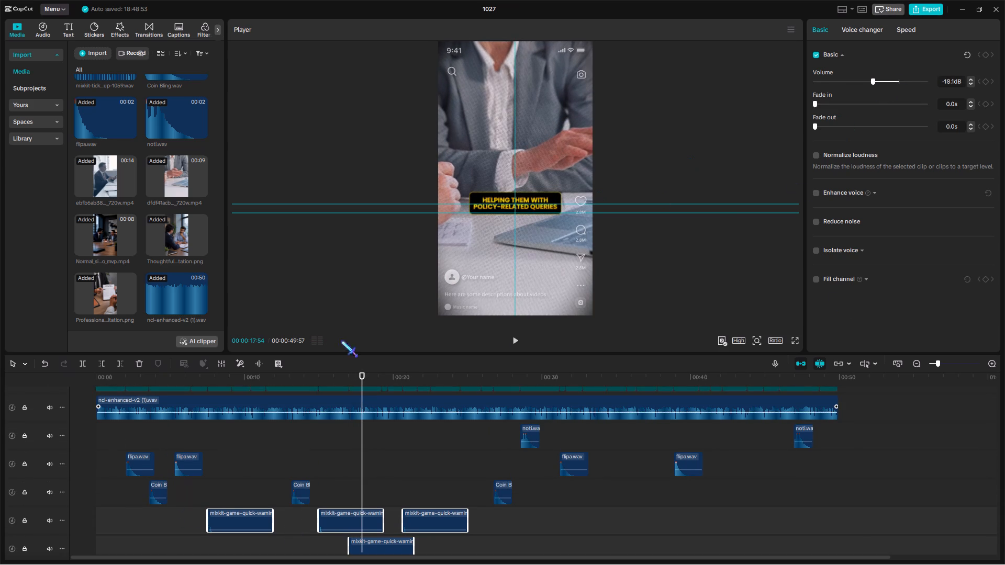
Set the volume of the three Coin Bling clips to -23.0 dB, auditioning them from around 13 and 26 seconds.
{"action": "left_click_drag", "start_coordinate": [120, 491], "coordinate": [531, 490]}
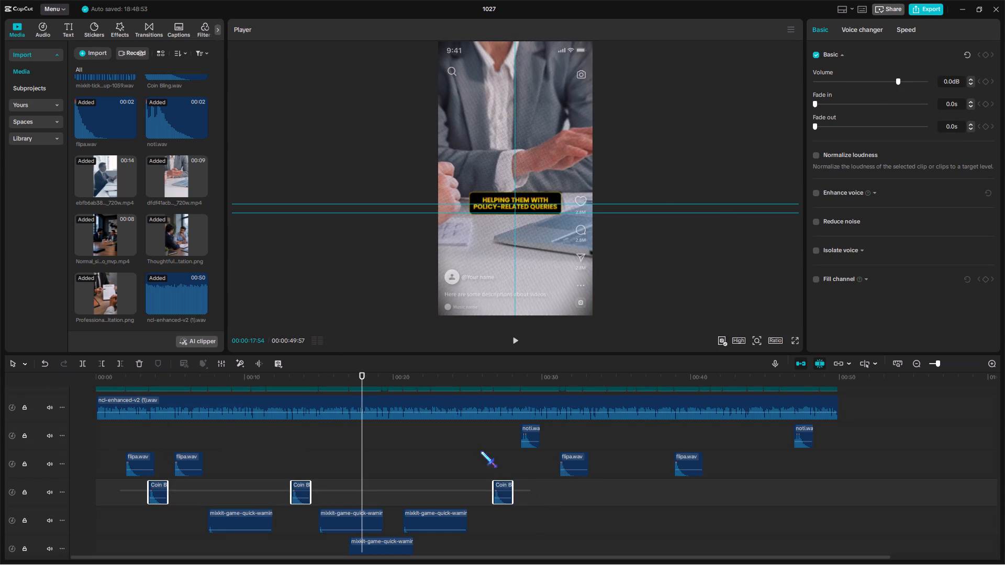
{"action": "left_click", "coordinate": [292, 380]}
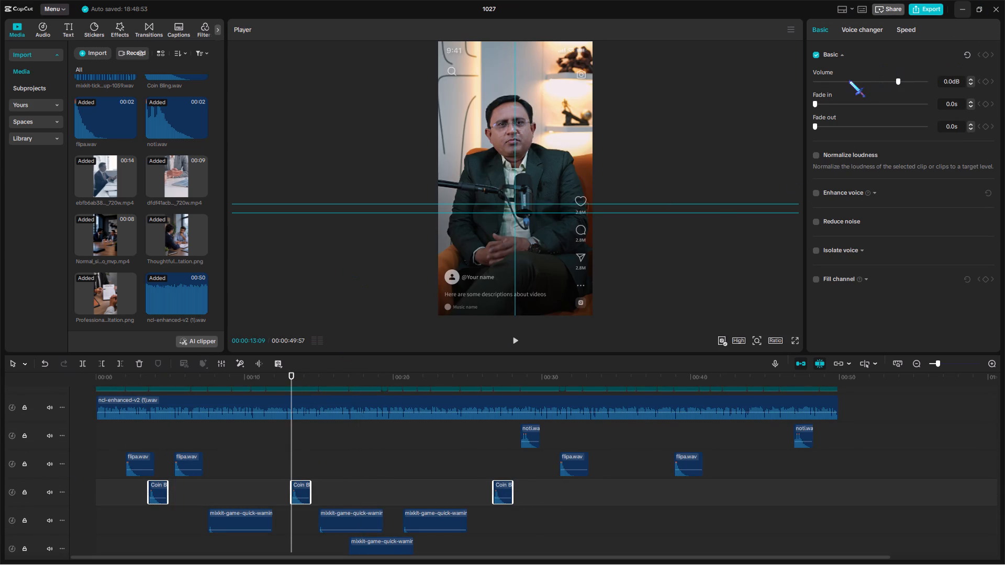
{"action": "left_click", "coordinate": [856, 83]}
{"action": "key", "text": "space"}
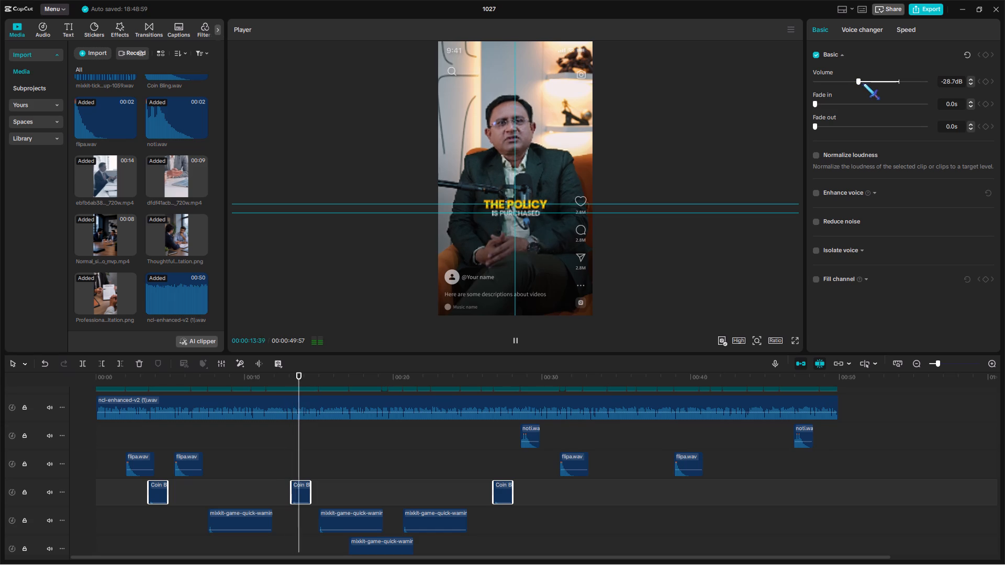
{"action": "left_click", "coordinate": [863, 83]}
{"action": "left_click", "coordinate": [283, 382]}
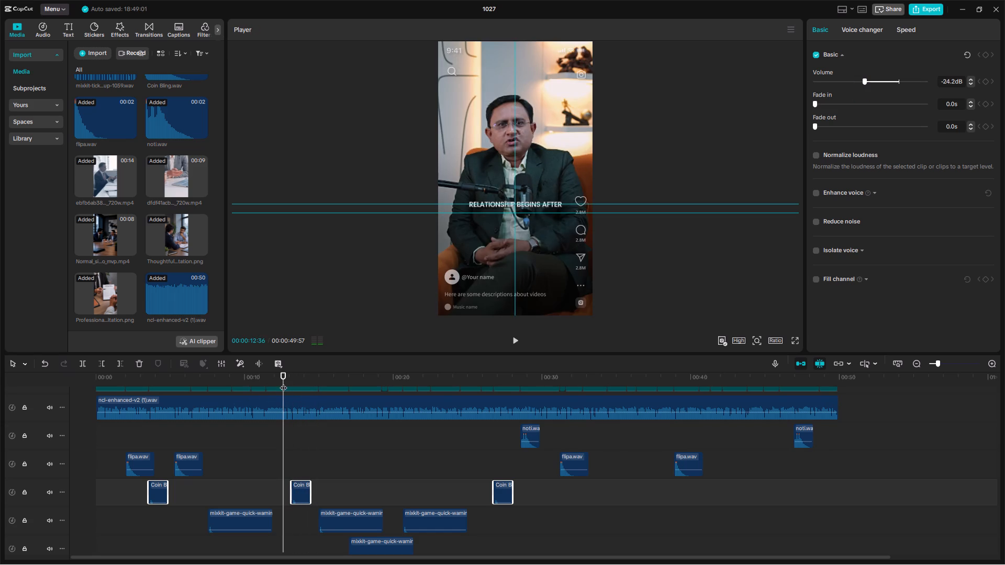
{"action": "key", "text": "space"}
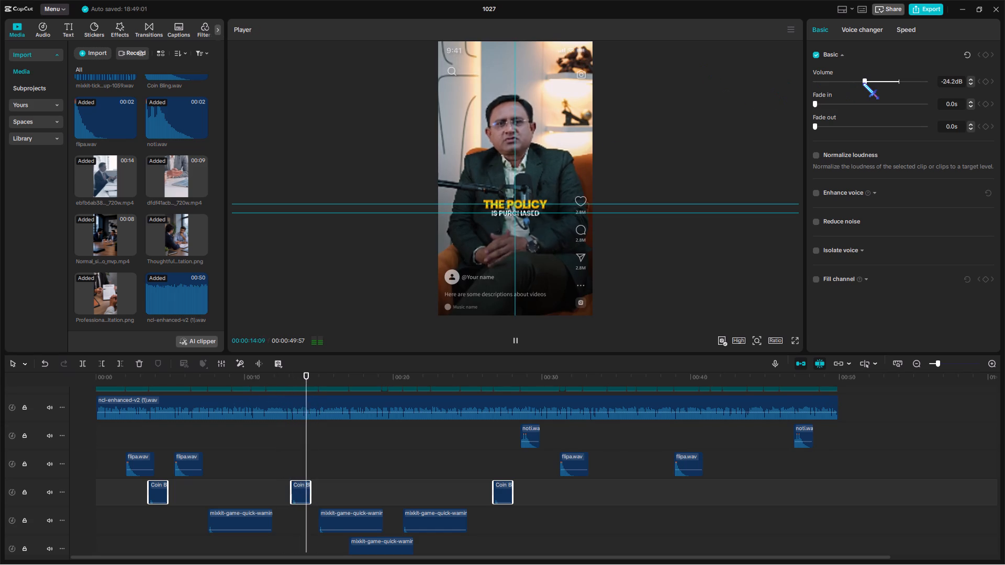
{"action": "key", "text": "space"}
{"action": "left_click", "coordinate": [863, 83]}
{"action": "left_click", "coordinate": [490, 378]}
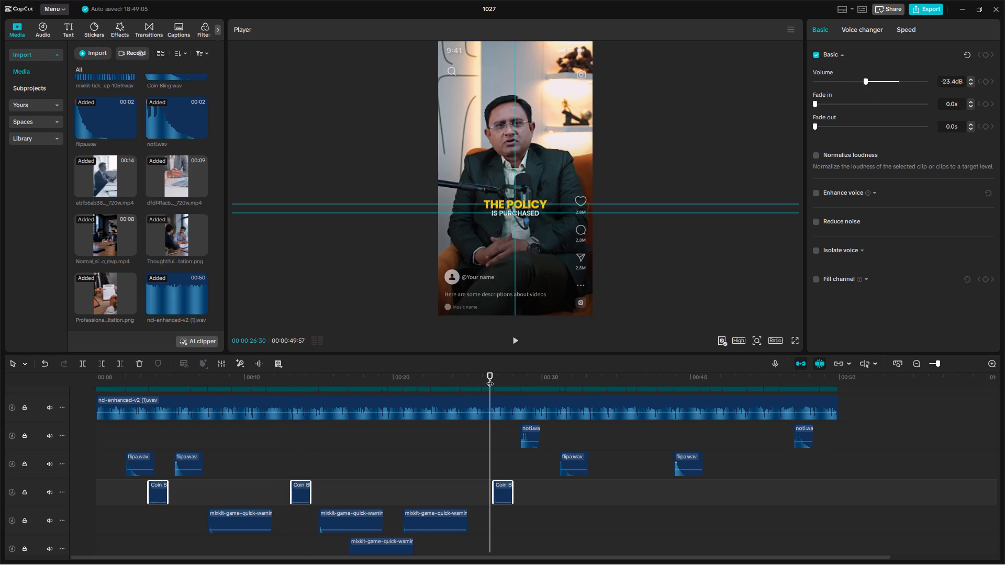
{"action": "key", "text": "space"}
{"action": "key", "text": "space"}
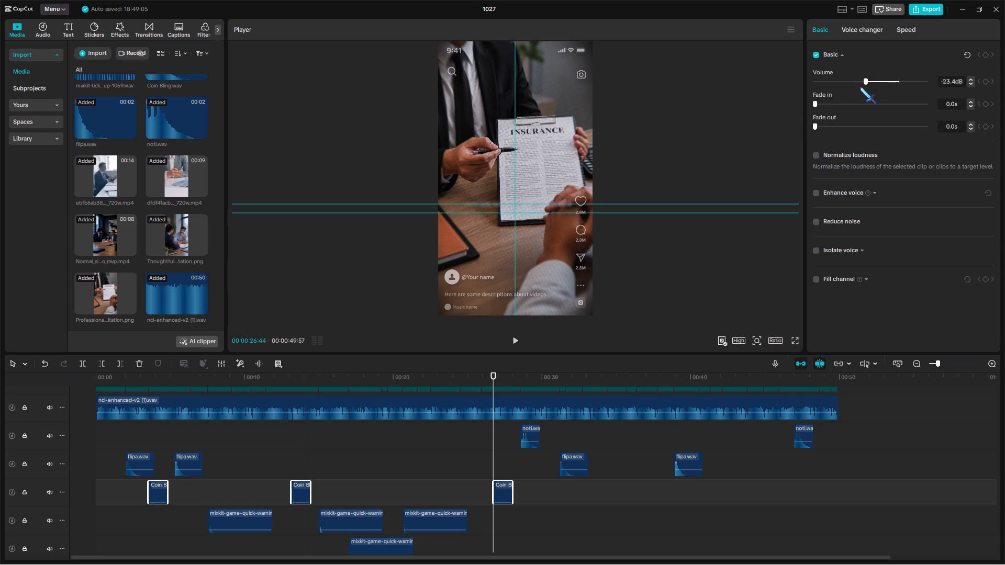
{"action": "left_click", "coordinate": [864, 83]}
Lower the four mixkit-game-quick-warning clips' volume to -20.4 dB while replaying the section from around 15 seconds.
{"action": "scroll", "coordinate": [564, 390], "scroll_direction": "down", "scroll_amount": 6}
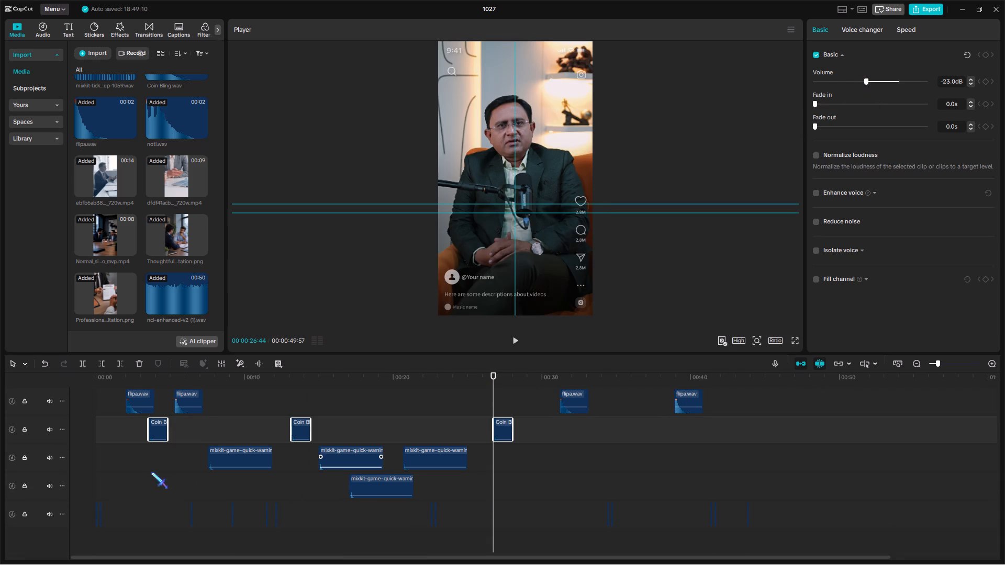
{"action": "left_click_drag", "start_coordinate": [163, 467], "coordinate": [467, 481]}
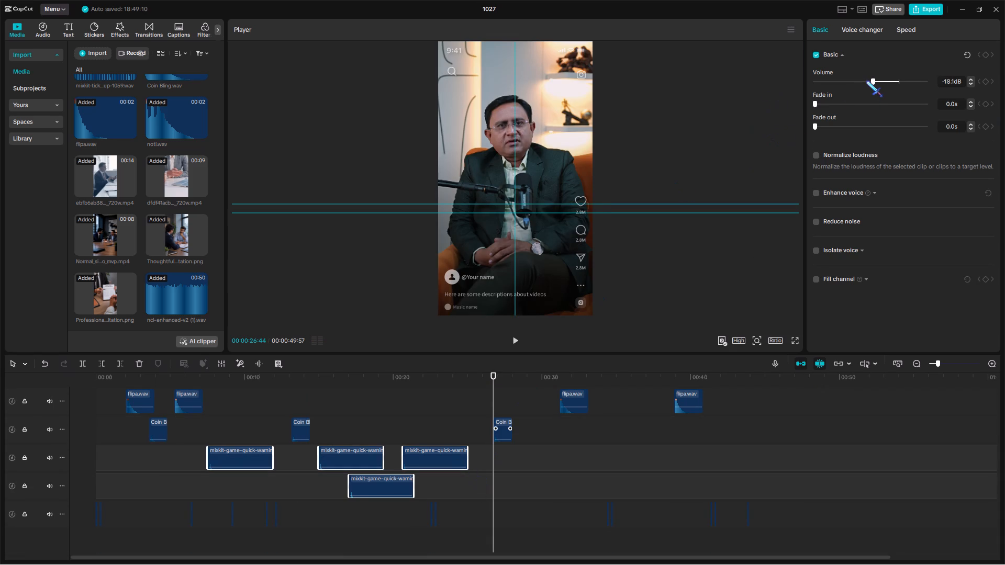
{"action": "left_click", "coordinate": [869, 82]}
{"action": "left_click", "coordinate": [318, 375]}
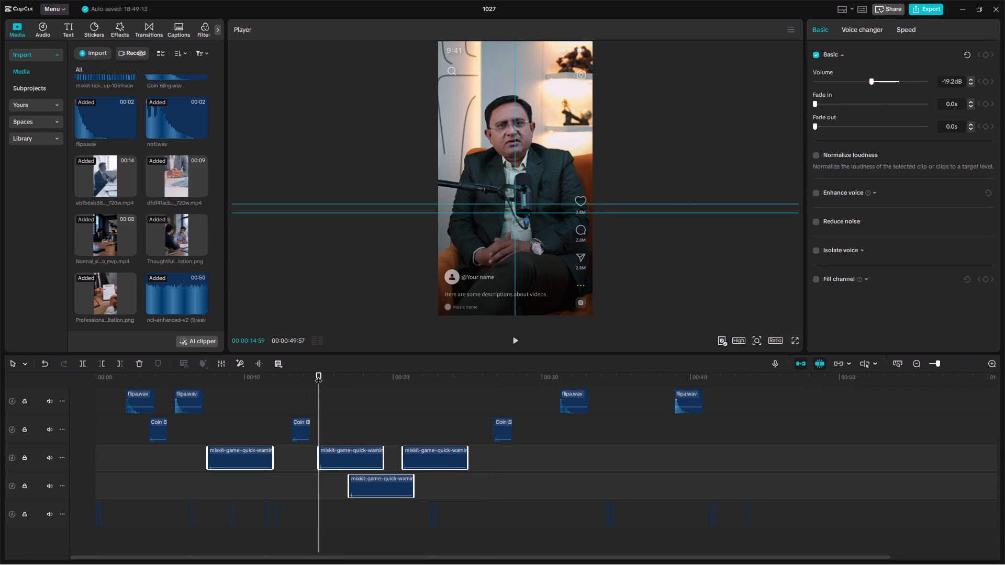
{"action": "key", "text": "space"}
{"action": "left_click", "coordinate": [868, 82]}
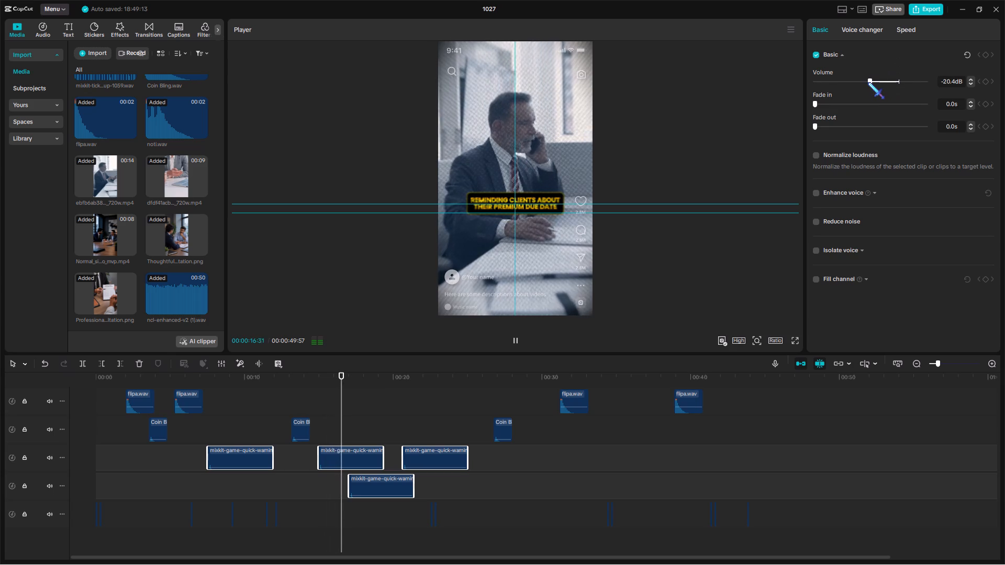
{"action": "left_click", "coordinate": [869, 82]}
{"action": "left_click", "coordinate": [869, 82]}
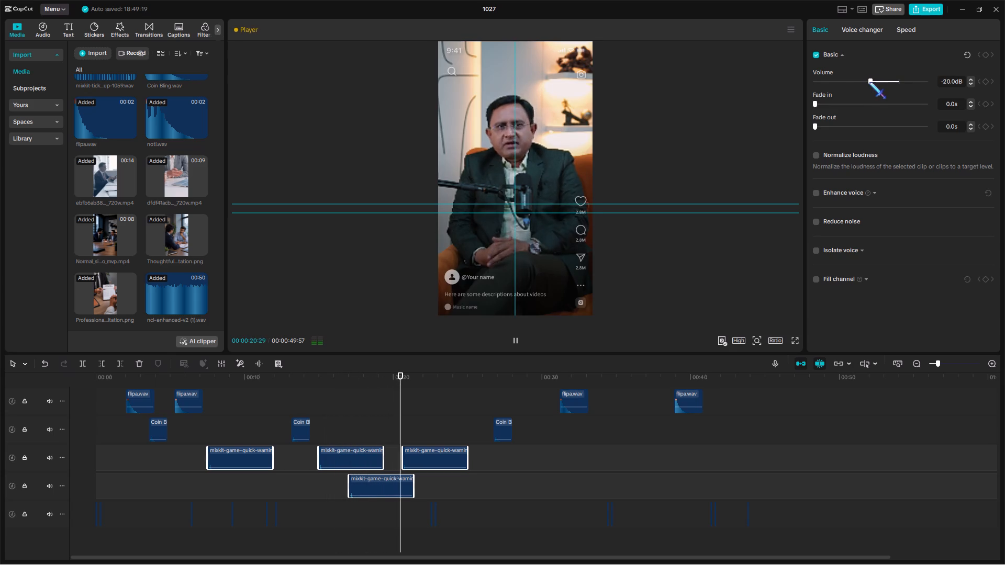
{"action": "double_click", "coordinate": [869, 84]}
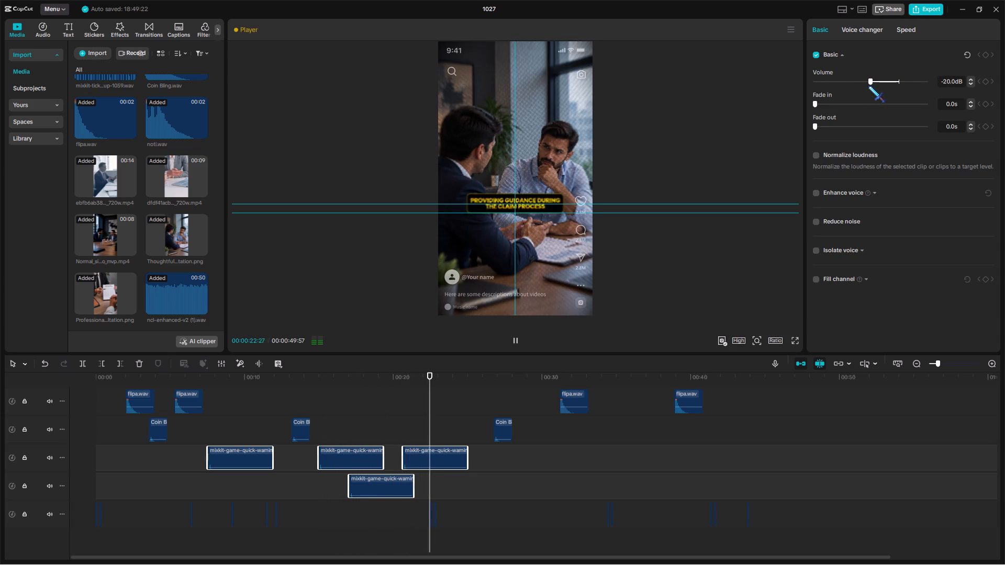
{"action": "left_click", "coordinate": [321, 378]}
{"action": "key", "text": "space"}
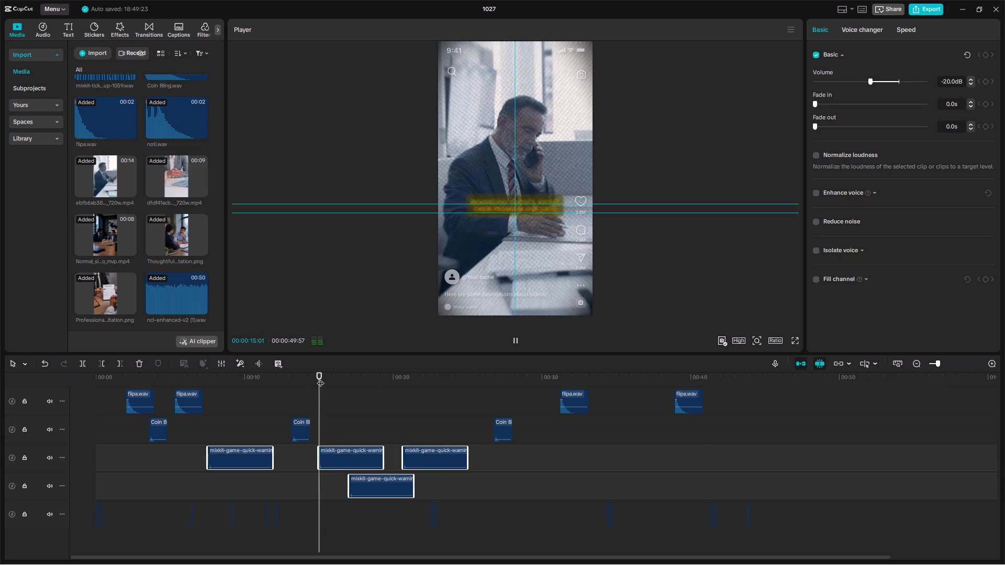
{"action": "left_click", "coordinate": [868, 83]}
Set the volume of all four flipa.wav clips to -26.8 dB, auditioning them from around 31 and 39 seconds.
{"action": "scroll", "coordinate": [433, 404], "scroll_direction": "up", "scroll_amount": 11}
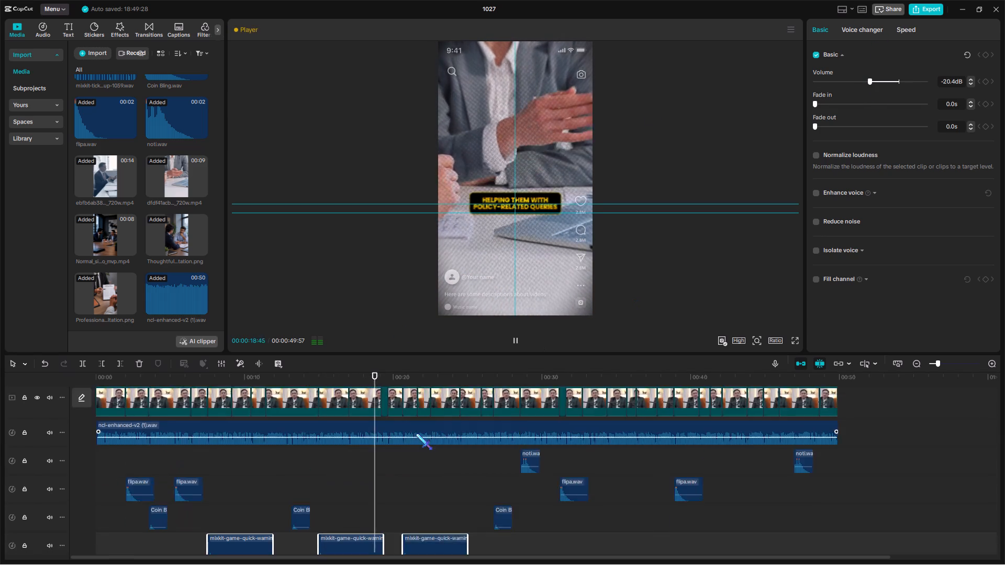
{"action": "scroll", "coordinate": [416, 433], "scroll_direction": "up", "scroll_amount": 2}
{"action": "scroll", "coordinate": [411, 436], "scroll_direction": "down", "scroll_amount": 8}
{"action": "left_click_drag", "start_coordinate": [110, 462], "coordinate": [697, 462]}
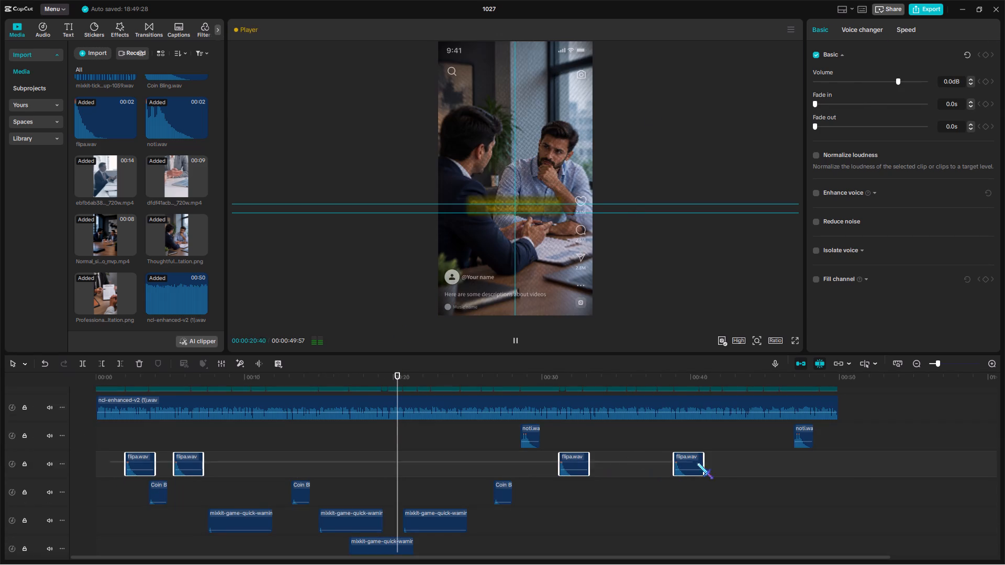
{"action": "left_click_drag", "start_coordinate": [697, 462], "coordinate": [710, 465]}
{"action": "left_click", "coordinate": [560, 377]}
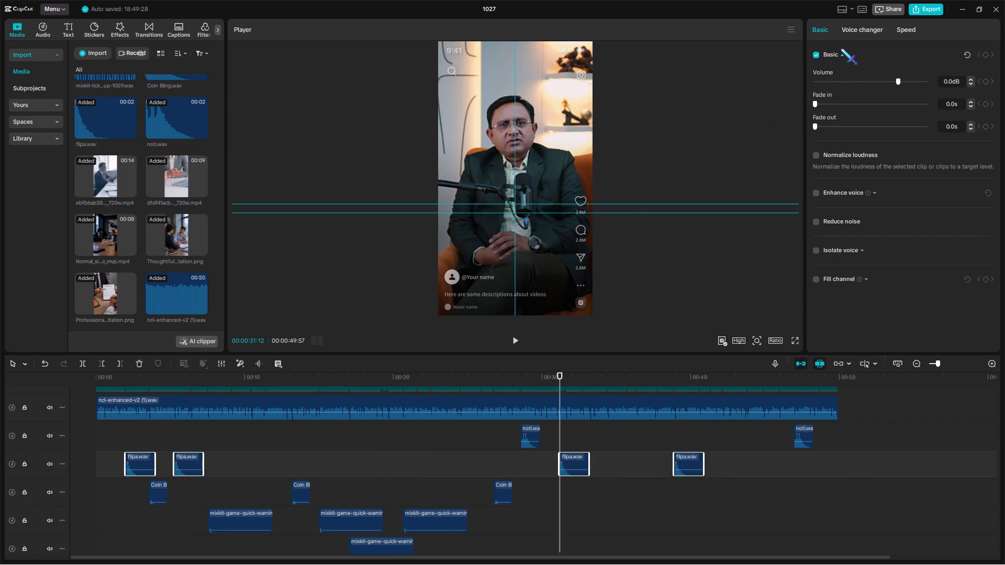
{"action": "left_click", "coordinate": [861, 82]}
{"action": "key", "text": "space"}
{"action": "left_click", "coordinate": [856, 84]}
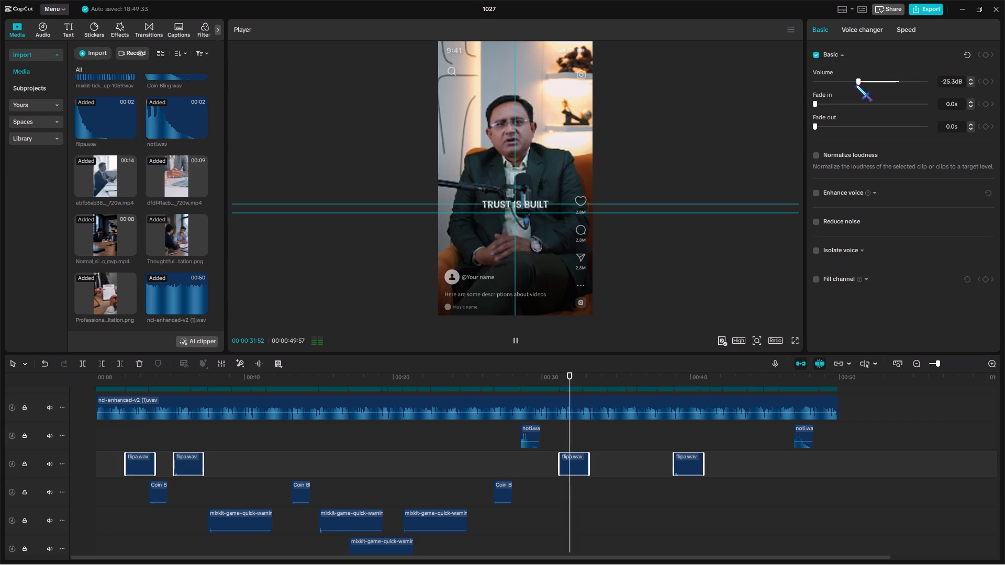
{"action": "left_click", "coordinate": [674, 380]}
{"action": "key", "text": "space"}
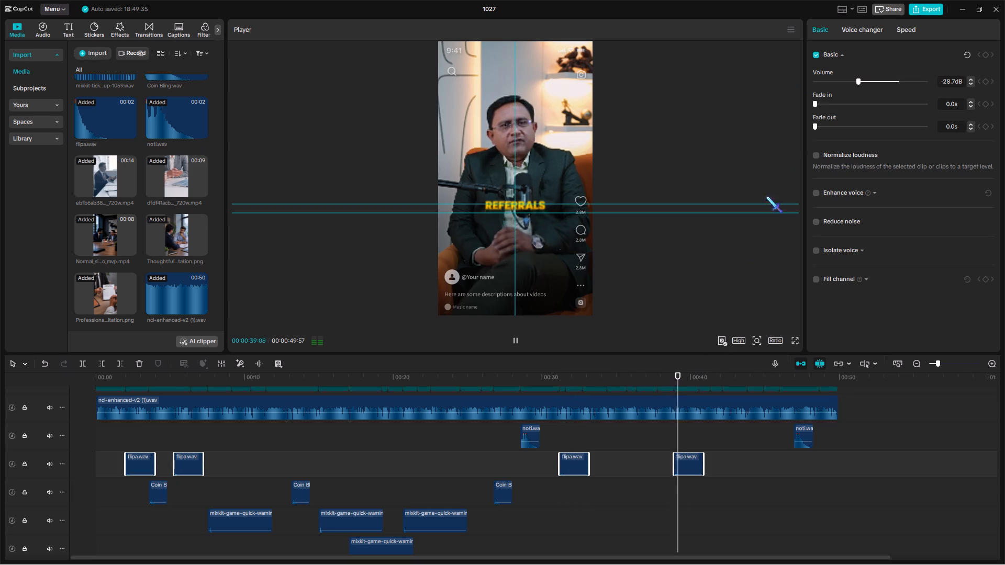
{"action": "left_click_drag", "start_coordinate": [857, 83], "coordinate": [859, 90]}
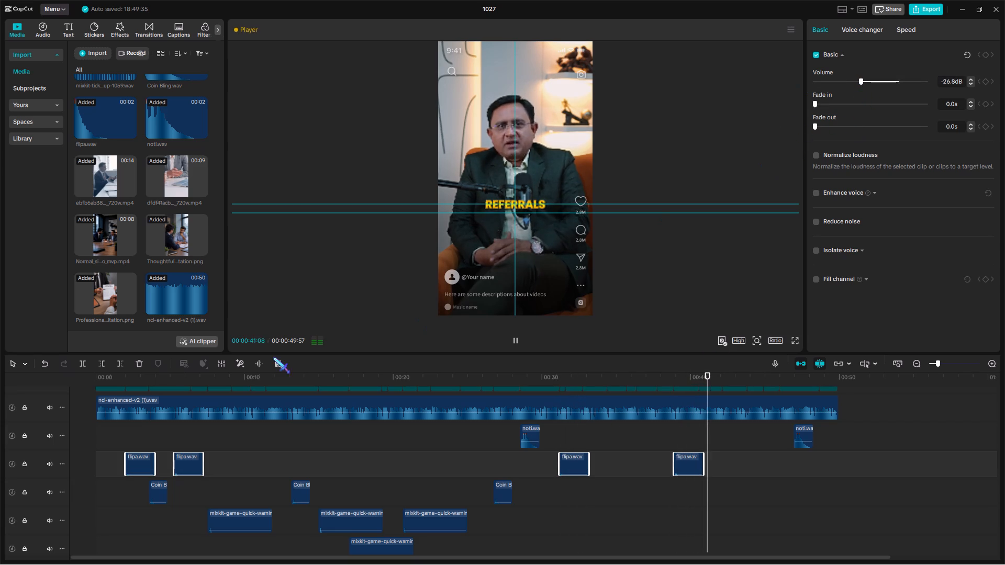
Fine-tune the four flipa.wav clips' volume, replaying from around 2, 31 and 39 seconds and settling on -26.8 dB.
{"action": "left_click", "coordinate": [127, 380]}
{"action": "key", "text": "space"}
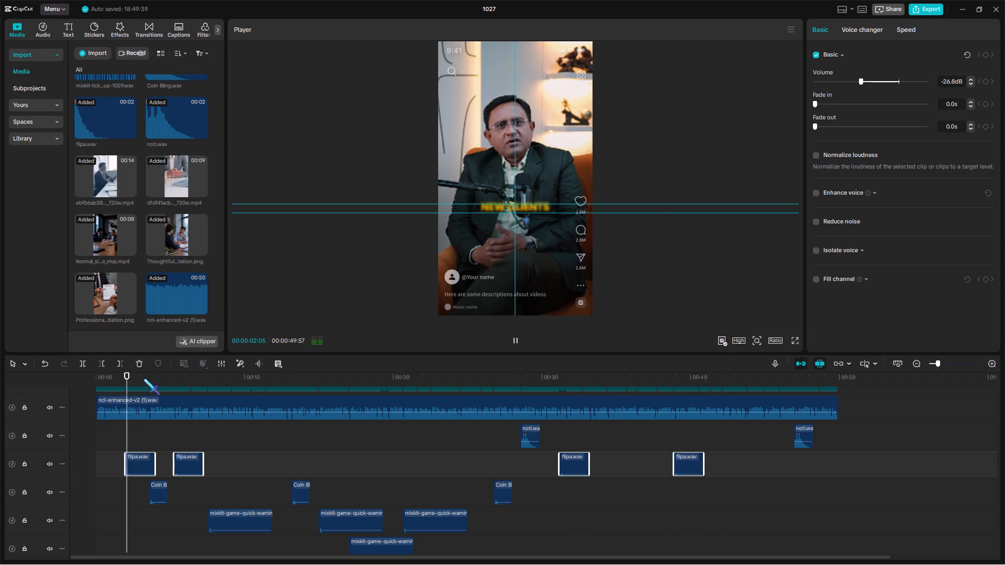
{"action": "key", "text": "space"}
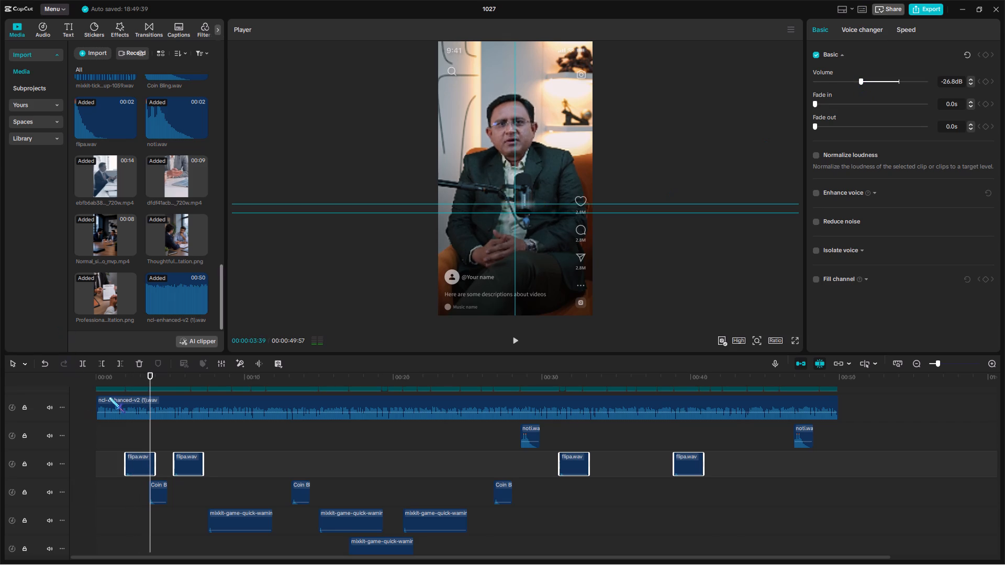
{"action": "left_click", "coordinate": [122, 381]}
{"action": "key", "text": "space"}
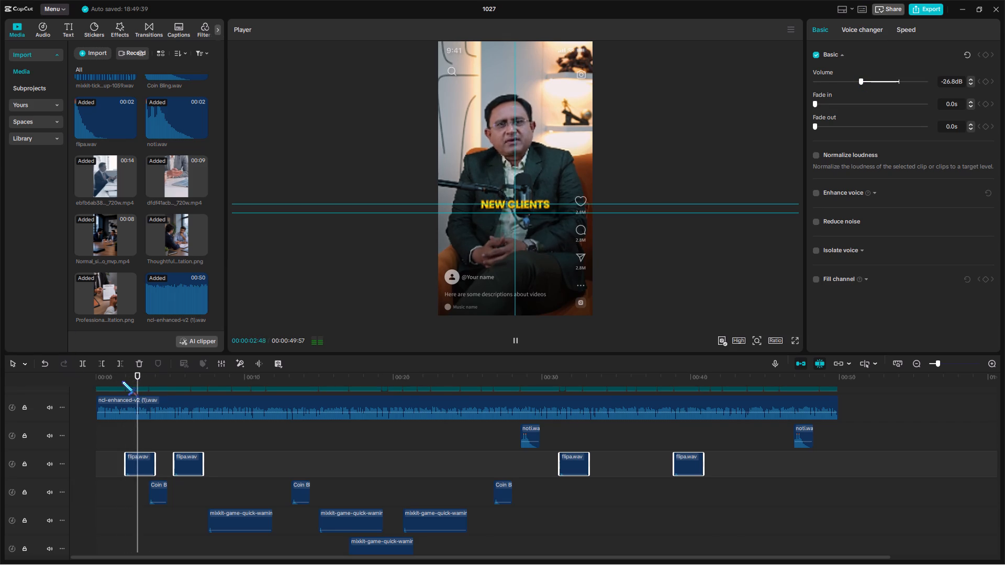
{"action": "left_click", "coordinate": [858, 82]}
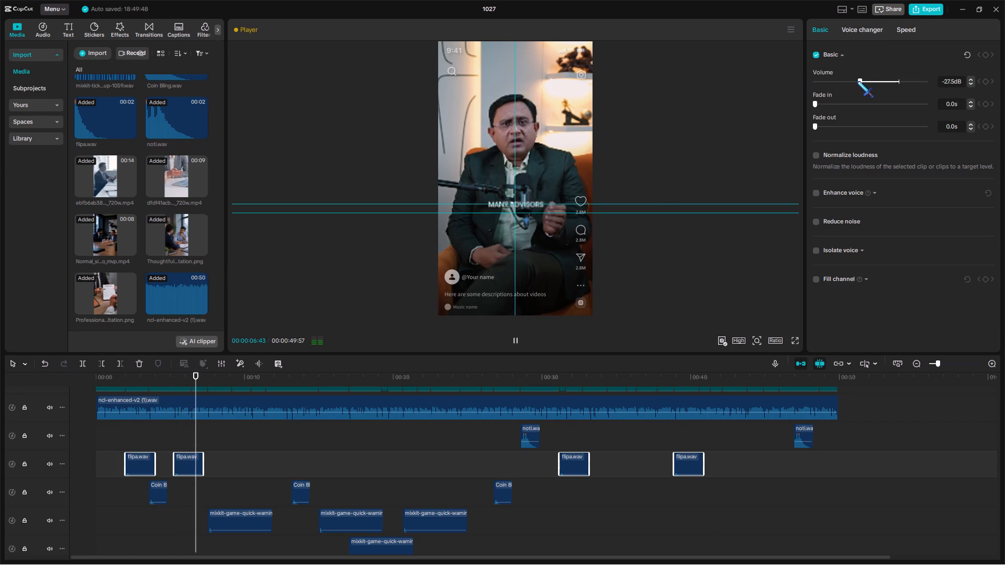
{"action": "left_click", "coordinate": [555, 381]}
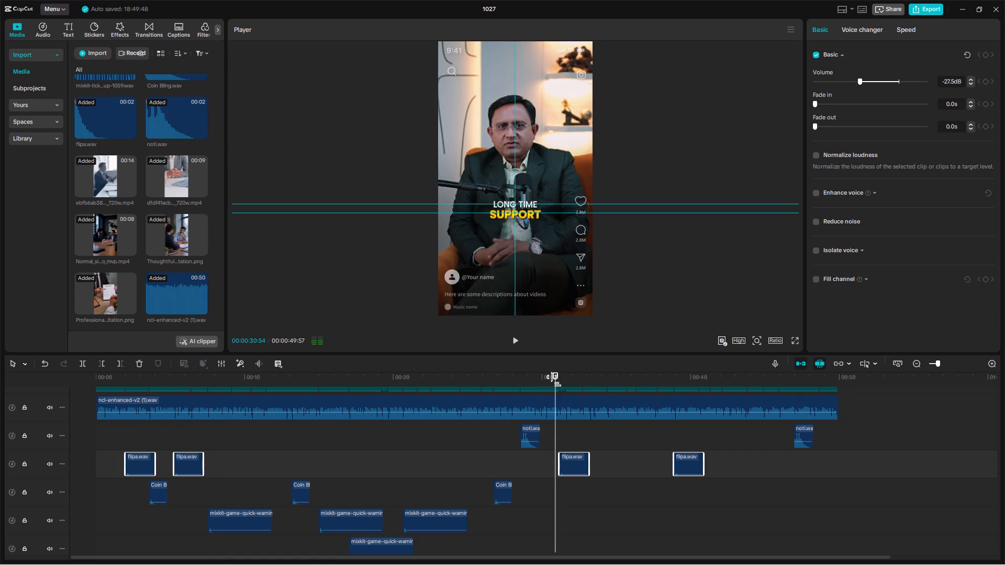
{"action": "key", "text": "space"}
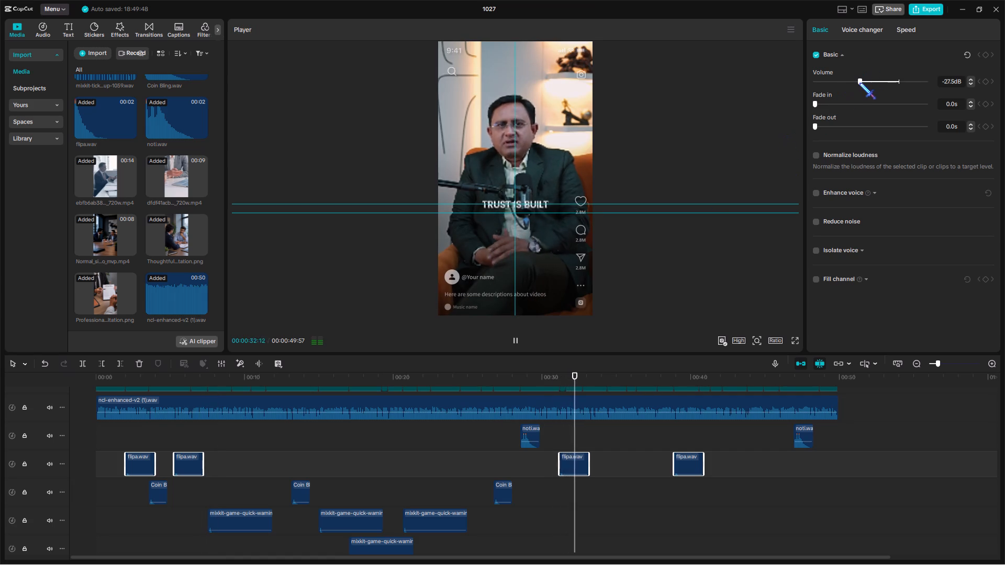
{"action": "left_click", "coordinate": [857, 83]}
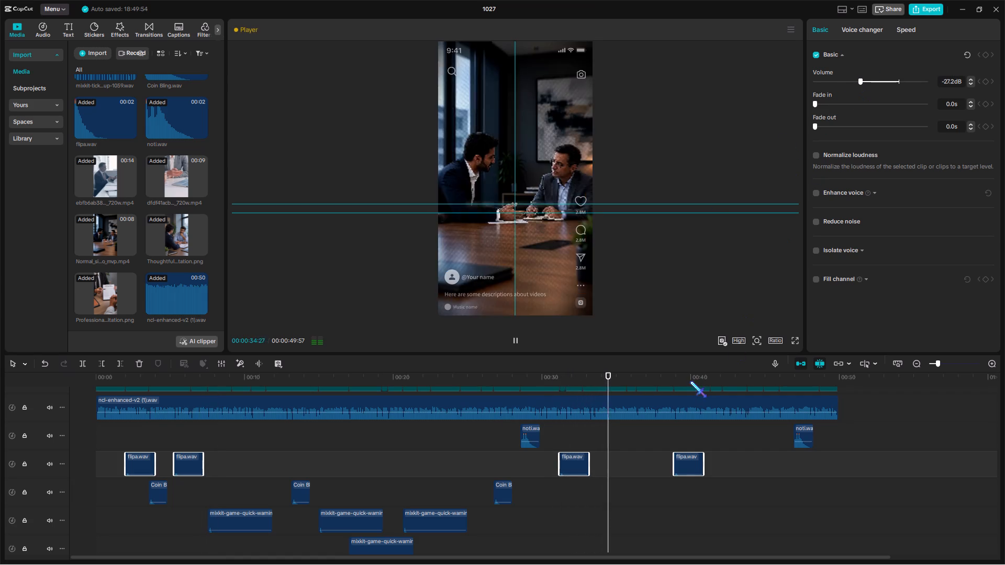
{"action": "left_click", "coordinate": [670, 380]}
{"action": "key", "text": "space"}
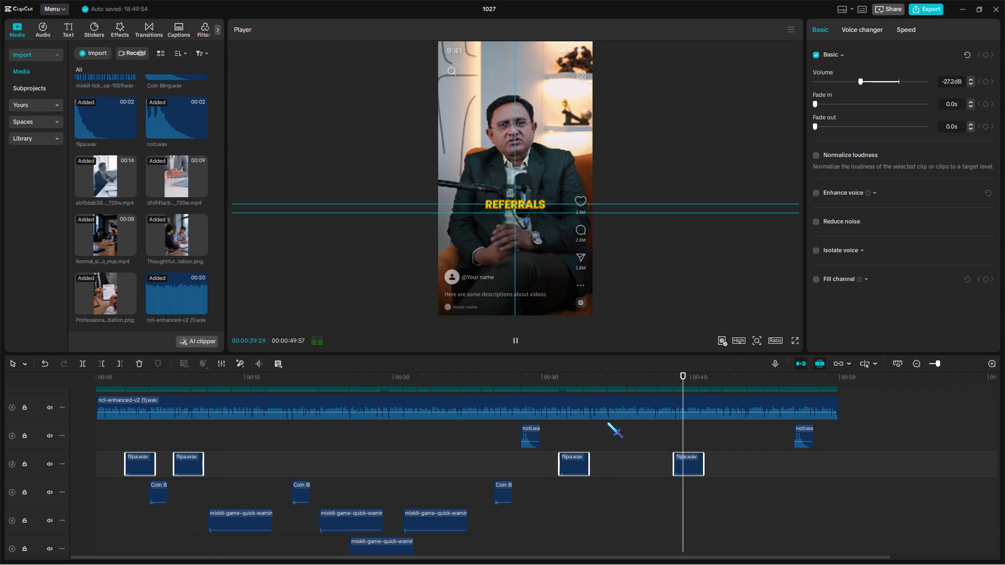
{"action": "key", "text": "space"}
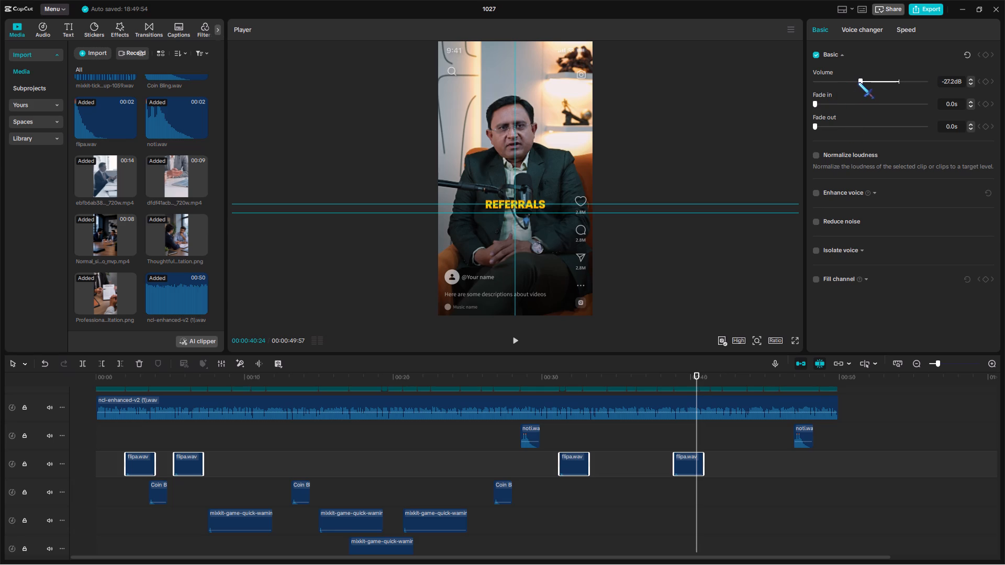
{"action": "left_click", "coordinate": [858, 83]}
Set the volume of both noti.wav clips to -22.6 dB, replaying the first clip from around 28 seconds.
{"action": "left_click_drag", "start_coordinate": [484, 437], "coordinate": [840, 434]}
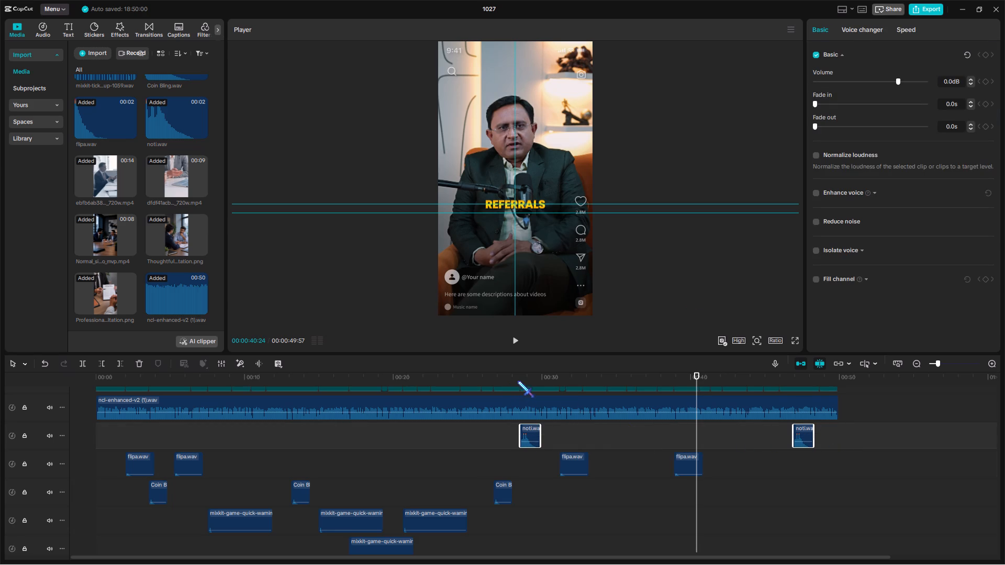
{"action": "left_click", "coordinate": [519, 378]}
{"action": "left_click", "coordinate": [859, 79]}
{"action": "key", "text": "space"}
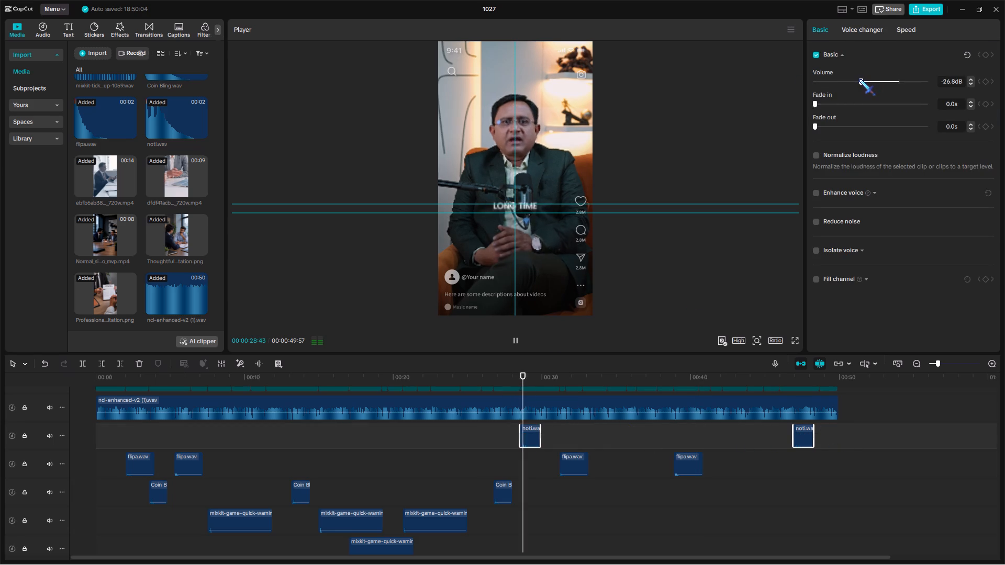
{"action": "left_click", "coordinate": [861, 83]}
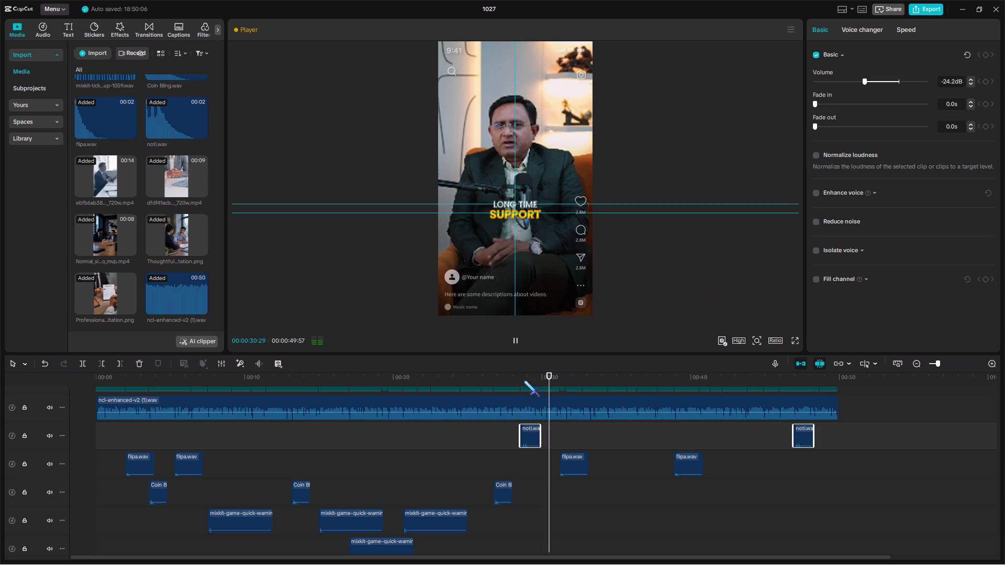
{"action": "left_click", "coordinate": [523, 380]}
{"action": "key", "text": "space"}
{"action": "key", "text": "space"}
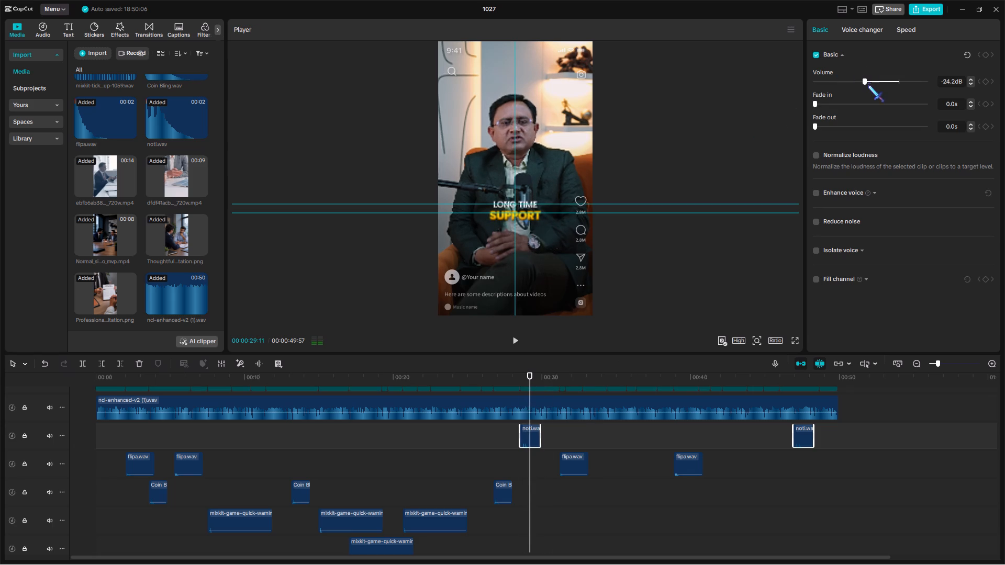
{"action": "left_click", "coordinate": [864, 82]}
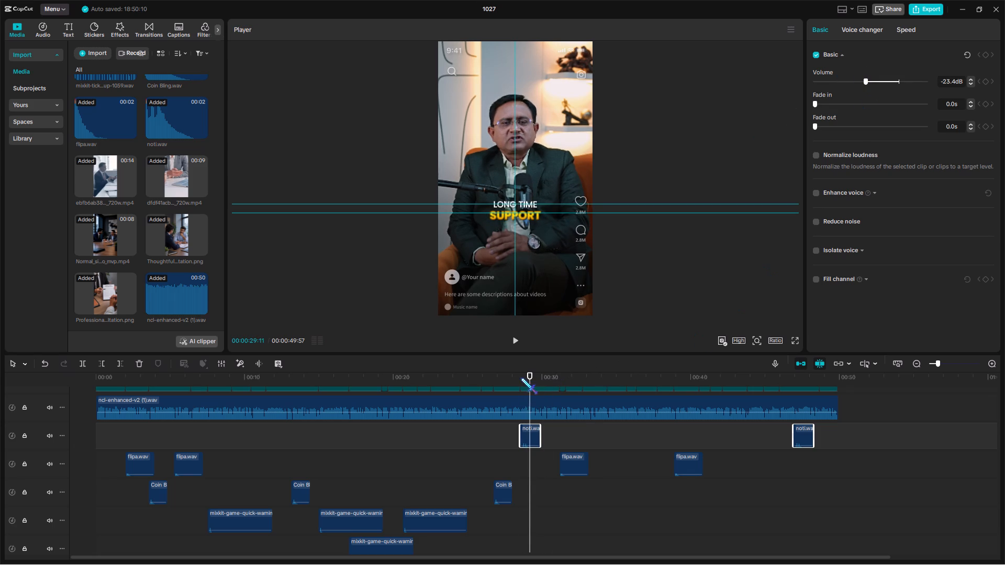
{"action": "left_click", "coordinate": [516, 378]}
{"action": "double_click", "coordinate": [516, 378]}
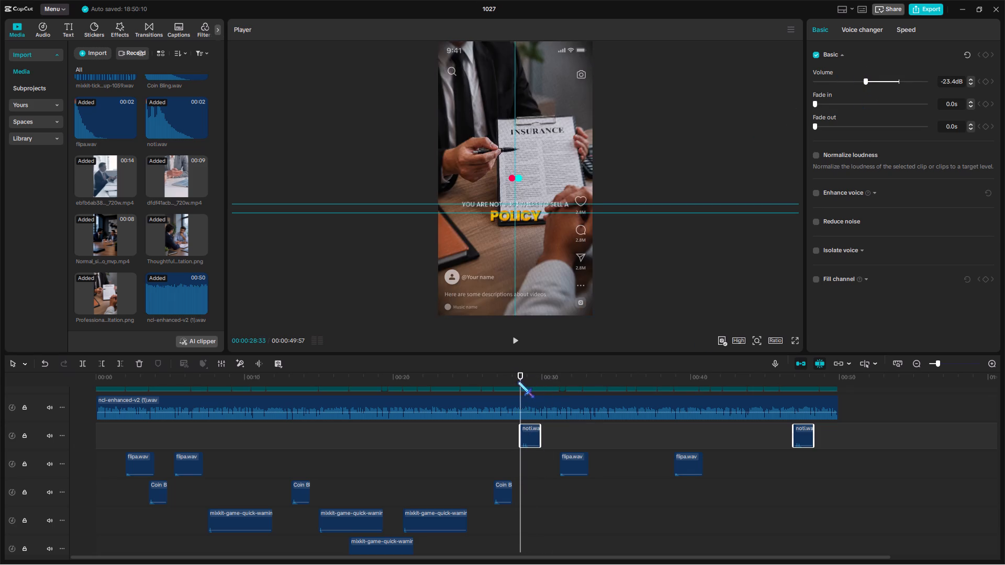
{"action": "key", "text": "space"}
{"action": "left_click", "coordinate": [865, 84]}
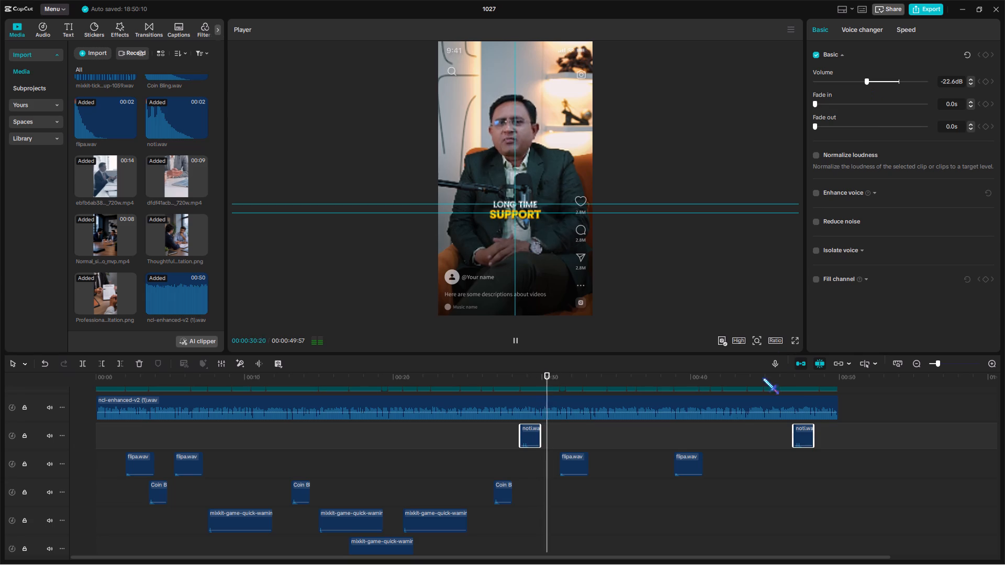
Audition the second noti.wav clip from around 47 seconds and set both noti.wav clips' volume to -21.9 dB.
{"action": "left_click", "coordinate": [791, 379]}
{"action": "key", "text": "space"}
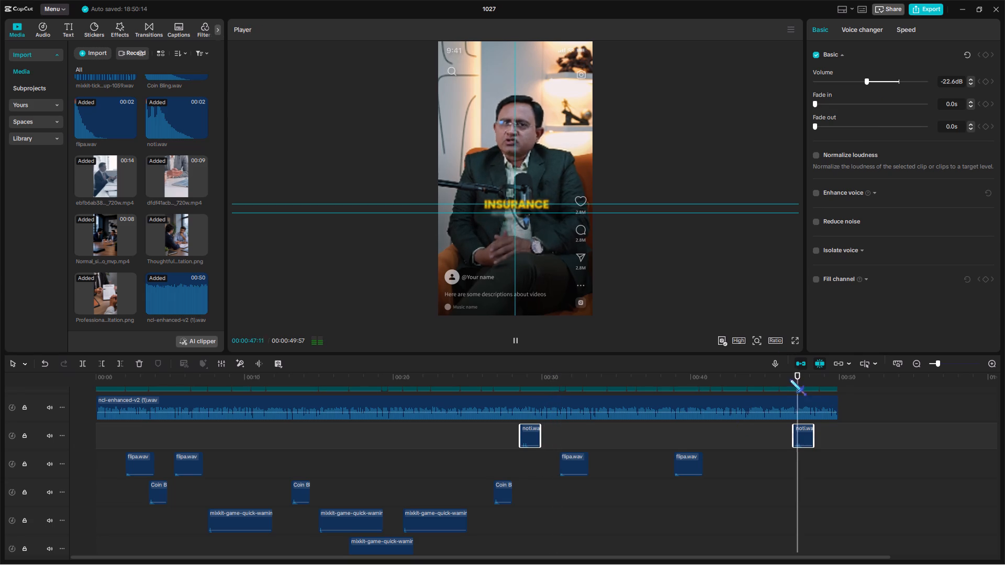
{"action": "key", "text": "space"}
{"action": "left_click", "coordinate": [865, 83]}
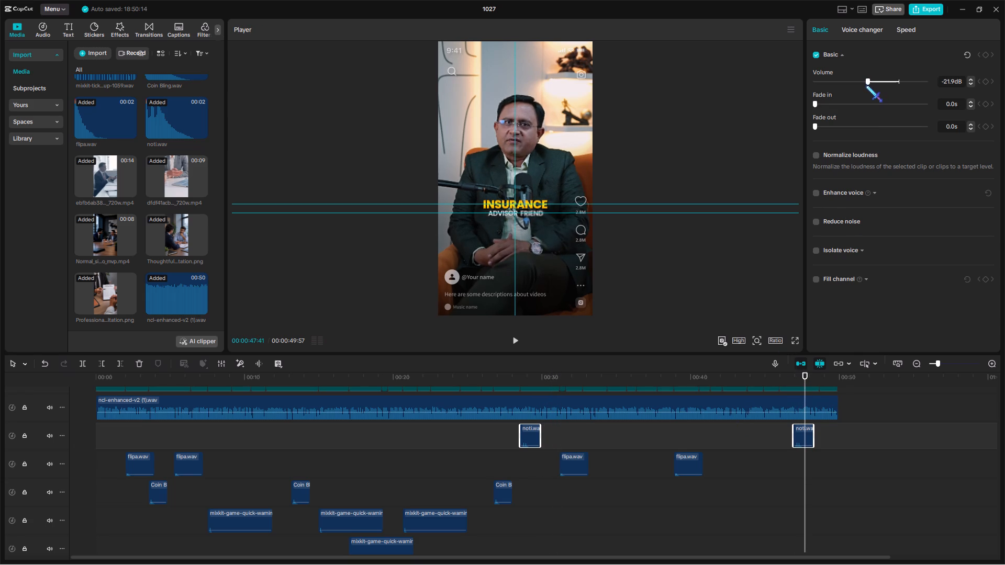
{"action": "key", "text": "space"}
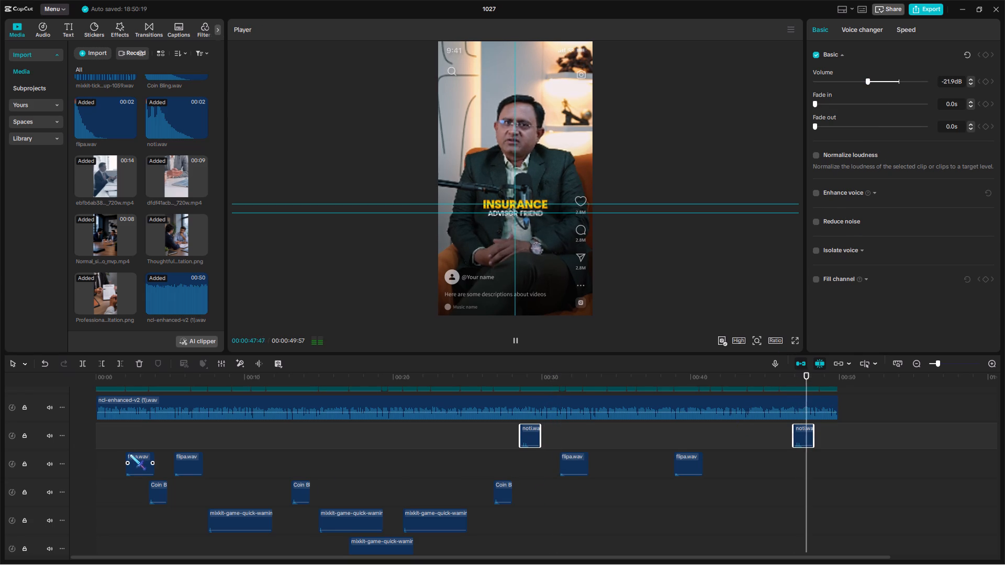
Set the volume of the four flipa.wav clips to -27.2 dB, replaying from around 2, 31 and 38 seconds.
{"action": "left_click", "coordinate": [128, 439]}
{"action": "key", "text": "space"}
{"action": "left_click_drag", "start_coordinate": [109, 463], "coordinate": [740, 461]}
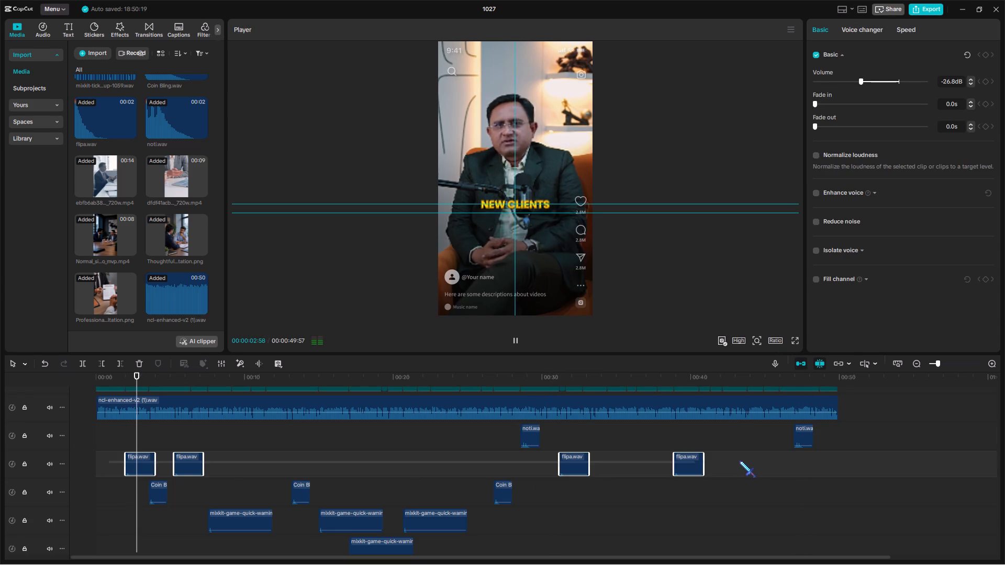
{"action": "left_click_drag", "start_coordinate": [740, 461], "coordinate": [746, 459]}
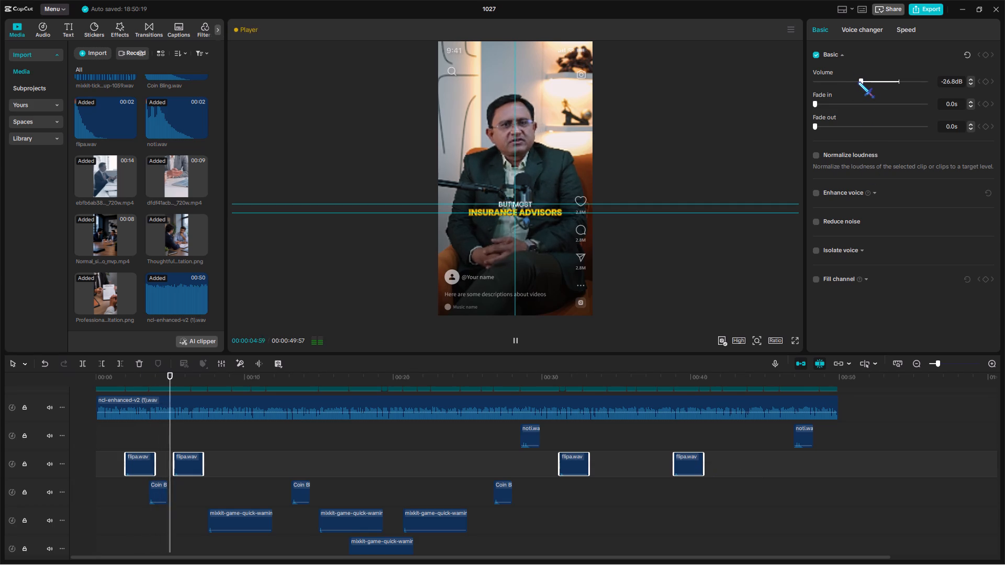
{"action": "left_click", "coordinate": [858, 82]}
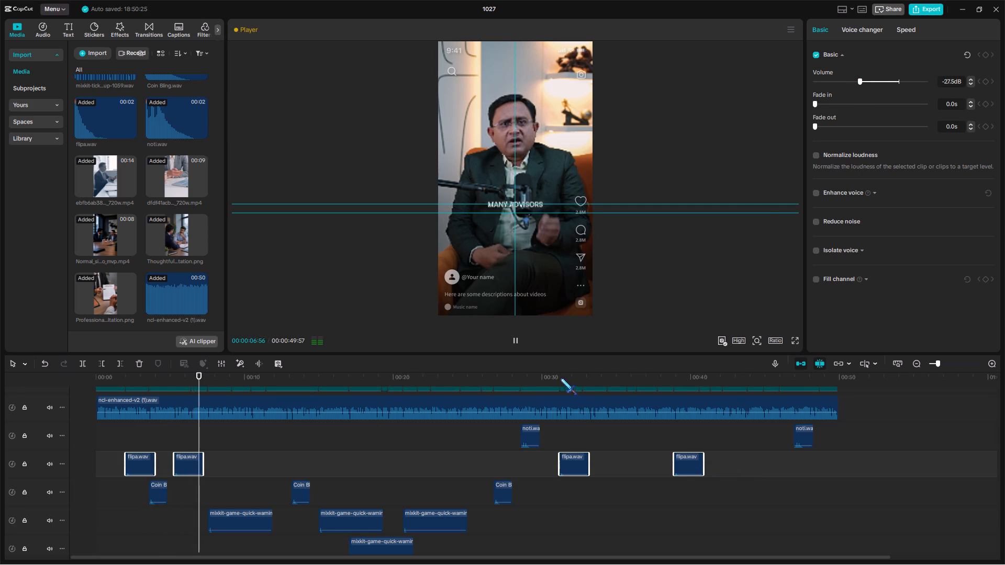
{"action": "left_click", "coordinate": [561, 378]}
{"action": "left_click", "coordinate": [559, 379]}
{"action": "left_click", "coordinate": [554, 379]}
{"action": "key", "text": "space"}
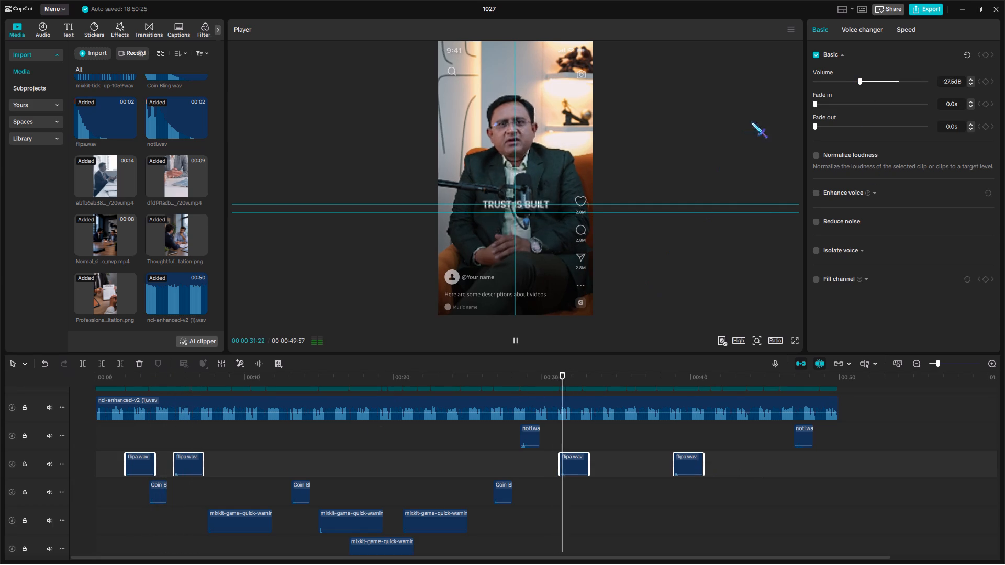
{"action": "left_click", "coordinate": [664, 378]}
{"action": "key", "text": "space"}
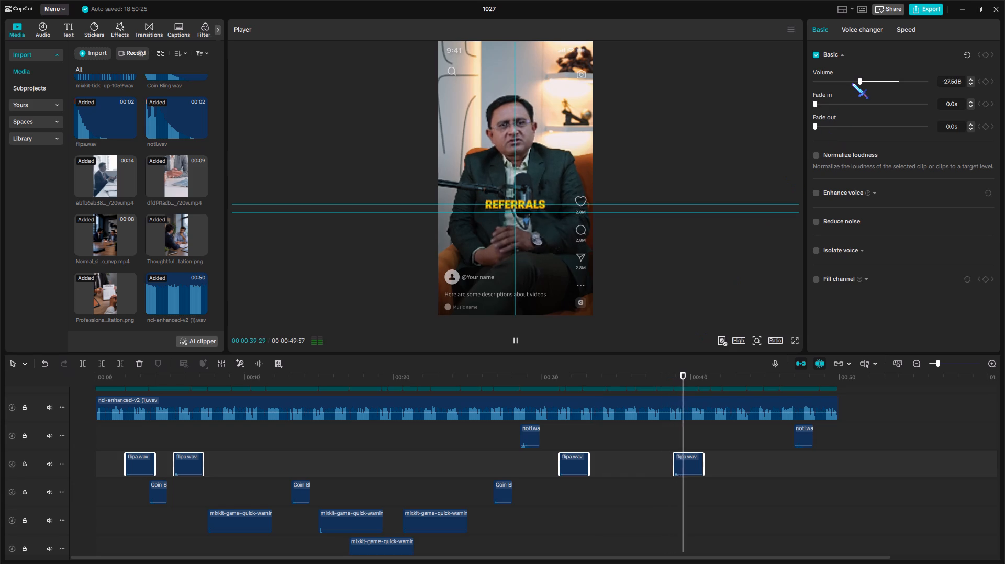
{"action": "left_click", "coordinate": [858, 83]}
Lower the three Coin Bling clips' volume to -24.2 dB, auditioning them from around 13 and 26 seconds.
{"action": "scroll", "coordinate": [522, 387], "scroll_direction": "down", "scroll_amount": 5}
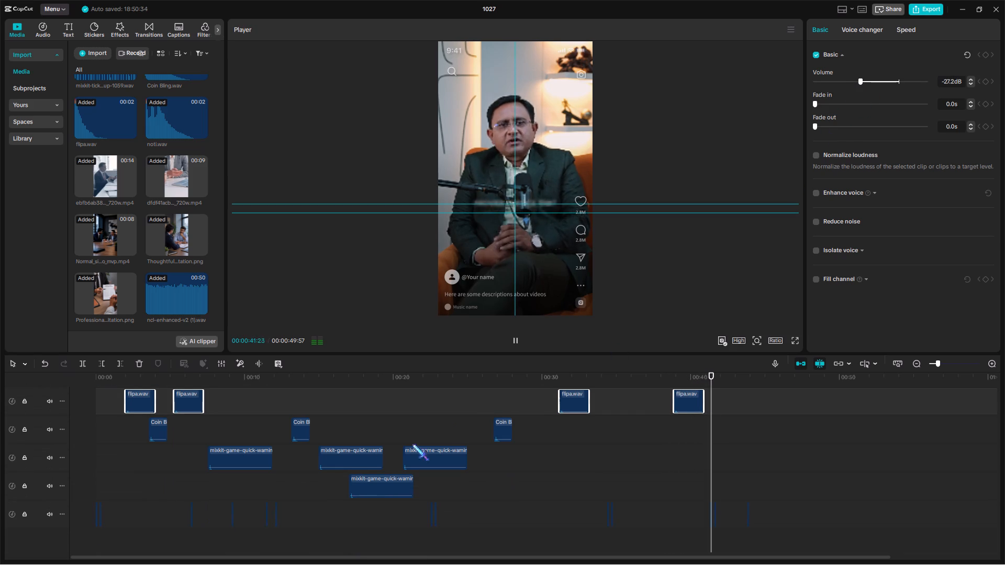
{"action": "left_click_drag", "start_coordinate": [130, 424], "coordinate": [533, 436]}
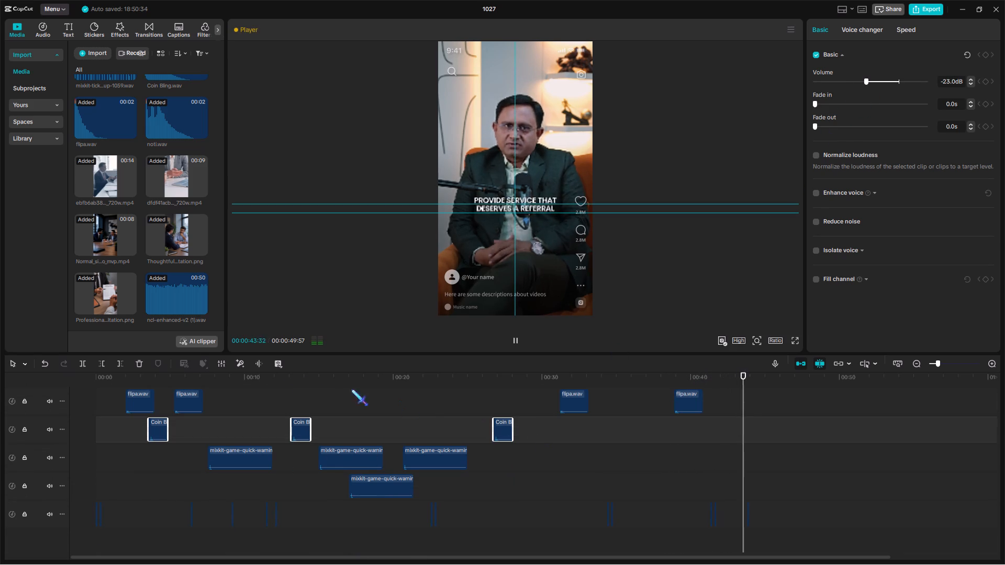
{"action": "left_click", "coordinate": [288, 377]}
{"action": "key", "text": "space"}
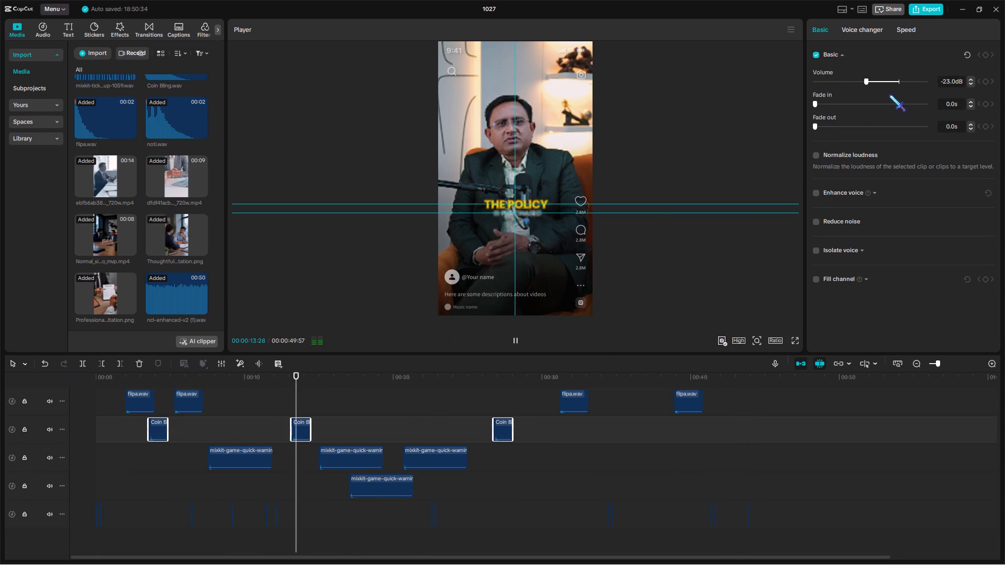
{"action": "left_click", "coordinate": [863, 83]}
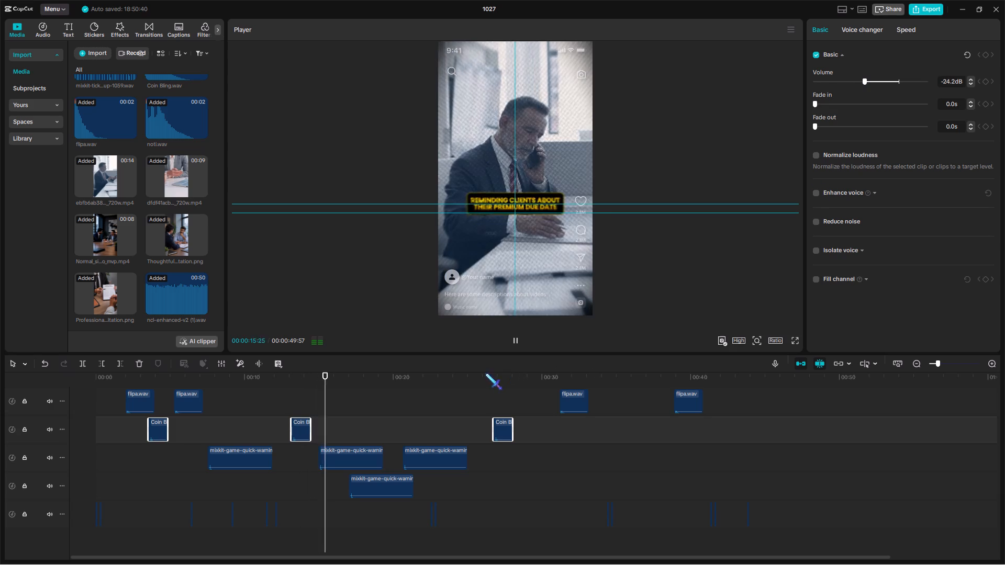
{"action": "left_click", "coordinate": [485, 373]}
{"action": "key", "text": "space"}
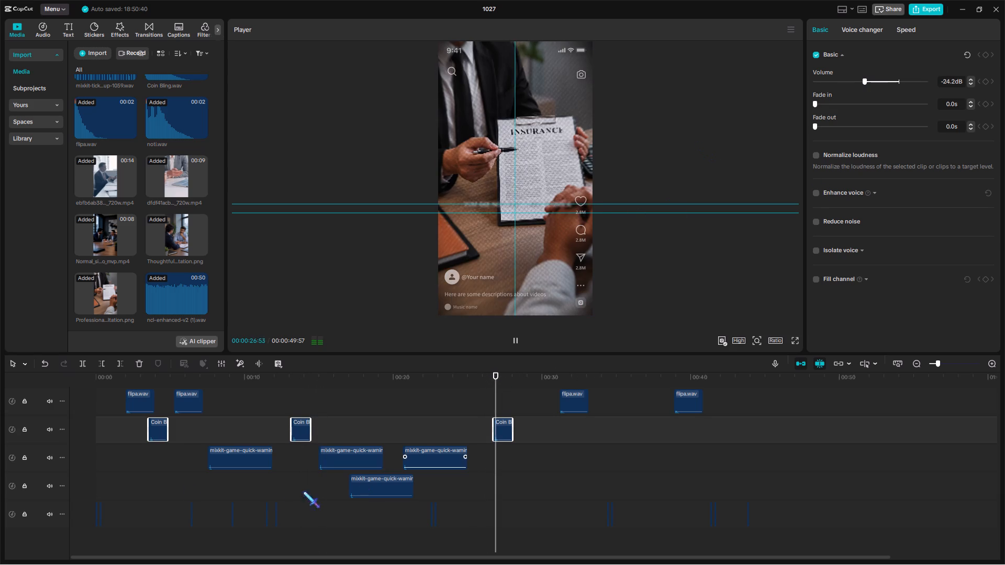
Lower the four mixkit-game-quick-warning clips' volume to -21.1 dB while replaying from around 14 seconds.
{"action": "left_click_drag", "start_coordinate": [182, 460], "coordinate": [499, 504]}
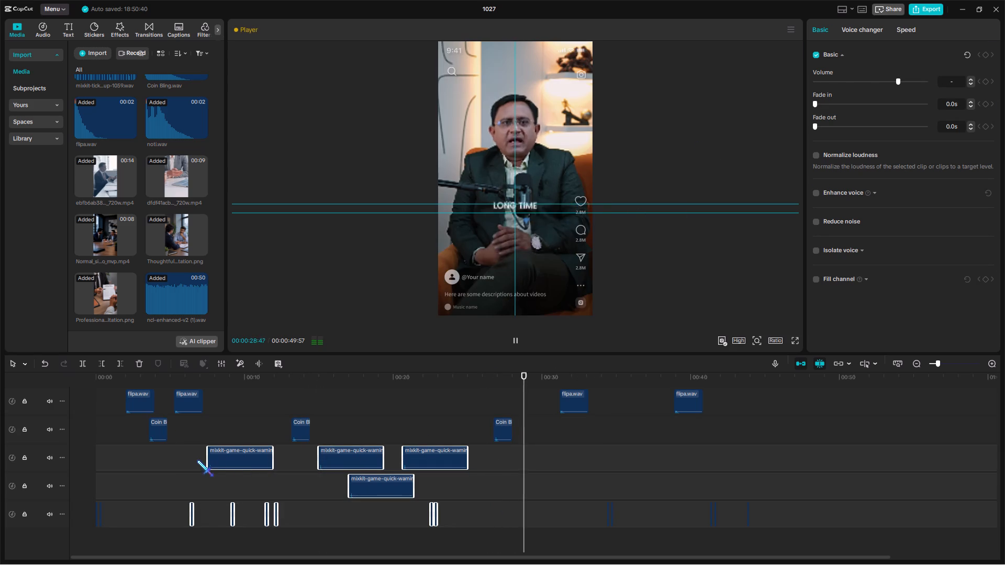
{"action": "left_click_drag", "start_coordinate": [196, 460], "coordinate": [438, 492]}
{"action": "left_click", "coordinate": [315, 374]}
{"action": "key", "text": "space"}
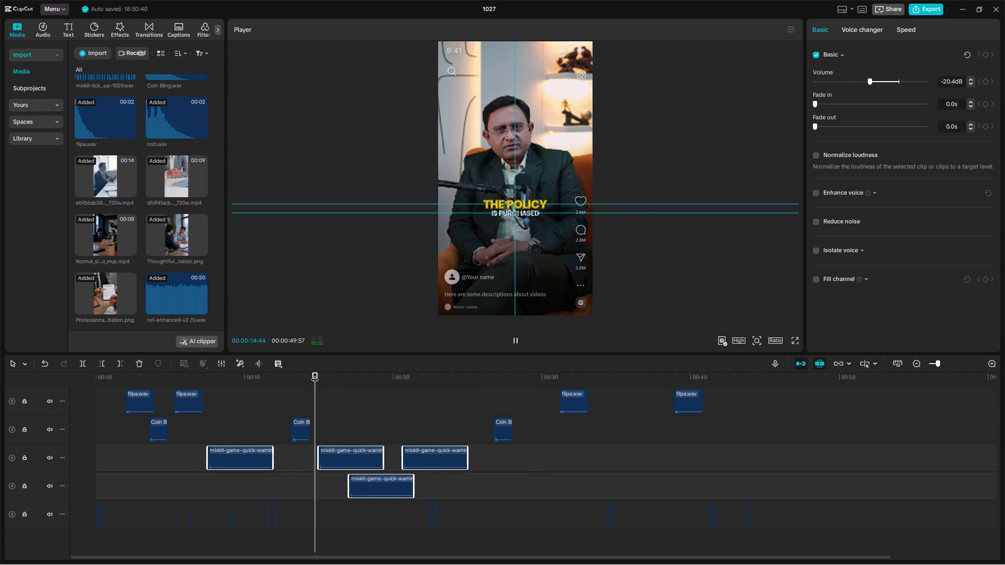
{"action": "left_click", "coordinate": [867, 83]}
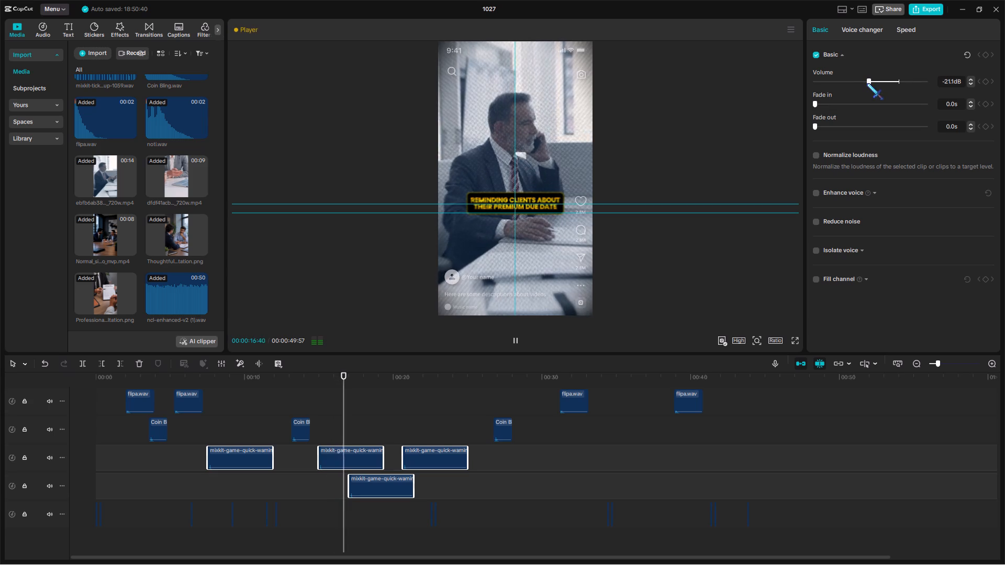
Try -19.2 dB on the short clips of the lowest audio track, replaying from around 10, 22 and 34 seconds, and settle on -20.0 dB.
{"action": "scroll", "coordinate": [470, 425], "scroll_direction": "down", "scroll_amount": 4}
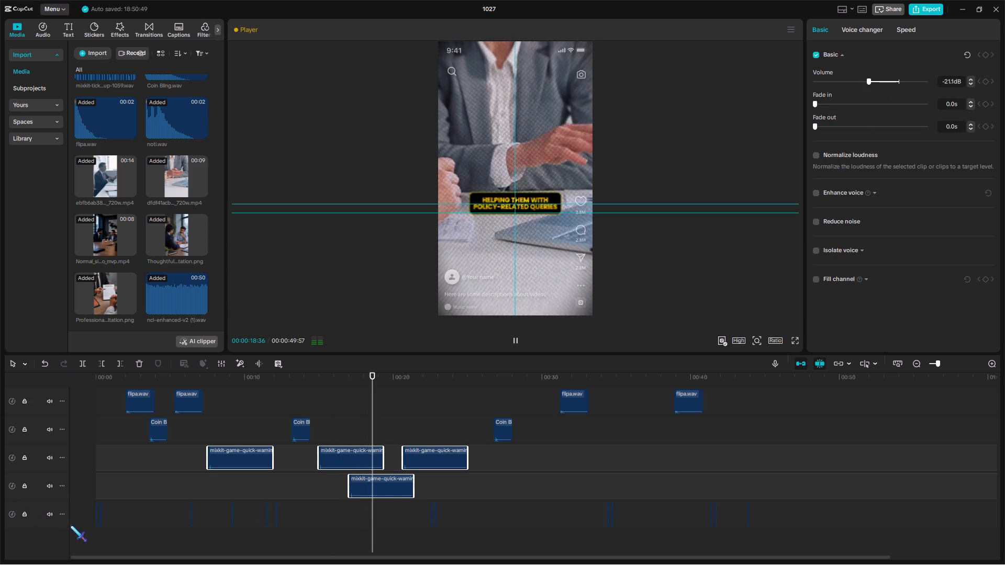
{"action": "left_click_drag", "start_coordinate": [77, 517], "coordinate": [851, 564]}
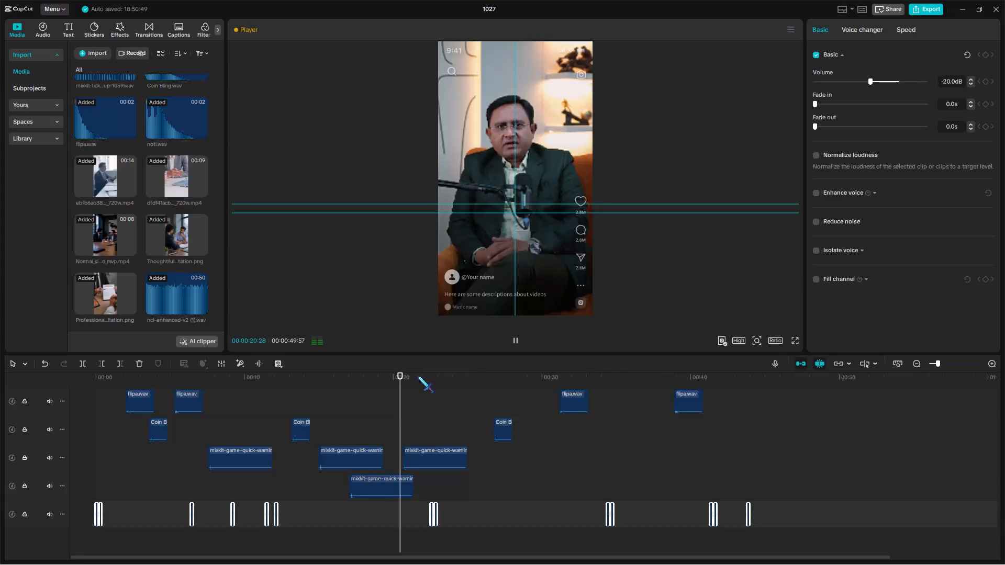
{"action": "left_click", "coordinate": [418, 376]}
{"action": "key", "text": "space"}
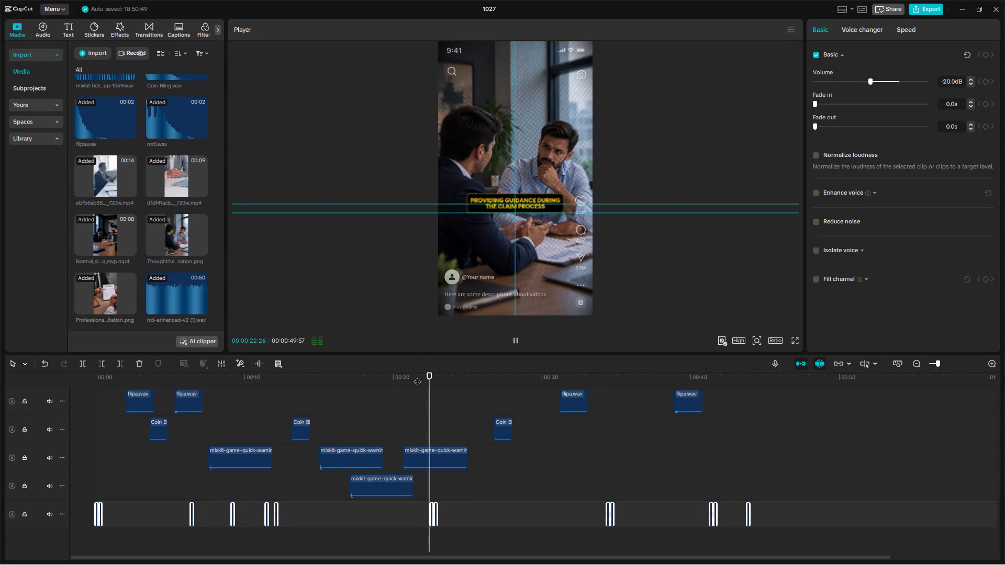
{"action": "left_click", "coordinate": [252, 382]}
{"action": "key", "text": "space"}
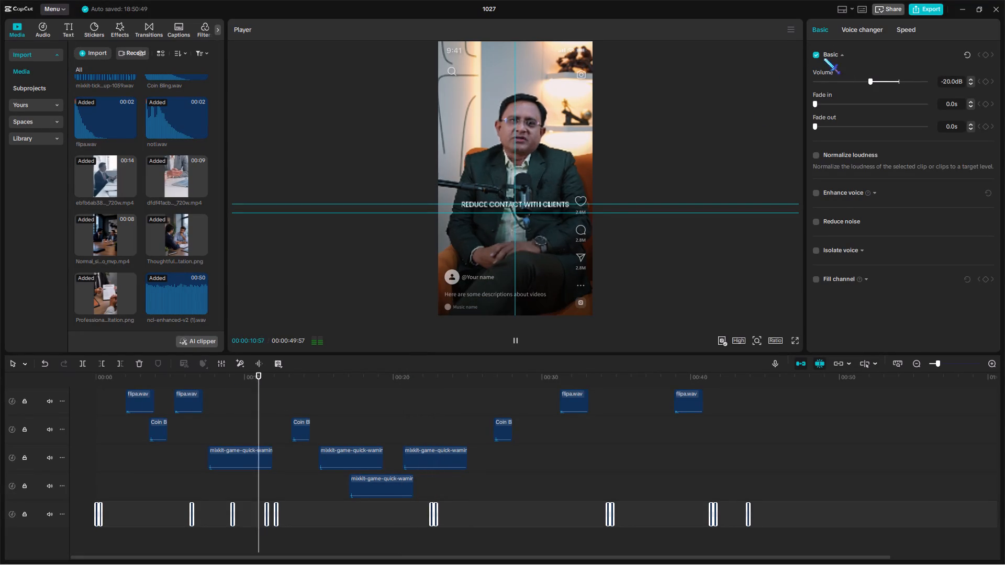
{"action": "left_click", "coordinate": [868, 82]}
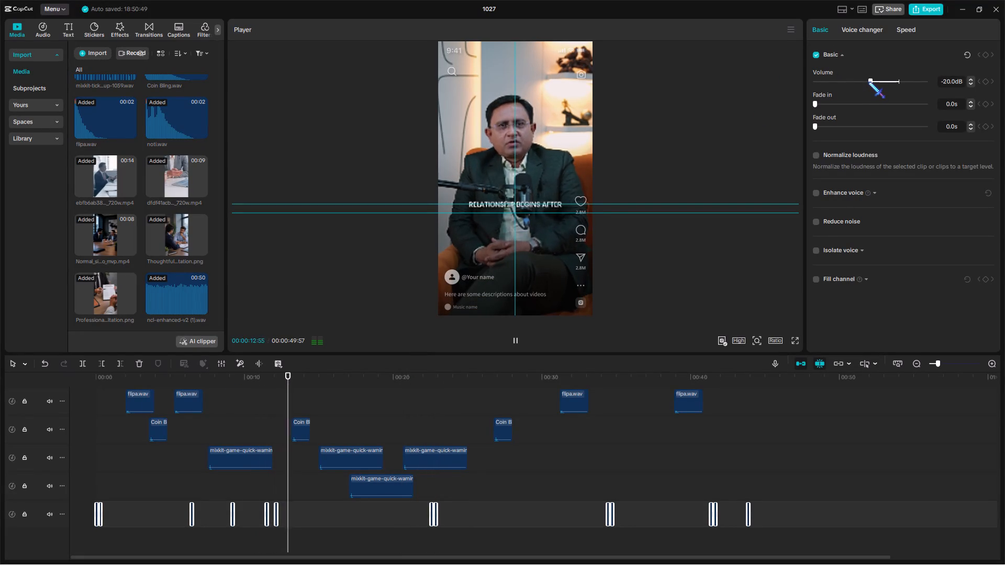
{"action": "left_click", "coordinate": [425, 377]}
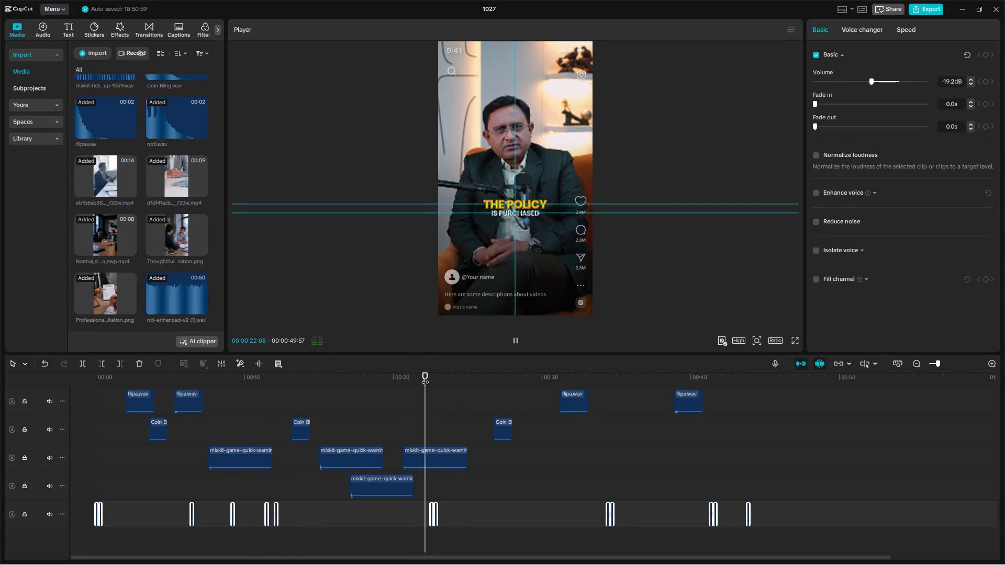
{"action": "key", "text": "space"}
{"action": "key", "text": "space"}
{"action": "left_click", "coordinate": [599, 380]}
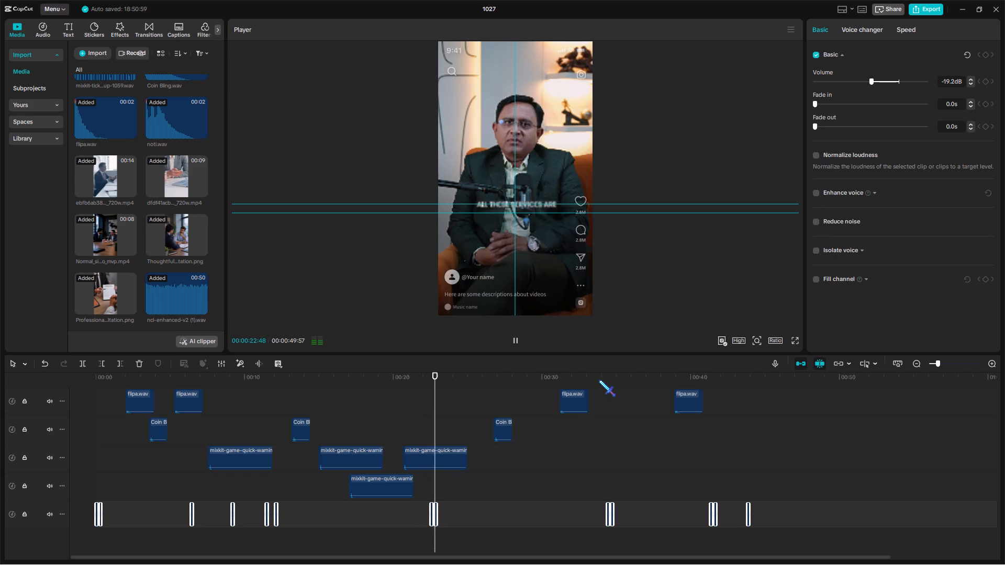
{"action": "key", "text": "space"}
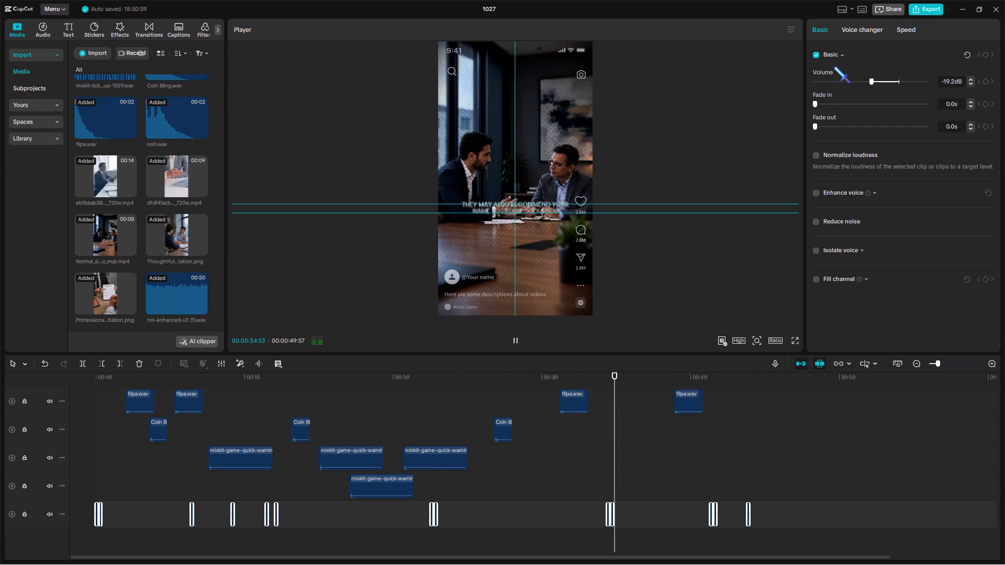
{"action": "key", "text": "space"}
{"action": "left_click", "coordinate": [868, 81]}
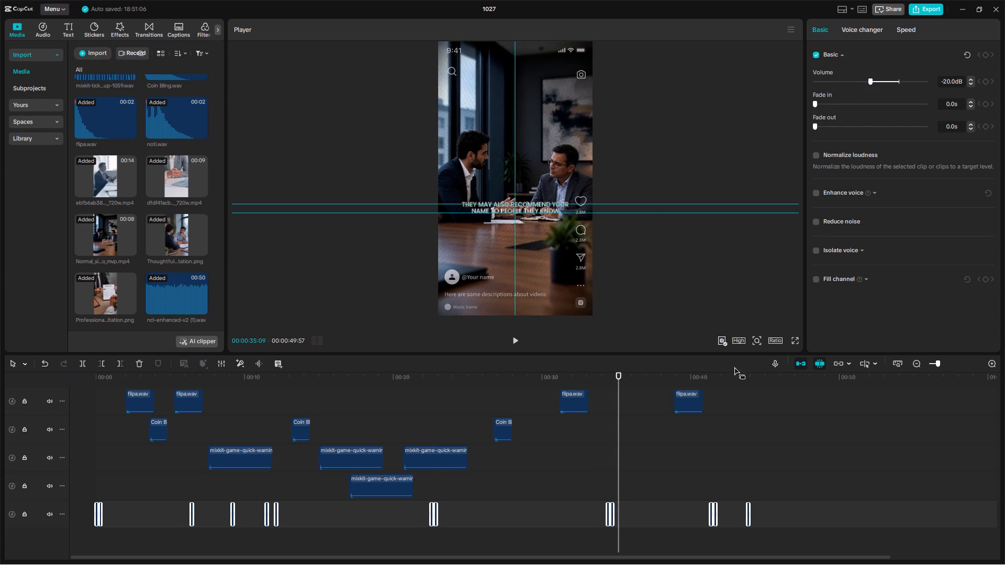
Add Transform keyframes at the first and last frames of Compound clip6, at around 7 and 9 seconds.
{"action": "scroll", "coordinate": [699, 397], "scroll_direction": "up", "scroll_amount": 20}
{"action": "scroll", "coordinate": [699, 397], "scroll_direction": "up", "scroll_amount": 17}
{"action": "left_click", "coordinate": [678, 396]}
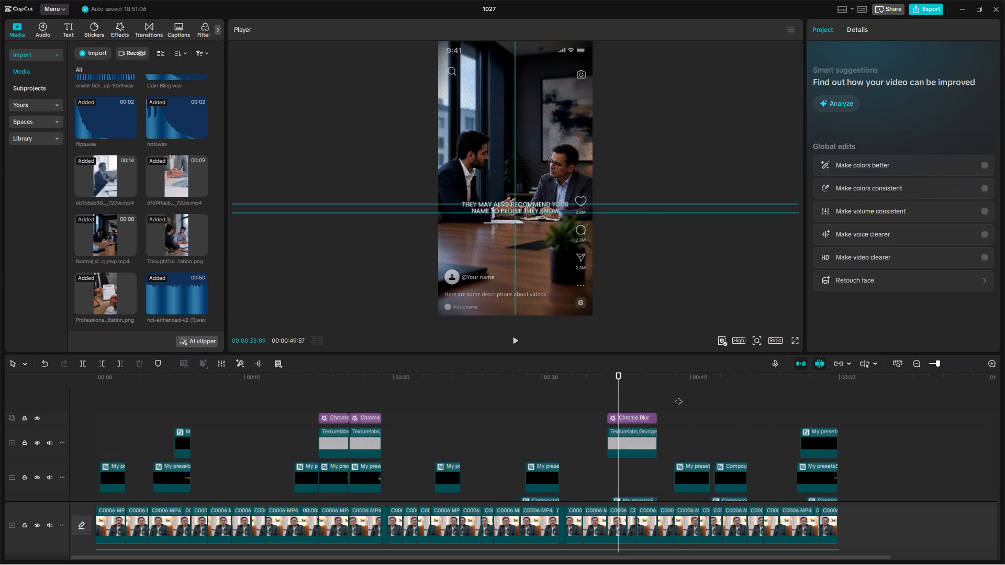
{"action": "left_click_drag", "start_coordinate": [678, 396], "coordinate": [16, 415]}
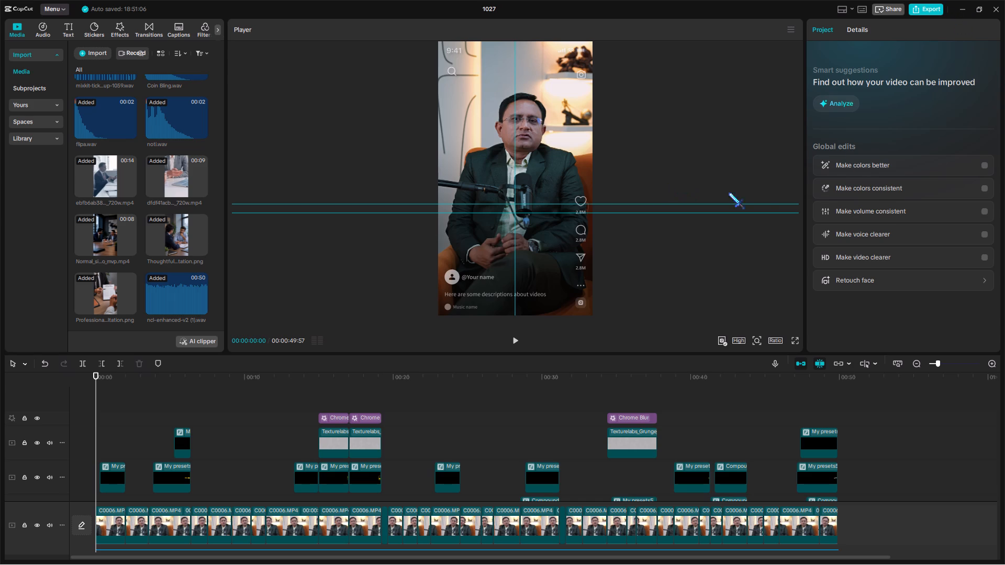
{"action": "left_click", "coordinate": [939, 363]}
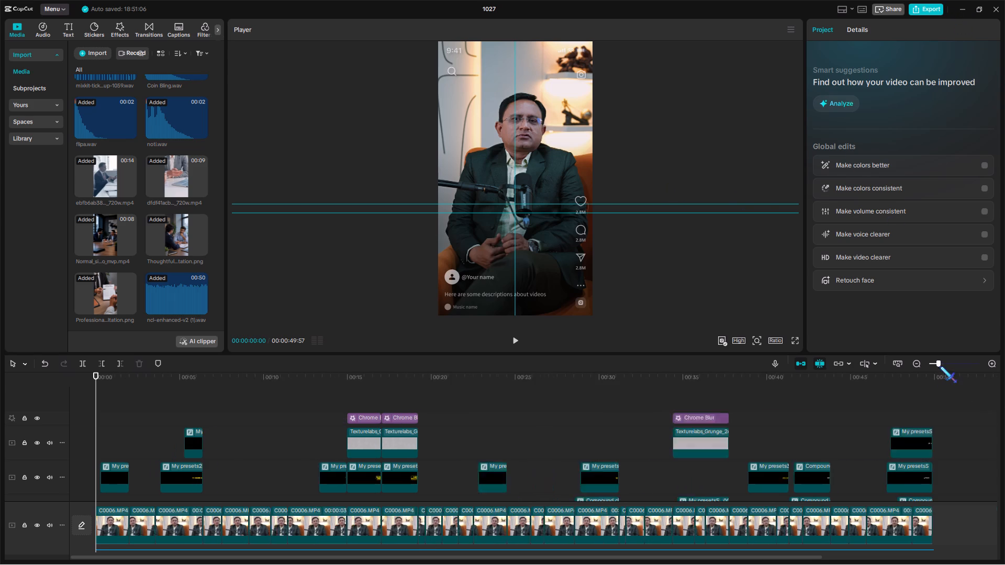
{"action": "scroll", "coordinate": [451, 446], "scroll_direction": "down", "scroll_amount": 14}
{"action": "scroll", "coordinate": [328, 445], "scroll_direction": "up", "scroll_amount": 4}
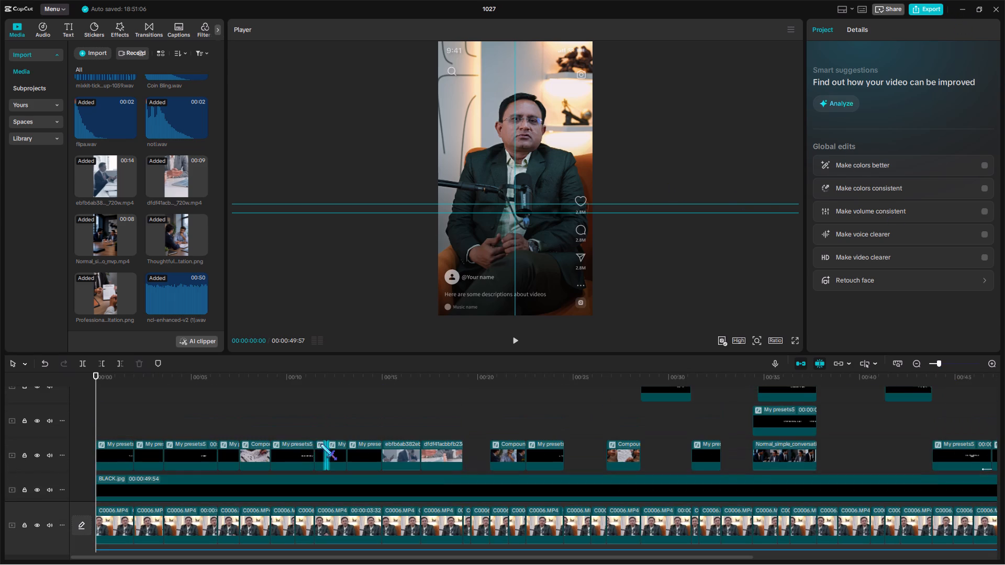
{"action": "left_click", "coordinate": [256, 409]}
{"action": "left_click_drag", "start_coordinate": [256, 409], "coordinate": [500, 417]}
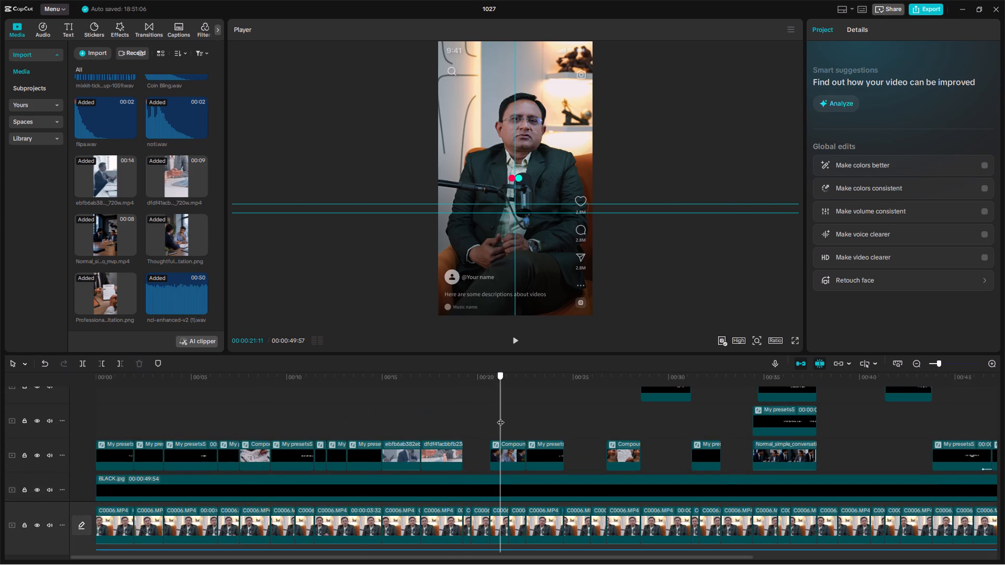
{"action": "left_click_drag", "start_coordinate": [500, 417], "coordinate": [241, 408]}
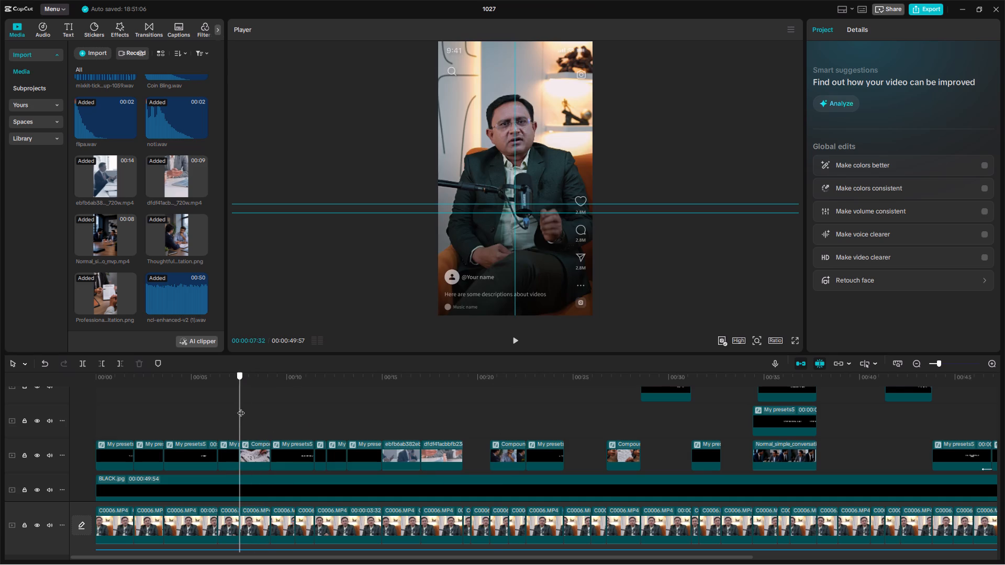
{"action": "left_click_drag", "start_coordinate": [241, 408], "coordinate": [240, 405]}
{"action": "left_click", "coordinate": [944, 362]}
{"action": "left_click", "coordinate": [293, 454]}
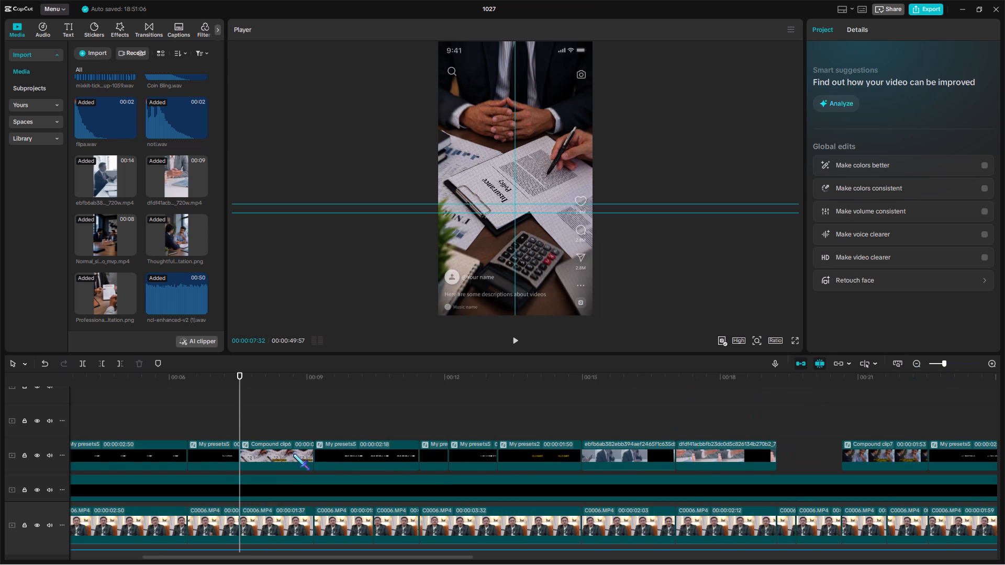
{"action": "left_click", "coordinate": [984, 83]}
{"action": "left_click", "coordinate": [314, 381]}
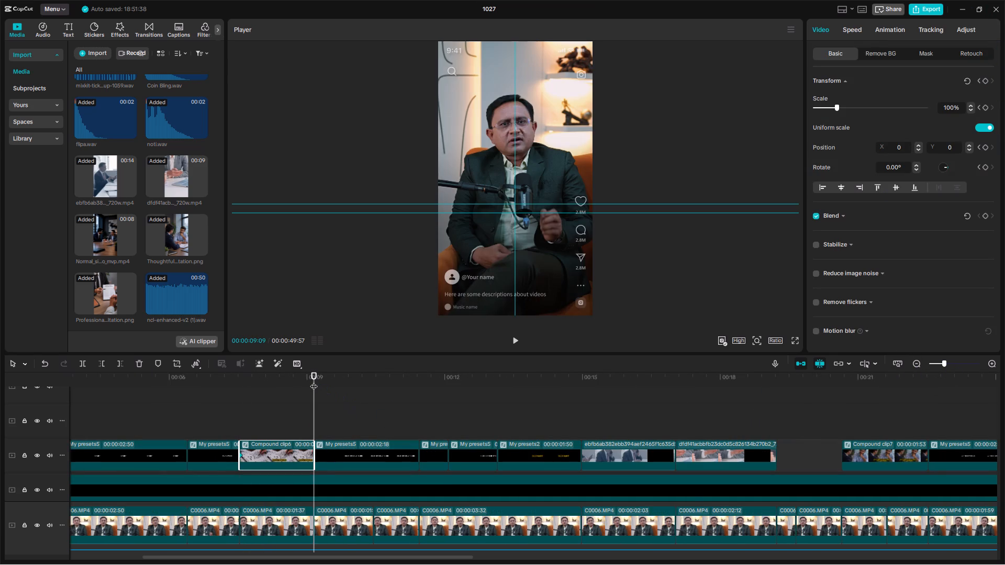
{"action": "key", "text": "Left"}
{"action": "left_click", "coordinate": [987, 83]}
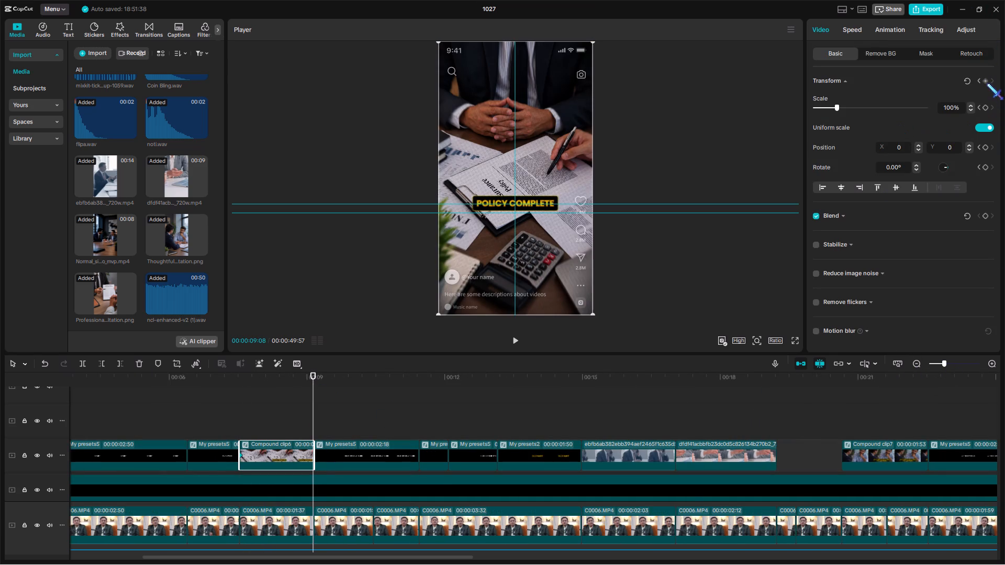
At Compound clip6's start keyframe, set the scale to 126% and shift the image to about X 277, Y -443.
{"action": "left_click_drag", "start_coordinate": [946, 363], "coordinate": [947, 368]}
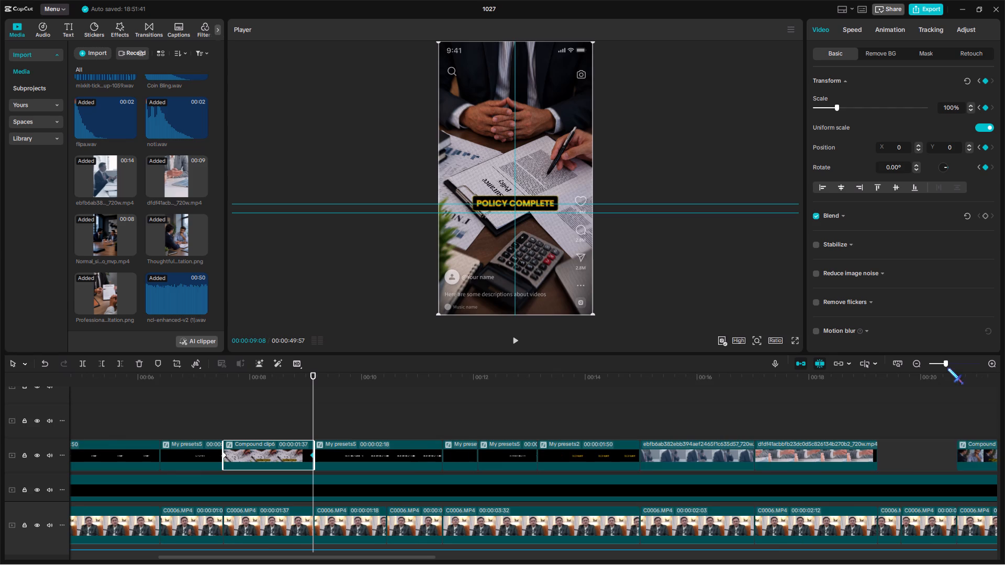
{"action": "left_click_drag", "start_coordinate": [947, 368], "coordinate": [948, 368]}
{"action": "left_click", "coordinate": [218, 380]}
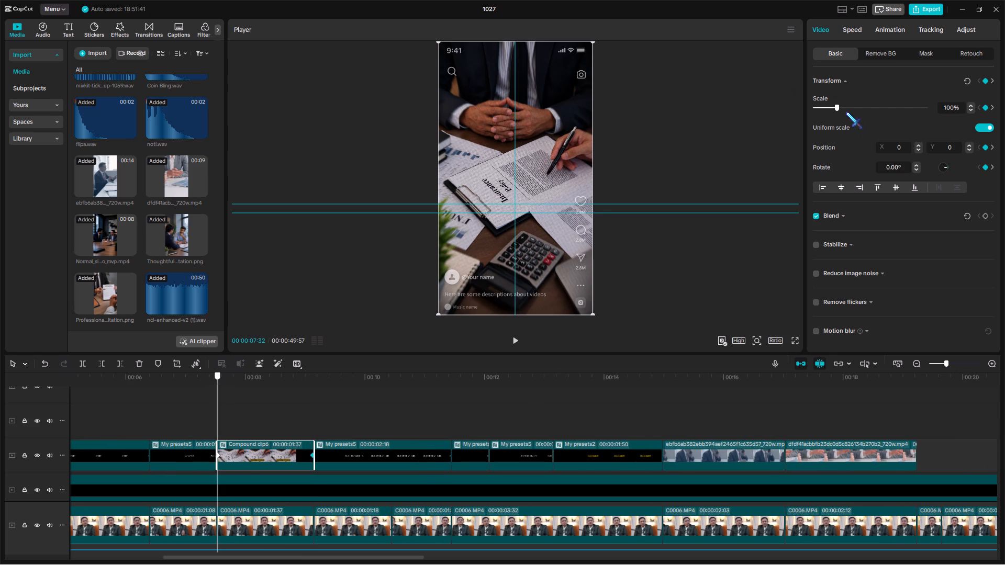
{"action": "left_click_drag", "start_coordinate": [840, 108], "coordinate": [843, 114]}
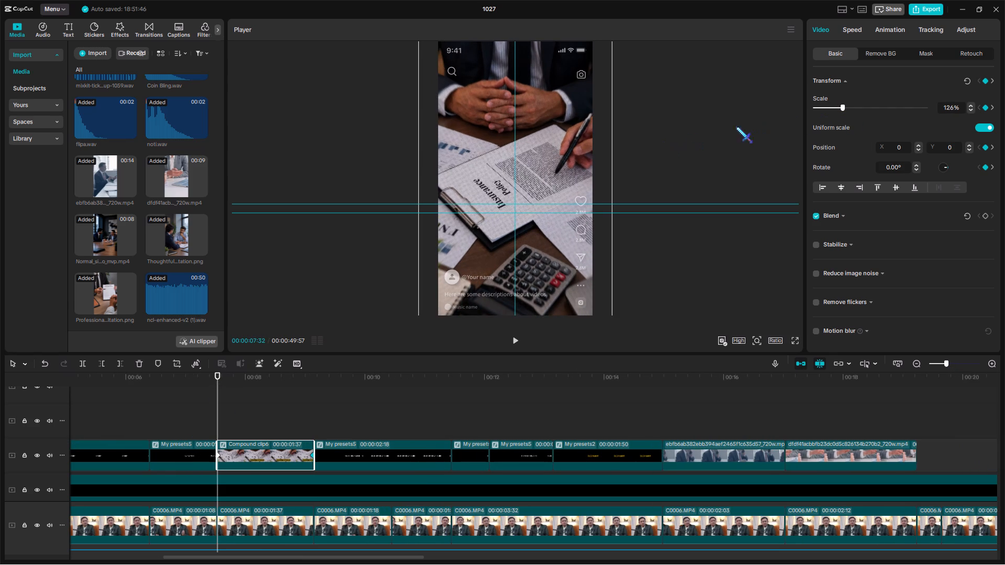
{"action": "left_click_drag", "start_coordinate": [589, 154], "coordinate": [606, 186]}
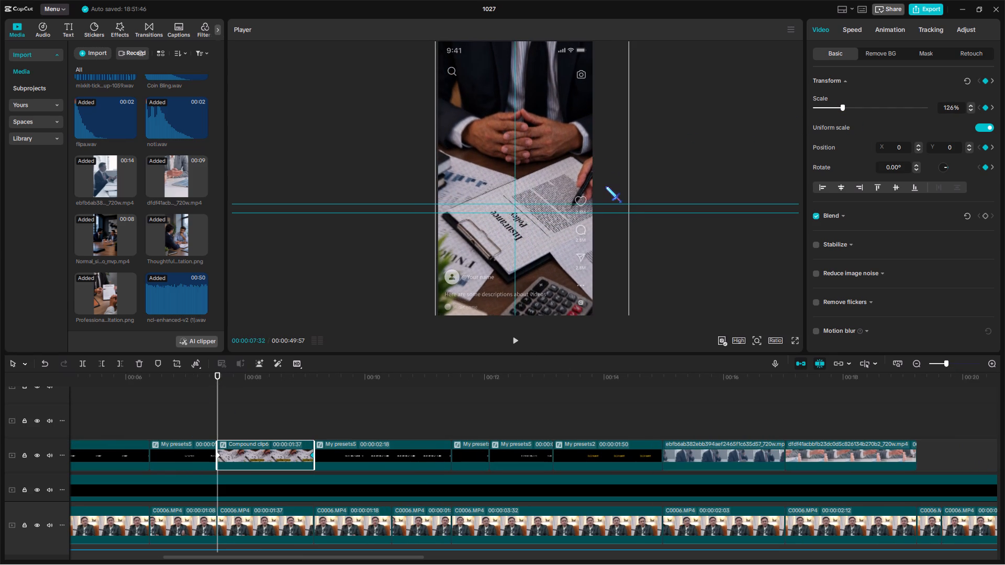
{"action": "left_click_drag", "start_coordinate": [606, 186], "coordinate": [607, 186]}
Apply the Cubic Out preset curve to Compound clip6's Transform keyframes and collapse its keyframe graph.
{"action": "left_click", "coordinate": [308, 454]}
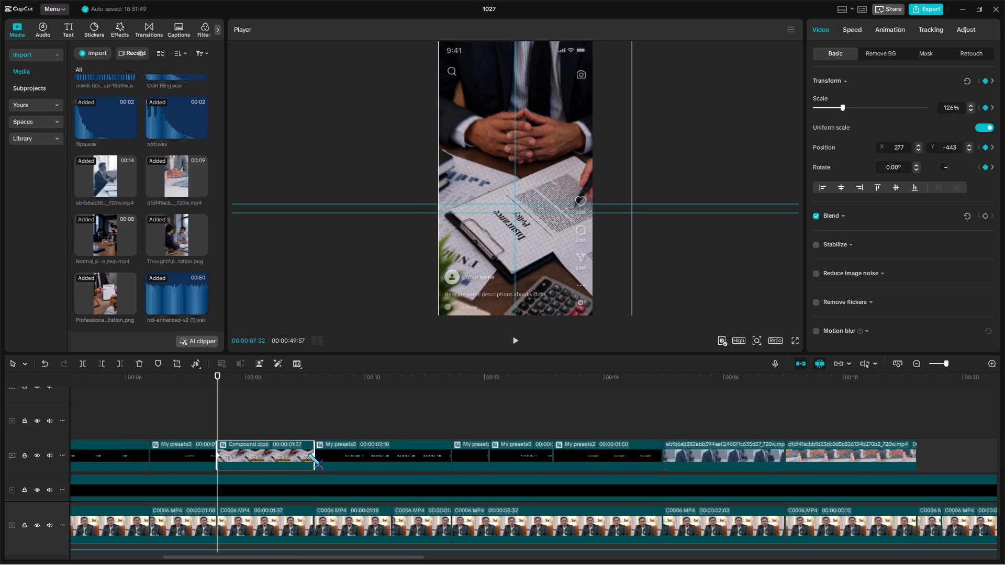
{"action": "key", "text": "alt+k"}
{"action": "left_click", "coordinate": [308, 454]}
{"action": "left_click", "coordinate": [312, 458]}
{"action": "scroll", "coordinate": [287, 469], "scroll_direction": "up", "scroll_amount": 5}
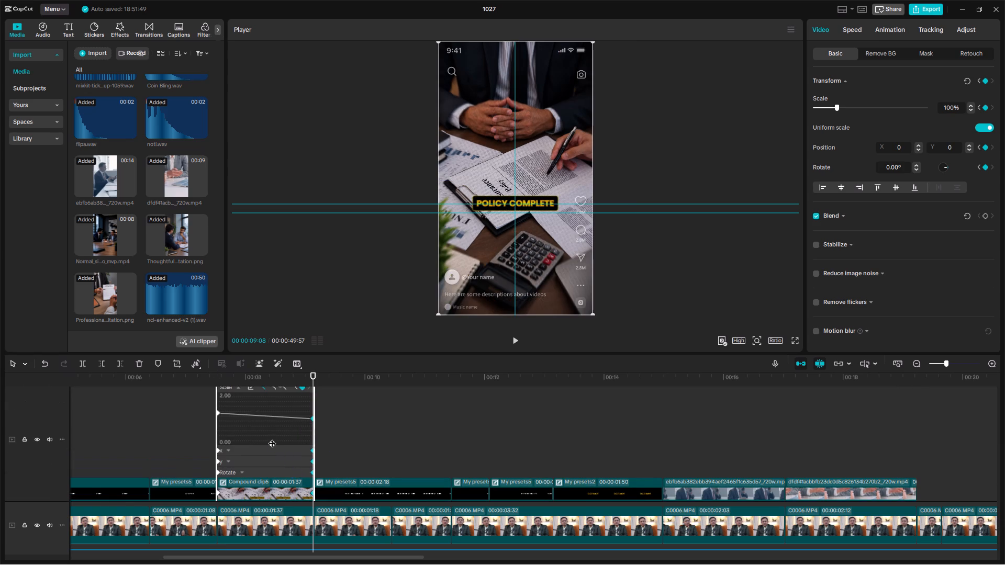
{"action": "left_click", "coordinate": [250, 412]}
{"action": "left_click", "coordinate": [363, 470]}
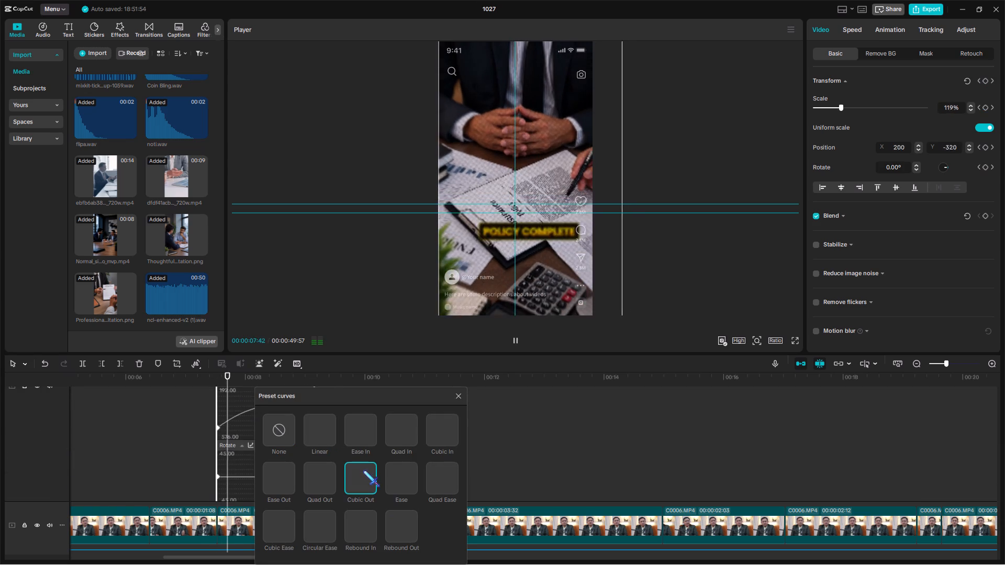
{"action": "left_click", "coordinate": [460, 395], "text": "alt"}
{"action": "key", "text": "alt+k"}
{"action": "scroll", "coordinate": [488, 425], "scroll_direction": "down", "scroll_amount": 5}
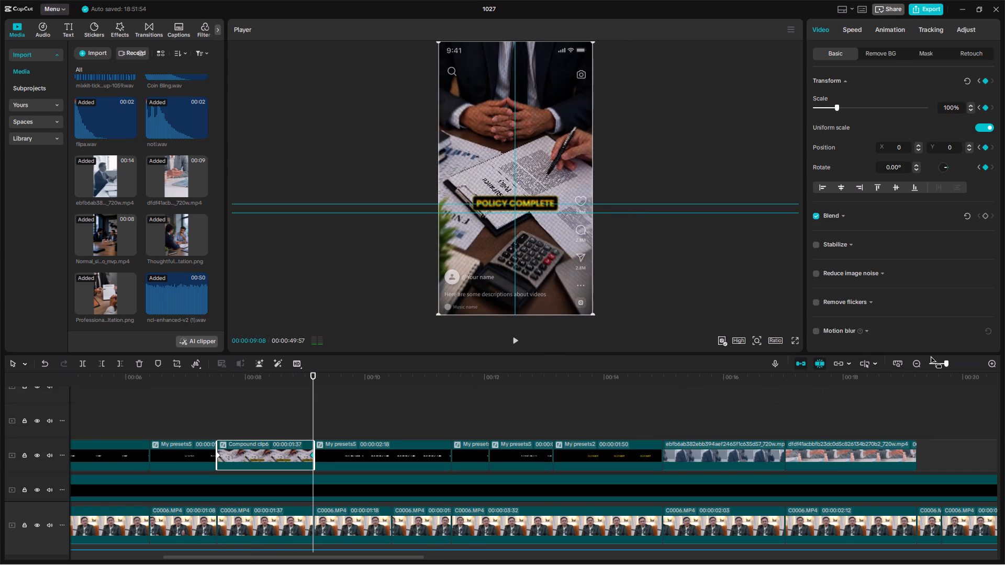
Add Transform keyframes at the first and last frames of Compound clip7, at around 20 and 22 seconds.
{"action": "left_click", "coordinate": [947, 362]}
{"action": "left_click", "coordinate": [782, 424]}
{"action": "left_click_drag", "start_coordinate": [782, 424], "coordinate": [1001, 430]}
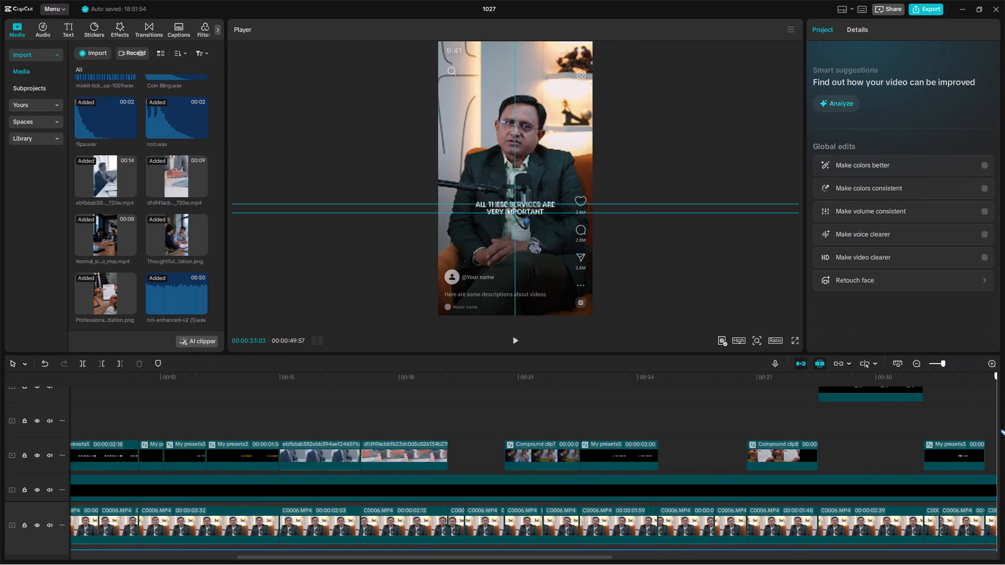
{"action": "left_click_drag", "start_coordinate": [1001, 430], "coordinate": [364, 426]}
{"action": "left_click", "coordinate": [372, 449]}
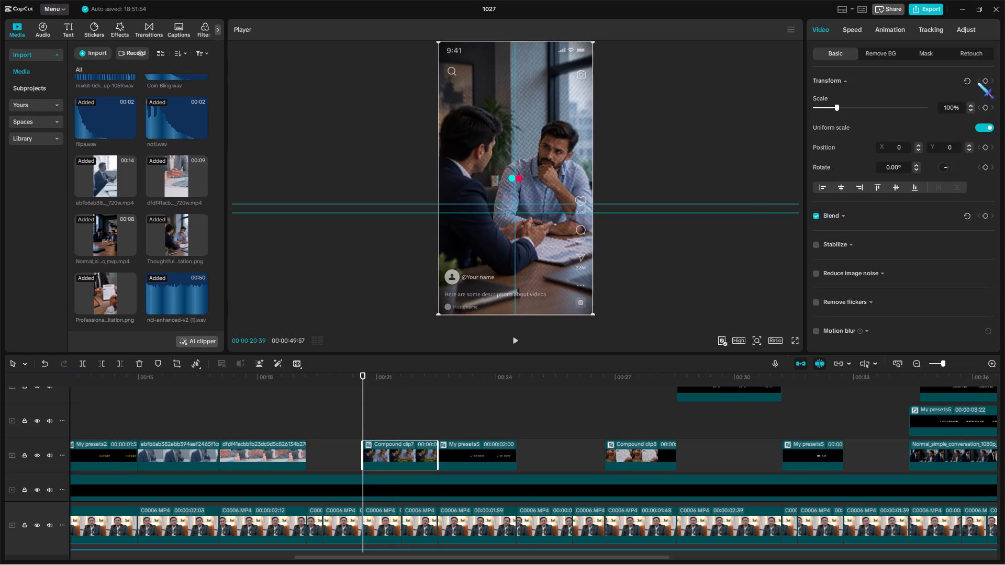
{"action": "left_click", "coordinate": [986, 80]}
{"action": "left_click", "coordinate": [945, 363]}
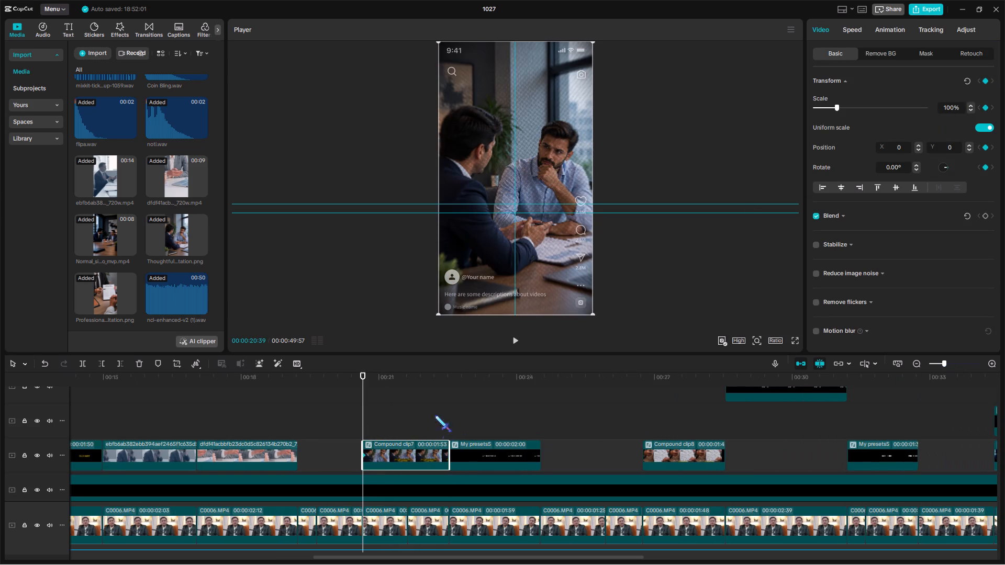
{"action": "left_click", "coordinate": [451, 383]}
{"action": "key", "text": "Left"}
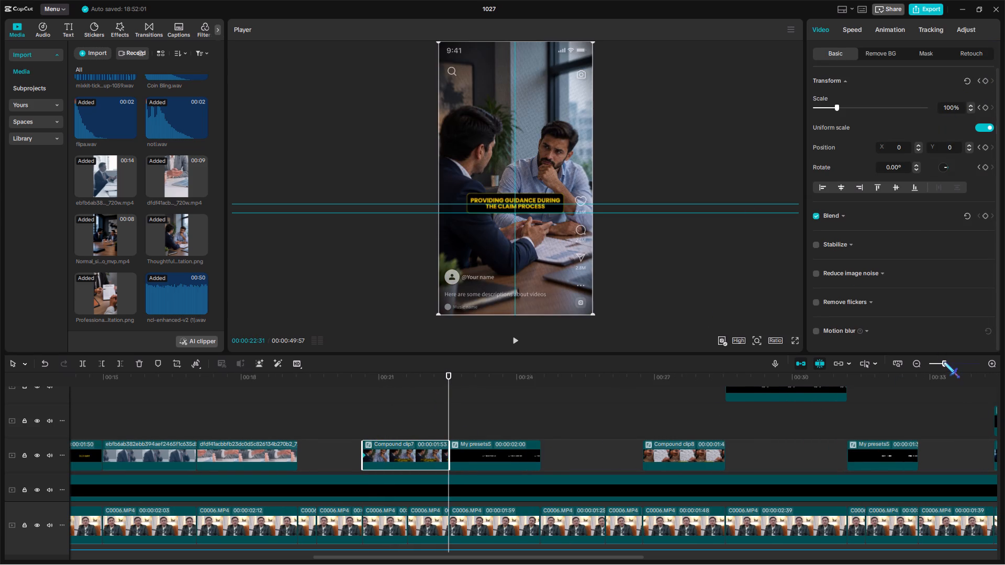
{"action": "left_click", "coordinate": [946, 365]}
{"action": "left_click", "coordinate": [987, 85]}
{"action": "left_click", "coordinate": [982, 81]}
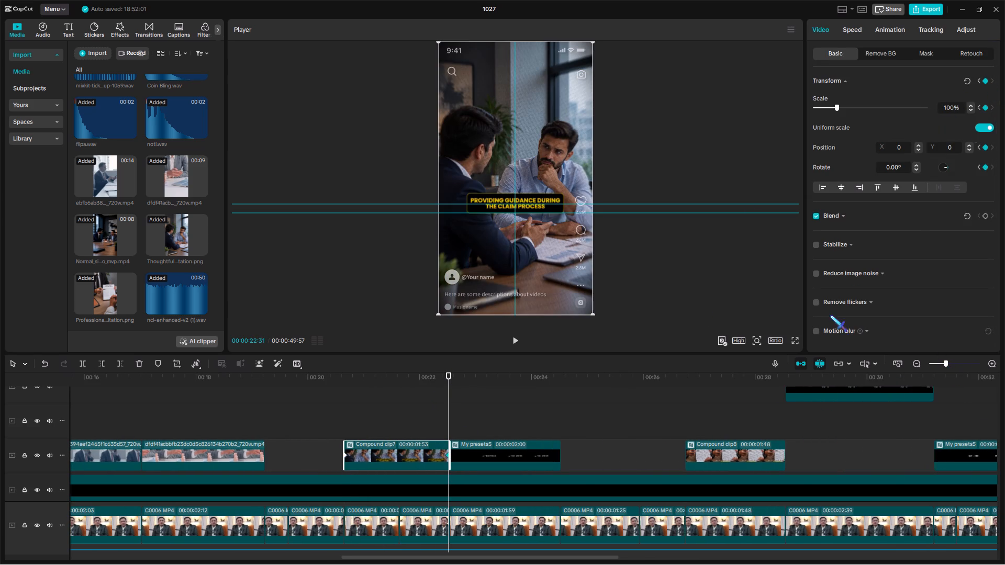
At Compound clip7's start keyframe, set the scale to 119% and shift the image to about X -201, Y -66.
{"action": "left_click", "coordinate": [340, 379]}
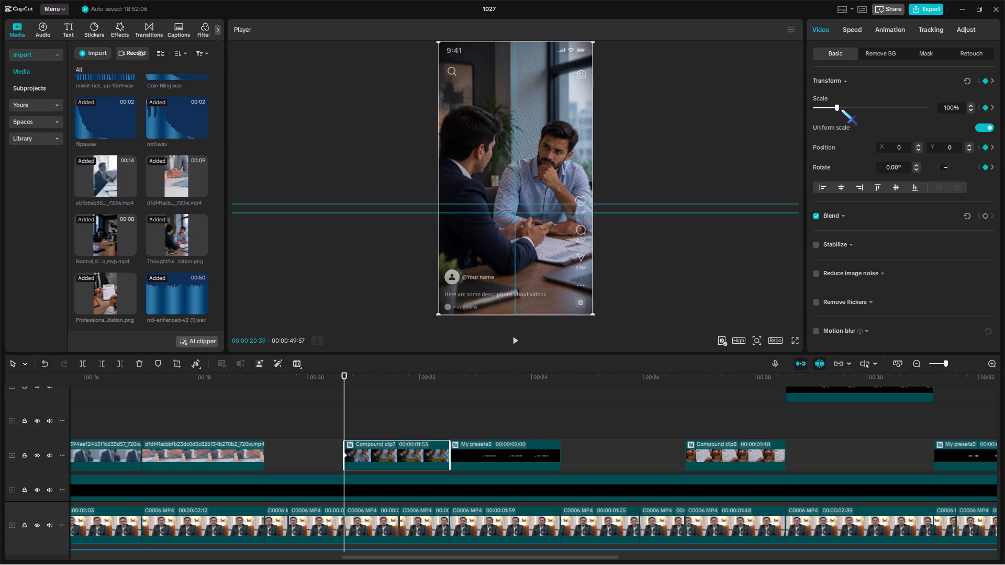
{"action": "left_click", "coordinate": [841, 109]}
{"action": "left_click_drag", "start_coordinate": [588, 179], "coordinate": [576, 184]}
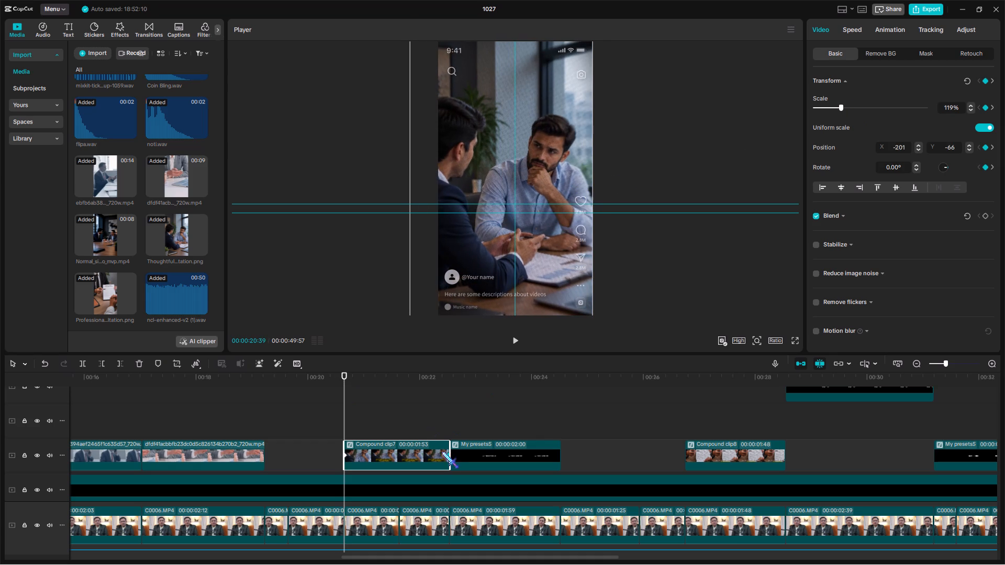
Apply the Cubic Out preset curve to Compound clip7's Transform keyframes and collapse its keyframe graph.
{"action": "left_click", "coordinate": [446, 456]}
{"action": "key", "text": "alt+k"}
{"action": "left_click", "coordinate": [446, 456]}
{"action": "scroll", "coordinate": [433, 460], "scroll_direction": "up", "scroll_amount": 5}
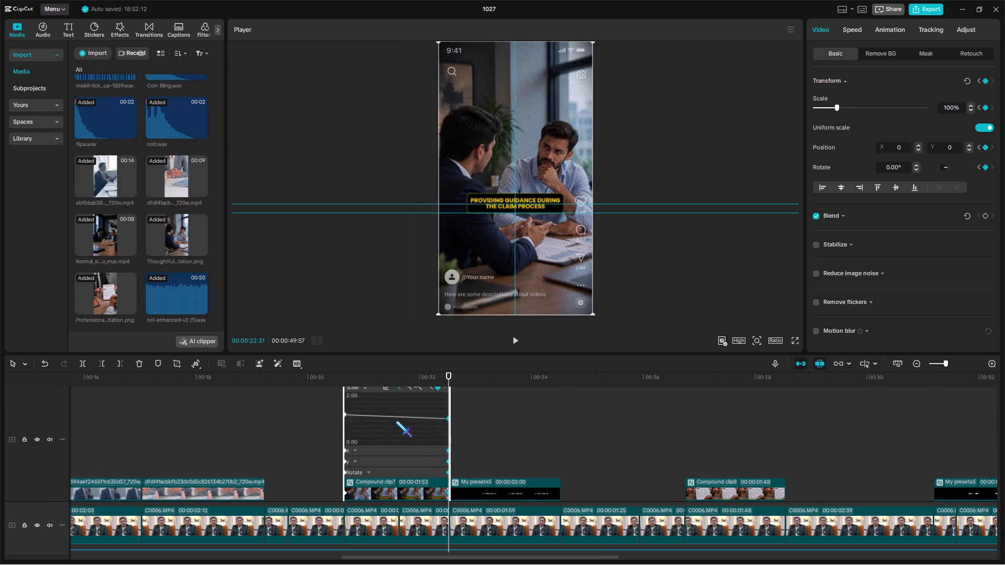
{"action": "left_click", "coordinate": [386, 412]}
{"action": "left_click", "coordinate": [478, 471]}
{"action": "left_click", "coordinate": [487, 472]}
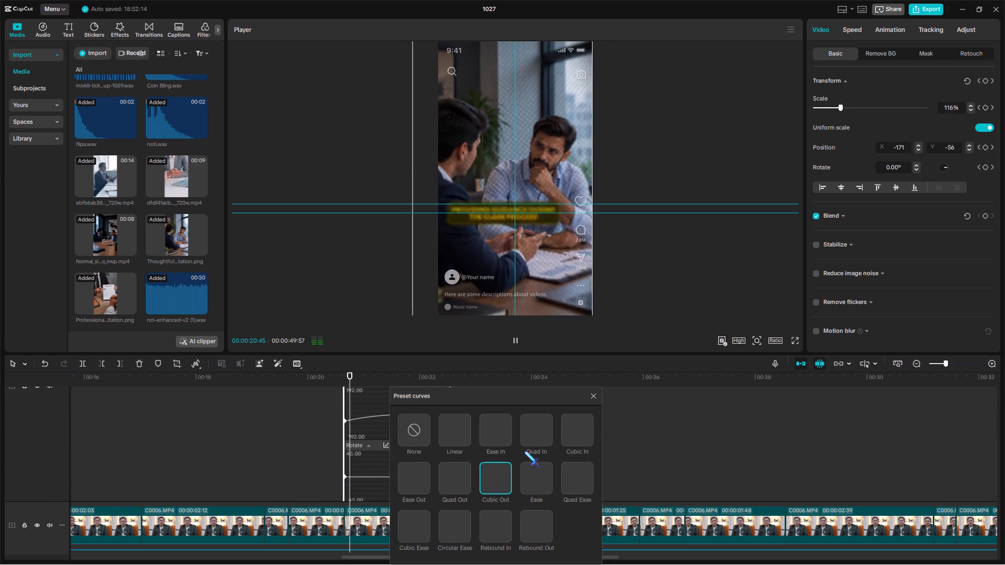
{"action": "left_click", "coordinate": [596, 395], "text": "alt"}
{"action": "key", "text": "alt+k"}
{"action": "scroll", "coordinate": [688, 423], "scroll_direction": "down", "scroll_amount": 6}
{"action": "scroll", "coordinate": [740, 430], "scroll_direction": "up", "scroll_amount": 3}
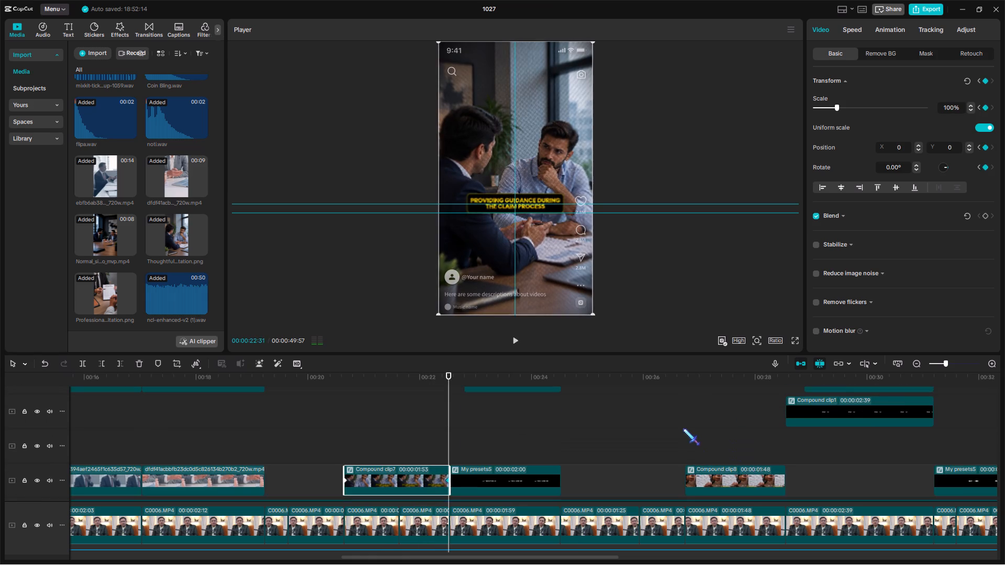
Add Transform keyframes at the first and last frames of Compound clip8, at around 26 and 28 seconds.
{"action": "left_click", "coordinate": [683, 428]}
{"action": "left_click_drag", "start_coordinate": [683, 428], "coordinate": [266, 435]}
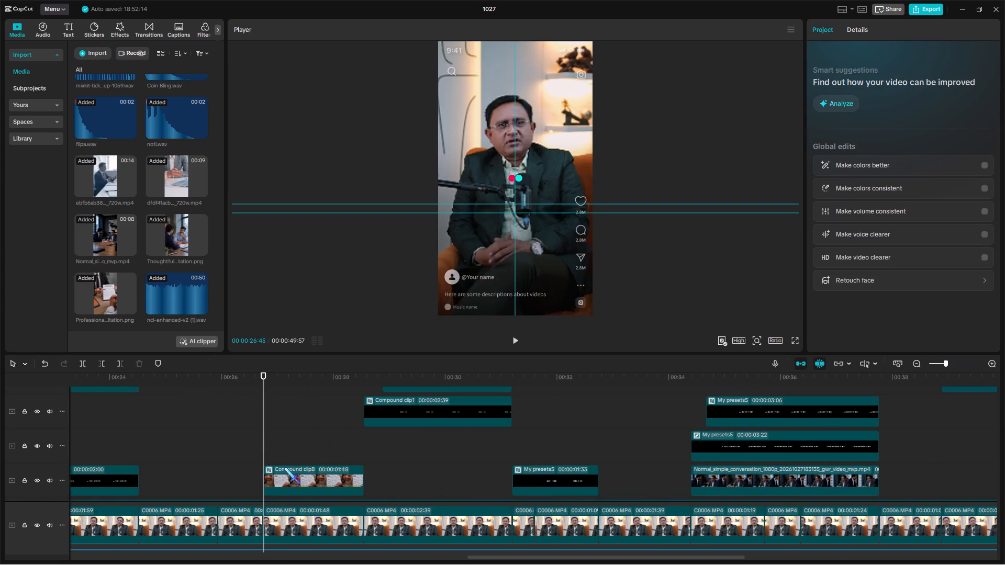
{"action": "left_click", "coordinate": [284, 467]}
{"action": "left_click", "coordinate": [985, 80]}
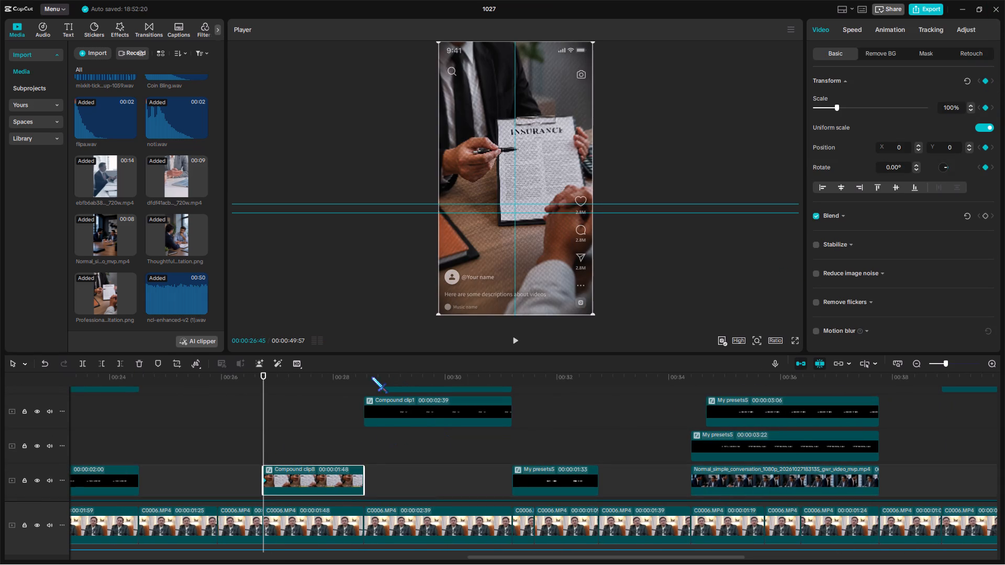
{"action": "left_click_drag", "start_coordinate": [370, 378], "coordinate": [366, 385]}
{"action": "key", "text": "Left"}
{"action": "left_click", "coordinate": [987, 78]}
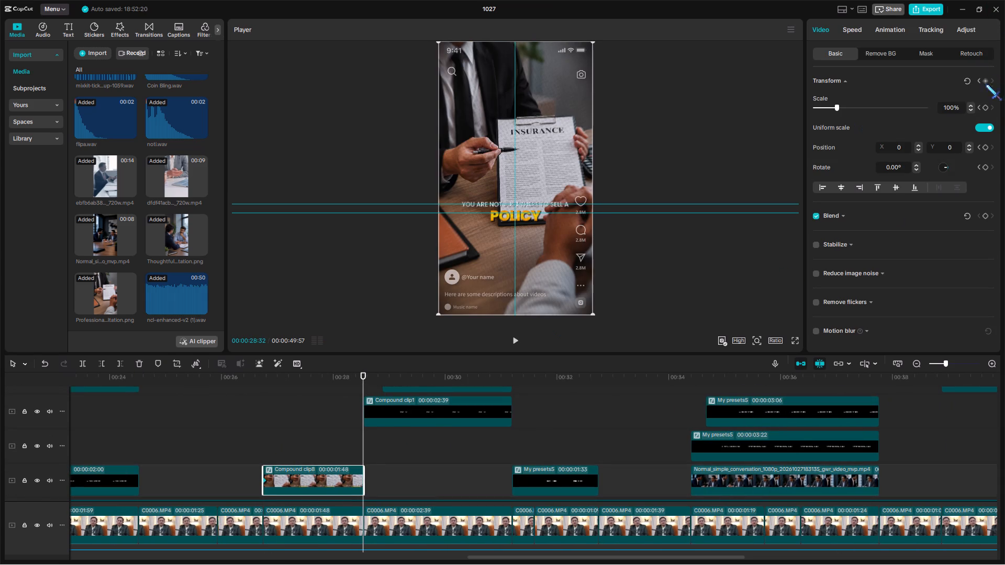
At Compound clip8's start keyframe, set the scale to 121% and position the image at X -218, Y -363.
{"action": "left_click_drag", "start_coordinate": [264, 382], "coordinate": [261, 389]}
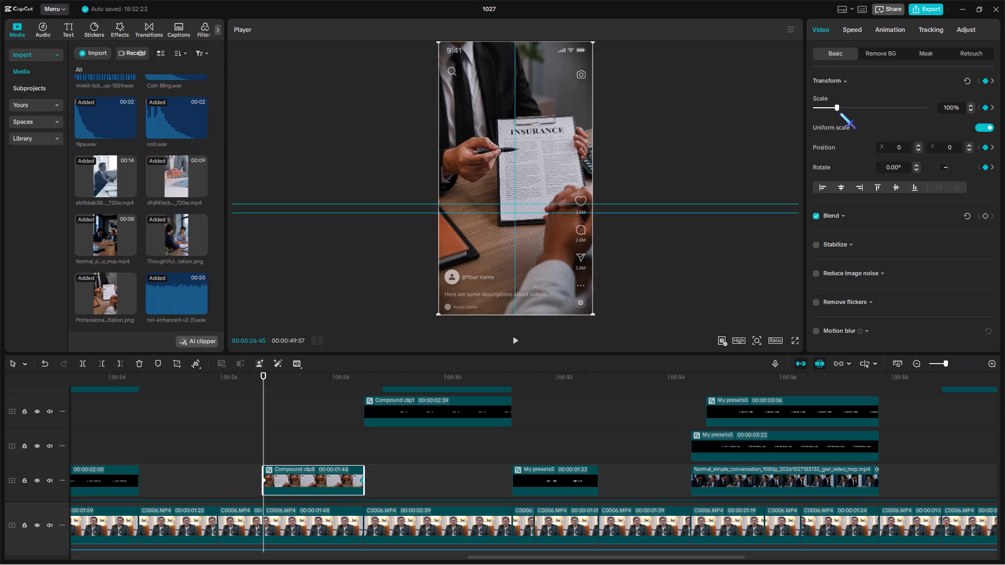
{"action": "left_click", "coordinate": [841, 110]}
{"action": "left_click_drag", "start_coordinate": [575, 183], "coordinate": [562, 203]}
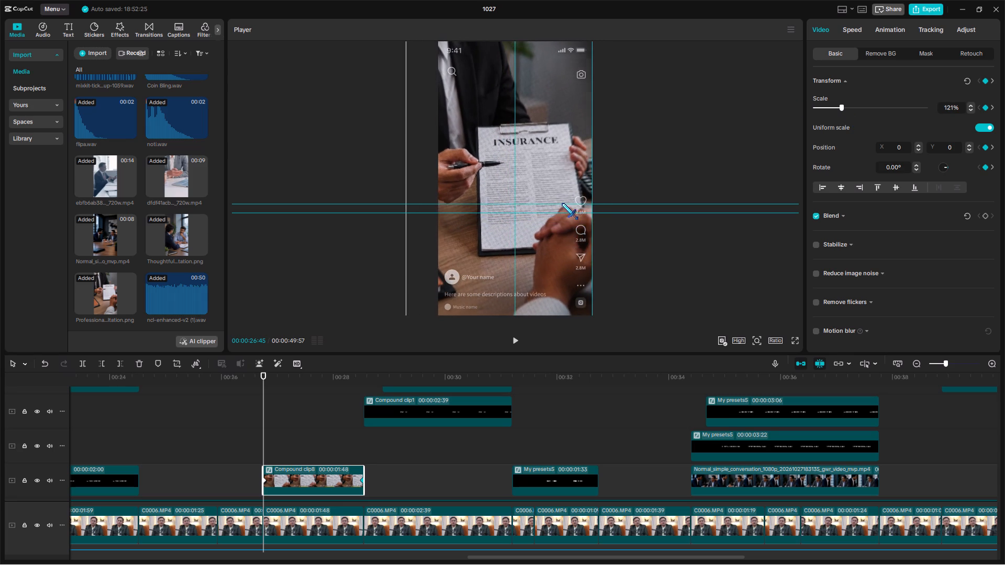
{"action": "left_click_drag", "start_coordinate": [562, 203], "coordinate": [561, 210]}
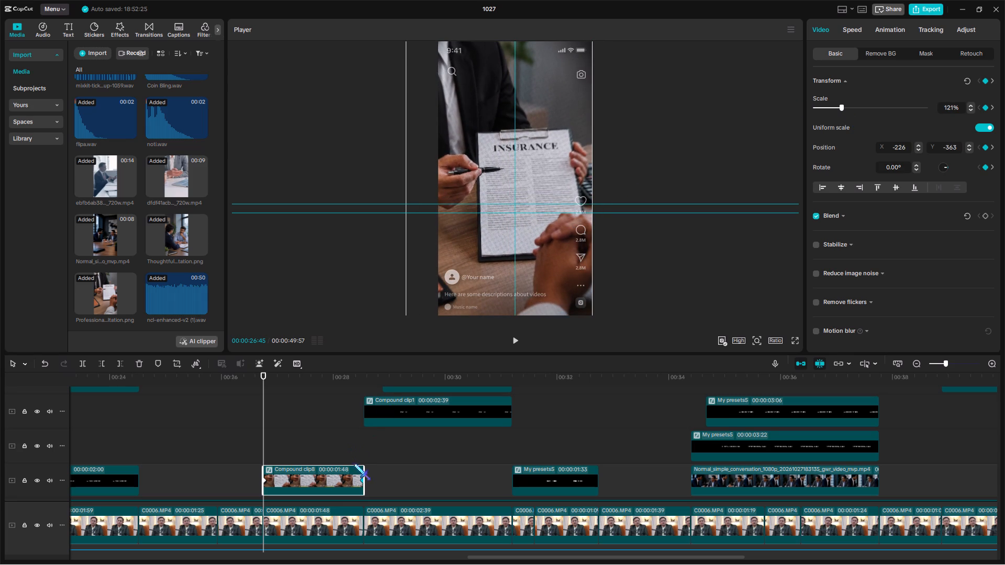
{"action": "left_click", "coordinate": [916, 145]}
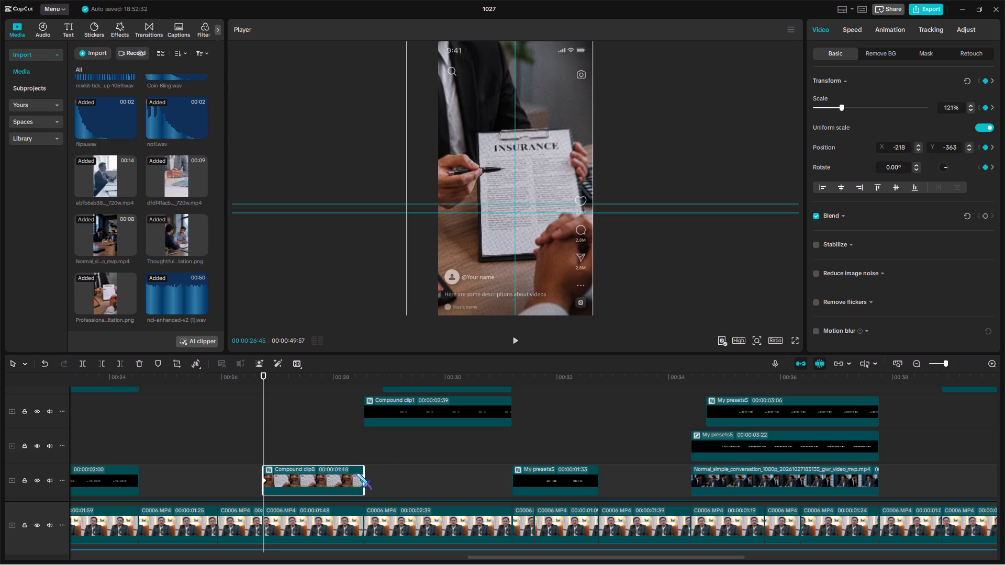
Apply the Cubic Out preset curve to Compound clip8's Transform keyframes and collapse its keyframe graph.
{"action": "left_click", "coordinate": [361, 480]}
{"action": "key", "text": "alt+k"}
{"action": "left_click", "coordinate": [361, 480]}
{"action": "scroll", "coordinate": [361, 480], "scroll_direction": "up", "scroll_amount": 4}
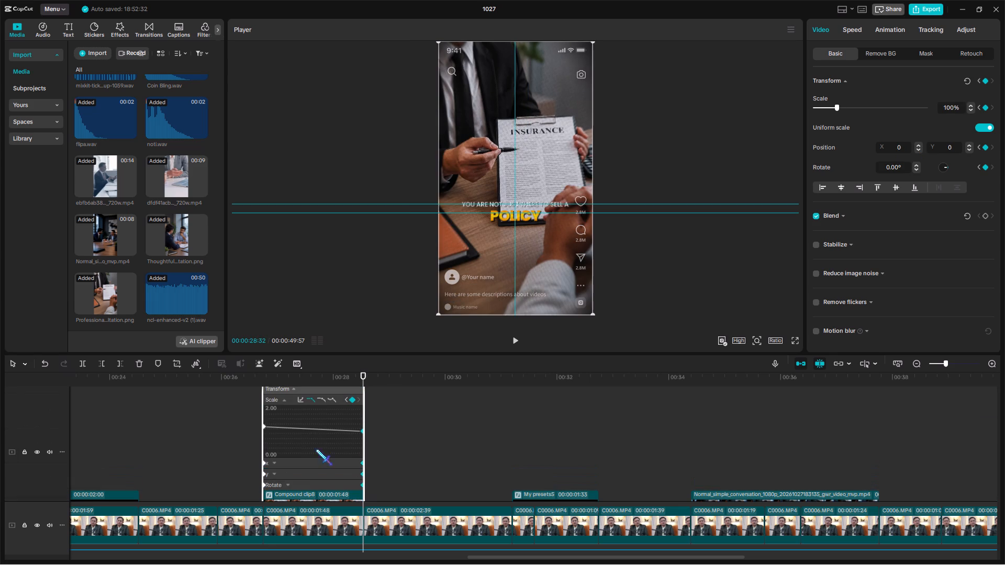
{"action": "left_click", "coordinate": [299, 424]}
{"action": "left_click", "coordinate": [418, 482]}
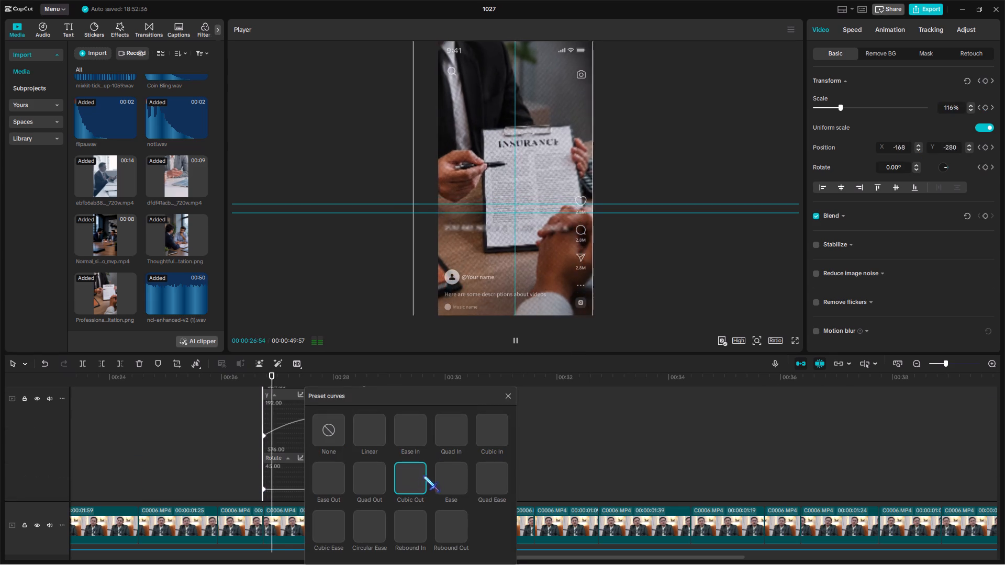
{"action": "left_click", "coordinate": [500, 395], "text": "alt"}
{"action": "key", "text": "alt+k"}
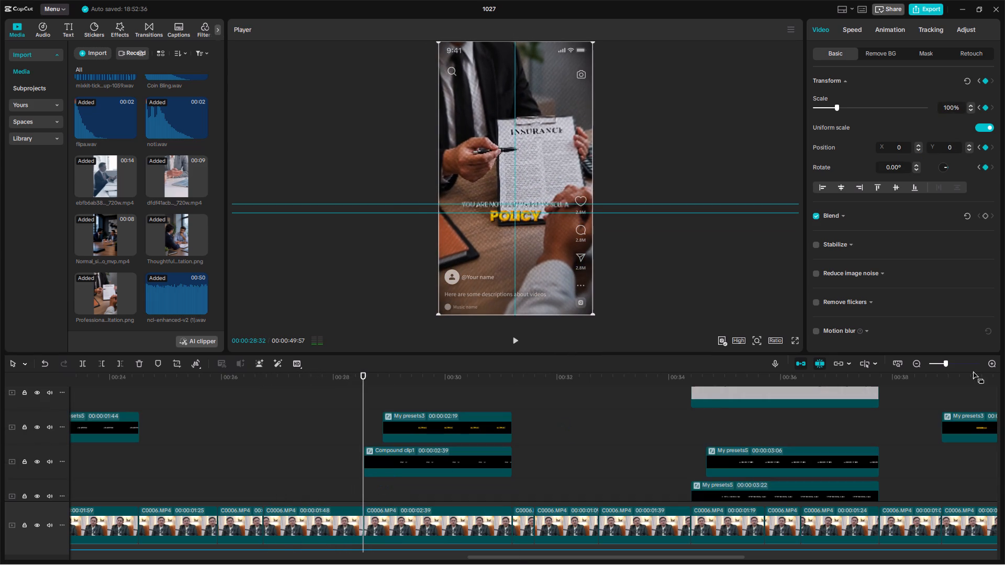
Turn the first C0006.MP4 clip at the very start of the main track into a compound clip.
{"action": "left_click", "coordinate": [945, 365]}
{"action": "left_click", "coordinate": [460, 390]}
{"action": "left_click_drag", "start_coordinate": [460, 390], "coordinate": [0, 442]}
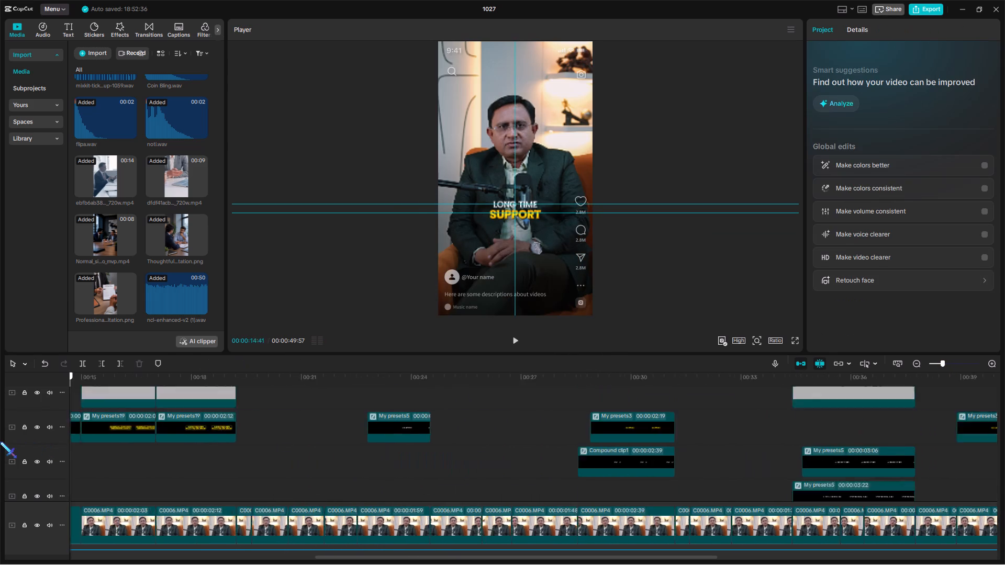
{"action": "left_click_drag", "start_coordinate": [0, 442], "coordinate": [4, 441]}
{"action": "scroll", "coordinate": [228, 459], "scroll_direction": "down", "scroll_amount": 11}
{"action": "scroll", "coordinate": [338, 460], "scroll_direction": "down", "scroll_amount": 3}
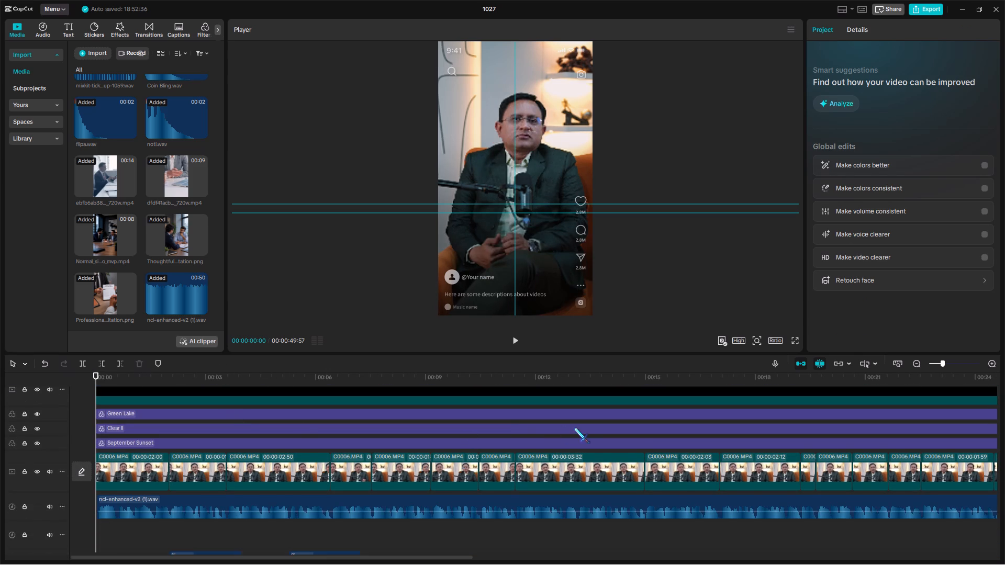
{"action": "key", "text": "space"}
{"action": "scroll", "coordinate": [384, 471], "scroll_direction": "up", "scroll_amount": 4}
{"action": "left_click", "coordinate": [942, 364]}
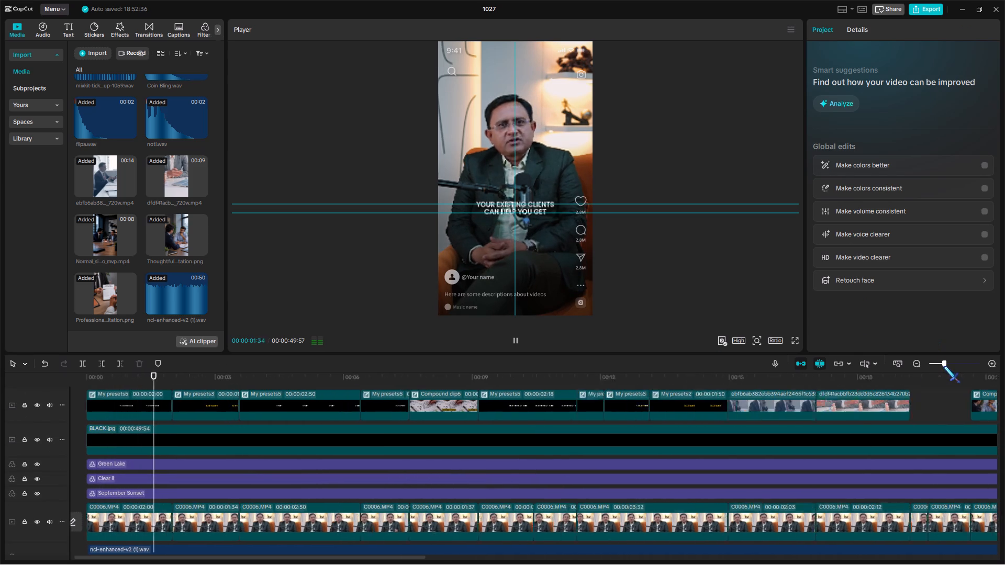
{"action": "scroll", "coordinate": [301, 446], "scroll_direction": "up", "scroll_amount": 3}
{"action": "left_click", "coordinate": [153, 417]}
{"action": "left_click_drag", "start_coordinate": [153, 417], "coordinate": [5, 421]}
{"action": "scroll", "coordinate": [137, 438], "scroll_direction": "down", "scroll_amount": 6}
{"action": "left_click", "coordinate": [142, 485]}
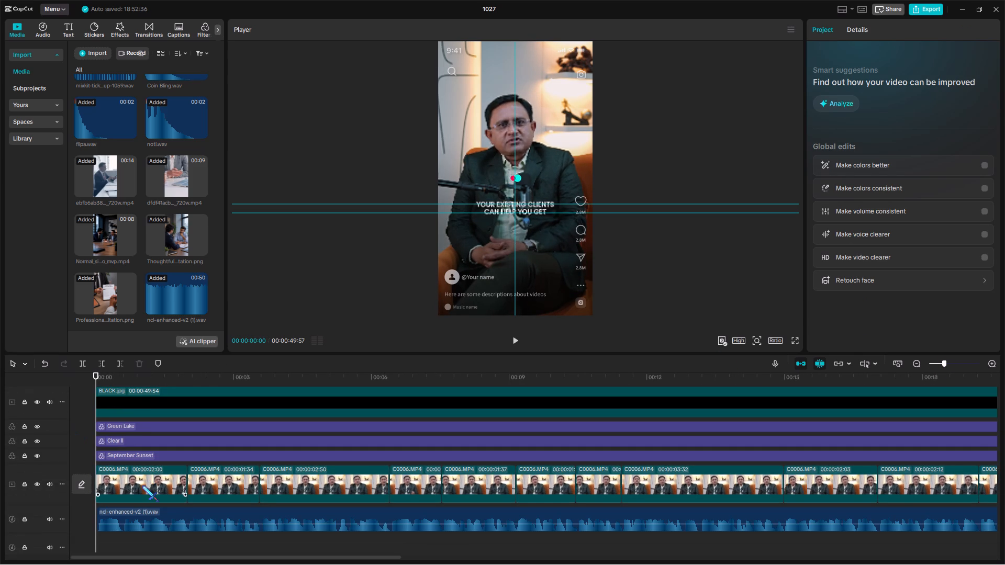
{"action": "key", "text": "alt+g"}
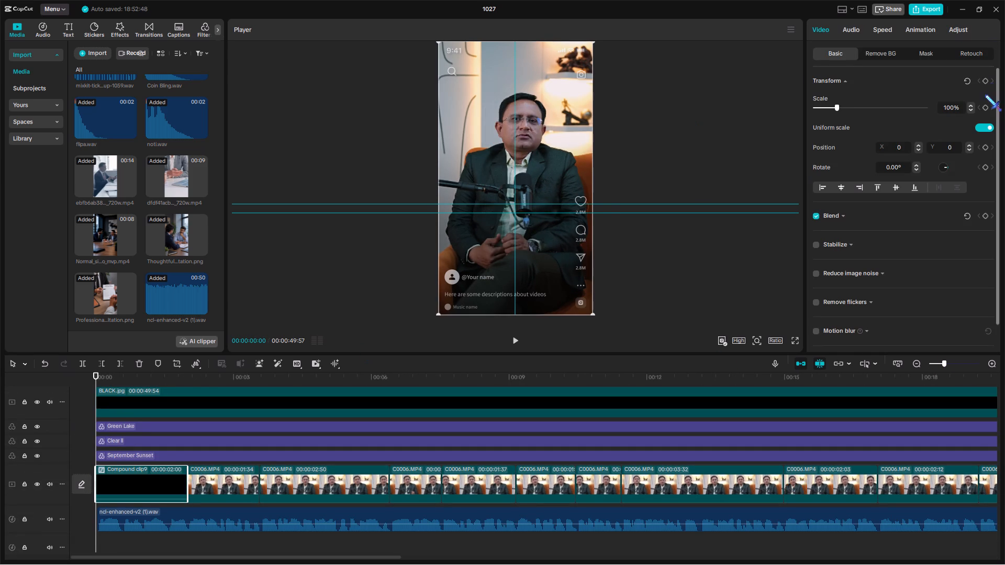
Add Transform keyframes at the first and last frames of Compound clip9, at 00:00 and 01:59.
{"action": "left_click", "coordinate": [988, 82]}
{"action": "left_click", "coordinate": [184, 376]}
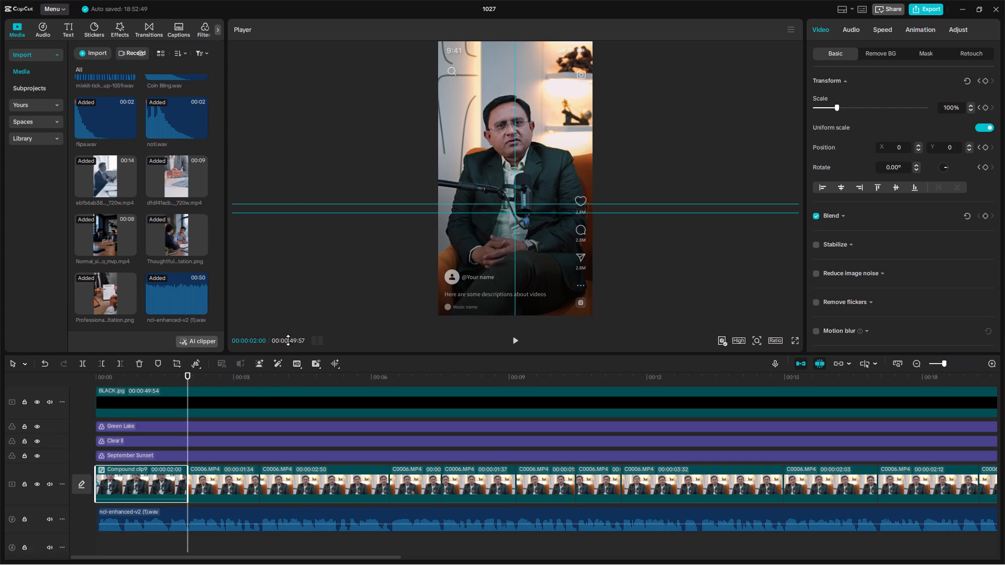
{"action": "key", "text": "Left"}
{"action": "left_click", "coordinate": [987, 80]}
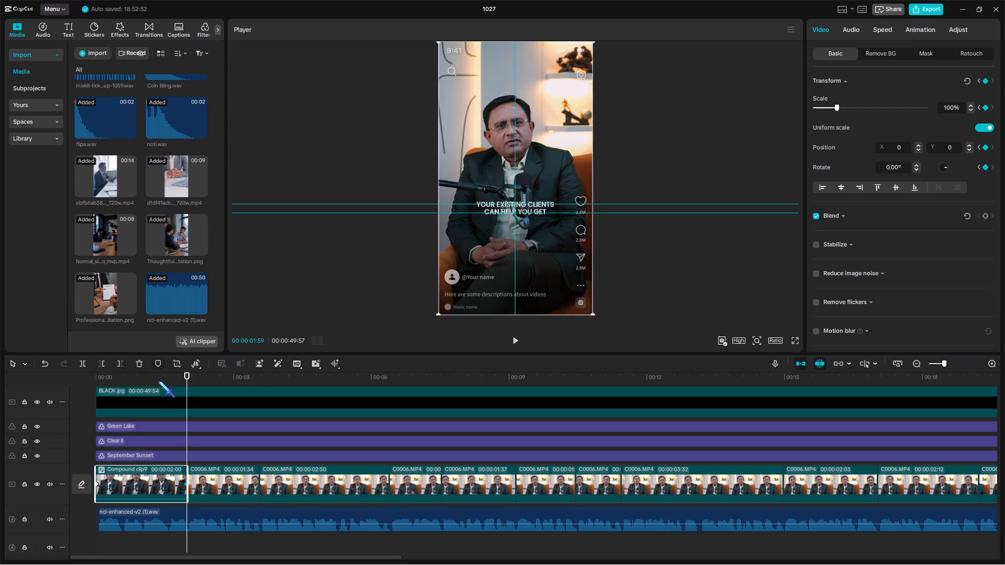
At Compound clip9's start keyframe, set the scale to 107%.
{"action": "left_click_drag", "start_coordinate": [159, 381], "coordinate": [44, 390]}
{"action": "left_click_drag", "start_coordinate": [839, 110], "coordinate": [839, 110]}
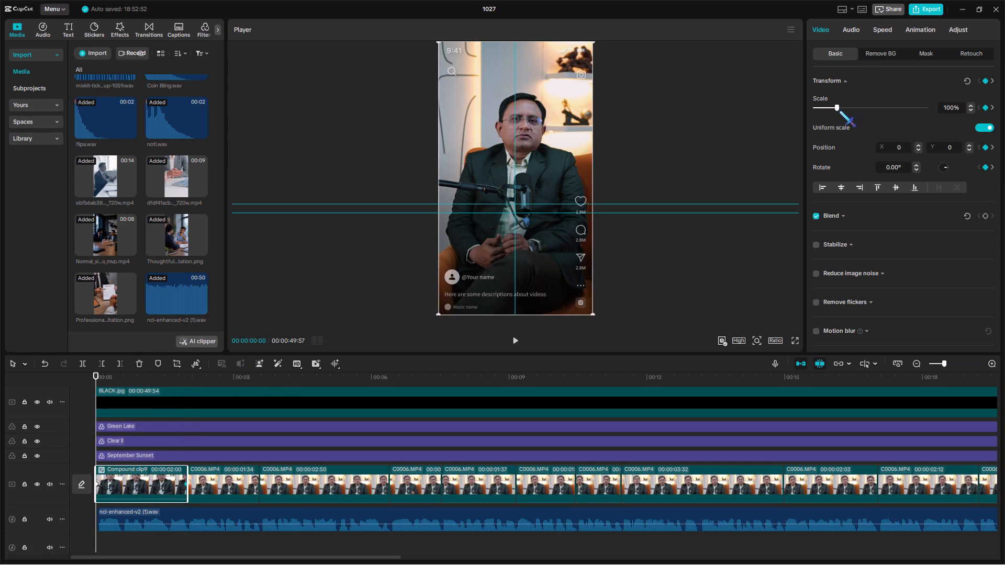
{"action": "left_click_drag", "start_coordinate": [839, 110], "coordinate": [841, 115]}
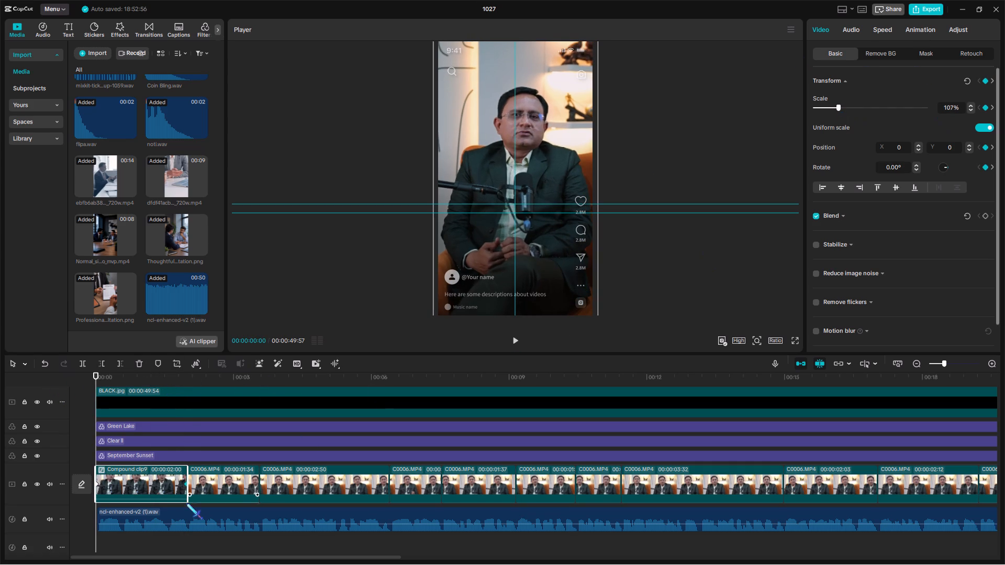
Apply the Cubic Out preset curve to Compound clip9's Transform keyframes and collapse its keyframe graph.
{"action": "left_click", "coordinate": [182, 484]}
{"action": "key", "text": "alt+k"}
{"action": "left_click", "coordinate": [182, 484], "text": "alt"}
{"action": "scroll", "coordinate": [170, 493], "scroll_direction": "up", "scroll_amount": 4}
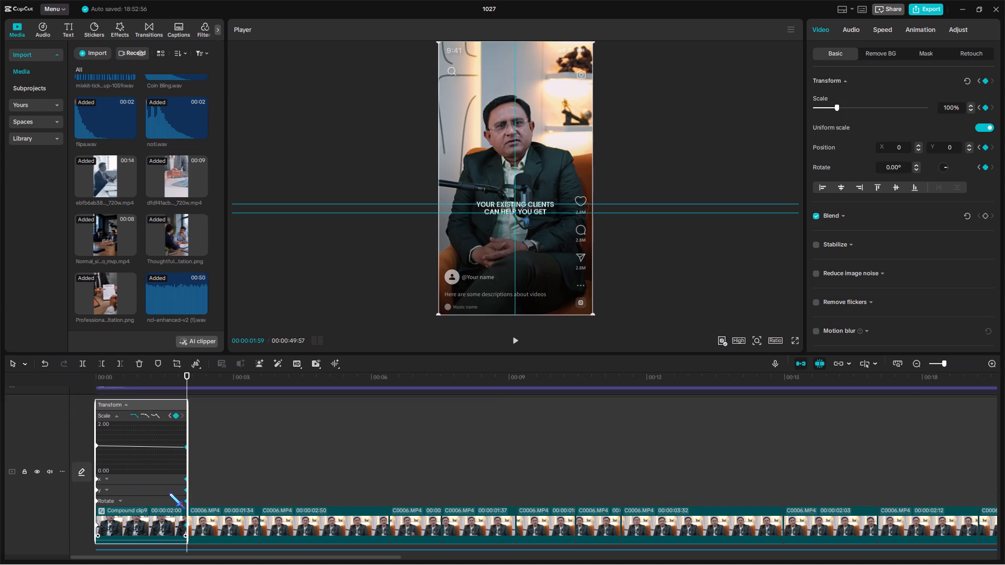
{"action": "left_click", "coordinate": [946, 362]}
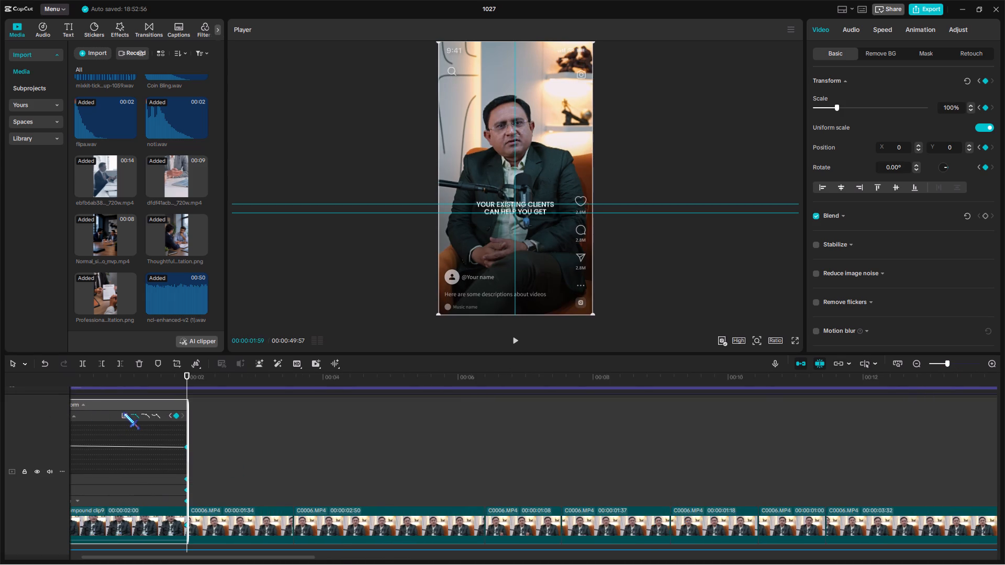
{"action": "left_click", "coordinate": [124, 413]}
{"action": "left_click", "coordinate": [237, 477]}
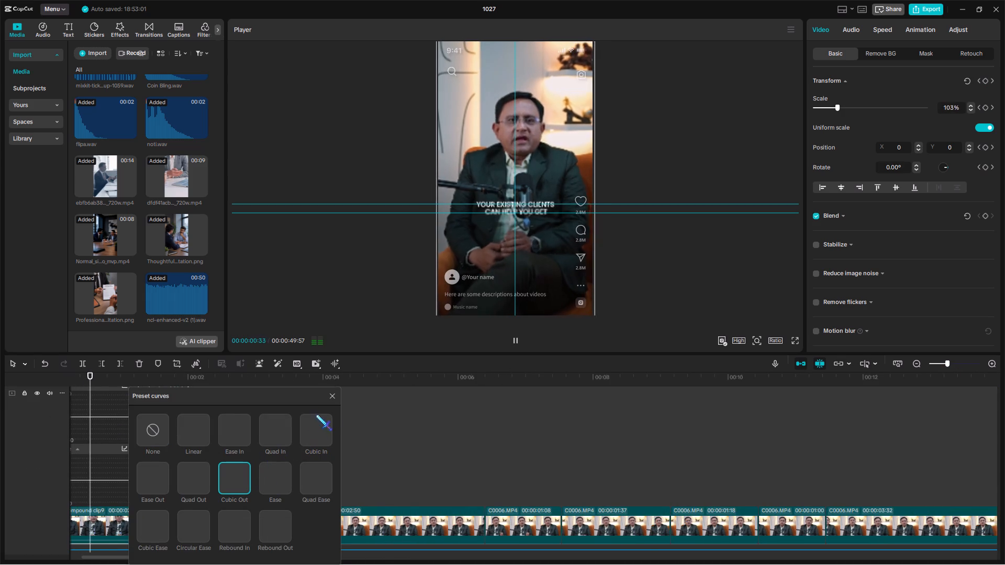
{"action": "left_click", "coordinate": [330, 397], "text": "alt"}
{"action": "key", "text": "alt+k"}
Preview from the 2-second cut and turn the C0006.MP4 clip starting there into a compound clip.
{"action": "scroll", "coordinate": [204, 466], "scroll_direction": "down", "scroll_amount": 3}
{"action": "scroll", "coordinate": [195, 442], "scroll_direction": "up", "scroll_amount": 4}
{"action": "left_click", "coordinate": [186, 403]}
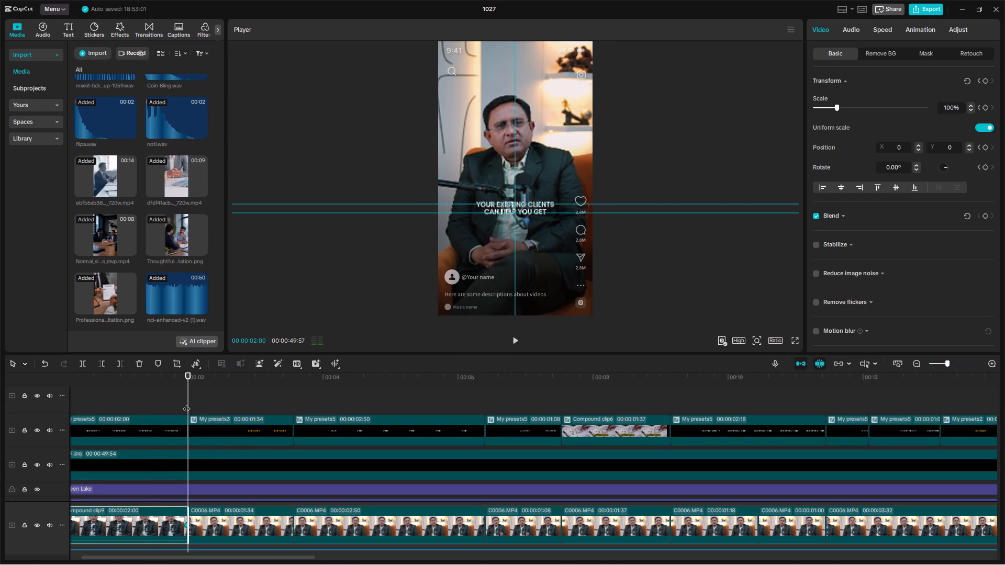
{"action": "key", "text": "space"}
{"action": "scroll", "coordinate": [241, 427], "scroll_direction": "up", "scroll_amount": 3}
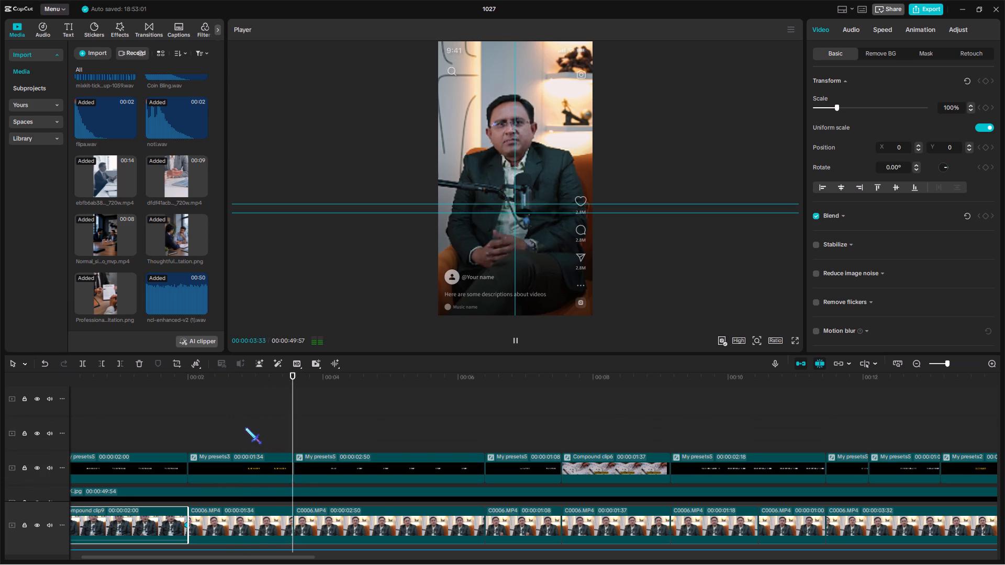
{"action": "left_click", "coordinate": [189, 422]}
{"action": "left_click", "coordinate": [212, 516]}
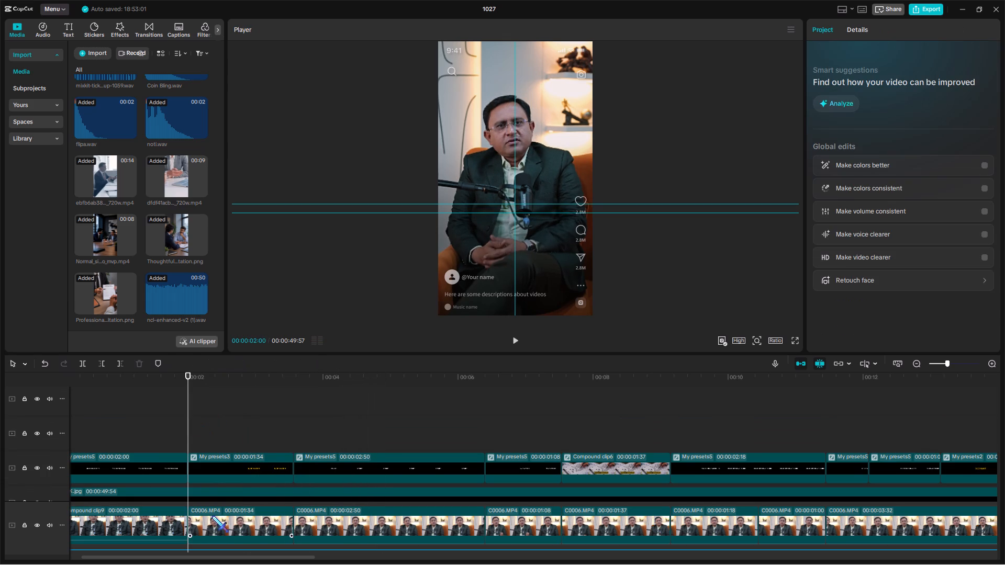
{"action": "key", "text": "alt+g"}
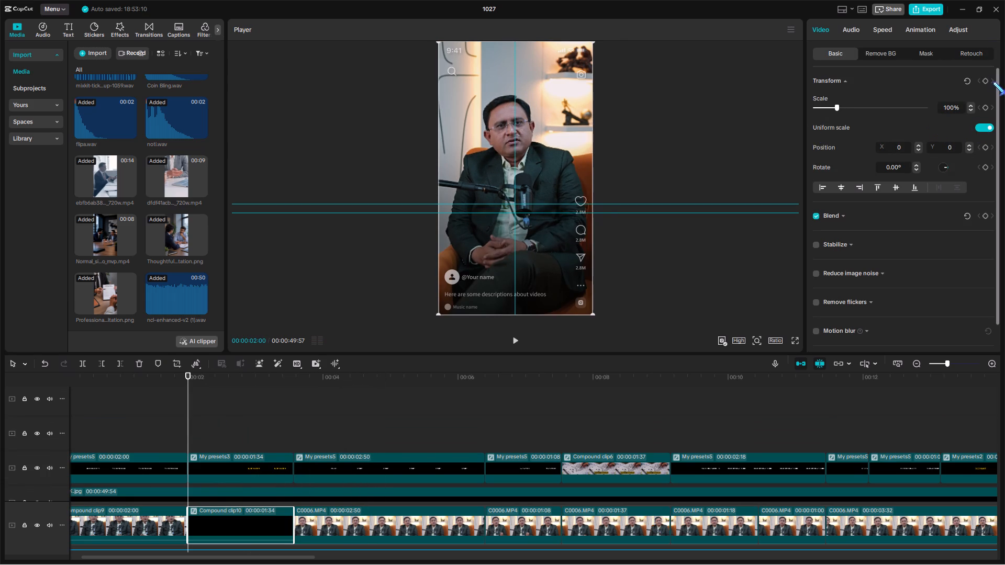
Add a Transform keyframe at Compound clip10's start and set the scale to 105% at its last frame, 03:33.
{"action": "left_click", "coordinate": [985, 82]}
{"action": "double_click", "coordinate": [292, 378]}
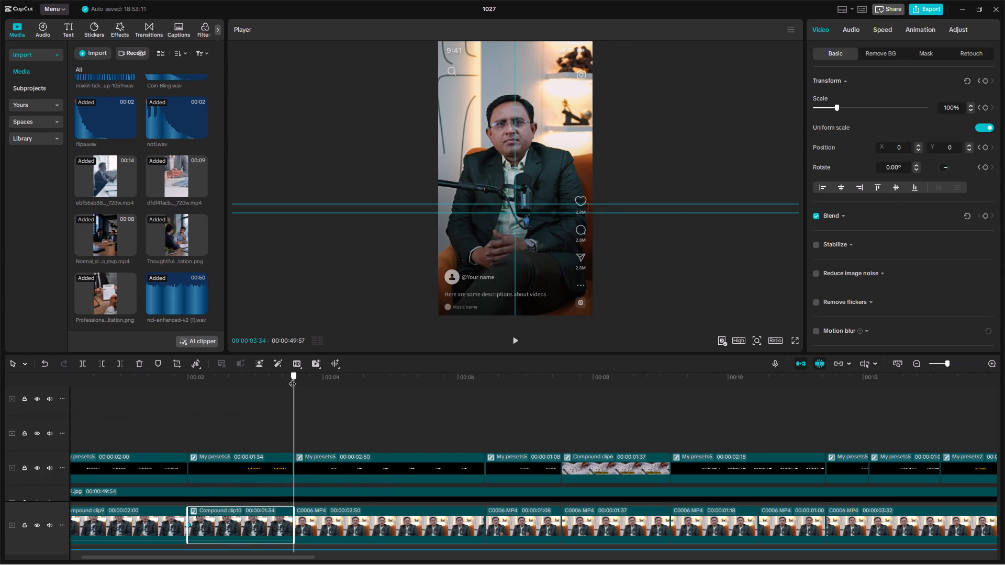
{"action": "key", "text": "Left"}
{"action": "triple_click", "coordinate": [971, 105]}
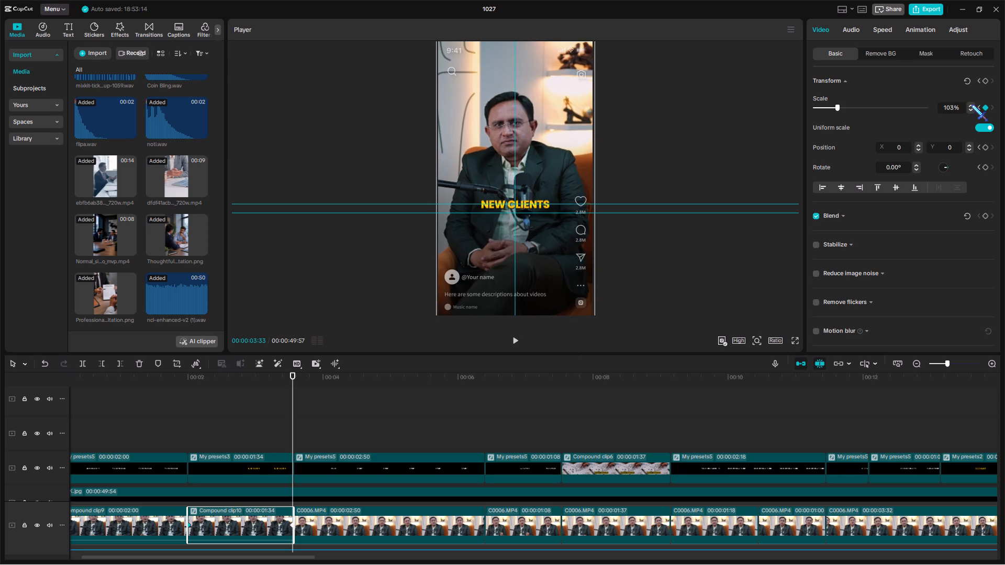
{"action": "left_click", "coordinate": [971, 105]}
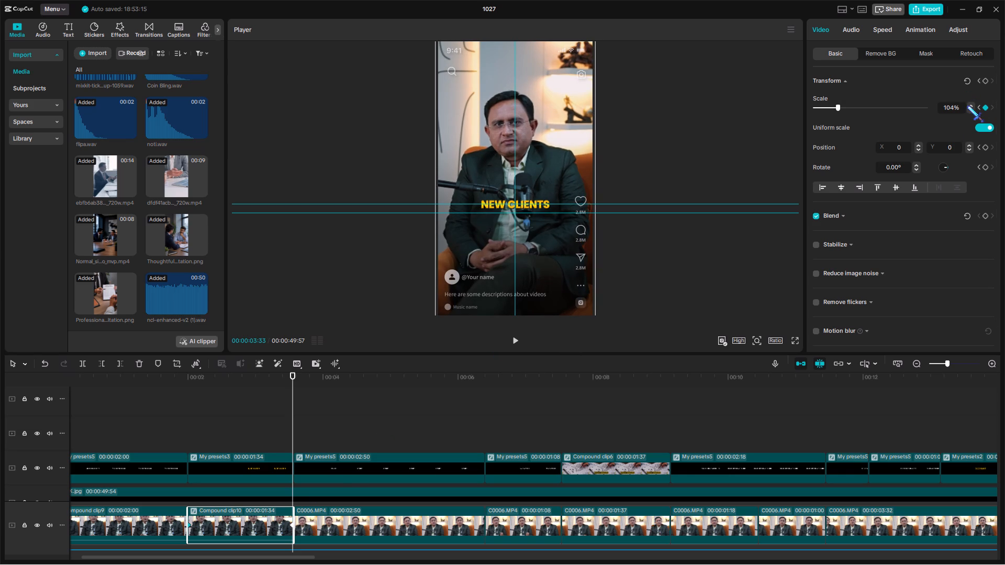
{"action": "left_click", "coordinate": [967, 106]}
Apply the Cubic Out preset curve to Compound clip10's Scale keyframes and collapse its keyframe graph.
{"action": "left_click", "coordinate": [291, 528]}
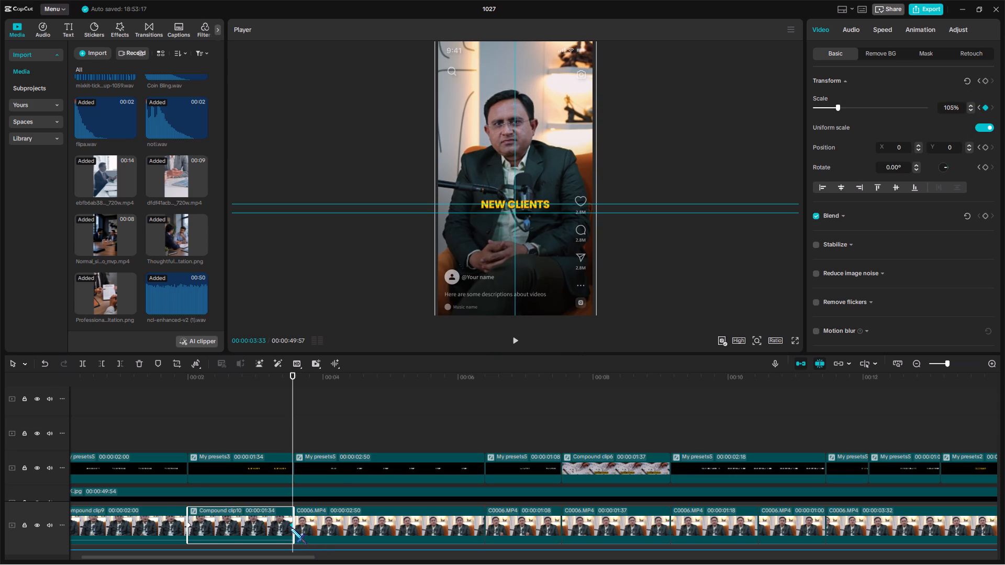
{"action": "key", "text": "alt+k"}
{"action": "left_click", "coordinate": [291, 528]}
{"action": "left_click", "coordinate": [230, 414]}
{"action": "left_click", "coordinate": [344, 478]}
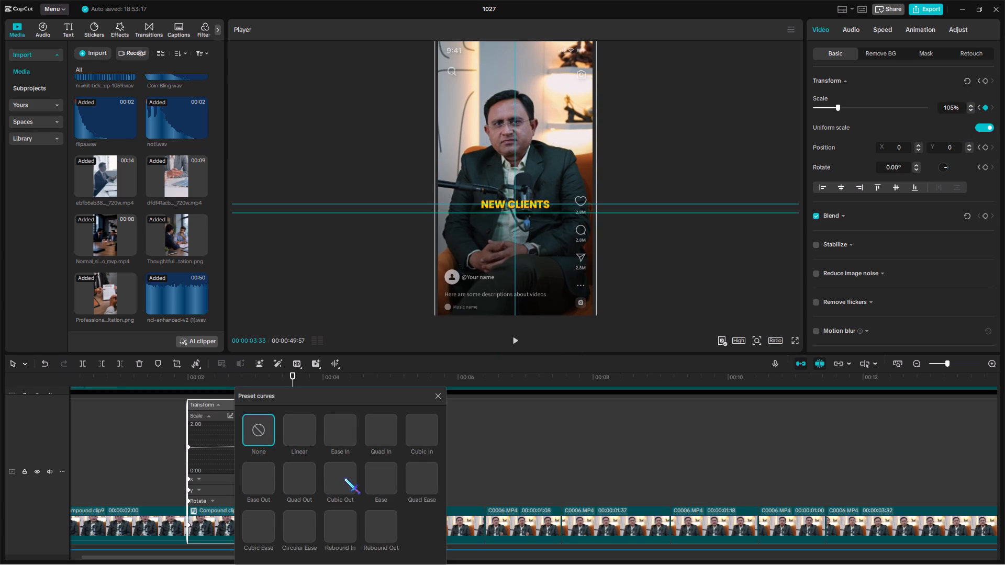
{"action": "left_click", "coordinate": [438, 400], "text": "alt"}
{"action": "key", "text": "alt+k"}
{"action": "scroll", "coordinate": [432, 419], "scroll_direction": "down", "scroll_amount": 1}
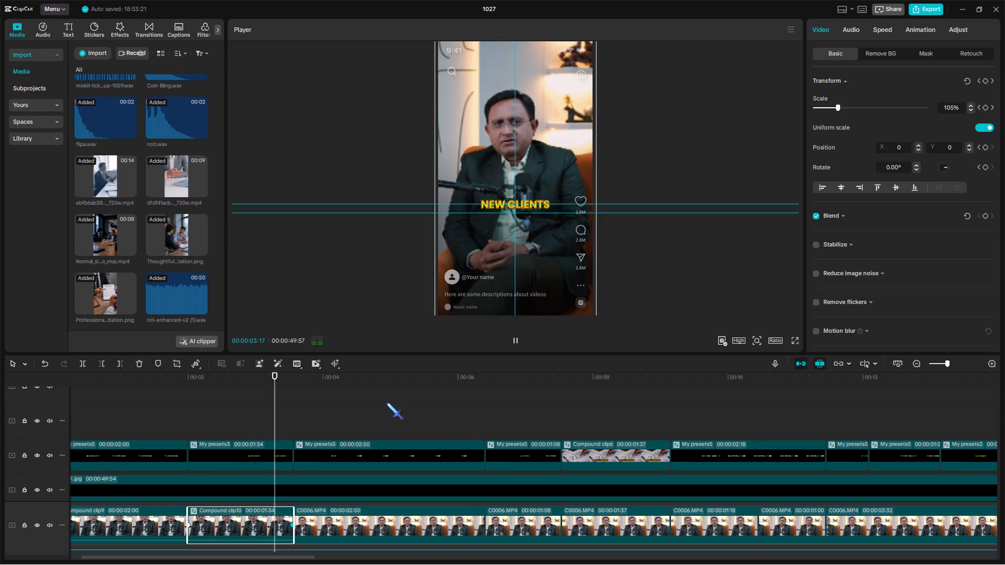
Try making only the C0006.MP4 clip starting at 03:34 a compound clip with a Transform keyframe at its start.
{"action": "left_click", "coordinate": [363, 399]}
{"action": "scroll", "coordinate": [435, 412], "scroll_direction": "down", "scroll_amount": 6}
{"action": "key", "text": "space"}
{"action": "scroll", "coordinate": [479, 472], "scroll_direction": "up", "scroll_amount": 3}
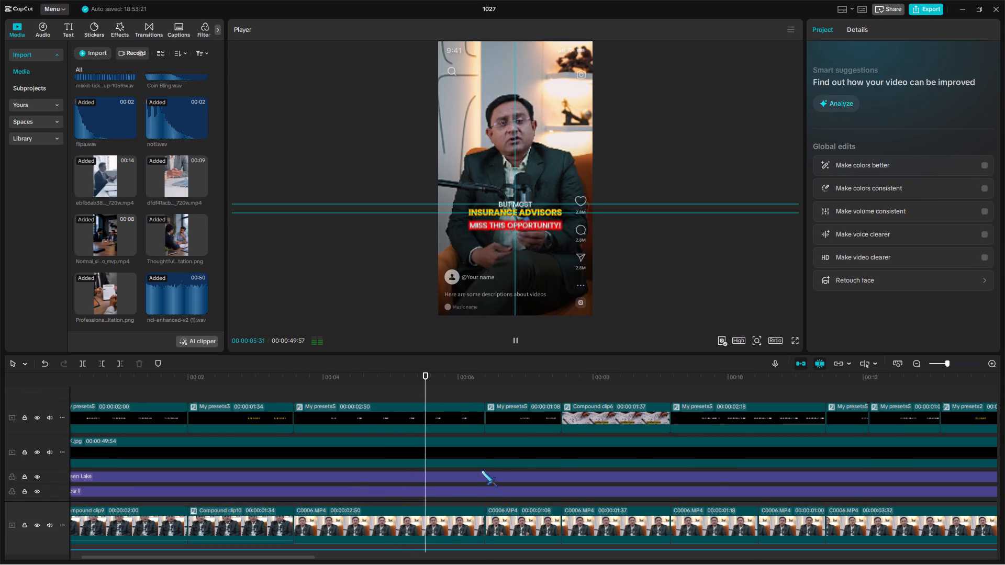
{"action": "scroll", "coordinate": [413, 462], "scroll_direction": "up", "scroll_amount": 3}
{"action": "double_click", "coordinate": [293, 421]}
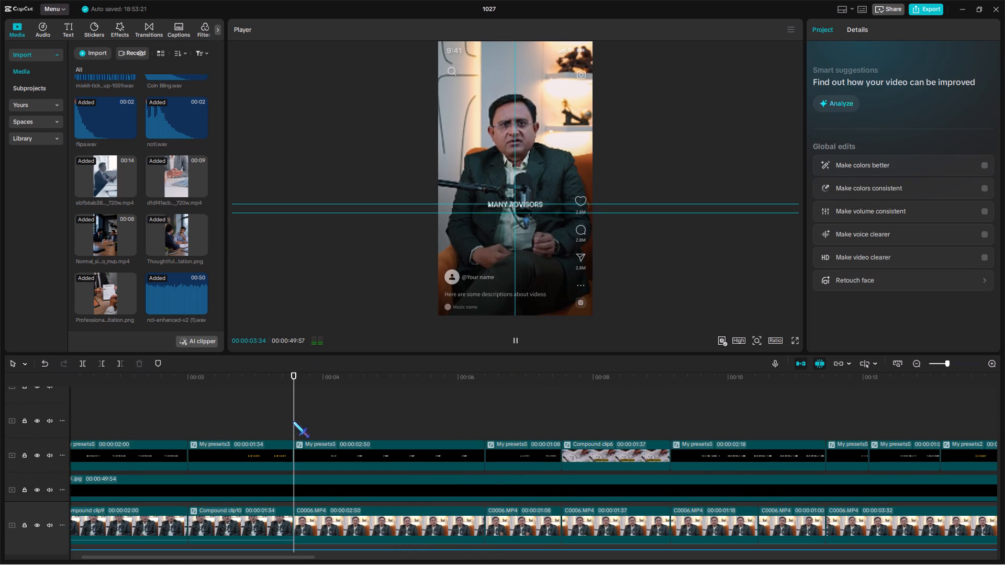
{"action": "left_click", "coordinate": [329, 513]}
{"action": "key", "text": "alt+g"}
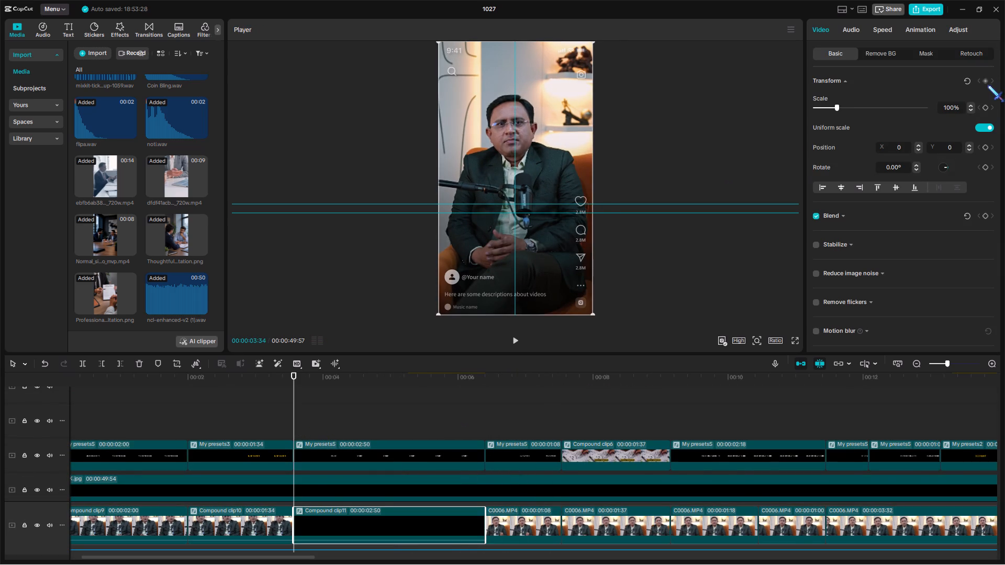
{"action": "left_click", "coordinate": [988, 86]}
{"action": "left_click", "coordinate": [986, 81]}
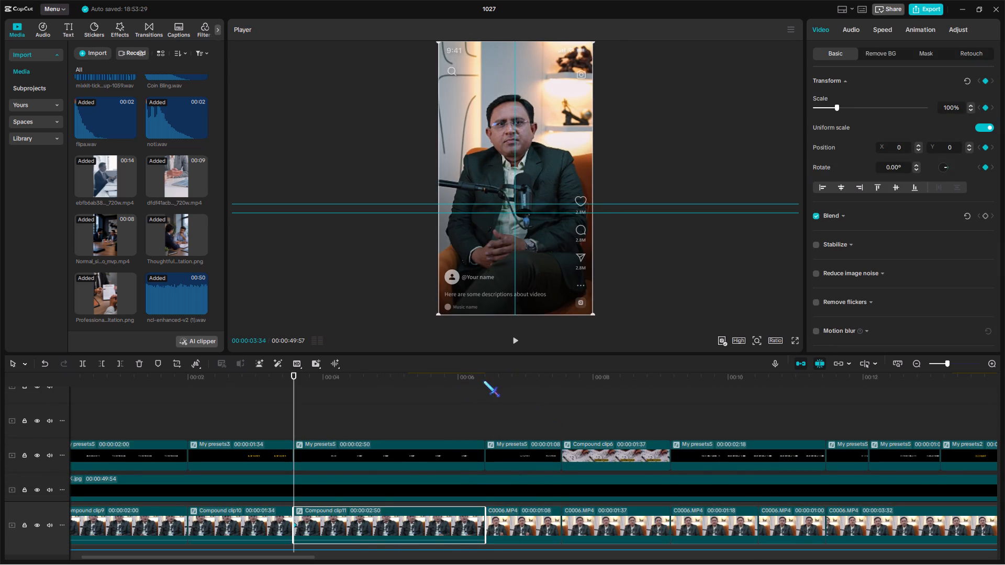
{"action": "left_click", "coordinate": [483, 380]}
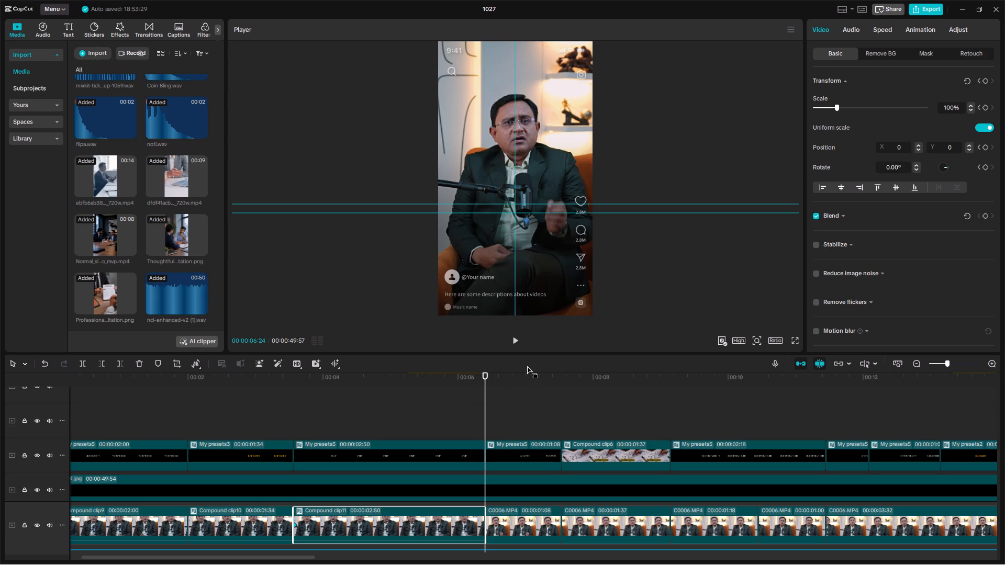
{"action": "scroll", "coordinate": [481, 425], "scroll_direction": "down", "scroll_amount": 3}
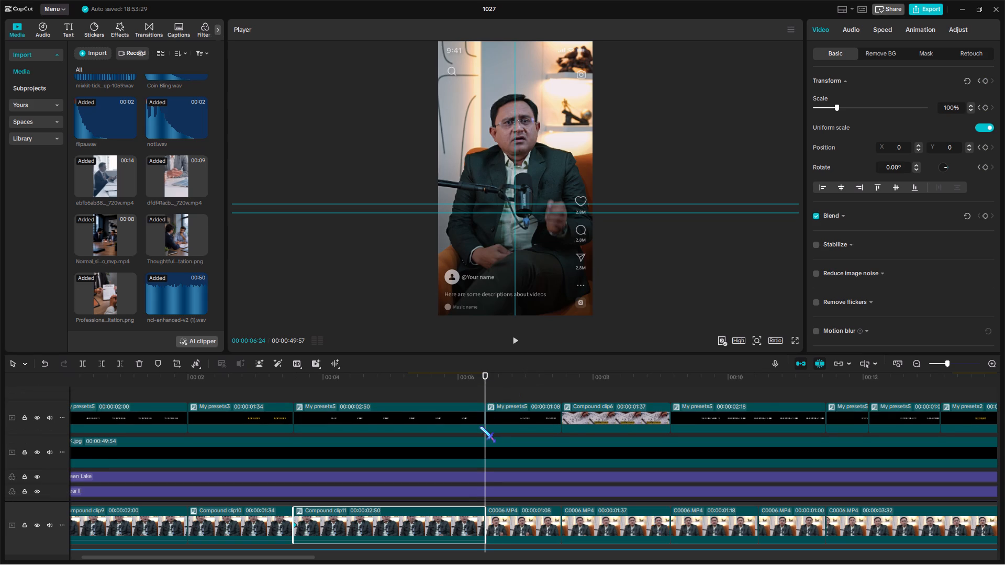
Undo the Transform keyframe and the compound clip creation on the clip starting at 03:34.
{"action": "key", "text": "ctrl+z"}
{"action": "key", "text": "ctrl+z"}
Combine the two adjacent C0006.MP4 clips after Compound clip10, 02:50 and 01:08 long, into one compound clip.
{"action": "scroll", "coordinate": [478, 427], "scroll_direction": "down", "scroll_amount": 4}
{"action": "scroll", "coordinate": [464, 482], "scroll_direction": "down", "scroll_amount": 1}
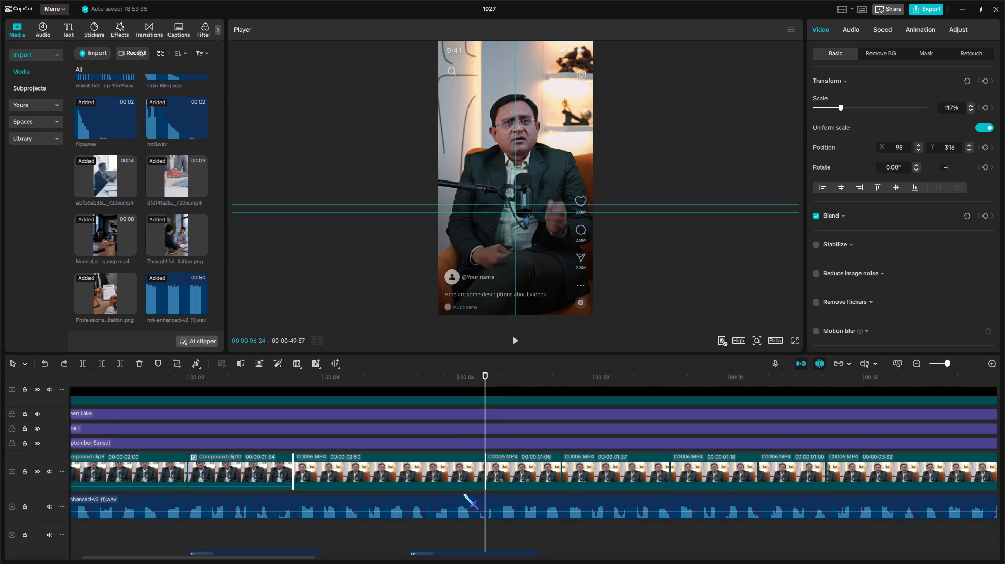
{"action": "left_click_drag", "start_coordinate": [464, 490], "coordinate": [510, 475]}
{"action": "key", "text": "ctrl+z"}
{"action": "left_click_drag", "start_coordinate": [455, 491], "coordinate": [506, 477]}
{"action": "key", "text": "alt+g"}
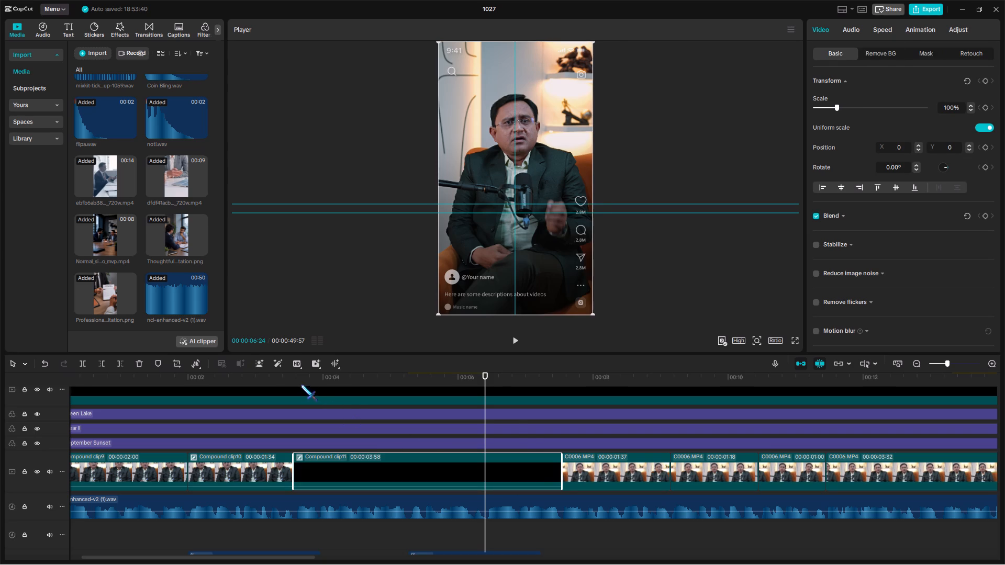
Add a Transform keyframe at the start of Compound clip11 and set its Scale to 105% on the clip's last frame.
{"action": "left_click", "coordinate": [291, 378]}
{"action": "left_click", "coordinate": [985, 82]}
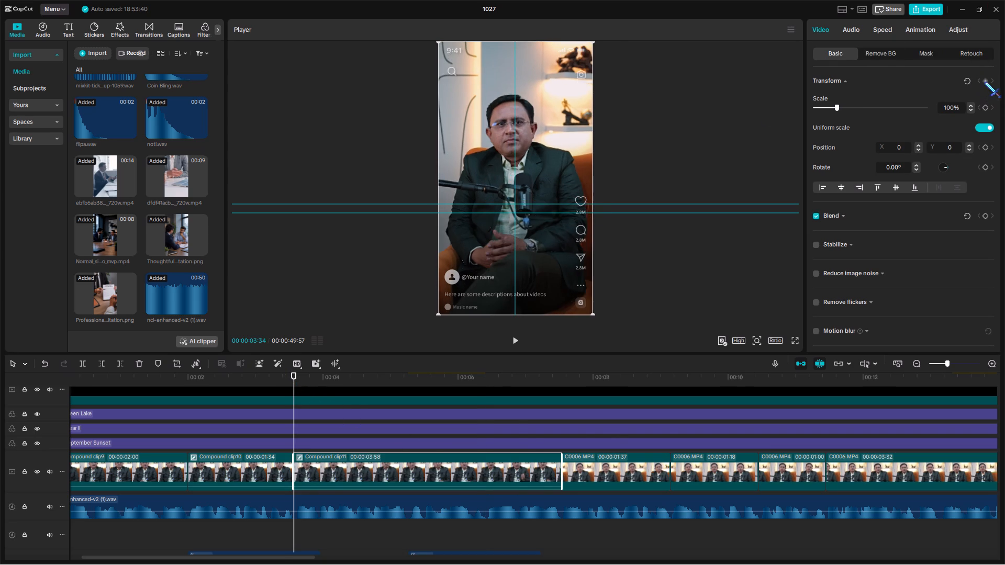
{"action": "left_click", "coordinate": [559, 380]}
{"action": "key", "text": "Left"}
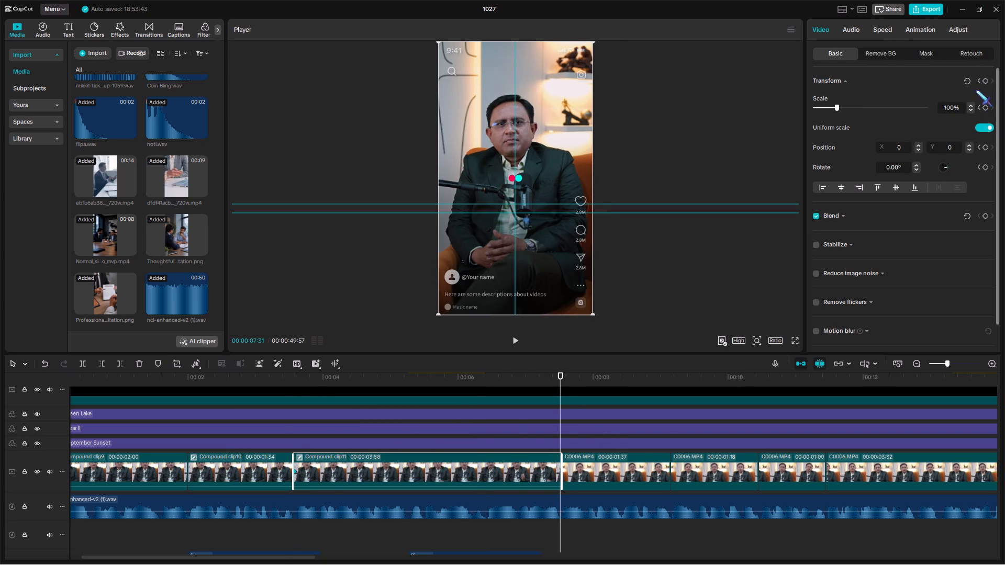
{"action": "triple_click", "coordinate": [969, 107]}
{"action": "double_click", "coordinate": [970, 106]}
Play back Compound clip11's zoom and the following footage to check the animation and find the next talking-head section.
{"action": "scroll", "coordinate": [374, 535], "scroll_direction": "up", "scroll_amount": 5}
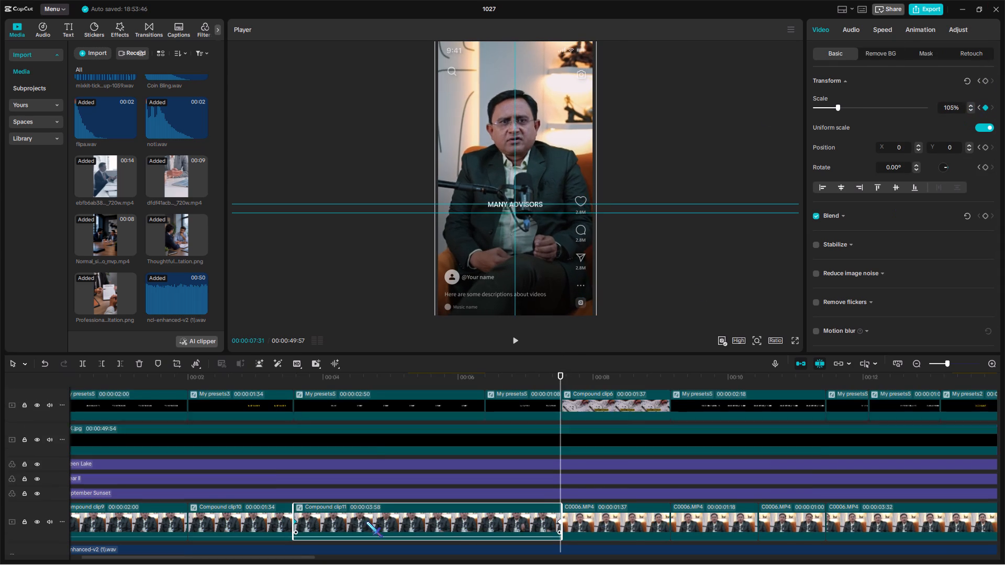
{"action": "left_click", "coordinate": [298, 389]}
{"action": "key", "text": "space"}
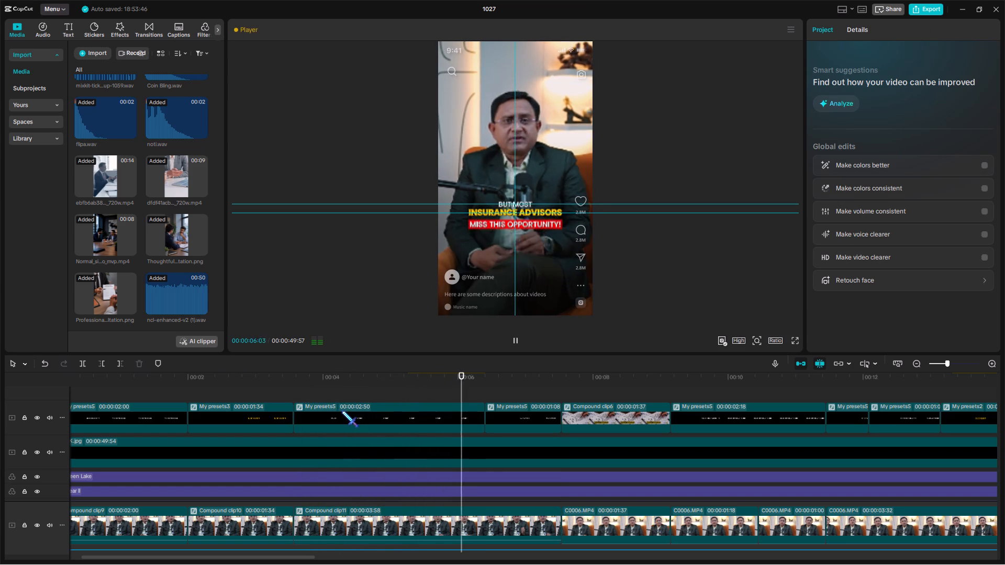
{"action": "scroll", "coordinate": [596, 462], "scroll_direction": "up", "scroll_amount": 5}
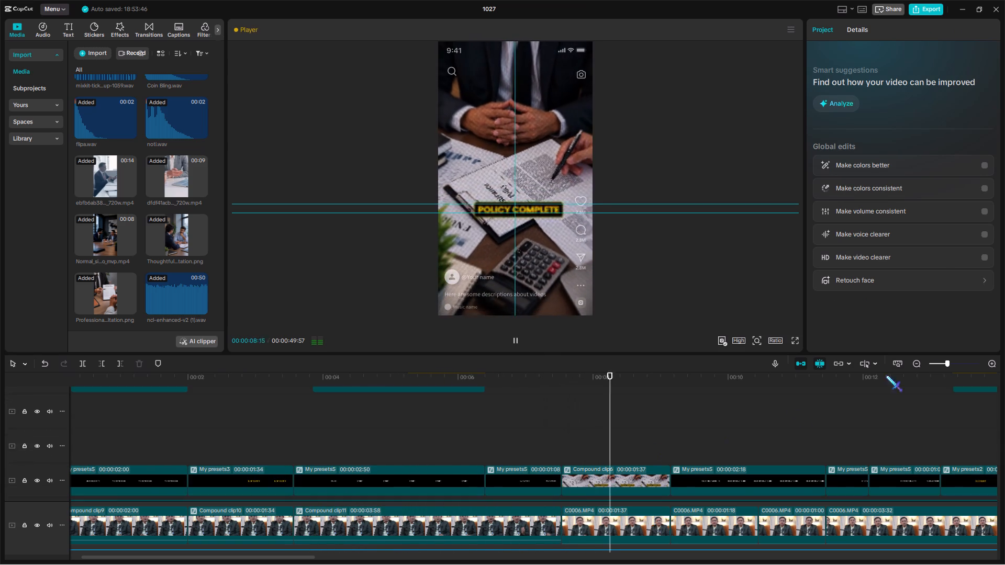
{"action": "left_click", "coordinate": [941, 362]}
{"action": "left_click", "coordinate": [240, 443]}
{"action": "key", "text": "space"}
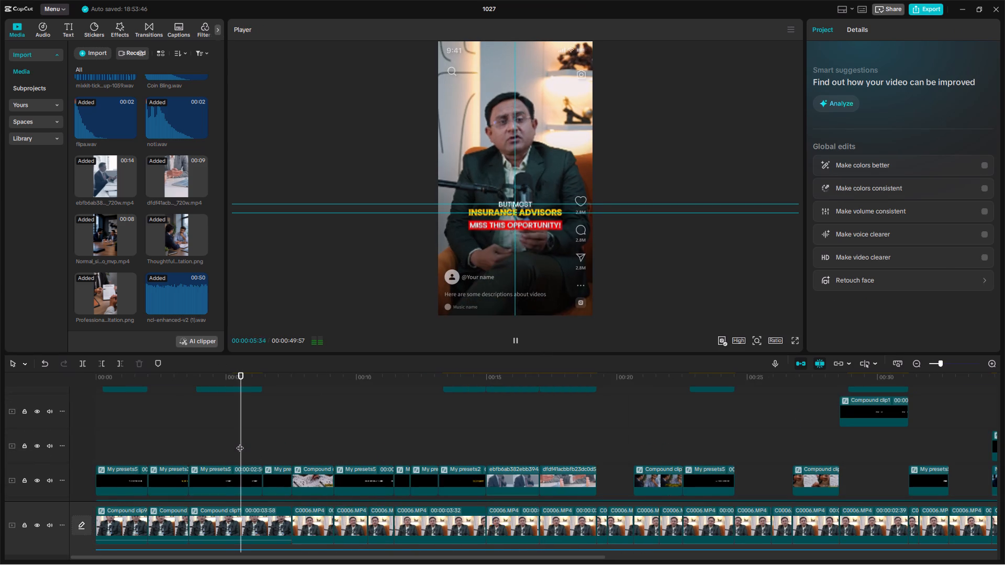
{"action": "left_click", "coordinate": [339, 430]}
{"action": "key", "text": "space"}
{"action": "left_click", "coordinate": [944, 363]}
{"action": "scroll", "coordinate": [554, 444], "scroll_direction": "down", "scroll_amount": 2}
{"action": "scroll", "coordinate": [412, 448], "scroll_direction": "down", "scroll_amount": 8}
{"action": "key", "text": "space"}
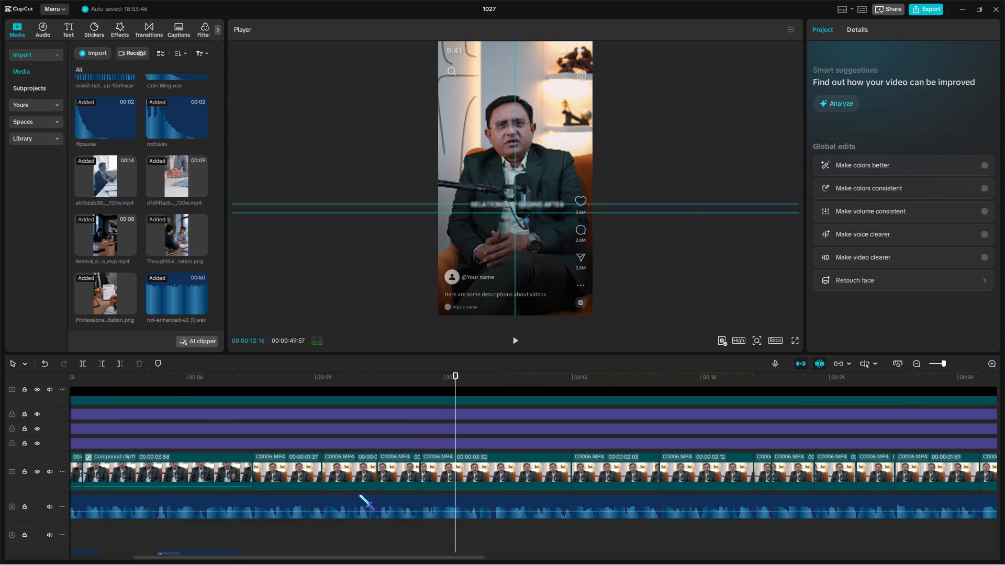
Combine the two adjacent C0006.MP4 clips starting at 09:09, 01:18 and 01:00 long, into one compound clip.
{"action": "left_click_drag", "start_coordinate": [360, 492], "coordinate": [393, 478]}
{"action": "key", "text": "alt+g"}
Add Transform keyframes at the start and last frame of Compound clip12, with Scale set to 106% at the start.
{"action": "left_click", "coordinate": [322, 380]}
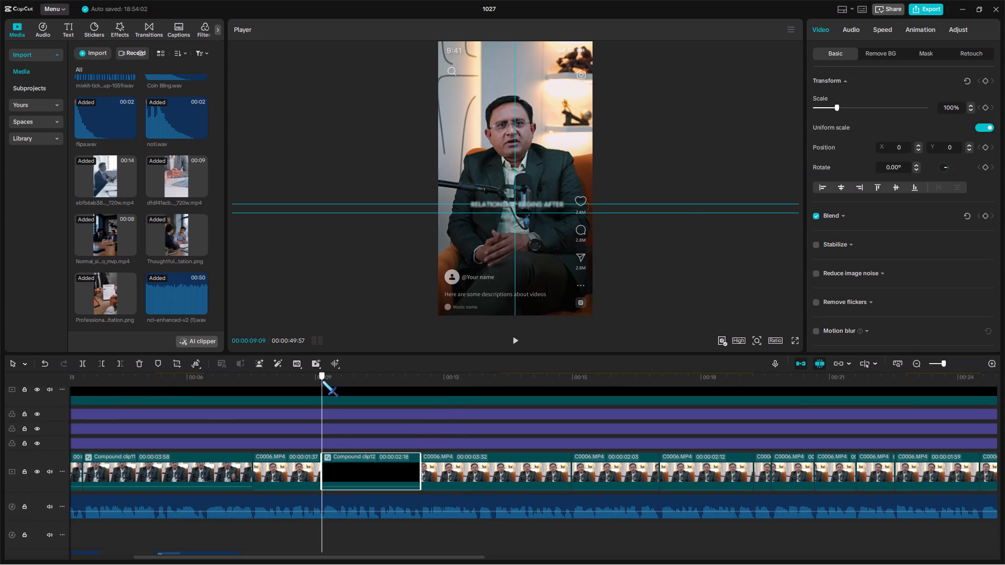
{"action": "left_click", "coordinate": [987, 82]}
{"action": "left_click", "coordinate": [419, 377]}
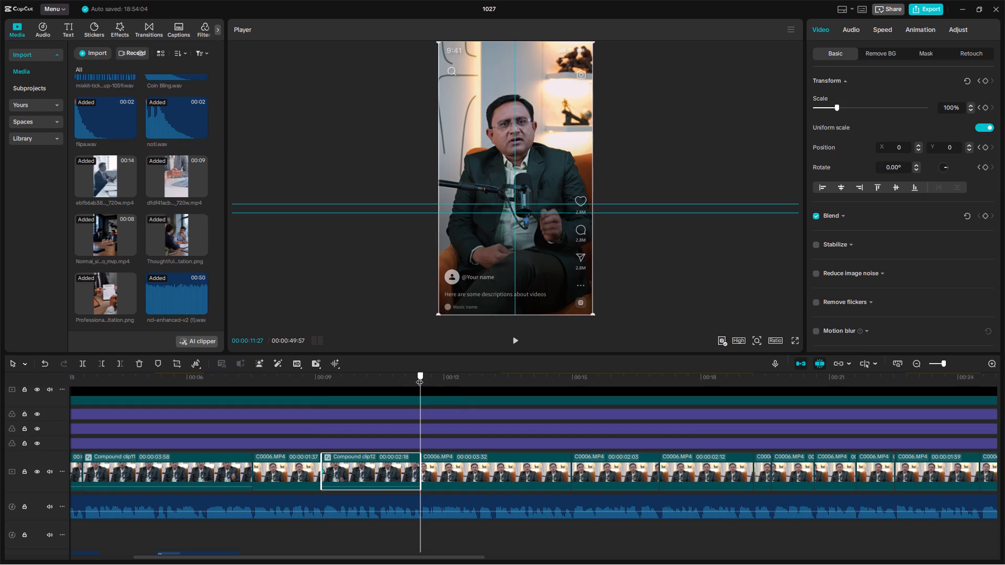
{"action": "key", "text": "Left"}
{"action": "left_click", "coordinate": [986, 79]}
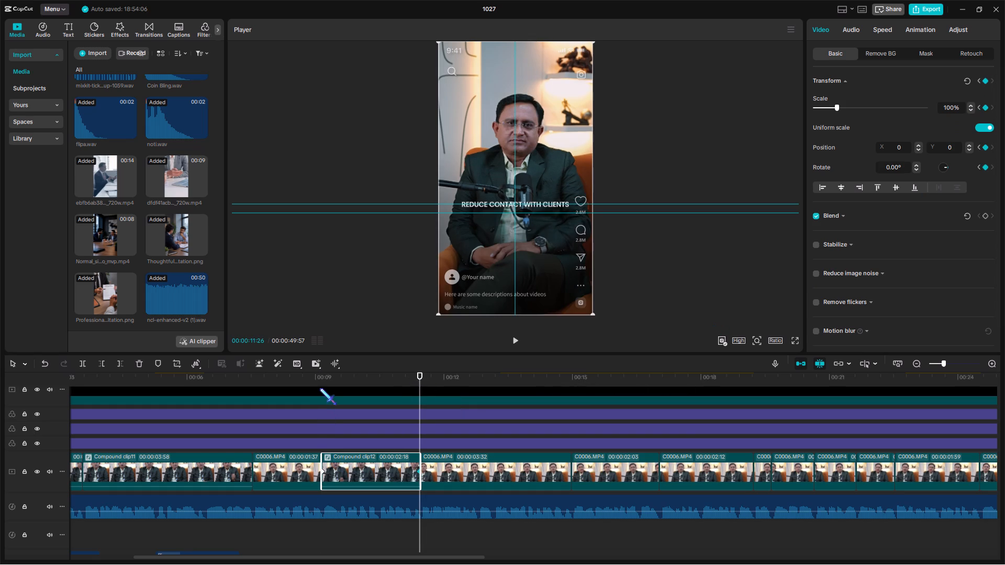
{"action": "left_click", "coordinate": [319, 382]}
{"action": "left_click", "coordinate": [971, 104]}
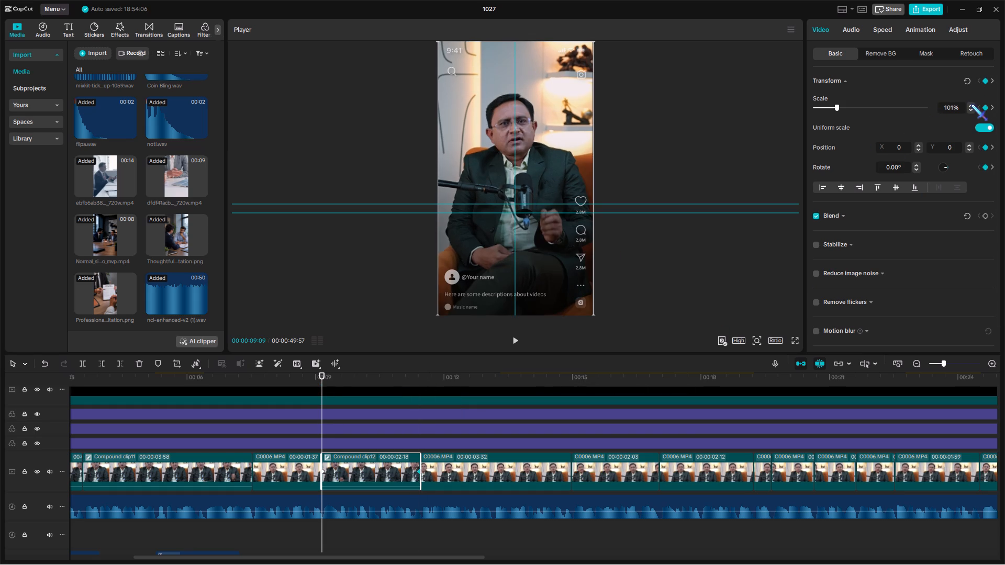
Apply the Cubic Out preset curve to Compound clip12's Scale keyframes and collapse its keyframe graph.
{"action": "left_click", "coordinate": [416, 472], "text": "alt"}
{"action": "key", "text": "alt+k"}
{"action": "left_click", "coordinate": [416, 472]}
{"action": "scroll", "coordinate": [360, 464], "scroll_direction": "up", "scroll_amount": 3}
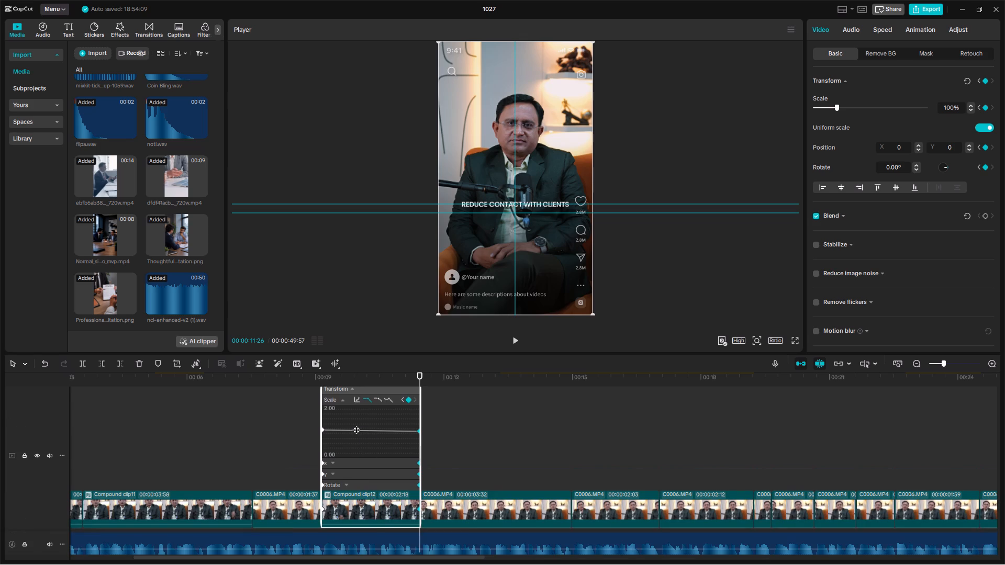
{"action": "left_click", "coordinate": [358, 400]}
{"action": "left_click", "coordinate": [473, 473]}
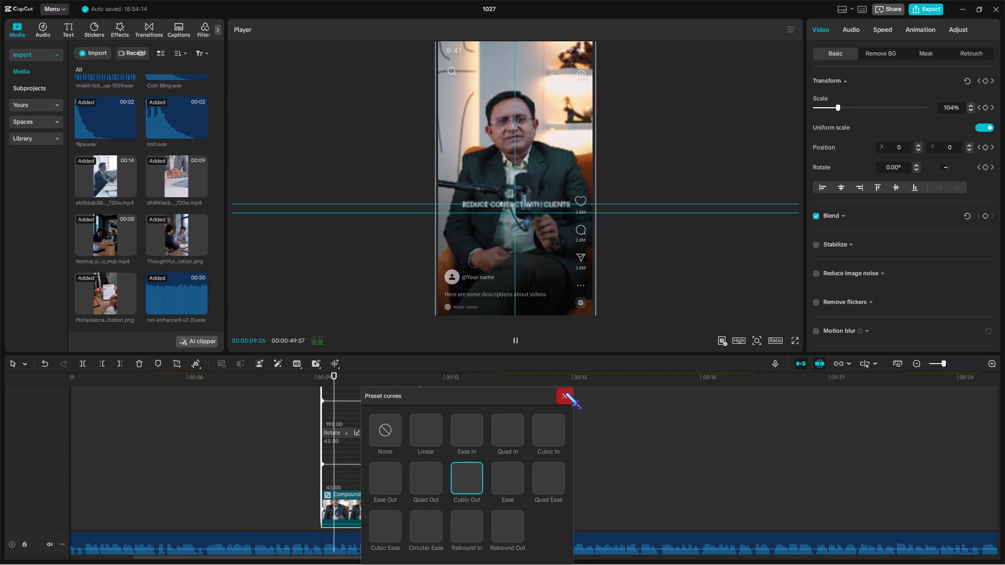
{"action": "left_click", "coordinate": [565, 392], "text": "alt"}
{"action": "key", "text": "alt+k"}
Convert the 03:32-long C0006.MP4 clip after Compound clip12 into a compound clip.
{"action": "scroll", "coordinate": [444, 466], "scroll_direction": "up", "scroll_amount": 4}
{"action": "left_click", "coordinate": [419, 405]}
{"action": "left_click", "coordinate": [443, 407]}
{"action": "key", "text": "space"}
{"action": "scroll", "coordinate": [474, 424], "scroll_direction": "down", "scroll_amount": 3}
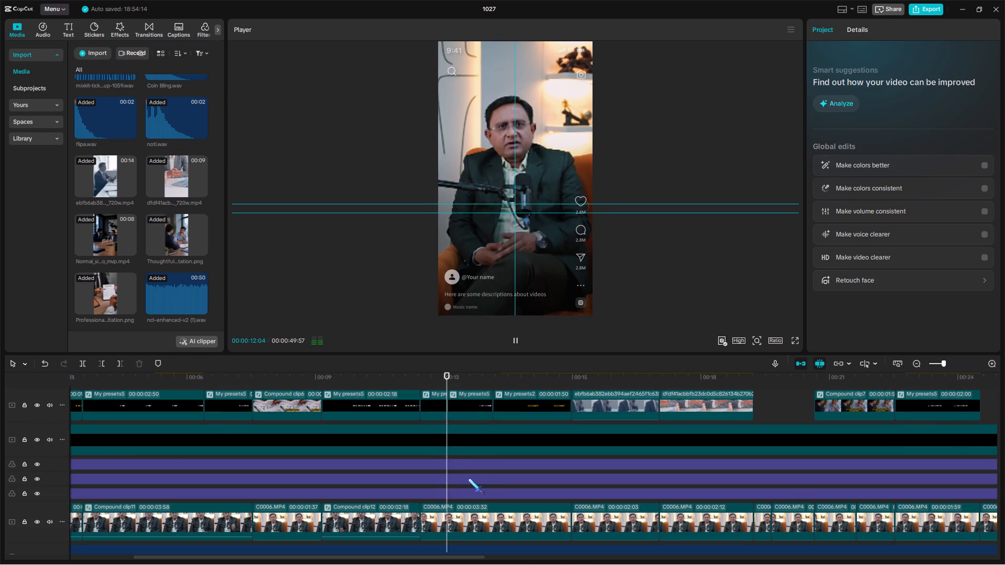
{"action": "left_click", "coordinate": [460, 523]}
{"action": "key", "text": "alt+g"}
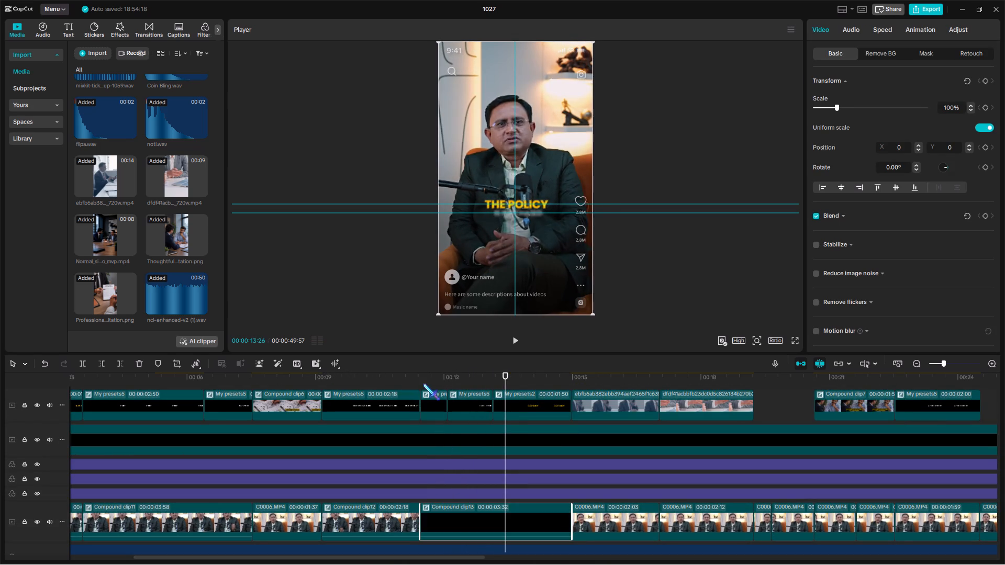
Add a Transform keyframe at the start of Compound clip13 and increase its Scale on the clip's last frame.
{"action": "left_click", "coordinate": [423, 383]}
{"action": "left_click", "coordinate": [984, 82]}
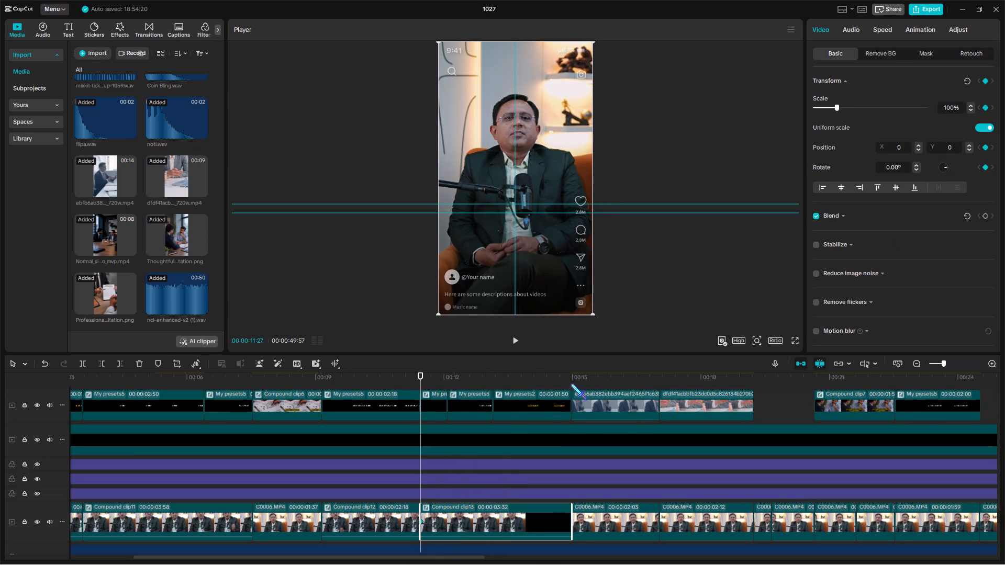
{"action": "left_click", "coordinate": [573, 378]}
{"action": "key", "text": "Left"}
{"action": "triple_click", "coordinate": [971, 106]}
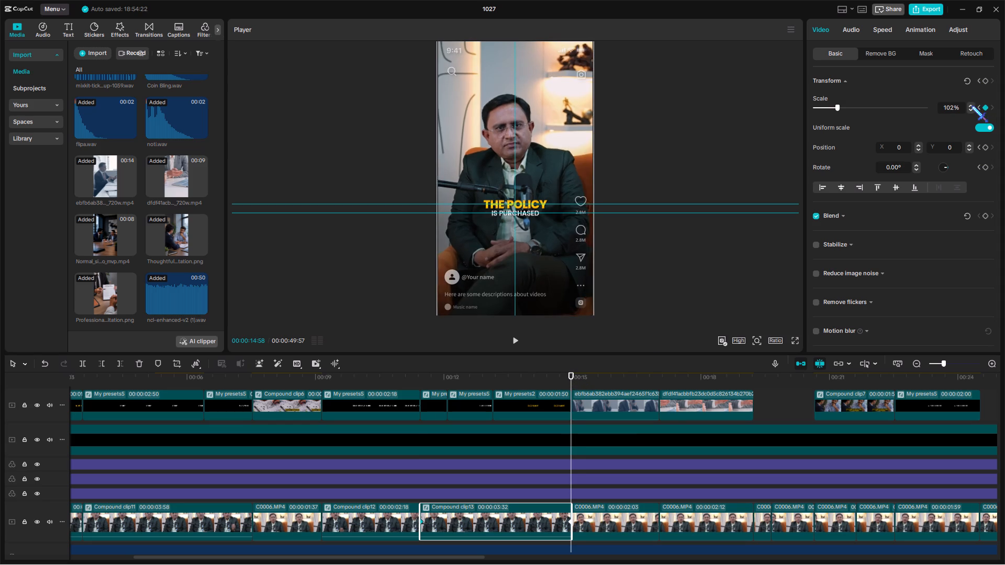
{"action": "double_click", "coordinate": [971, 106]}
Preview Compound clip13's zoom and undo the last edit.
{"action": "scroll", "coordinate": [498, 521], "scroll_direction": "up", "scroll_amount": 5}
{"action": "left_click", "coordinate": [420, 416]}
{"action": "key", "text": "space"}
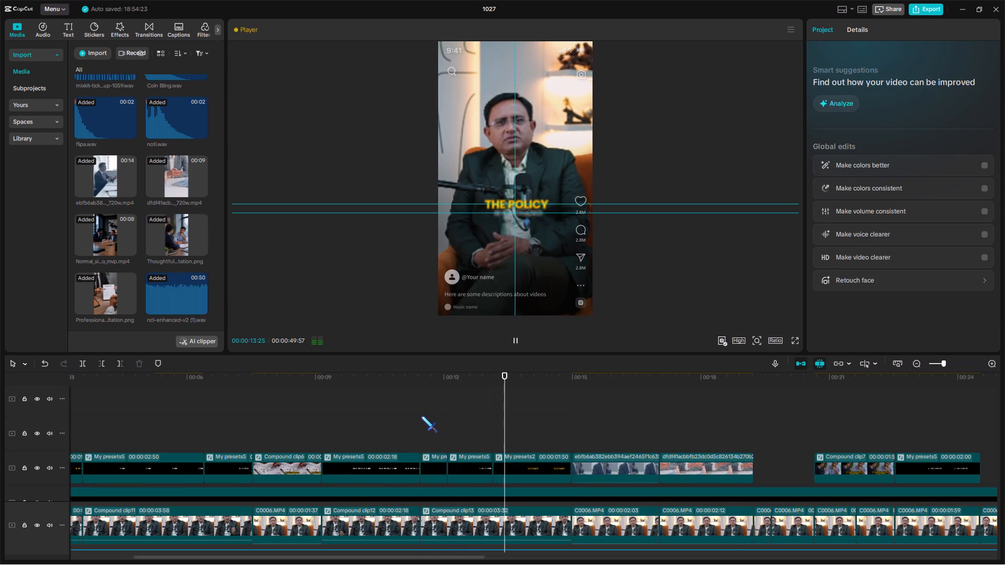
{"action": "key", "text": "ctrl+z"}
{"action": "key", "text": "space"}
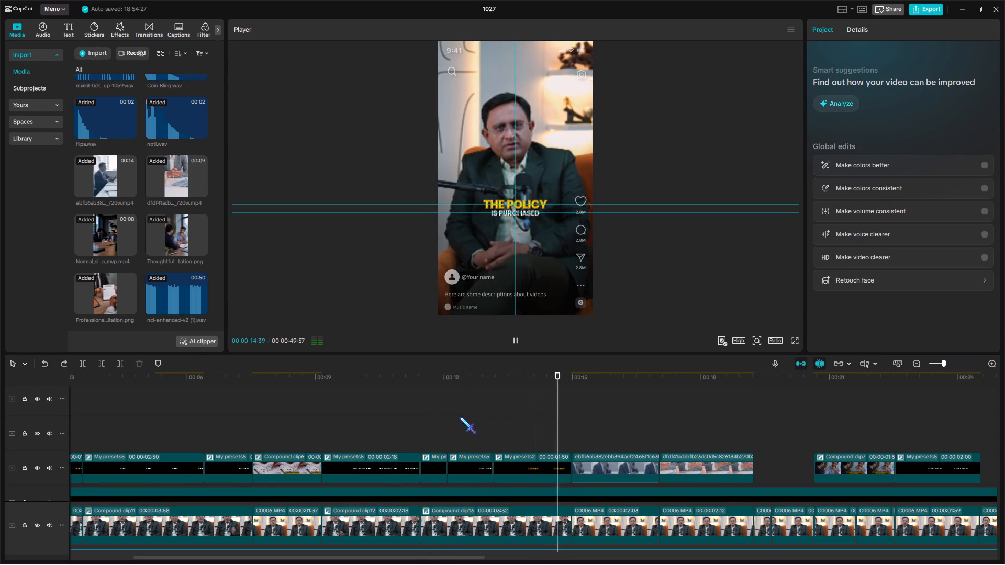
Combine the two adjacent short C0006.MP4 clips starting at 19:14 into one compound clip.
{"action": "left_click_drag", "start_coordinate": [480, 417], "coordinate": [240, 421]}
{"action": "double_click", "coordinate": [311, 406]}
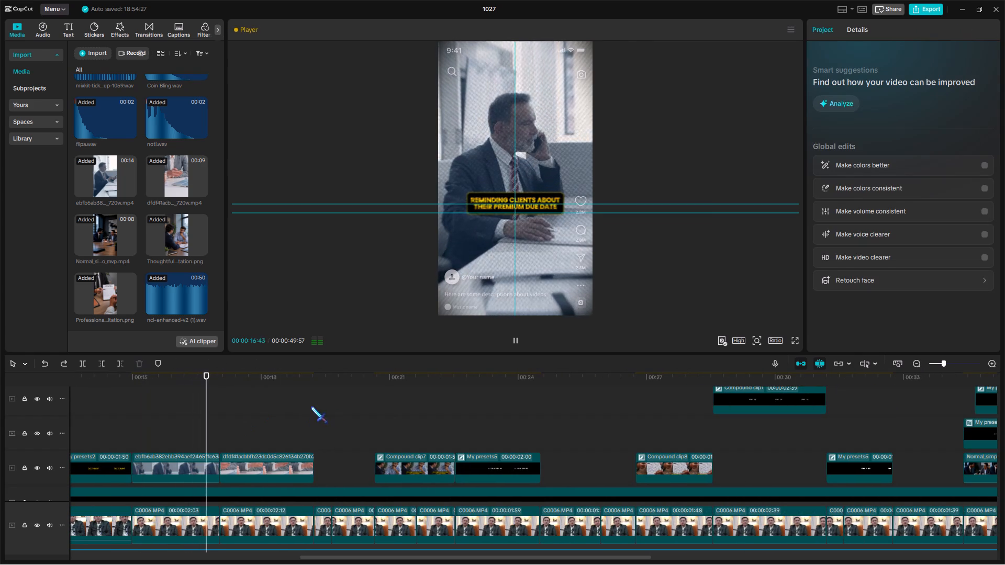
{"action": "scroll", "coordinate": [326, 421], "scroll_direction": "down", "scroll_amount": 9}
{"action": "left_click_drag", "start_coordinate": [326, 492], "coordinate": [347, 477]}
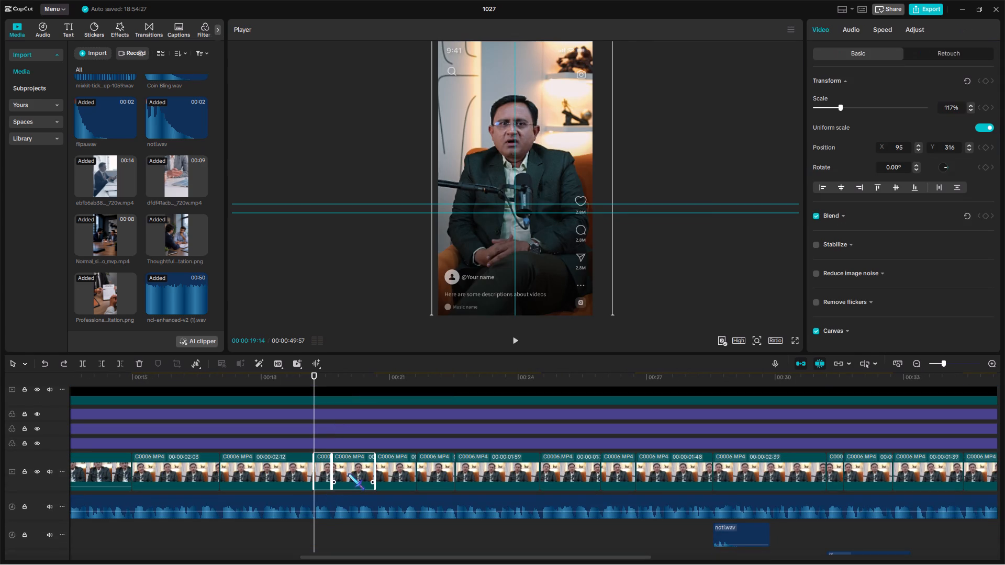
{"action": "key", "text": "alt+g"}
Add Transform keyframes at the start and last frame of Compound clip14, with Scale set to 105% at the start.
{"action": "left_click", "coordinate": [986, 81]}
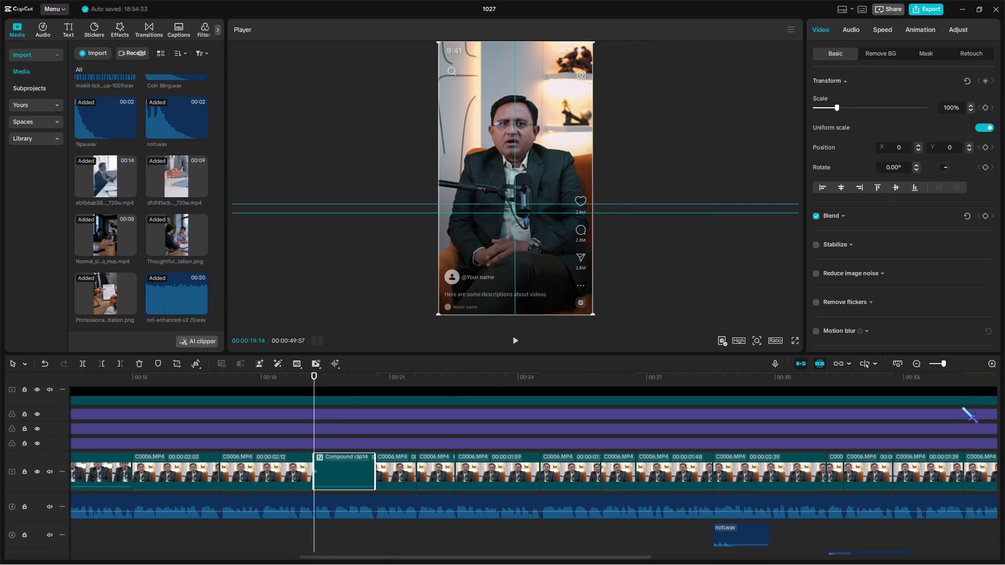
{"action": "left_click", "coordinate": [952, 364]}
{"action": "left_click", "coordinate": [514, 376]}
{"action": "left_click_drag", "start_coordinate": [514, 377], "coordinate": [513, 383]}
{"action": "key", "text": "Left"}
{"action": "left_click", "coordinate": [951, 364]}
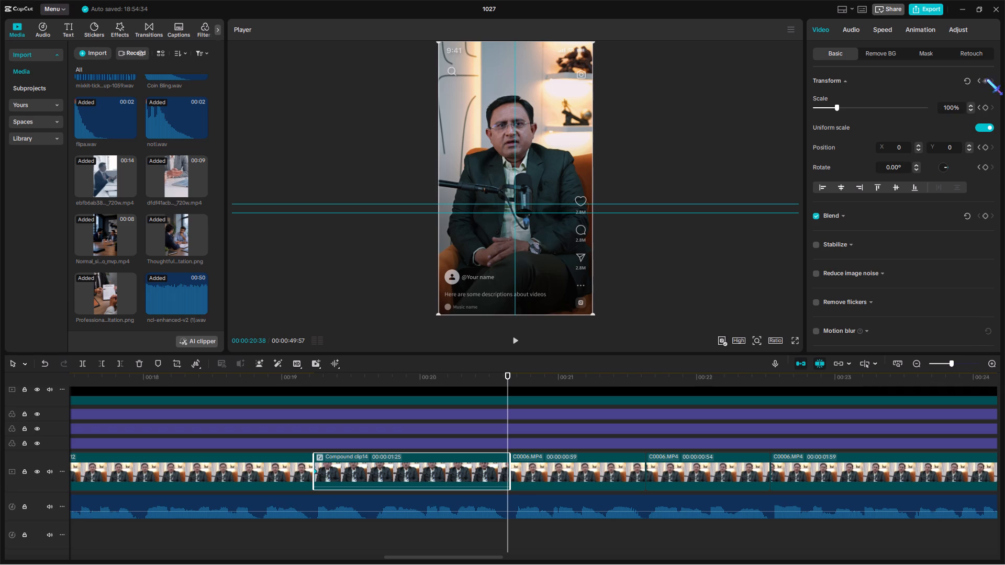
{"action": "left_click", "coordinate": [986, 78]}
{"action": "left_click", "coordinate": [312, 379]}
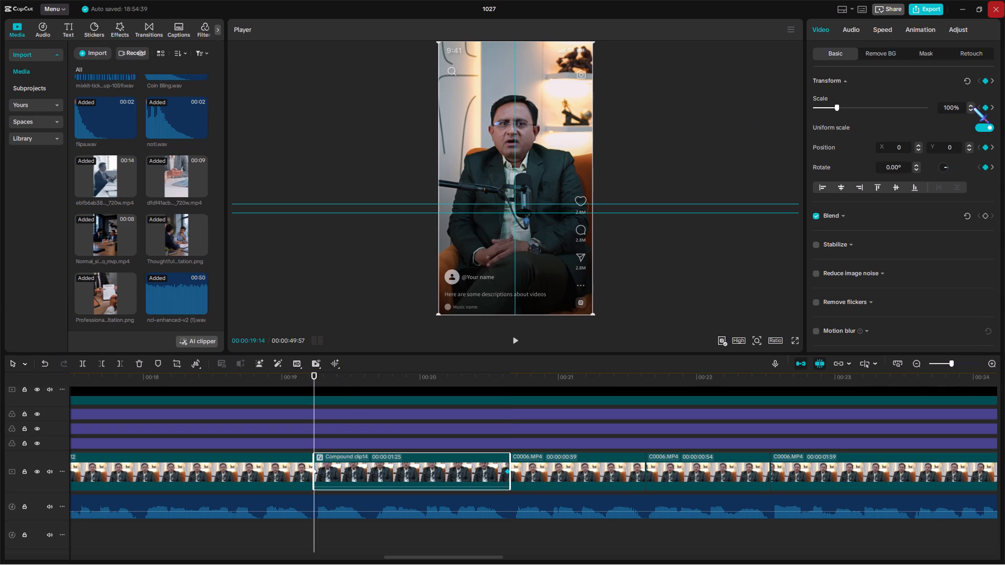
{"action": "triple_click", "coordinate": [971, 105]}
{"action": "double_click", "coordinate": [971, 105]}
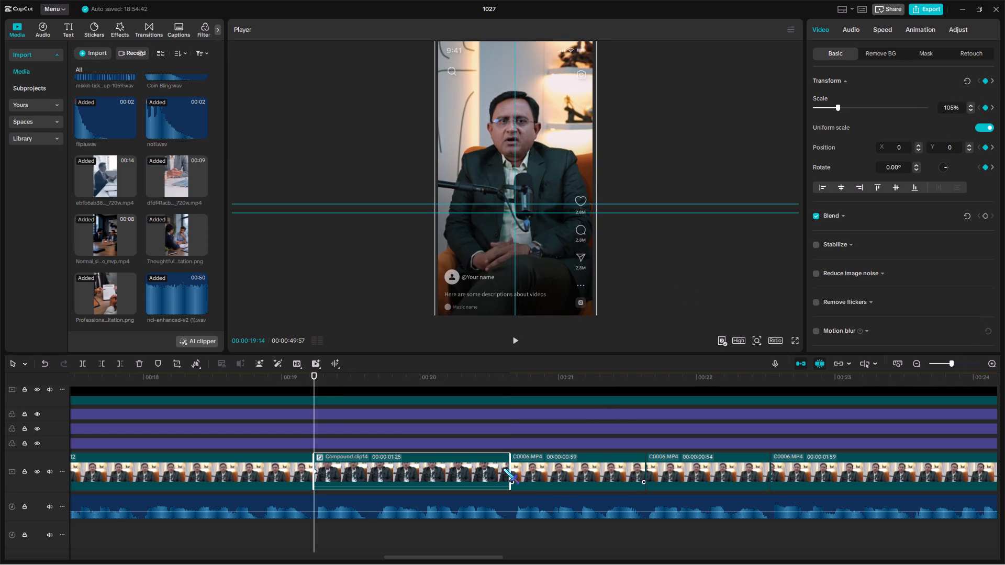
Apply the Cubic Out preset curve to Compound clip14's Scale keyframes and collapse its keyframe graph.
{"action": "left_click", "coordinate": [506, 473]}
{"action": "key", "text": "alt+k"}
{"action": "left_click", "coordinate": [506, 473], "text": "alt"}
{"action": "scroll", "coordinate": [500, 477], "scroll_direction": "up", "scroll_amount": 5}
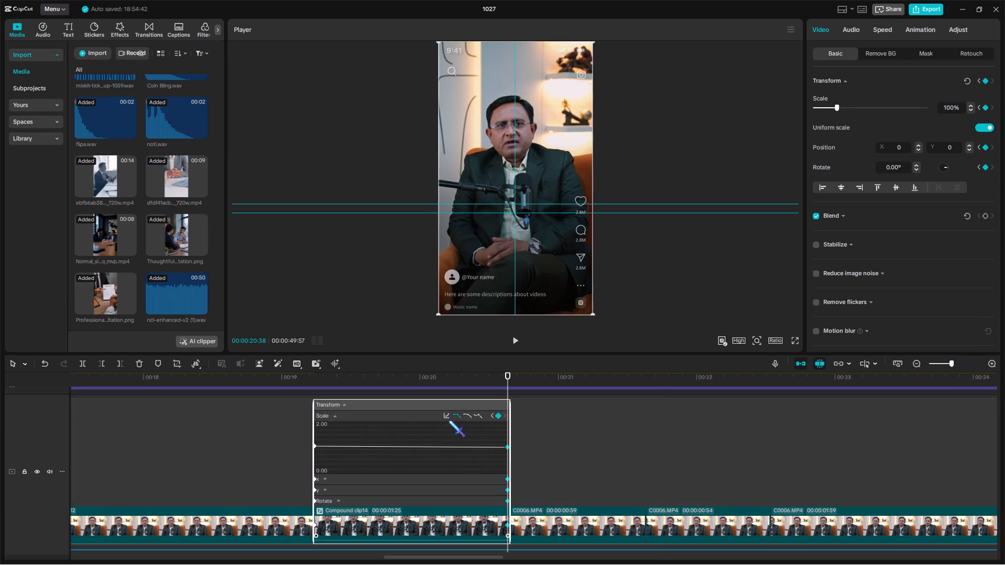
{"action": "left_click", "coordinate": [448, 413]}
{"action": "left_click", "coordinate": [546, 467]}
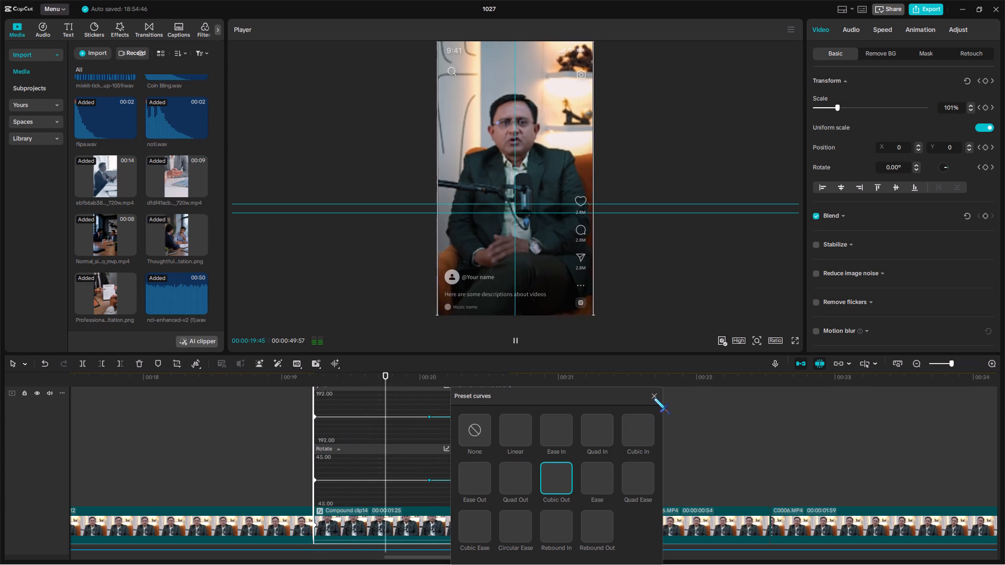
{"action": "left_click", "coordinate": [654, 396], "text": "alt"}
{"action": "key", "text": "alt+k"}
Play back the footage following Compound clip14 to find the next talking-head section without B-roll.
{"action": "scroll", "coordinate": [854, 438], "scroll_direction": "up", "scroll_amount": 5}
{"action": "key", "text": "space"}
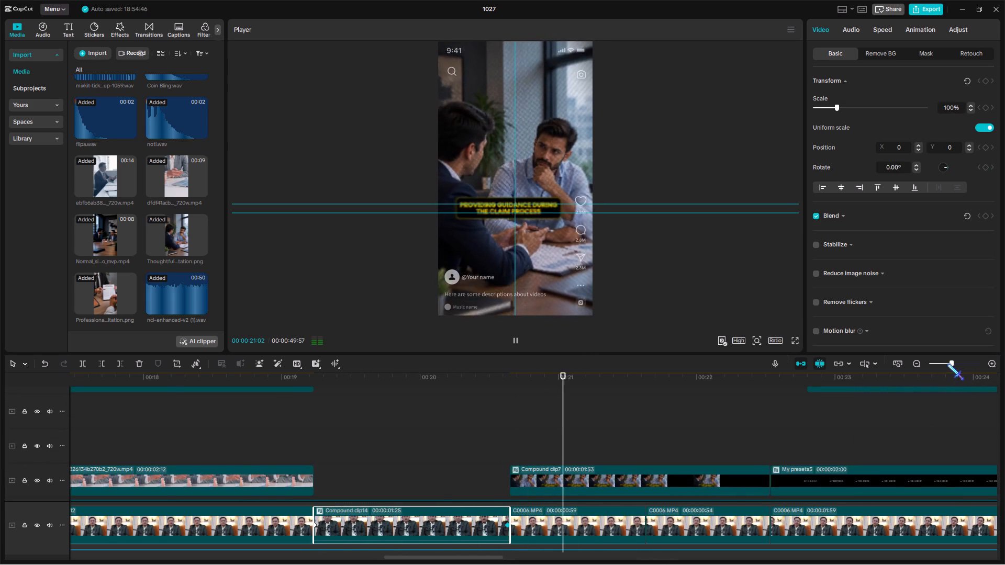
{"action": "left_click", "coordinate": [947, 364]}
{"action": "left_click_drag", "start_coordinate": [612, 440], "coordinate": [370, 441]}
{"action": "scroll", "coordinate": [367, 440], "scroll_direction": "down", "scroll_amount": 4}
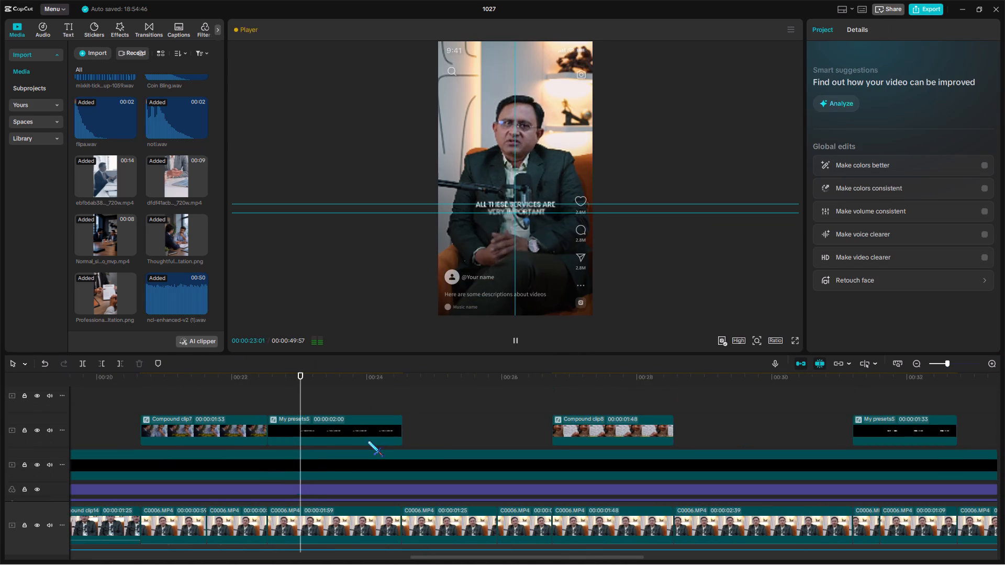
{"action": "scroll", "coordinate": [367, 440], "scroll_direction": "down", "scroll_amount": 3}
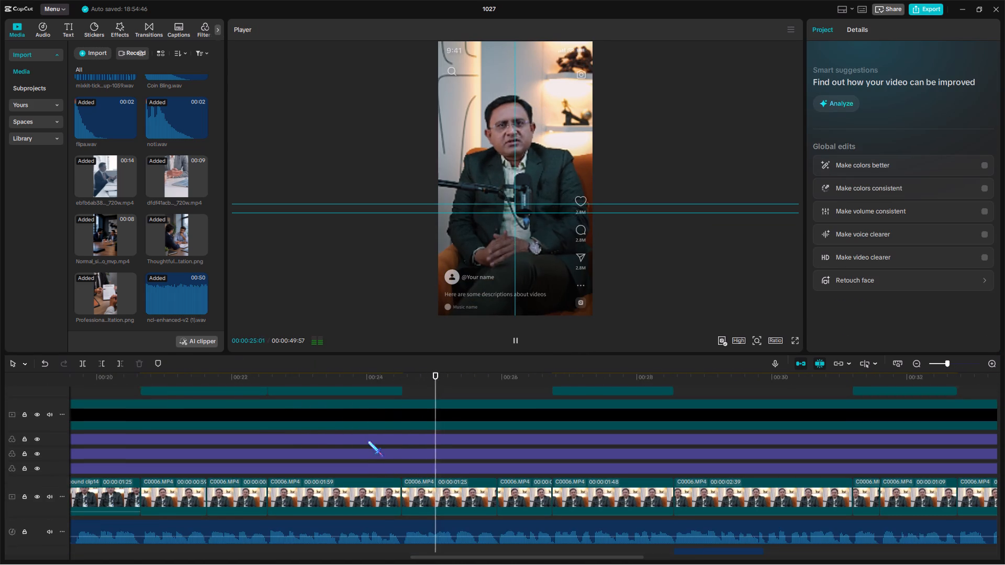
{"action": "scroll", "coordinate": [367, 440], "scroll_direction": "down", "scroll_amount": 4}
{"action": "key", "text": "space"}
Convert the 01:59-long C0006.MP4 clip starting at 22:32 into a compound clip.
{"action": "left_click", "coordinate": [289, 474]}
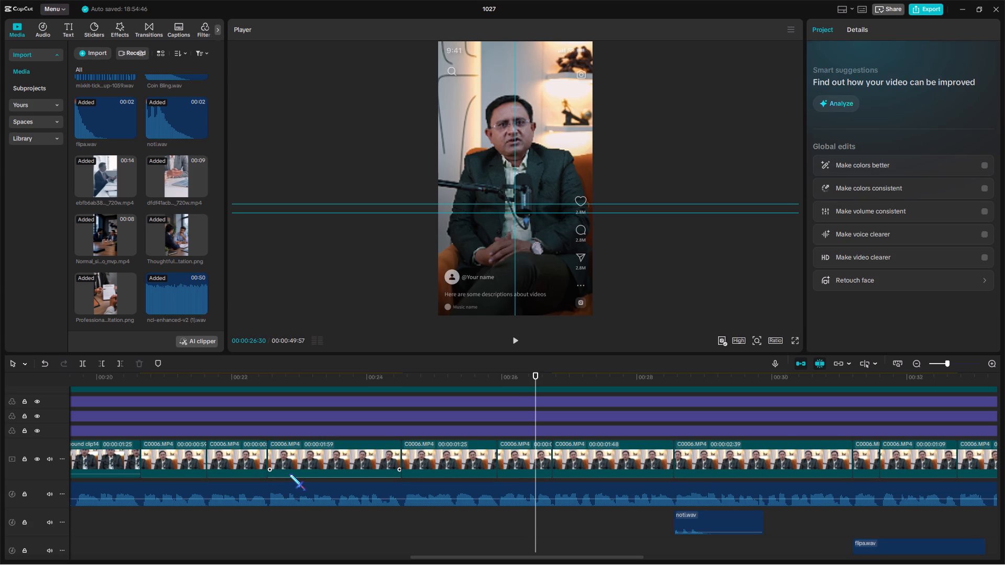
{"action": "key", "text": "alt+g"}
Add Transform keyframes at the start and last frame of Compound clip15, with Scale set to 105% at the start.
{"action": "left_click", "coordinate": [268, 379]}
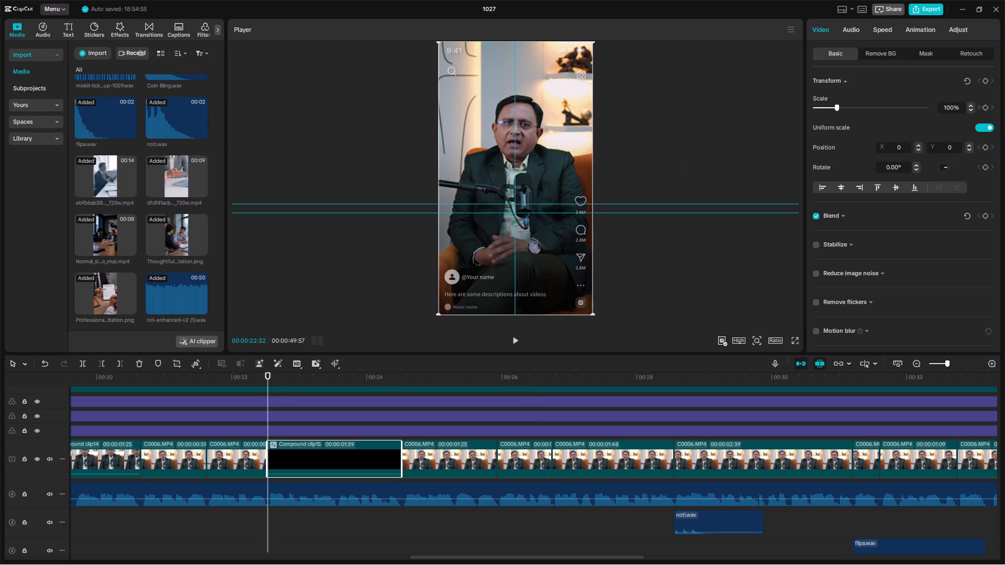
{"action": "left_click", "coordinate": [986, 79]}
{"action": "left_click", "coordinate": [404, 378]}
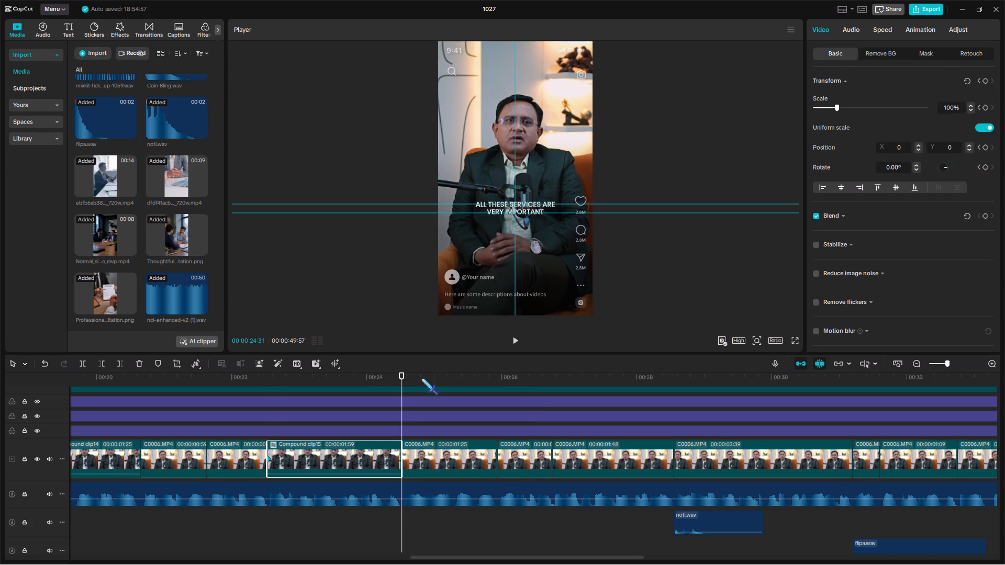
{"action": "key", "text": "Left"}
{"action": "left_click", "coordinate": [985, 81]}
{"action": "left_click", "coordinate": [273, 380]}
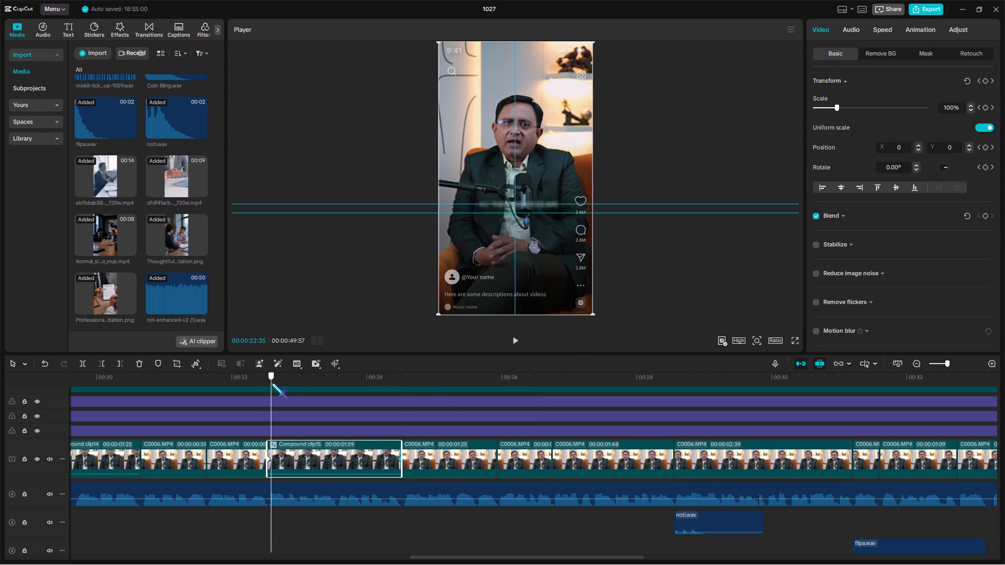
{"action": "left_click", "coordinate": [268, 381]}
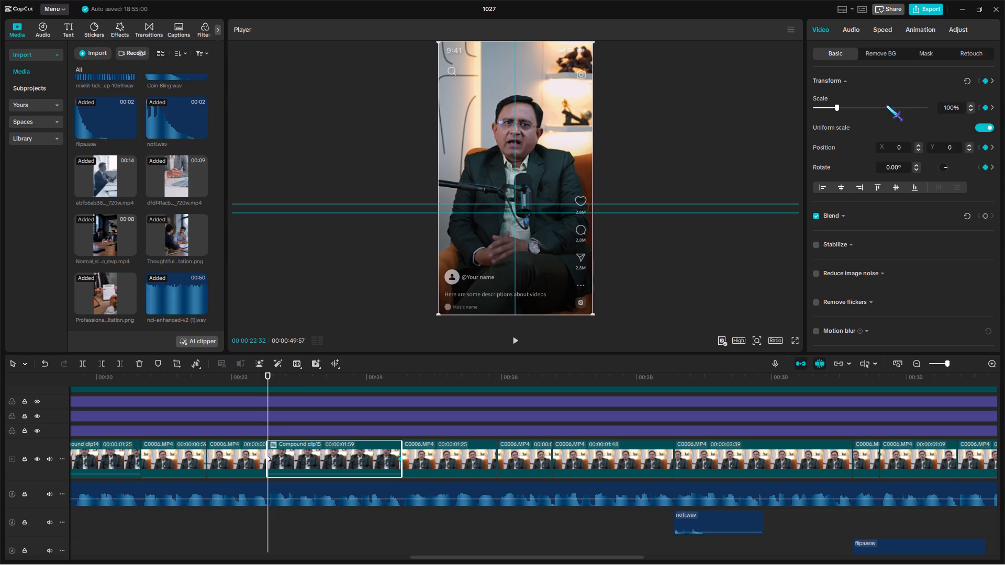
{"action": "triple_click", "coordinate": [970, 104]}
{"action": "double_click", "coordinate": [969, 106]}
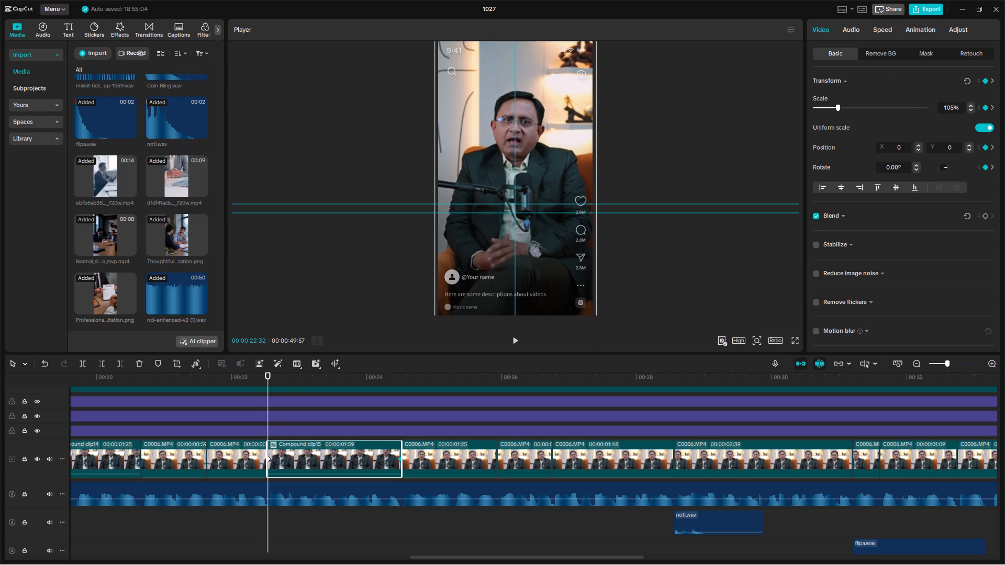
Apply the Cubic Out preset curve to Compound clip15's Scale keyframes and collapse its keyframe graph.
{"action": "key", "text": "alt+k"}
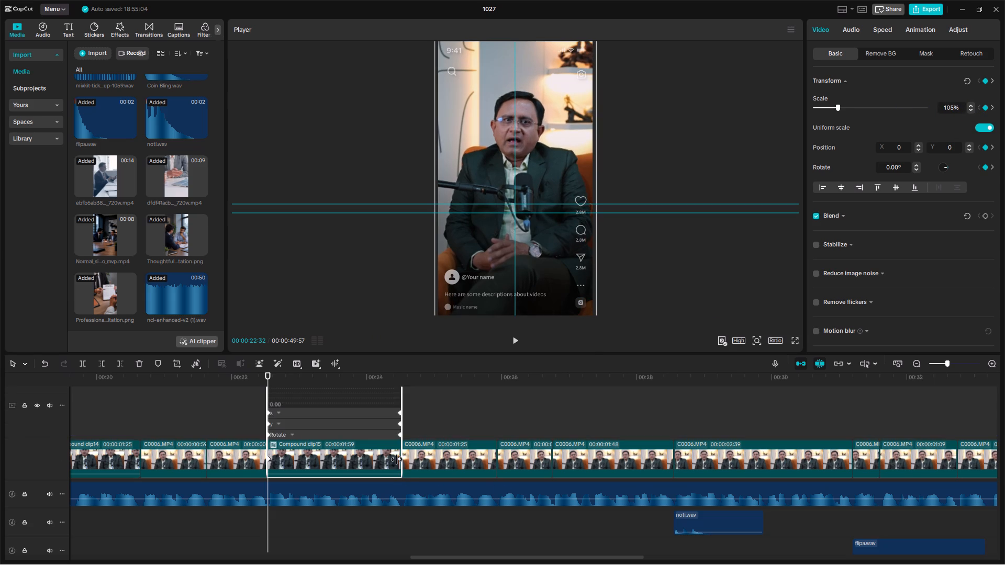
{"action": "left_click", "coordinate": [397, 459], "text": "alt"}
{"action": "scroll", "coordinate": [378, 475], "scroll_direction": "up", "scroll_amount": 4}
{"action": "left_click", "coordinate": [337, 399]}
{"action": "left_click", "coordinate": [456, 473]}
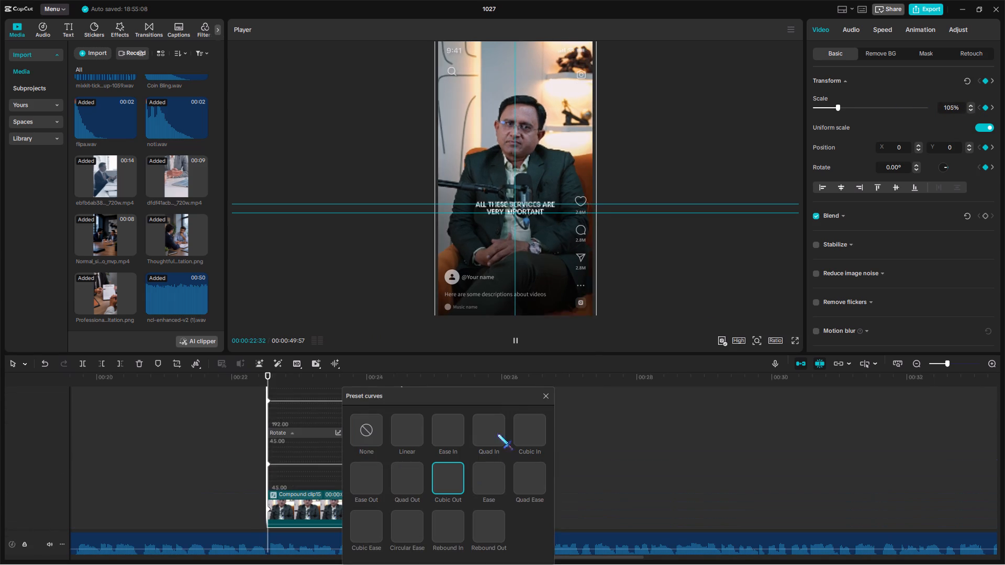
{"action": "left_click", "coordinate": [543, 394], "text": "alt"}
{"action": "key", "text": "alt+k"}
Convert the two C0006.MP4 clips directly after Compound clip15, starting at 24:32, into one compound clip.
{"action": "left_click", "coordinate": [406, 378]}
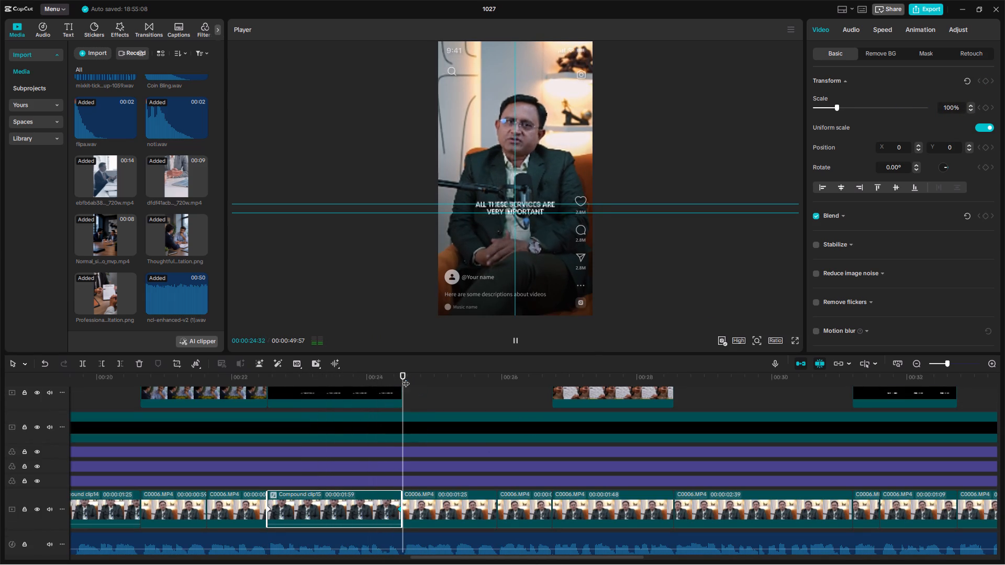
{"action": "left_click", "coordinate": [403, 378]}
{"action": "key", "text": "space"}
{"action": "left_click_drag", "start_coordinate": [450, 529], "coordinate": [518, 502]}
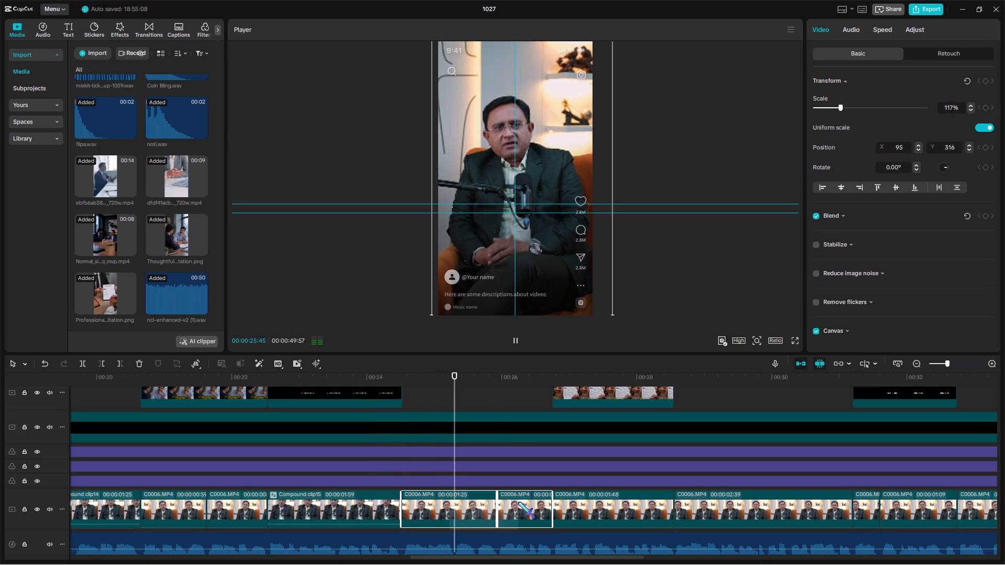
{"action": "left_click_drag", "start_coordinate": [518, 502], "coordinate": [519, 502]}
{"action": "key", "text": "alt+g"}
Add a Transform keyframe at the start of Compound clip16 and increase its Scale at the last frame.
{"action": "left_click", "coordinate": [401, 376]}
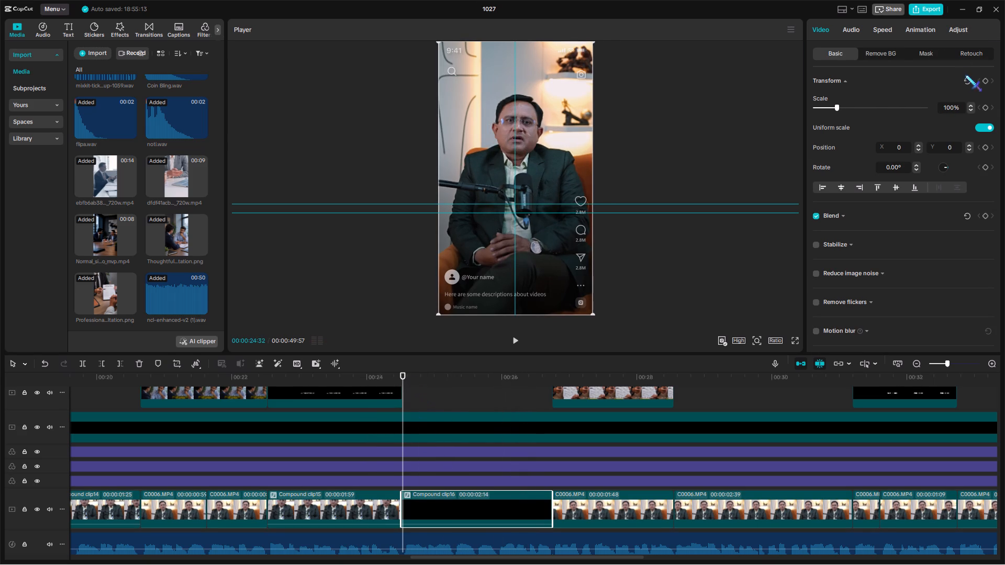
{"action": "left_click", "coordinate": [981, 78]}
{"action": "left_click", "coordinate": [985, 78]}
{"action": "left_click", "coordinate": [552, 380]}
{"action": "key", "text": "Left"}
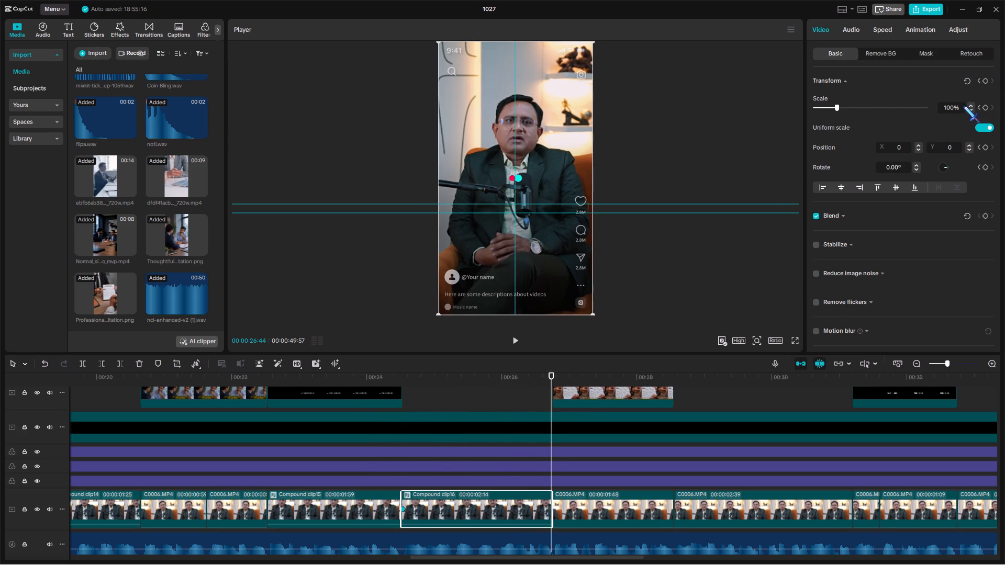
{"action": "triple_click", "coordinate": [970, 105]}
{"action": "scroll", "coordinate": [425, 467], "scroll_direction": "up", "scroll_amount": 4}
Preview Compound clip16's zoom from near its start and undo the last edit.
{"action": "left_click", "coordinate": [408, 401]}
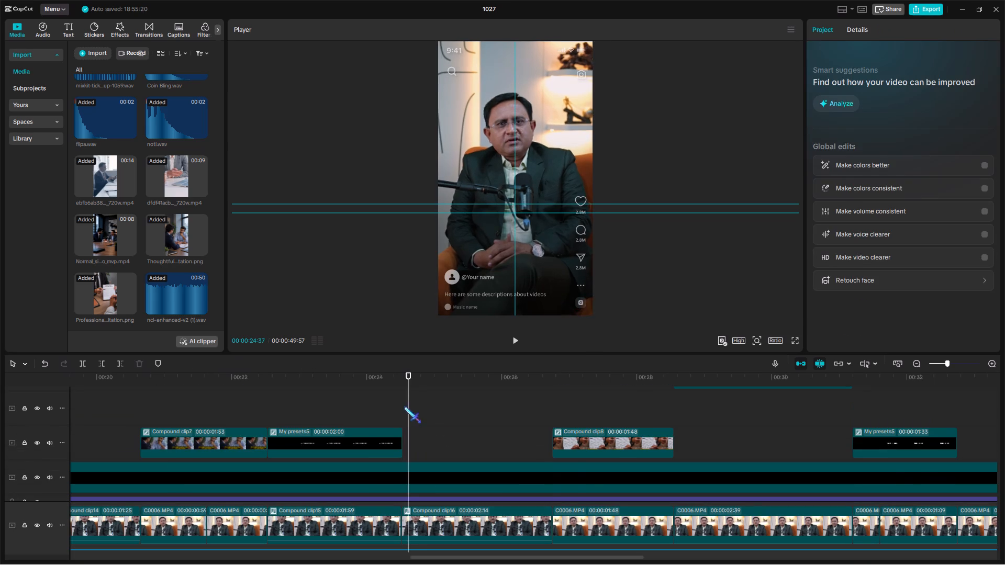
{"action": "left_click", "coordinate": [404, 406]}
{"action": "key", "text": "space"}
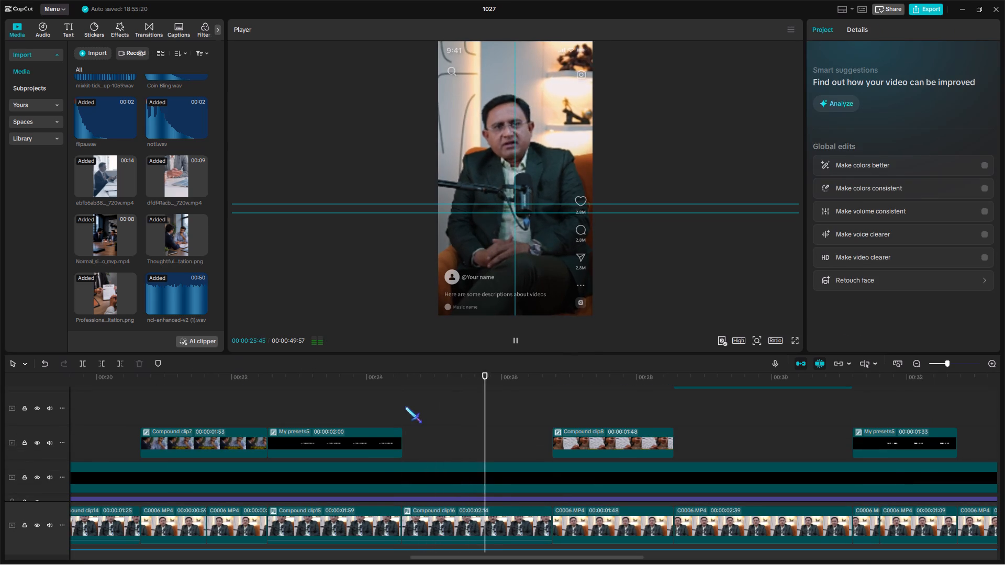
{"action": "key", "text": "ctrl+z"}
Play back the footage following Compound clip16 to find the next talking-head section without B-roll.
{"action": "key", "text": "space"}
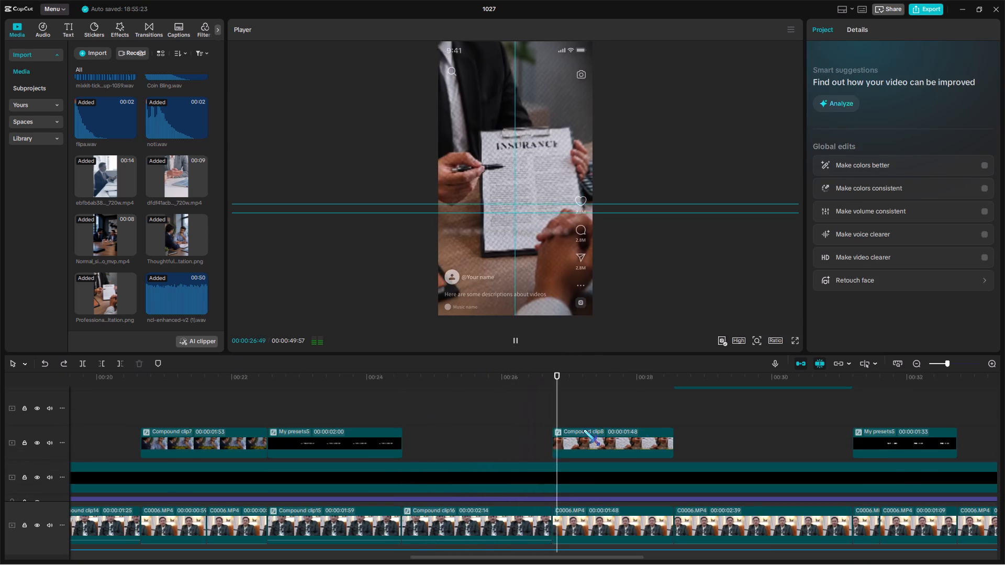
{"action": "left_click", "coordinate": [663, 414]}
{"action": "left_click_drag", "start_coordinate": [663, 414], "coordinate": [350, 425]}
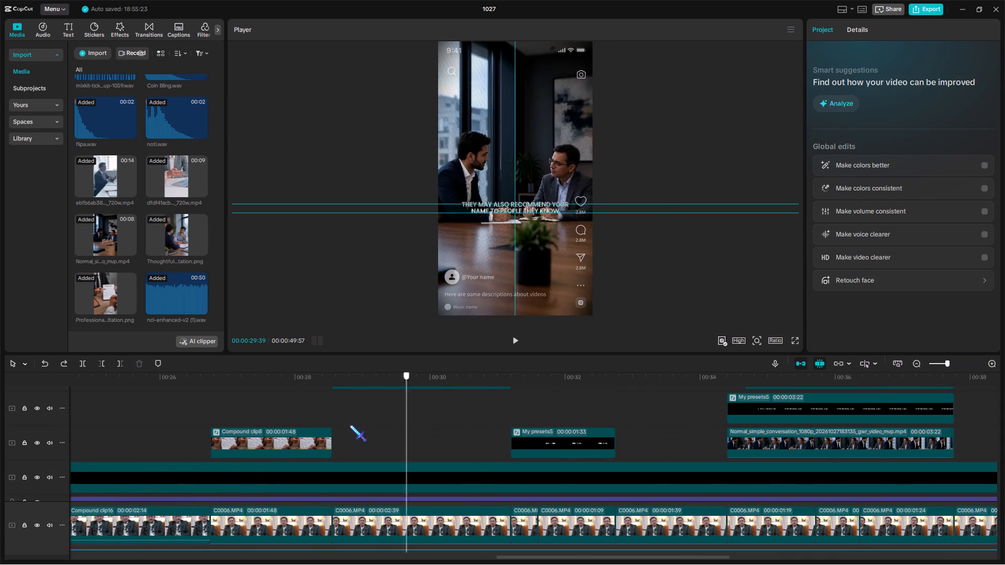
{"action": "left_click_drag", "start_coordinate": [350, 425], "coordinate": [342, 420]}
{"action": "left_click", "coordinate": [333, 405]}
{"action": "key", "text": "space"}
{"action": "scroll", "coordinate": [452, 445], "scroll_direction": "down", "scroll_amount": 3}
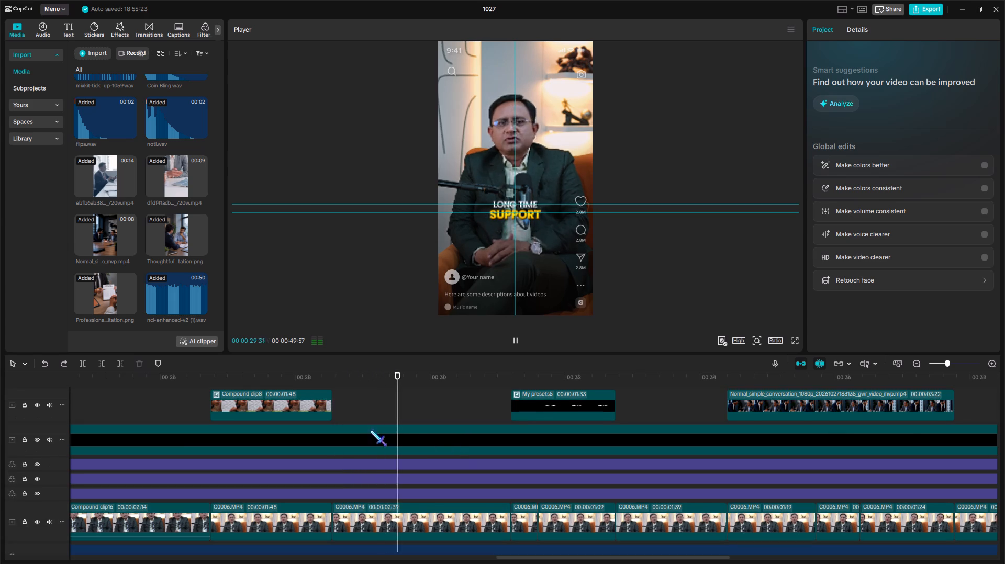
{"action": "scroll", "coordinate": [370, 430], "scroll_direction": "up", "scroll_amount": 4}
{"action": "left_click", "coordinate": [333, 414]}
{"action": "key", "text": "space"}
{"action": "scroll", "coordinate": [410, 434], "scroll_direction": "down", "scroll_amount": 5}
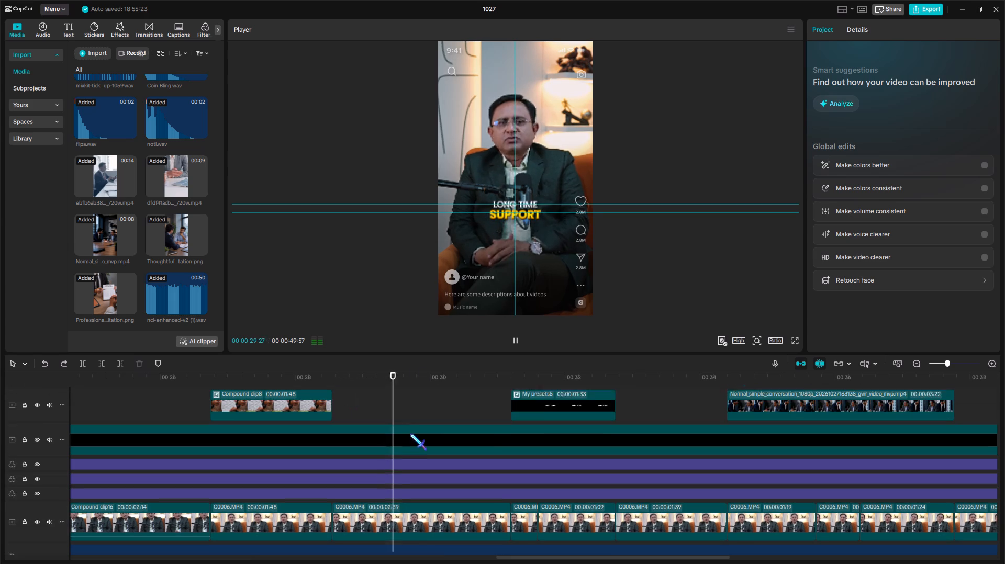
{"action": "scroll", "coordinate": [537, 480], "scroll_direction": "up", "scroll_amount": 5}
{"action": "scroll", "coordinate": [587, 479], "scroll_direction": "down", "scroll_amount": 4}
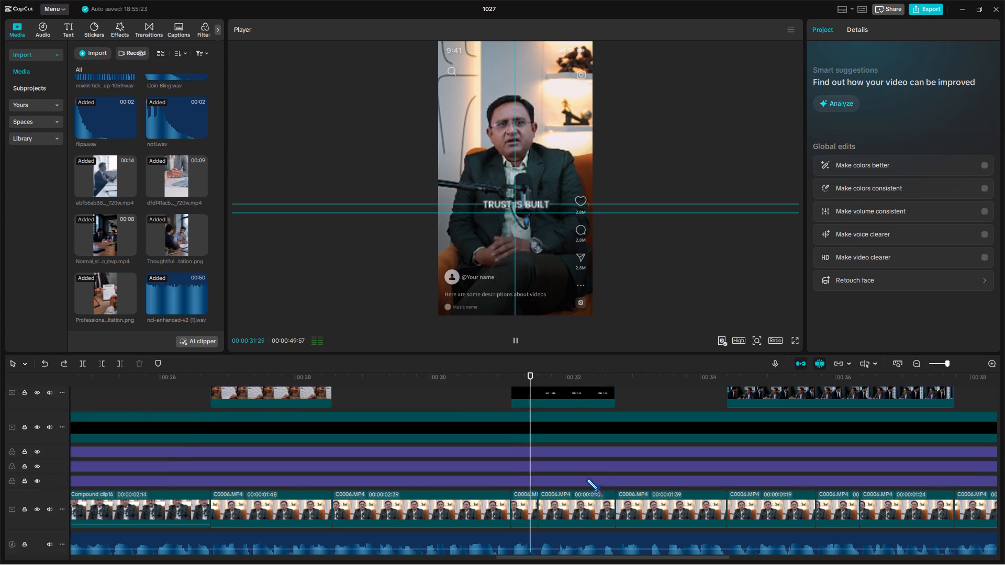
Convert the four C0006.MP4 clips from 28:33, running from the 02:39-long clip through the 01:39-long clip, into one compound clip.
{"action": "scroll", "coordinate": [587, 479], "scroll_direction": "down", "scroll_amount": 5}
{"action": "left_click_drag", "start_coordinate": [484, 479], "coordinate": [661, 464]}
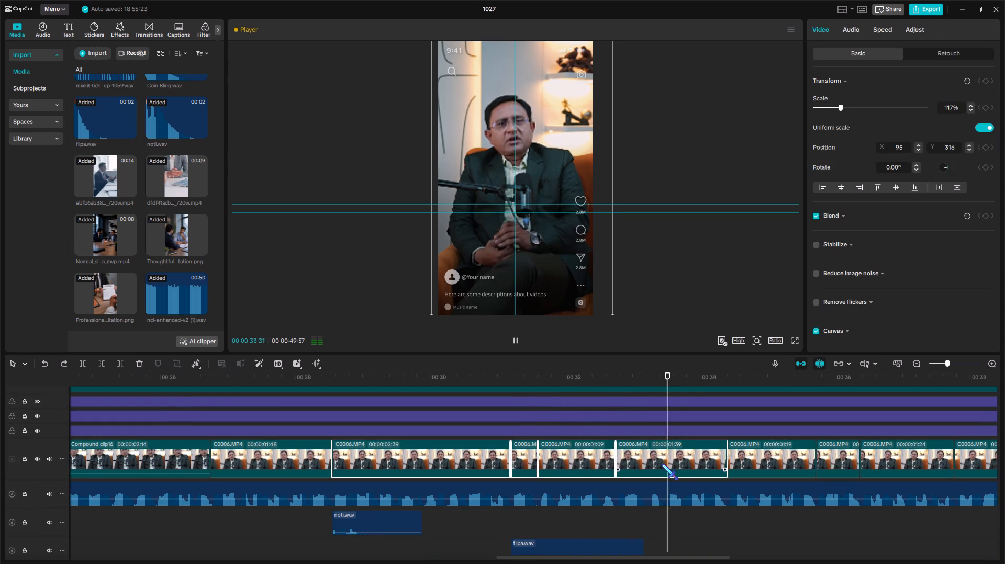
{"action": "key", "text": "alt+g"}
Add a Transform keyframe at the start of Compound clip17 and increase its Scale past 105% at the last frame.
{"action": "left_click", "coordinate": [332, 379]}
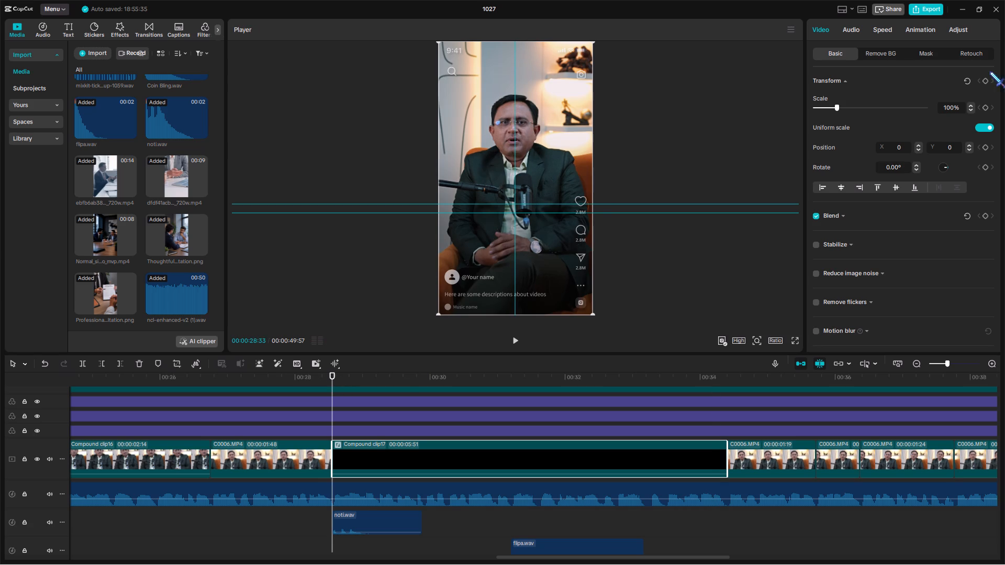
{"action": "left_click", "coordinate": [984, 82]}
{"action": "left_click", "coordinate": [728, 378]}
{"action": "key", "text": "Left"}
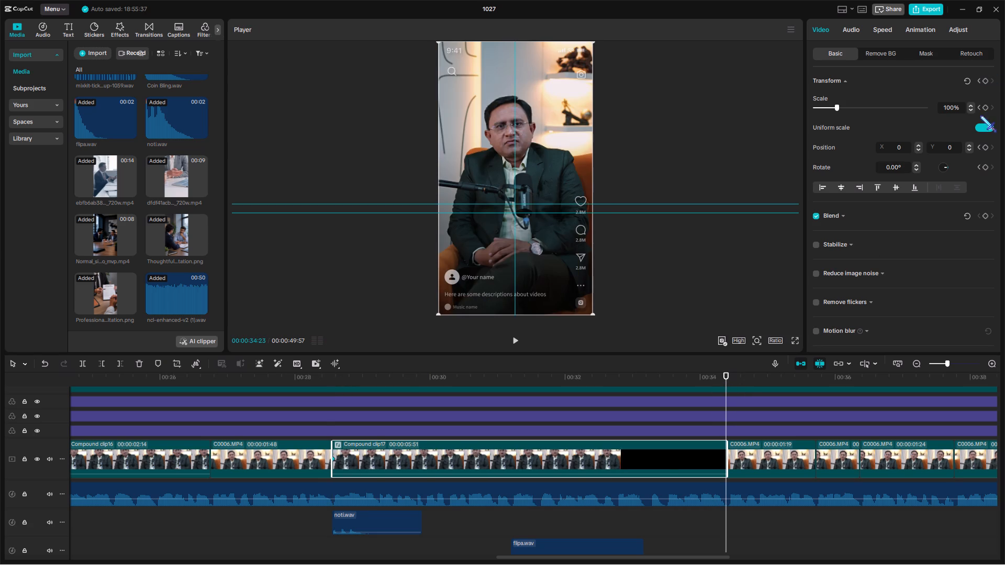
{"action": "triple_click", "coordinate": [971, 104]}
{"action": "triple_click", "coordinate": [971, 104]}
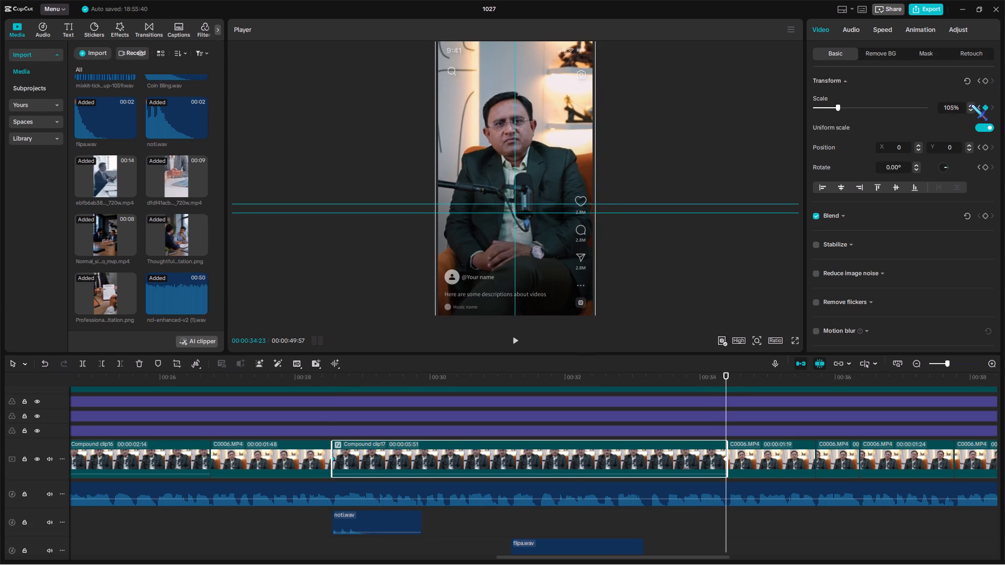
{"action": "double_click", "coordinate": [971, 104]}
Preview Compound clip17's zoom from about 29 seconds and undo the last edit.
{"action": "scroll", "coordinate": [549, 451], "scroll_direction": "up", "scroll_amount": 5}
{"action": "left_click", "coordinate": [378, 400]}
{"action": "key", "text": "space"}
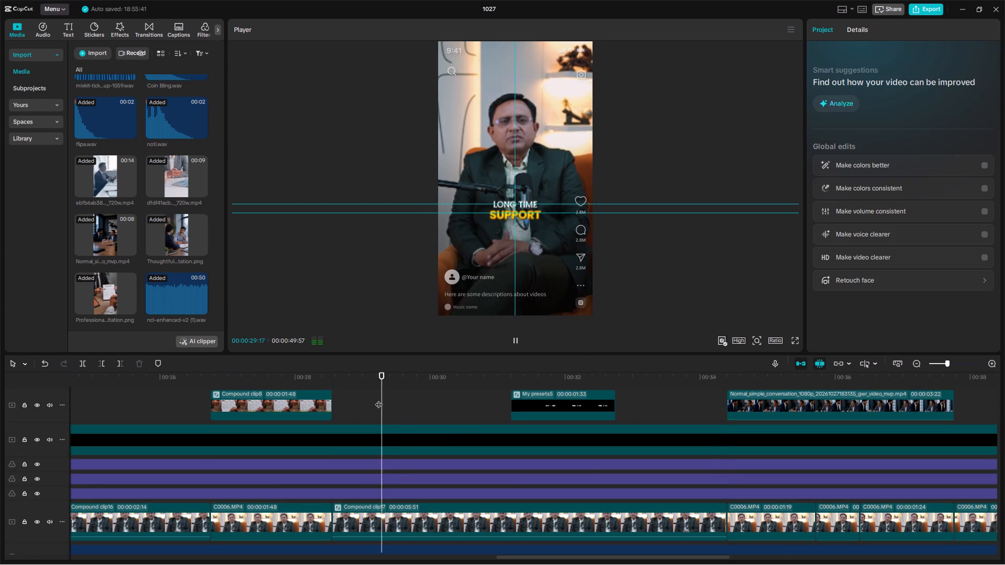
{"action": "key", "text": "ctrl+z"}
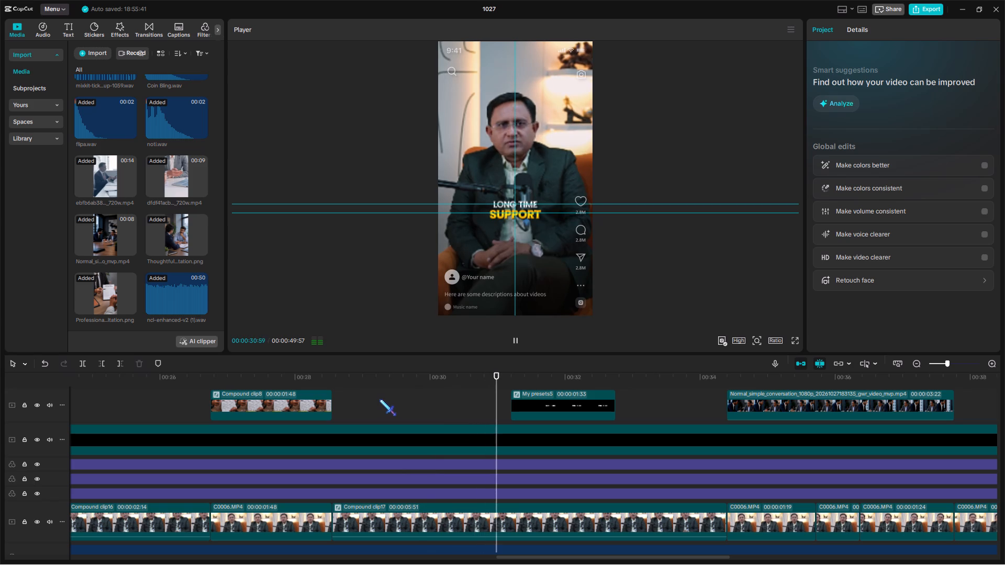
{"action": "key", "text": "space"}
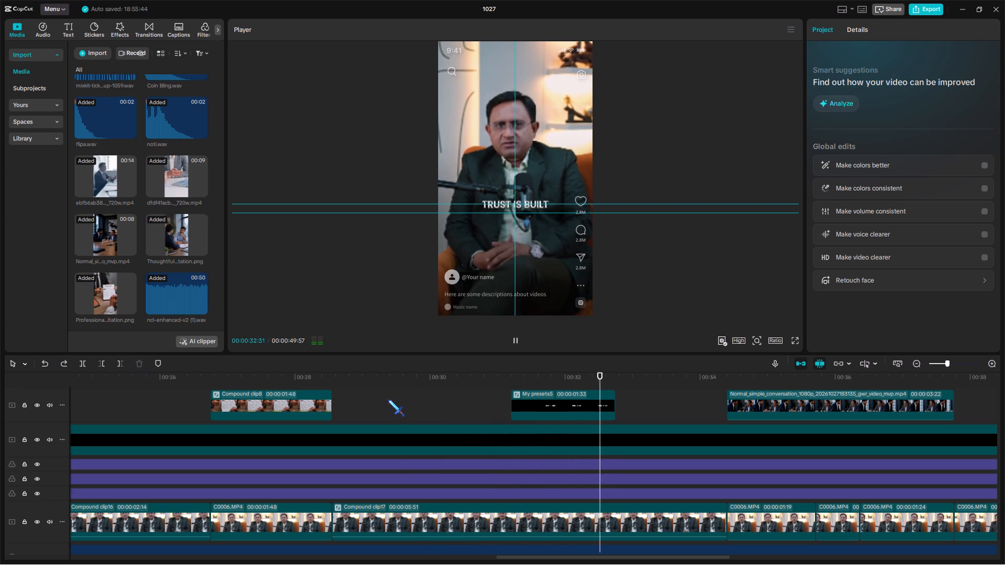
Play back the footage following Compound clip17, especially from 37:46, to find the next talking-head section without B-roll.
{"action": "scroll", "coordinate": [702, 459], "scroll_direction": "up", "scroll_amount": 7}
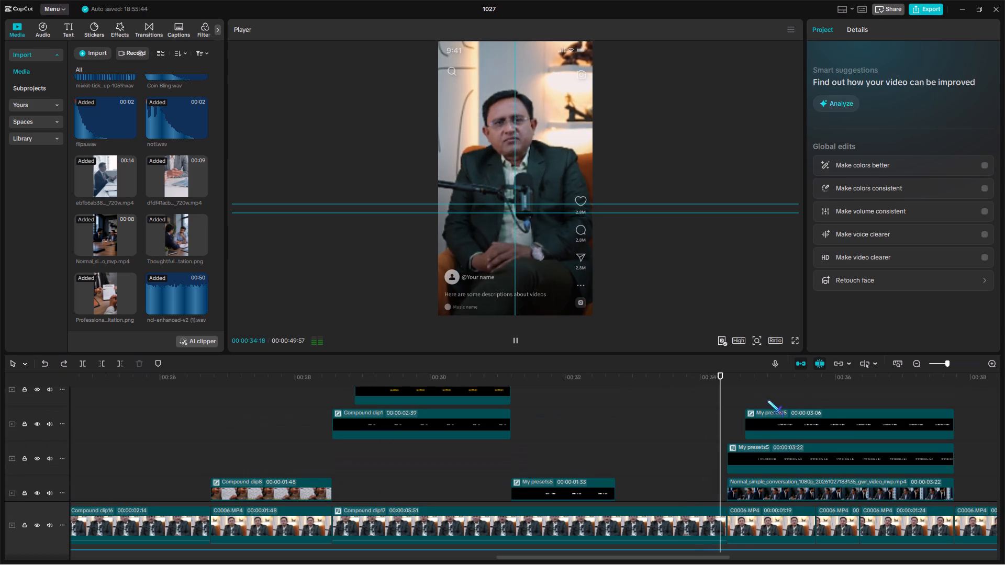
{"action": "left_click", "coordinate": [776, 392]}
{"action": "left_click_drag", "start_coordinate": [776, 391], "coordinate": [309, 395]}
{"action": "left_click", "coordinate": [307, 392]}
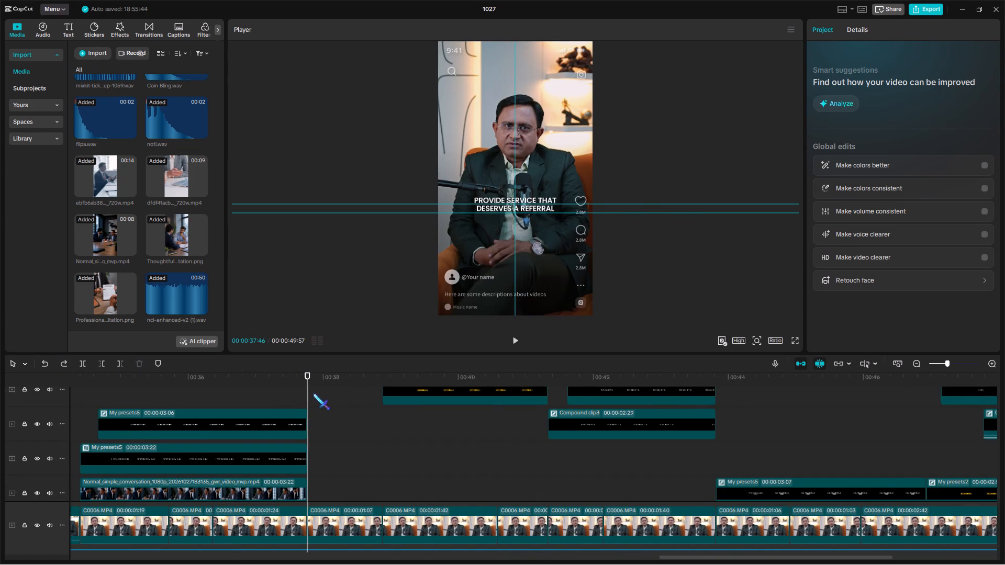
{"action": "key", "text": "space"}
{"action": "scroll", "coordinate": [384, 410], "scroll_direction": "down", "scroll_amount": 5}
{"action": "key", "text": "space"}
{"action": "scroll", "coordinate": [351, 436], "scroll_direction": "up", "scroll_amount": 4}
{"action": "left_click", "coordinate": [305, 410]}
{"action": "left_click", "coordinate": [311, 411]}
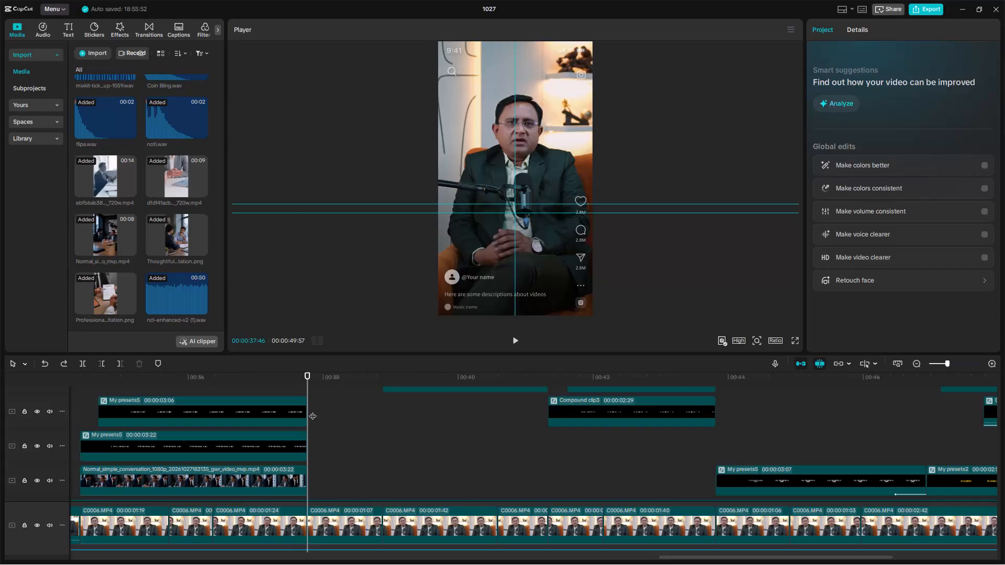
{"action": "key", "text": "space"}
{"action": "scroll", "coordinate": [330, 416], "scroll_direction": "down", "scroll_amount": 4}
{"action": "scroll", "coordinate": [400, 425], "scroll_direction": "down", "scroll_amount": 3}
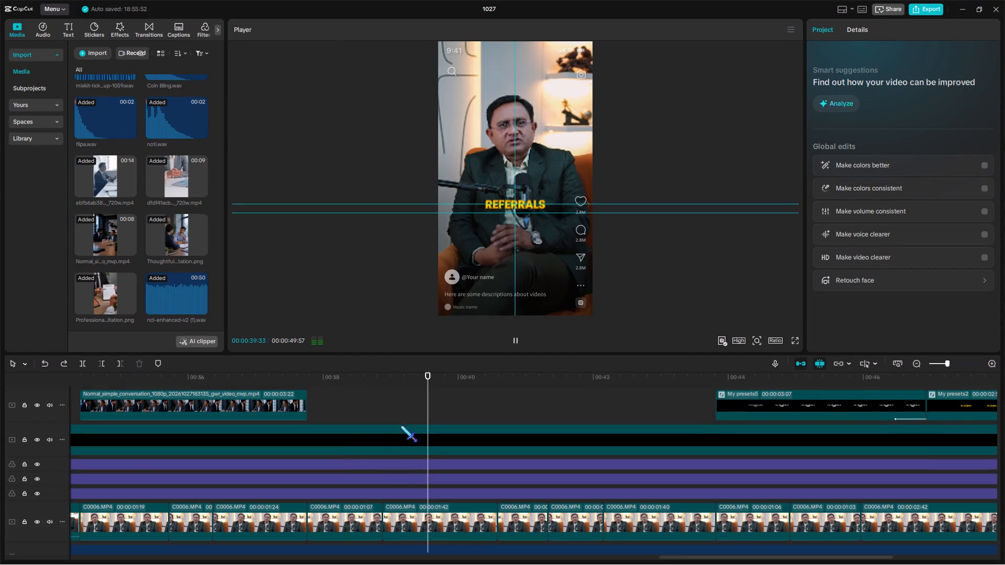
{"action": "scroll", "coordinate": [446, 433], "scroll_direction": "up", "scroll_amount": 7}
{"action": "scroll", "coordinate": [446, 439], "scroll_direction": "down", "scroll_amount": 7}
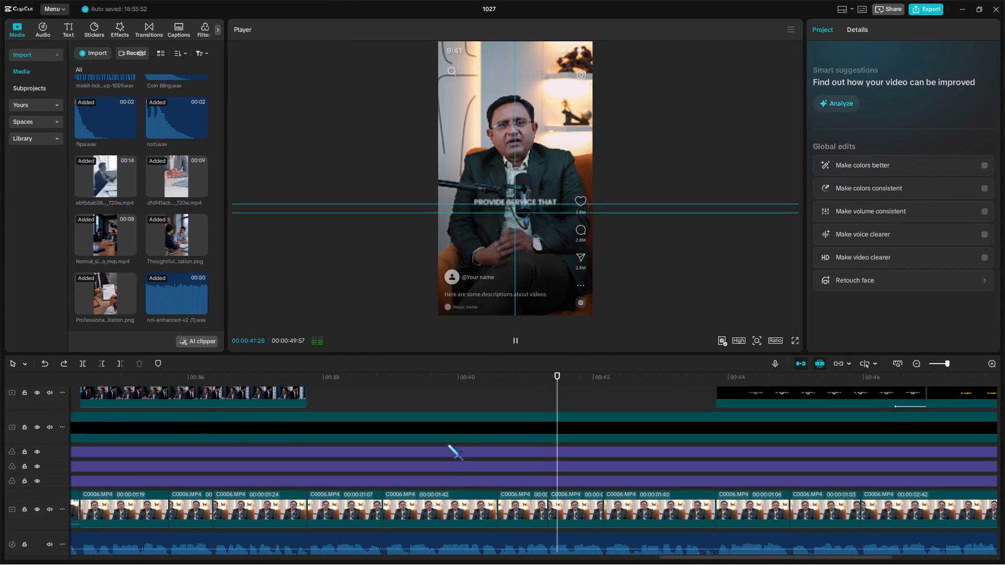
Convert the five C0006.MP4 clips from 37:46, running from the 01:07-long clip through the 01:40-long clip, into one compound clip.
{"action": "scroll", "coordinate": [448, 444], "scroll_direction": "down", "scroll_amount": 3}
{"action": "key", "text": "space"}
{"action": "left_click_drag", "start_coordinate": [363, 479], "coordinate": [661, 467]}
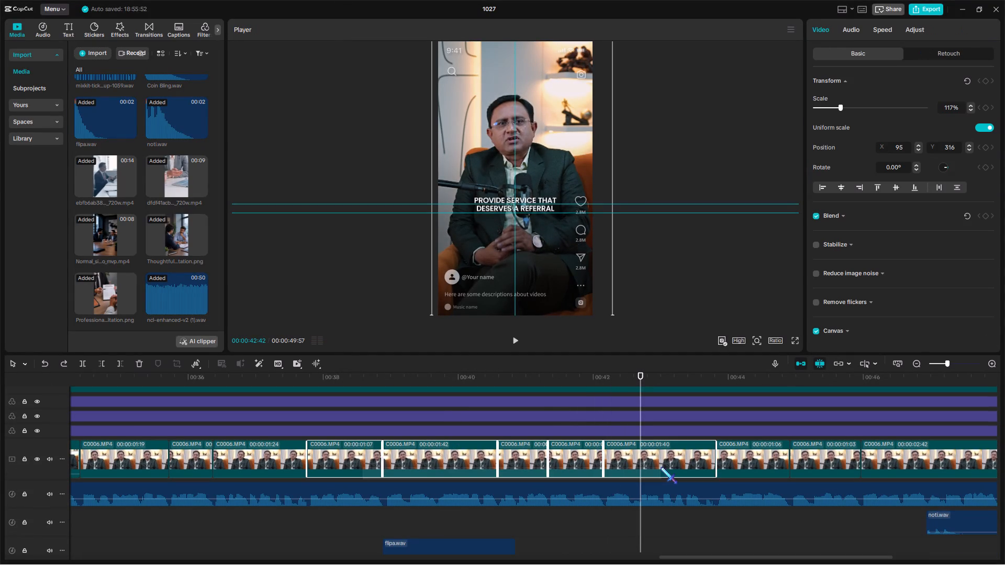
{"action": "left_click_drag", "start_coordinate": [661, 467], "coordinate": [661, 467]}
{"action": "key", "text": "alt+g"}
Add a Transform keyframe at the start of Compound clip18 and raise its Scale to 107% at the last frame.
{"action": "left_click", "coordinate": [311, 383]}
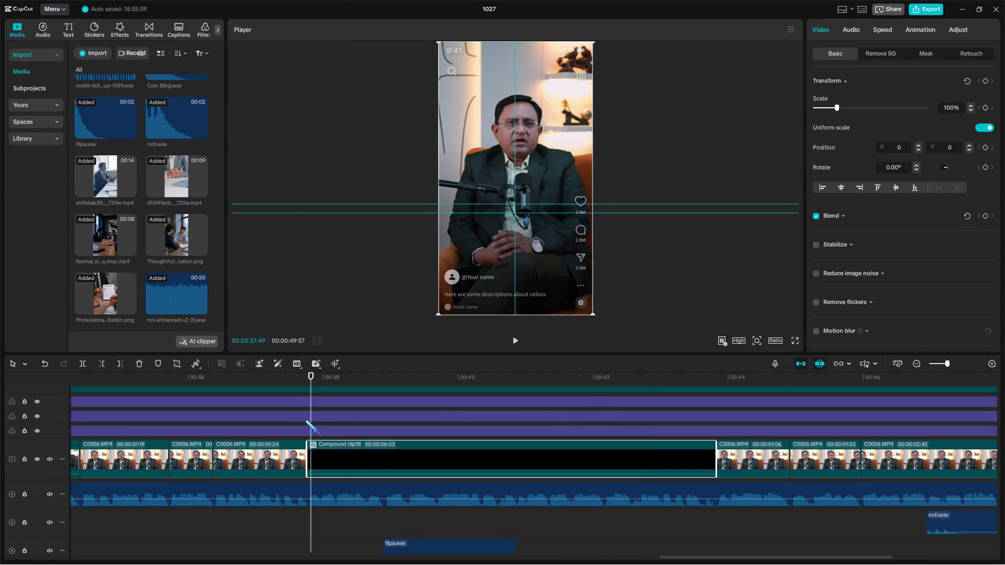
{"action": "left_click", "coordinate": [308, 384]}
{"action": "left_click", "coordinate": [986, 80]}
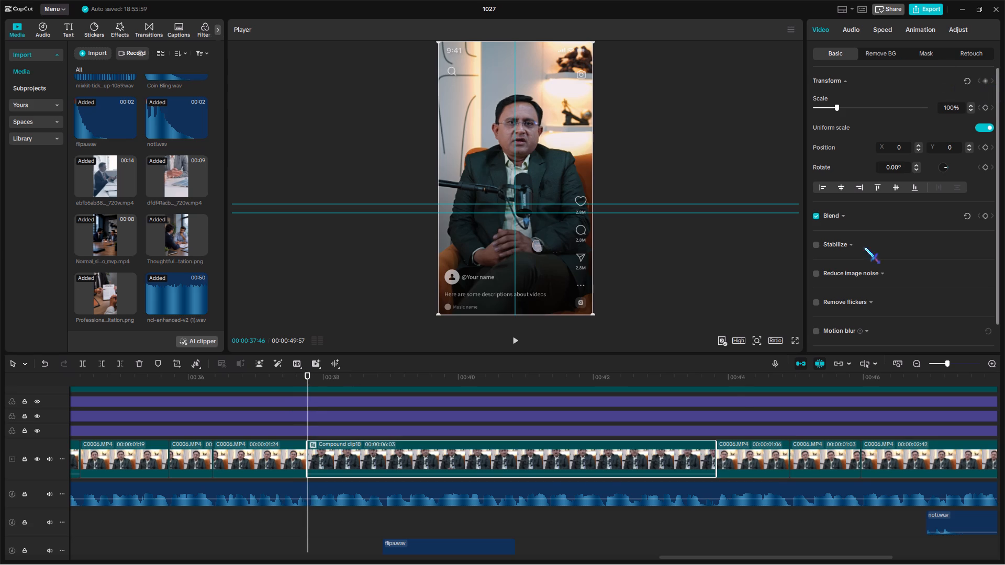
{"action": "left_click_drag", "start_coordinate": [713, 380], "coordinate": [714, 386]}
{"action": "key", "text": "Left"}
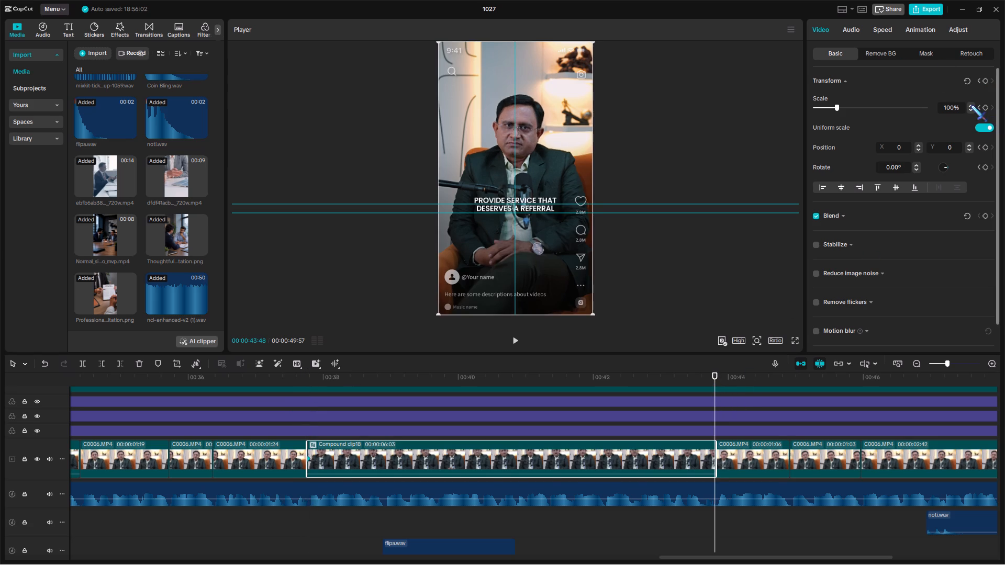
{"action": "triple_click", "coordinate": [971, 105]}
{"action": "triple_click", "coordinate": [971, 105]}
{"action": "left_click", "coordinate": [971, 105]}
Preview Compound clip18's zoom from its beginning and undo the last Scale increase.
{"action": "scroll", "coordinate": [327, 505], "scroll_direction": "up", "scroll_amount": 5}
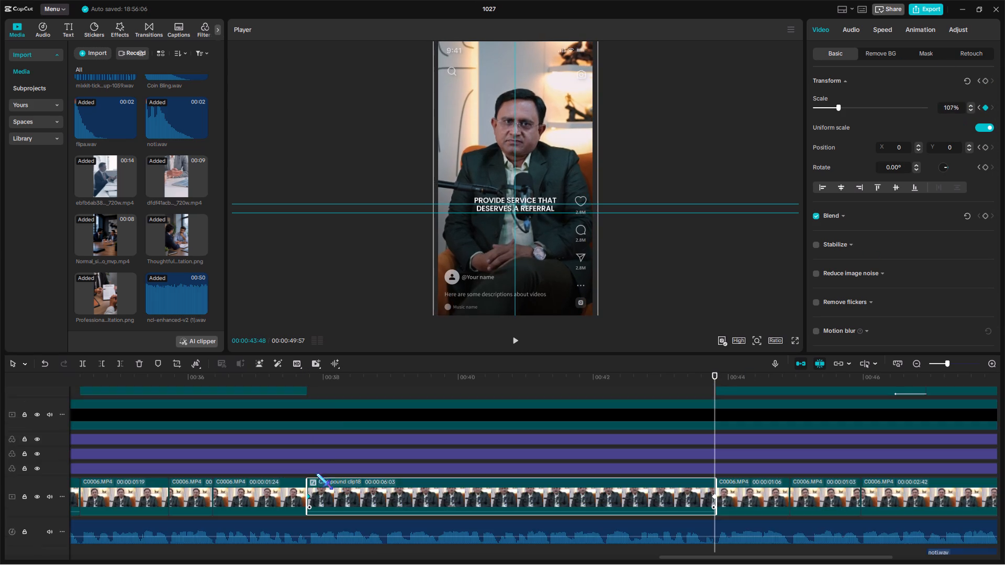
{"action": "left_click", "coordinate": [312, 393]}
{"action": "key", "text": "space"}
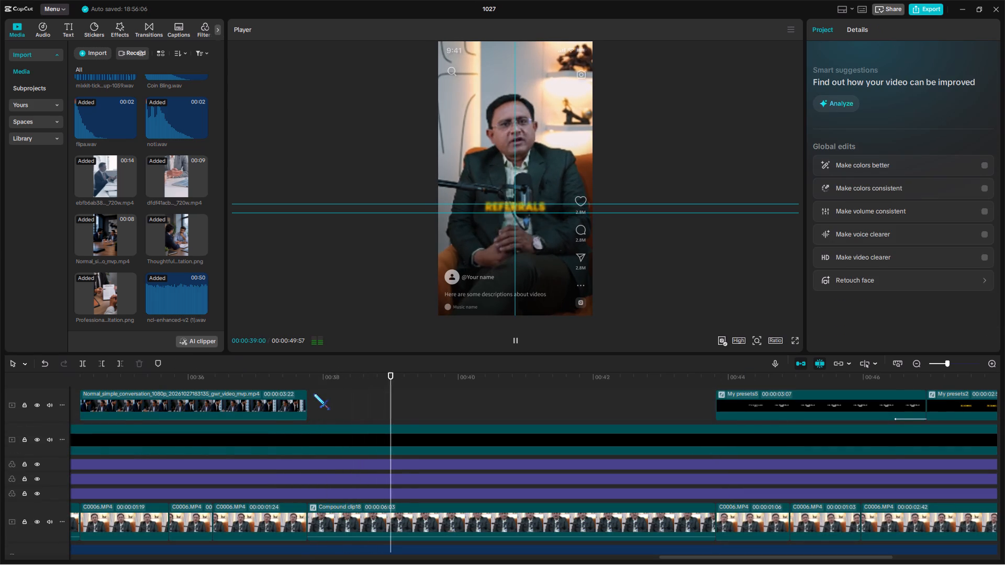
{"action": "key", "text": "ctrl+z"}
{"action": "key", "text": "space"}
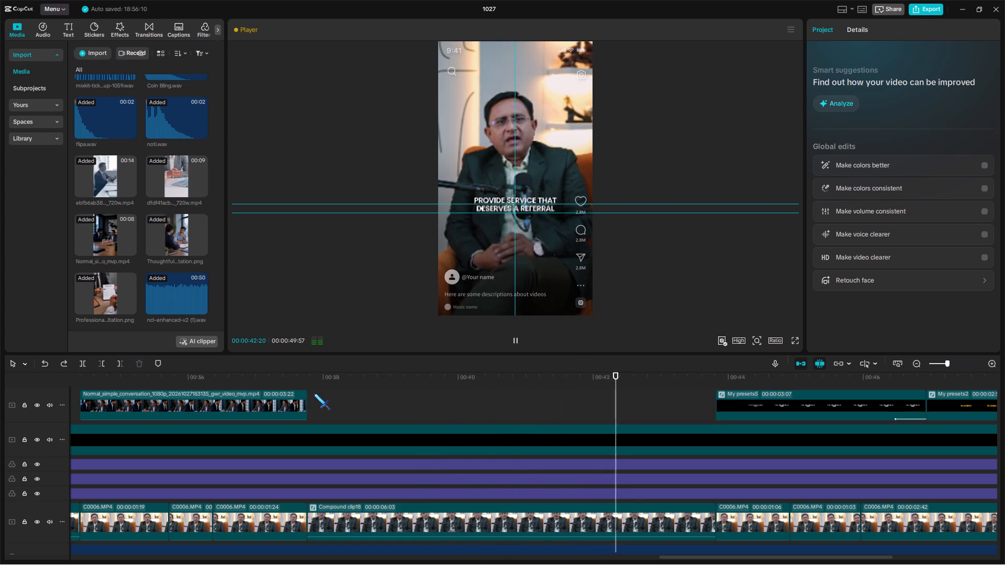
Play back the remaining talking-head footage that follows Compound clip18, from about 43:53.
{"action": "scroll", "coordinate": [716, 461], "scroll_direction": "up", "scroll_amount": 6}
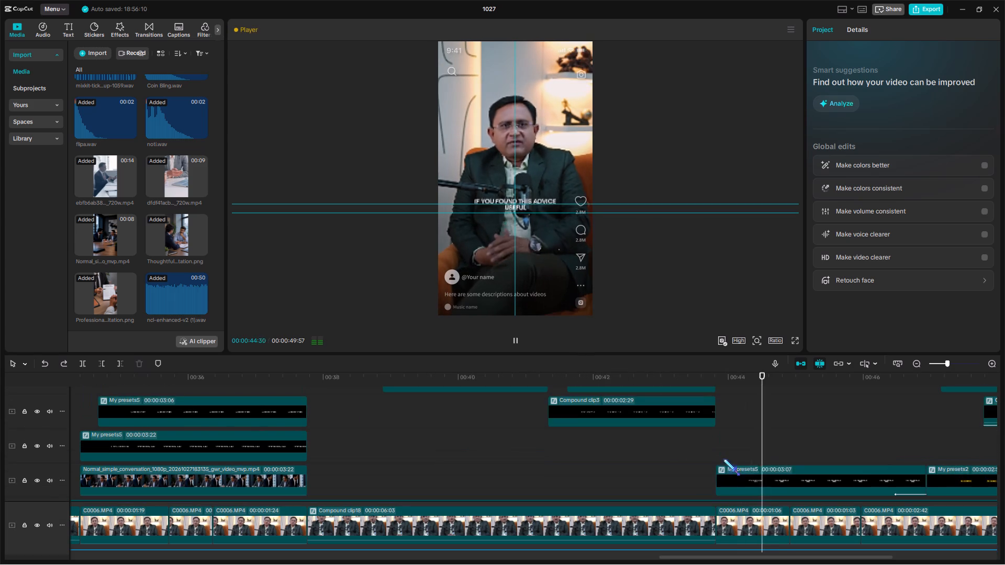
{"action": "left_click_drag", "start_coordinate": [736, 450], "coordinate": [427, 458]}
{"action": "scroll", "coordinate": [422, 458], "scroll_direction": "down", "scroll_amount": 4}
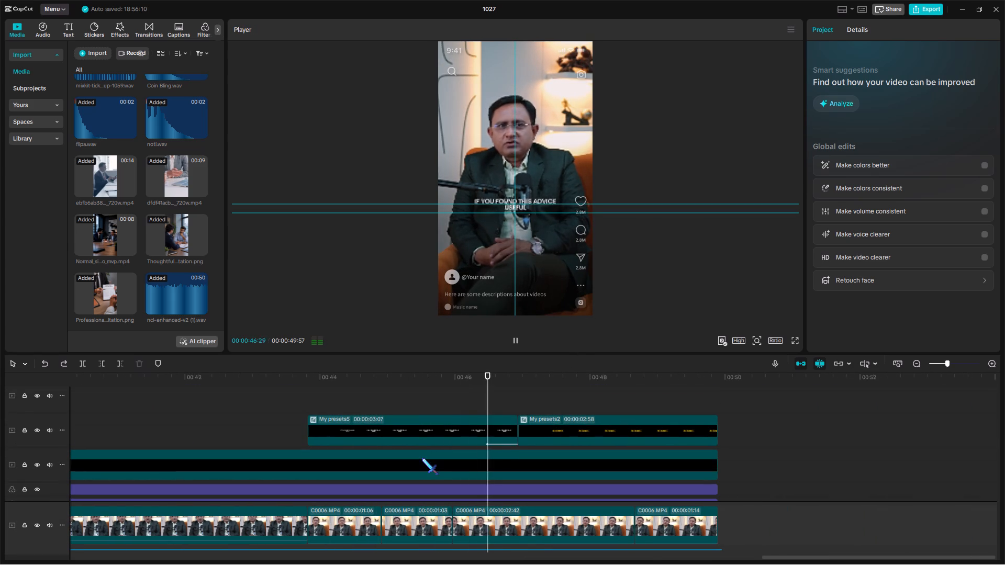
{"action": "left_click", "coordinate": [316, 404]}
{"action": "scroll", "coordinate": [316, 404], "scroll_direction": "down", "scroll_amount": 6}
{"action": "left_click", "coordinate": [287, 477]}
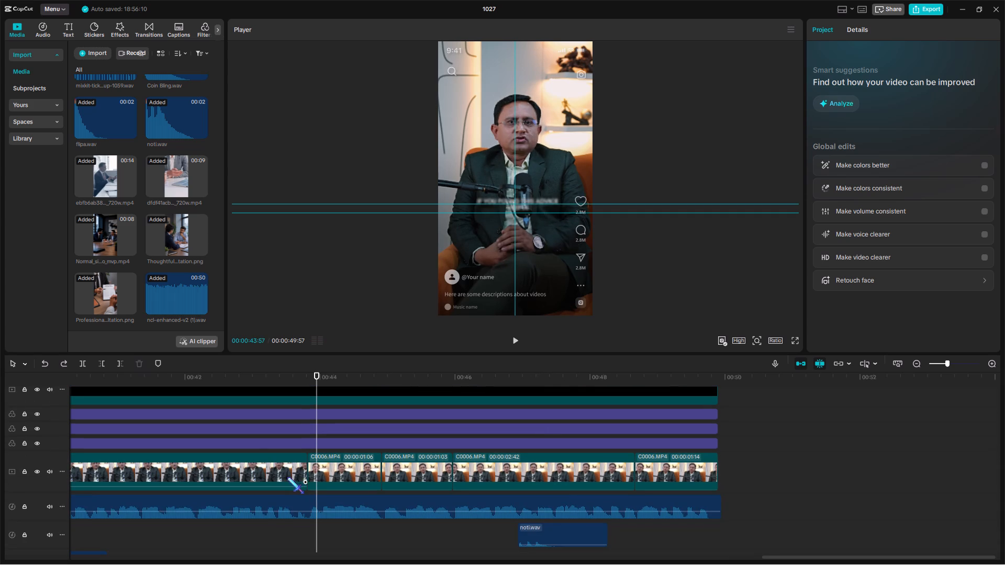
{"action": "left_click_drag", "start_coordinate": [309, 379], "coordinate": [312, 385]}
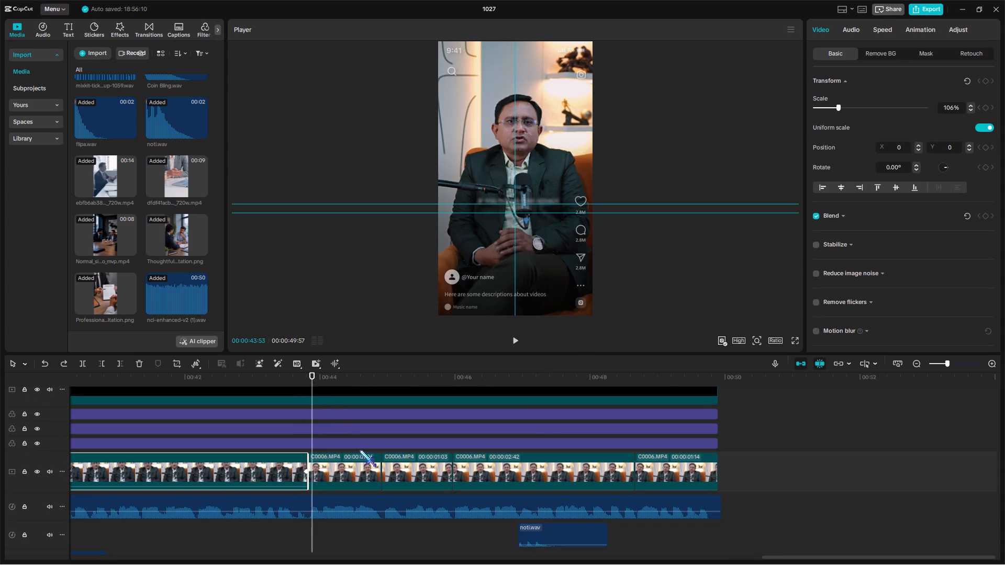
{"action": "key", "text": "space"}
Convert the last four C0006.MP4 clips, from the 01:06-long clip through the 01:14-long clip, into one compound clip.
{"action": "left_click_drag", "start_coordinate": [353, 493], "coordinate": [478, 474]}
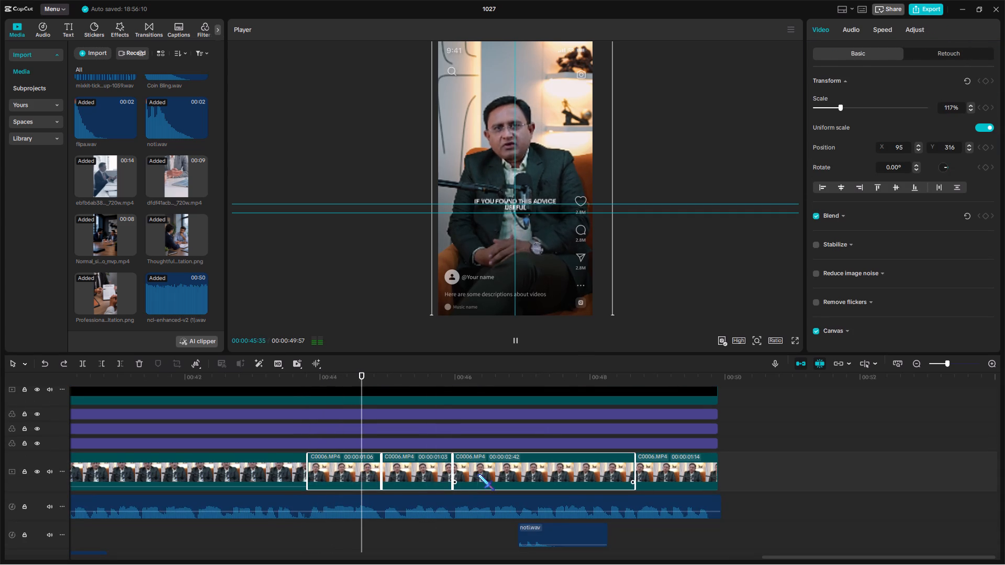
{"action": "key", "text": "space"}
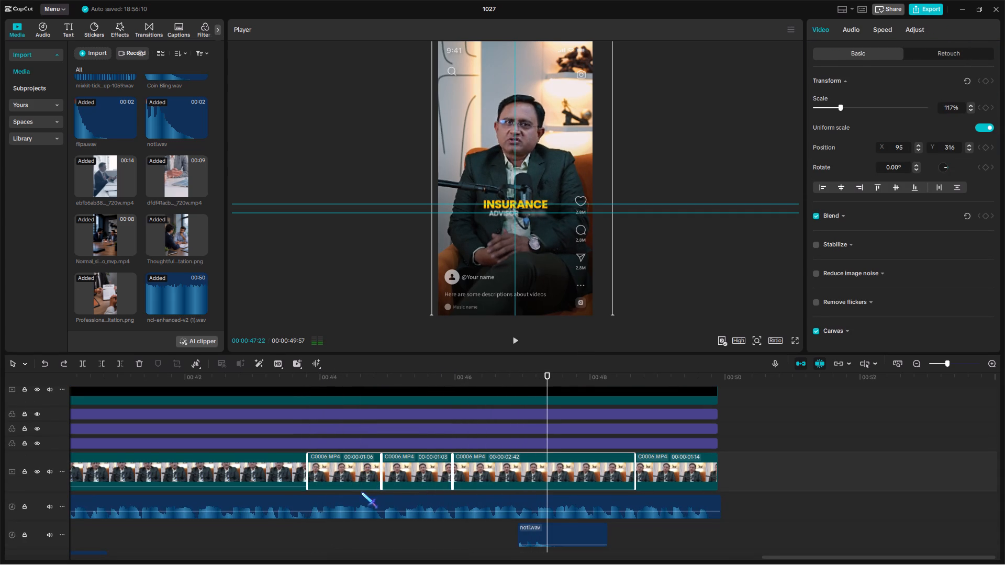
{"action": "left_click_drag", "start_coordinate": [361, 492], "coordinate": [690, 480]}
{"action": "key", "text": "alt+g"}
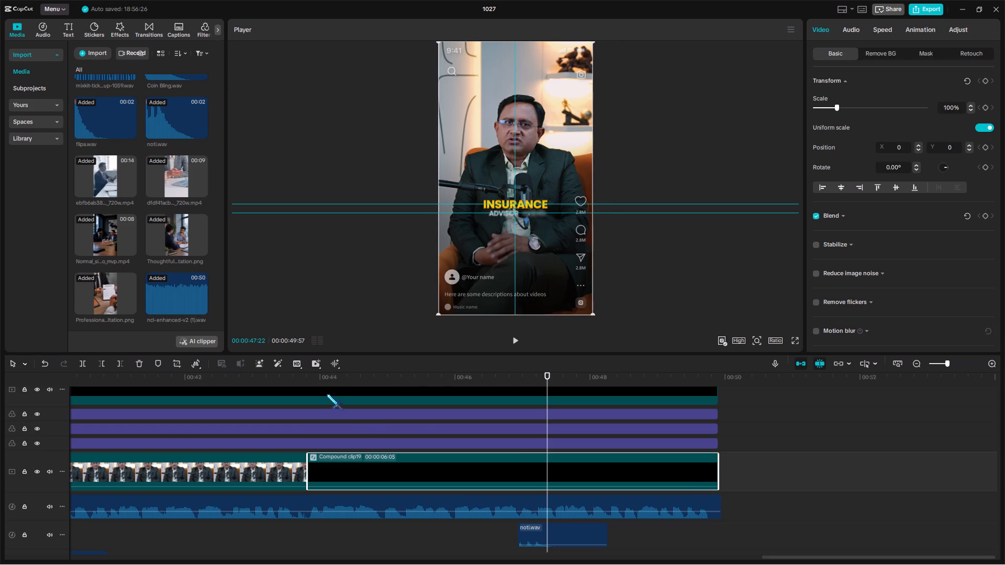
Add Transform keyframes to Compound clip19 at its start, at 46:52 and at 46:56, just before the INSURANCE caption section.
{"action": "left_click", "coordinate": [309, 382]}
{"action": "left_click", "coordinate": [983, 80]}
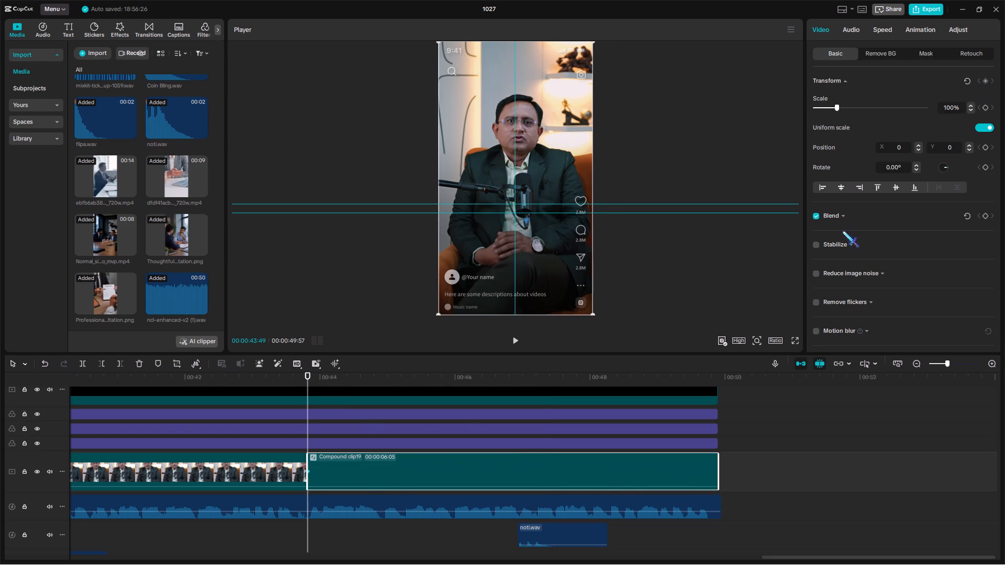
{"action": "key", "text": "space"}
{"action": "scroll", "coordinate": [454, 410], "scroll_direction": "up", "scroll_amount": 2}
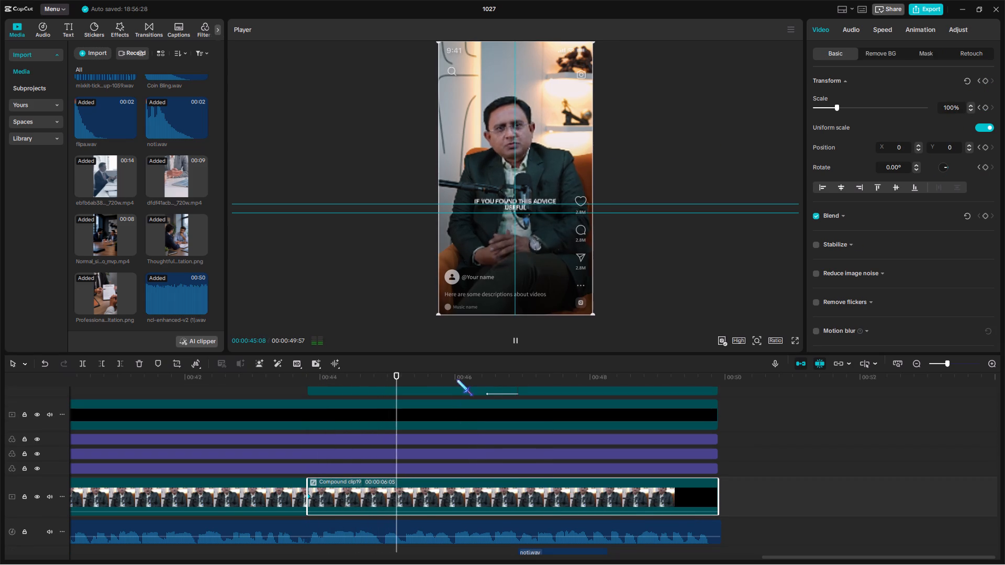
{"action": "key", "text": "space"}
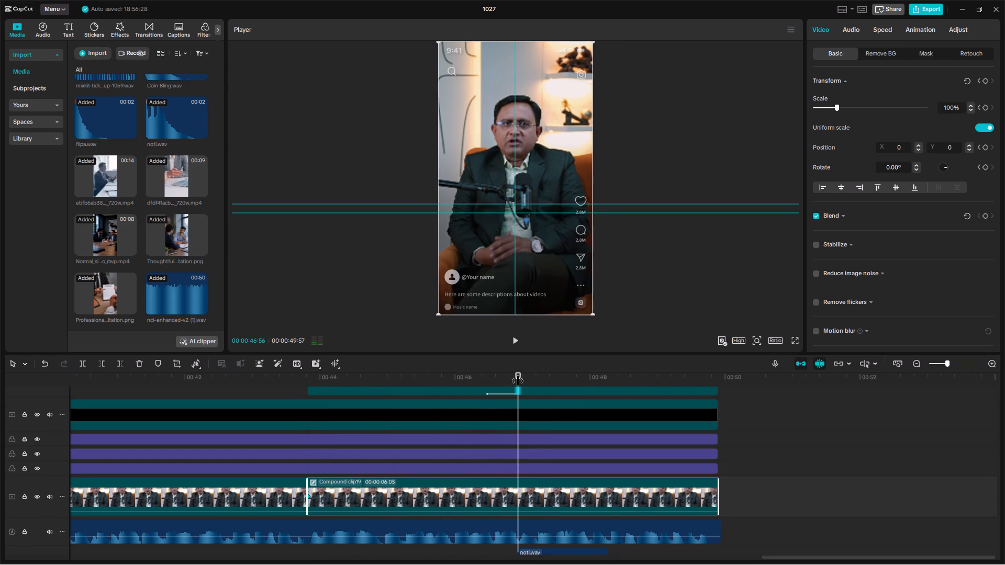
{"action": "left_click", "coordinate": [517, 380]}
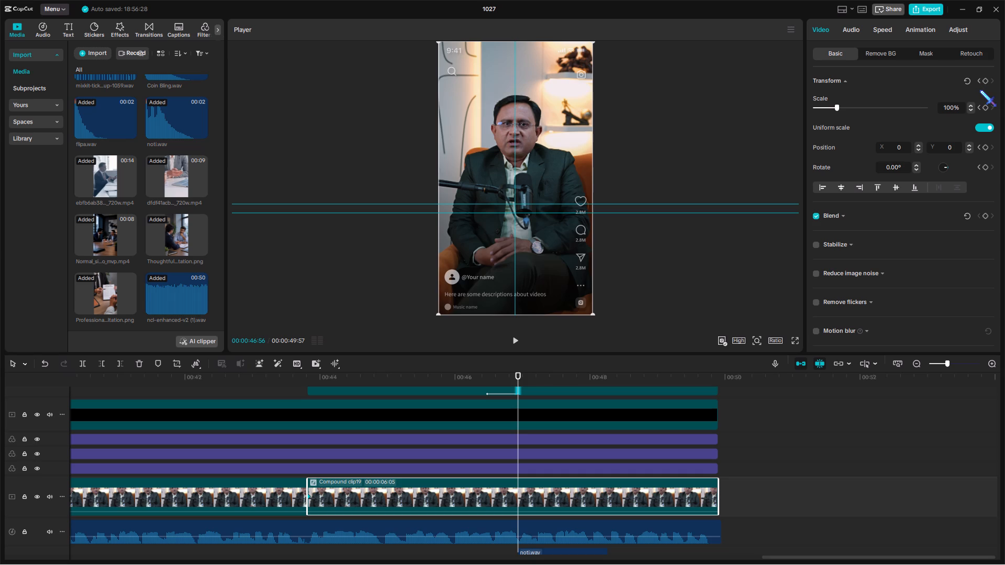
{"action": "key", "text": "Left"}
{"action": "key", "text": "Left"}
{"action": "key", "text": "Left"}
{"action": "key", "text": "Left"}
{"action": "left_click", "coordinate": [987, 82]}
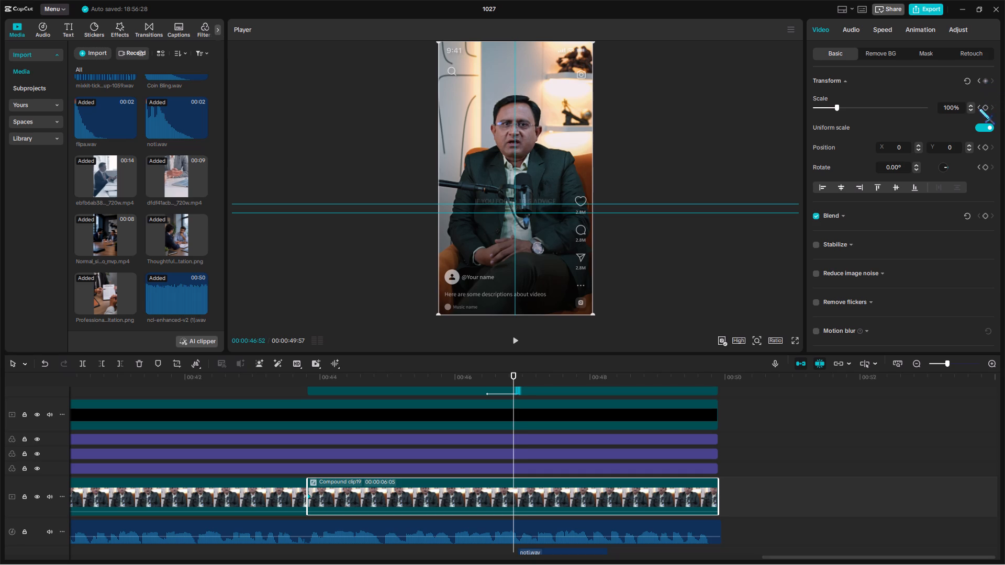
{"action": "left_click_drag", "start_coordinate": [515, 378], "coordinate": [517, 383]}
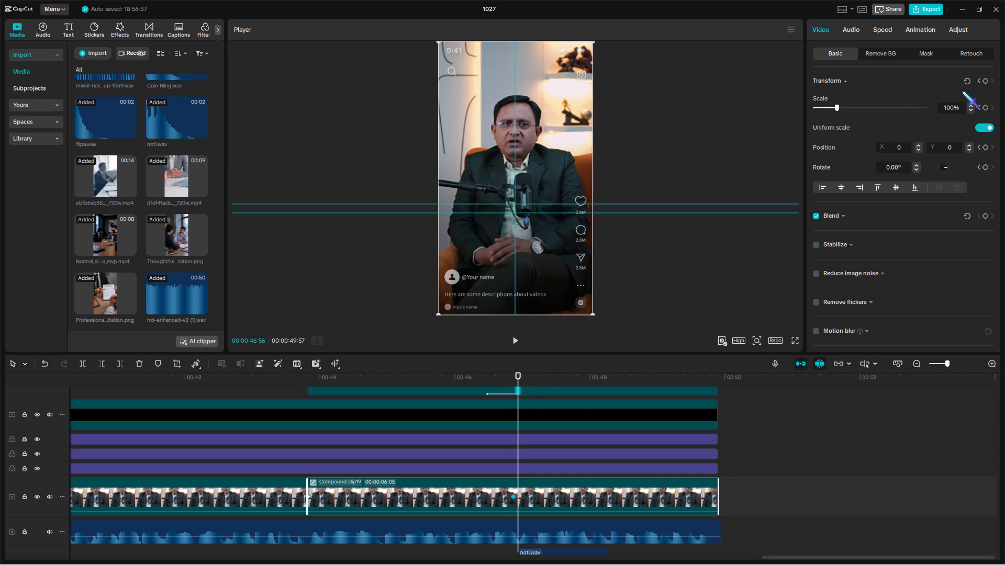
{"action": "left_click", "coordinate": [983, 81]}
Increase the Scale at Compound clip19's starting keyframe past 104%.
{"action": "left_click", "coordinate": [716, 379]}
{"action": "key", "text": "Left"}
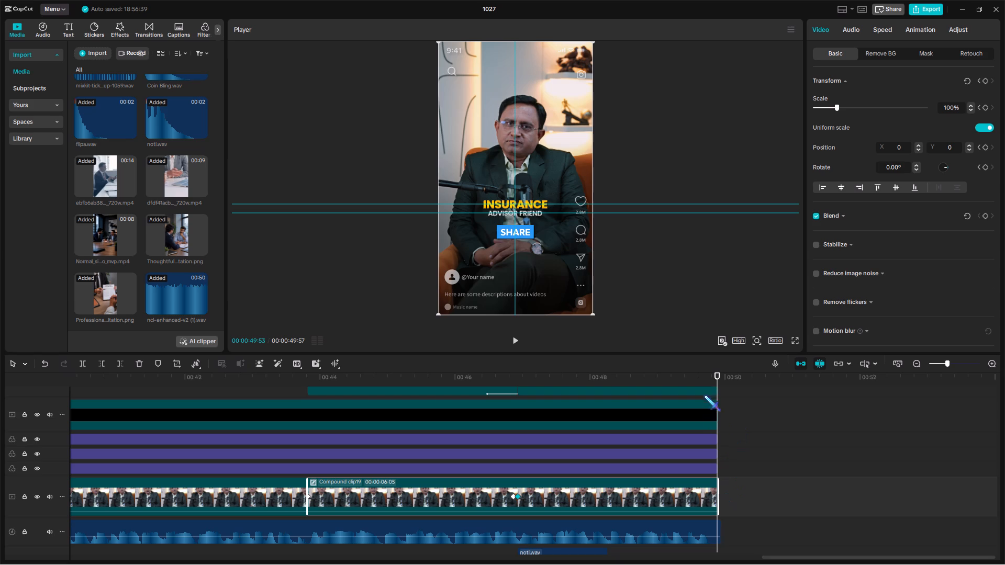
{"action": "left_click", "coordinate": [307, 381]}
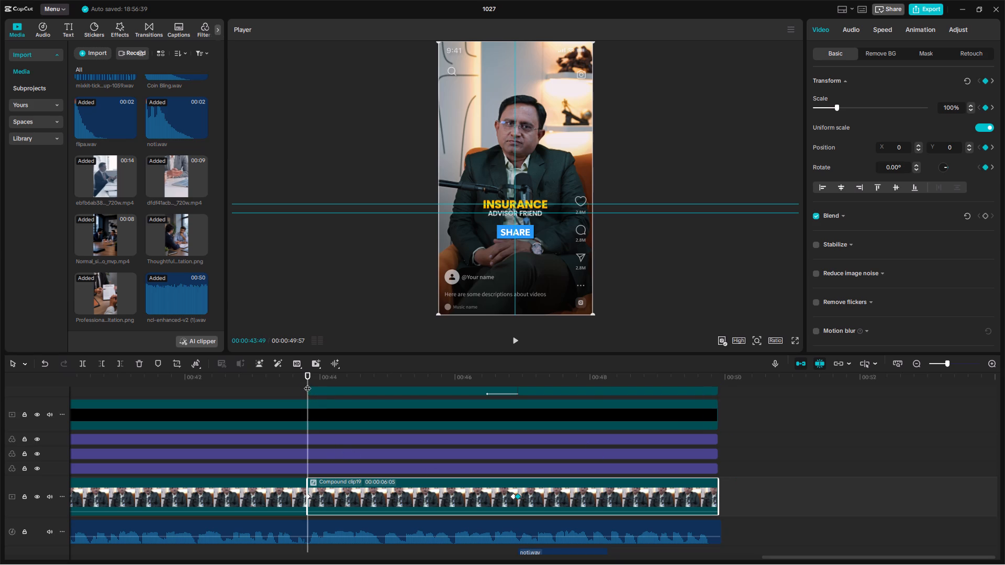
{"action": "triple_click", "coordinate": [972, 105]}
{"action": "triple_click", "coordinate": [972, 105]}
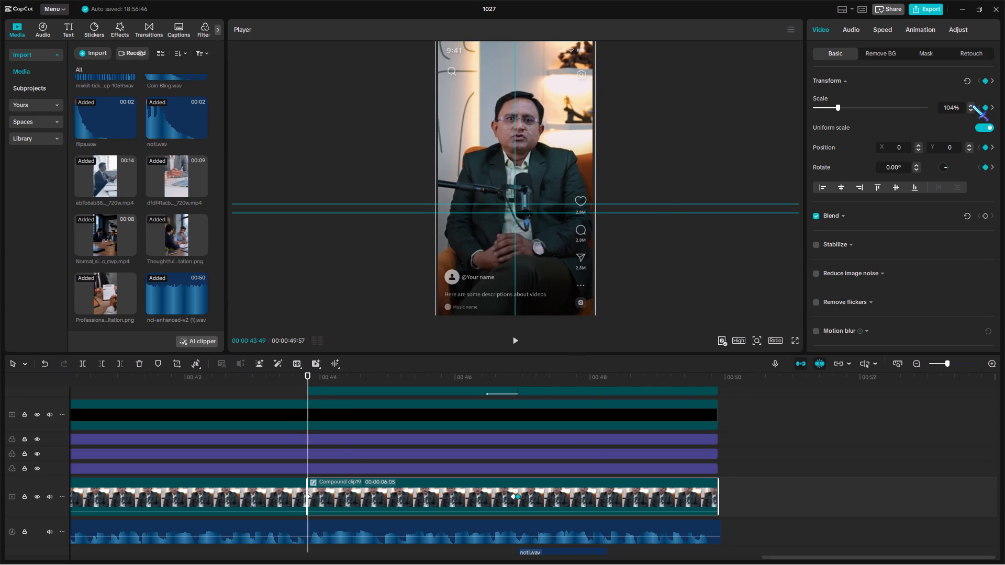
Apply the Cubic Out preset curve to Compound clip19's zoom-out between its start and the 46:52 keyframe.
{"action": "left_click", "coordinate": [511, 498]}
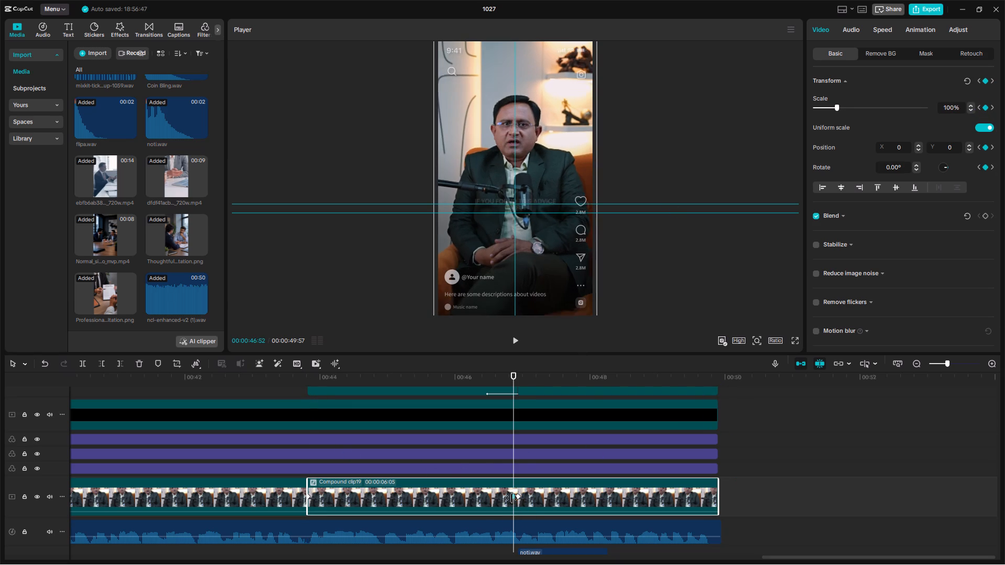
{"action": "key", "text": "alt+k"}
{"action": "left_click", "coordinate": [511, 498], "text": "alt"}
{"action": "scroll", "coordinate": [673, 425], "scroll_direction": "up", "scroll_amount": 3}
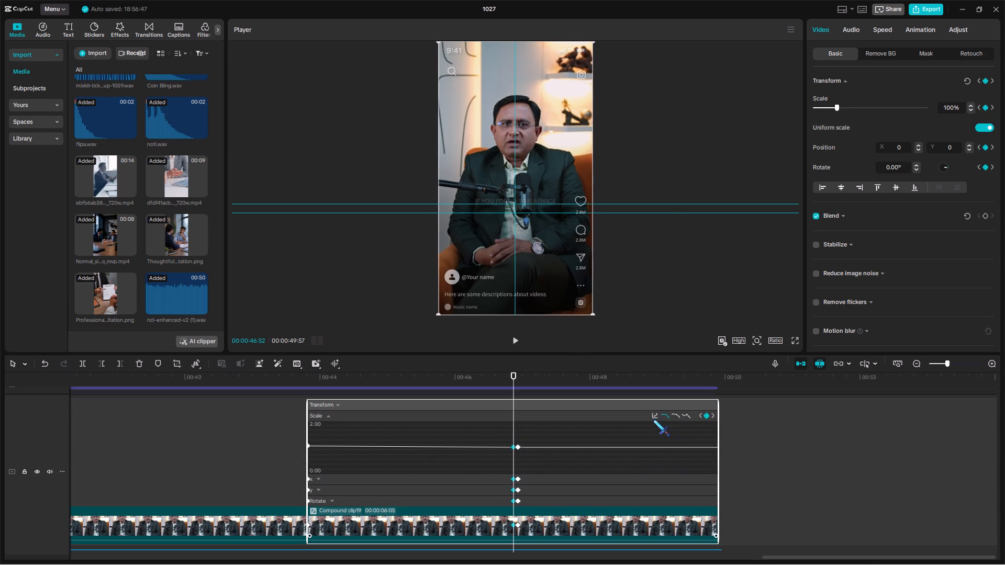
{"action": "left_click", "coordinate": [653, 414]}
{"action": "left_click", "coordinate": [758, 485]}
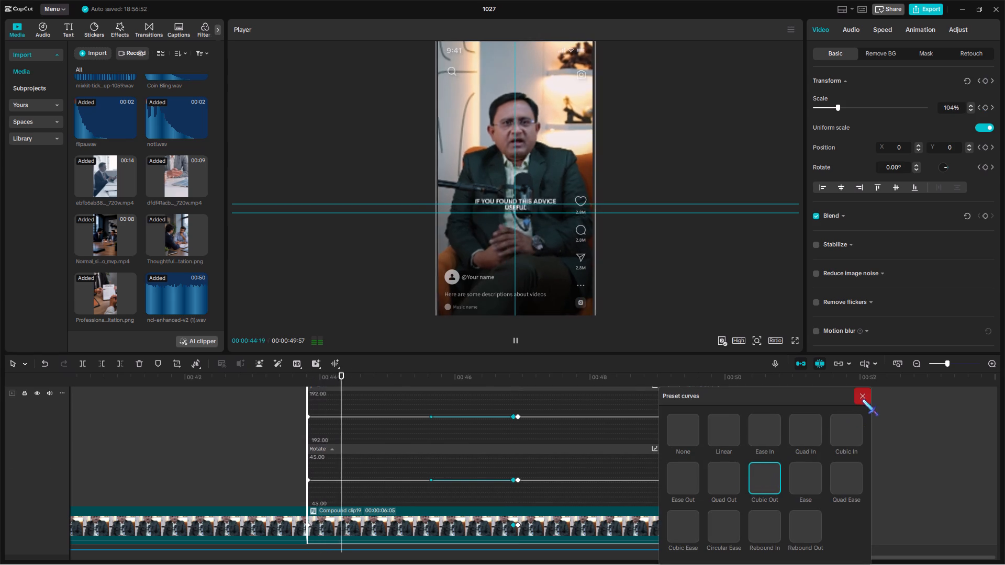
{"action": "left_click", "coordinate": [862, 399], "text": "alt"}
{"action": "key", "text": "alt+k"}
Trim the end of the long voice audio at 49:53 so it finishes together with Compound clip19.
{"action": "scroll", "coordinate": [628, 466], "scroll_direction": "down", "scroll_amount": 14}
{"action": "double_click", "coordinate": [718, 473]}
{"action": "scroll", "coordinate": [719, 478], "scroll_direction": "up", "scroll_amount": 6}
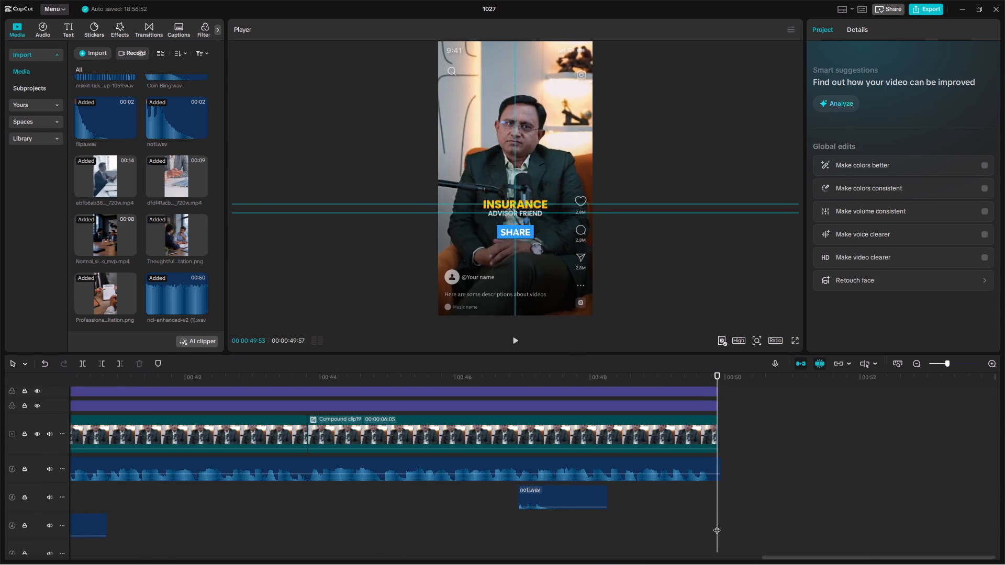
{"action": "left_click", "coordinate": [717, 525]}
{"action": "left_click", "coordinate": [713, 465]}
{"action": "key", "text": "w"}
Set Compound clip19's Scale to 106% at its end to create a final zoom-in.
{"action": "scroll", "coordinate": [714, 498], "scroll_direction": "up", "scroll_amount": 16}
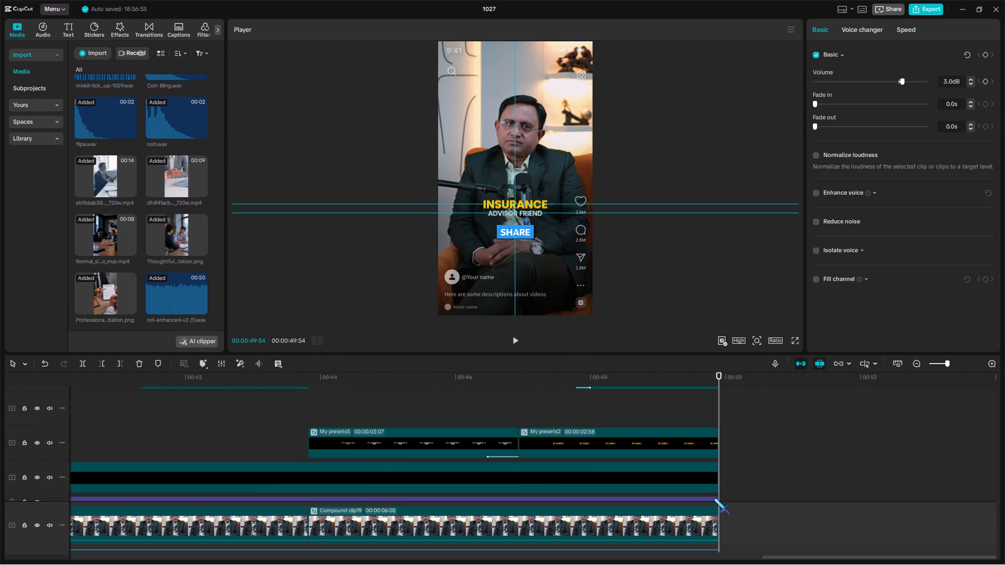
{"action": "scroll", "coordinate": [714, 498], "scroll_direction": "up", "scroll_amount": 3}
{"action": "scroll", "coordinate": [714, 498], "scroll_direction": "down", "scroll_amount": 14}
{"action": "left_click", "coordinate": [711, 502]}
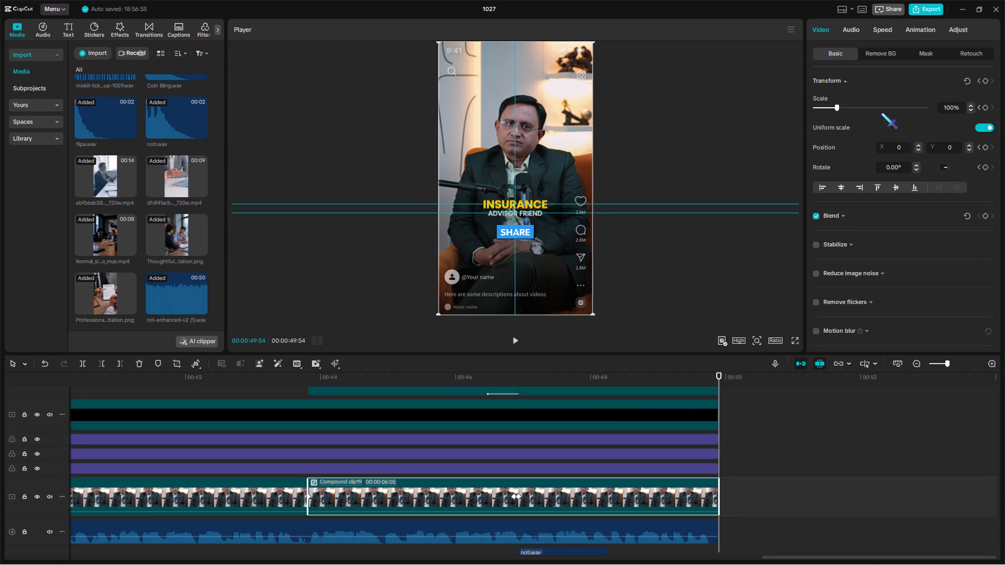
{"action": "triple_click", "coordinate": [973, 105]}
{"action": "double_click", "coordinate": [972, 105]}
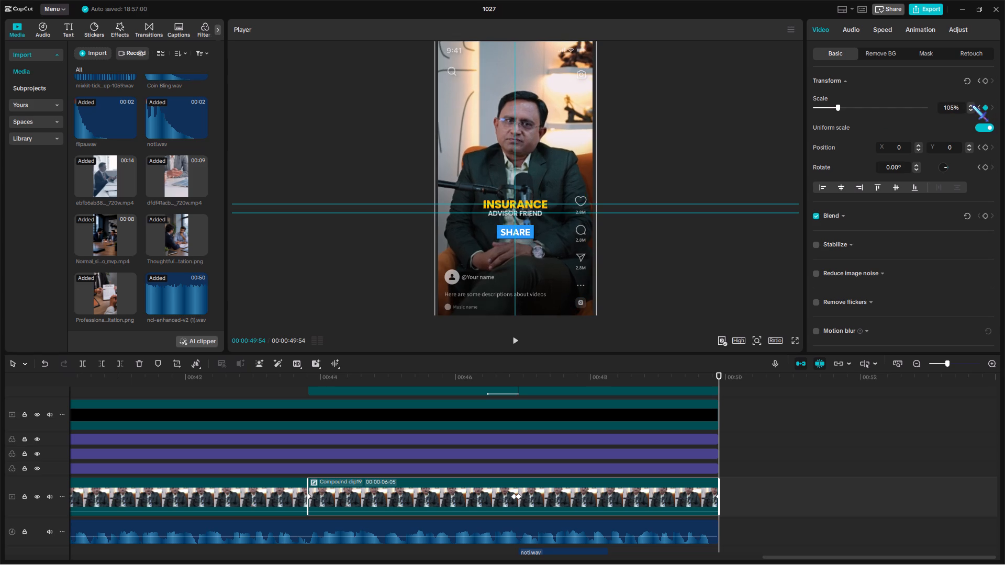
{"action": "left_click", "coordinate": [972, 105]}
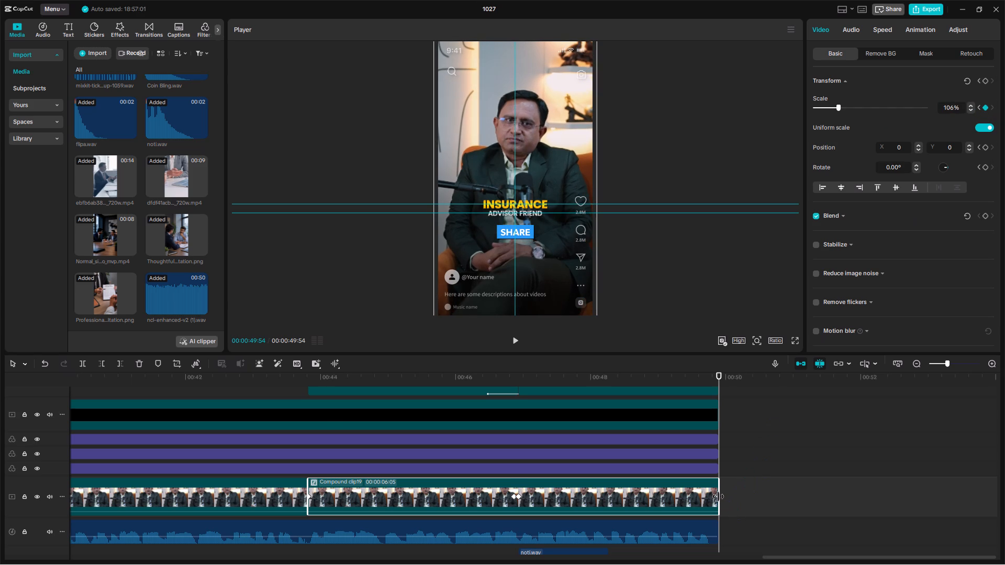
Apply the Cubic Out preset curve to Compound clip19's final zoom-in, from the 46:56 keyframe to the end.
{"action": "left_click", "coordinate": [718, 496]}
{"action": "key", "text": "alt+k"}
{"action": "left_click", "coordinate": [718, 496]}
{"action": "left_click", "coordinate": [651, 416]}
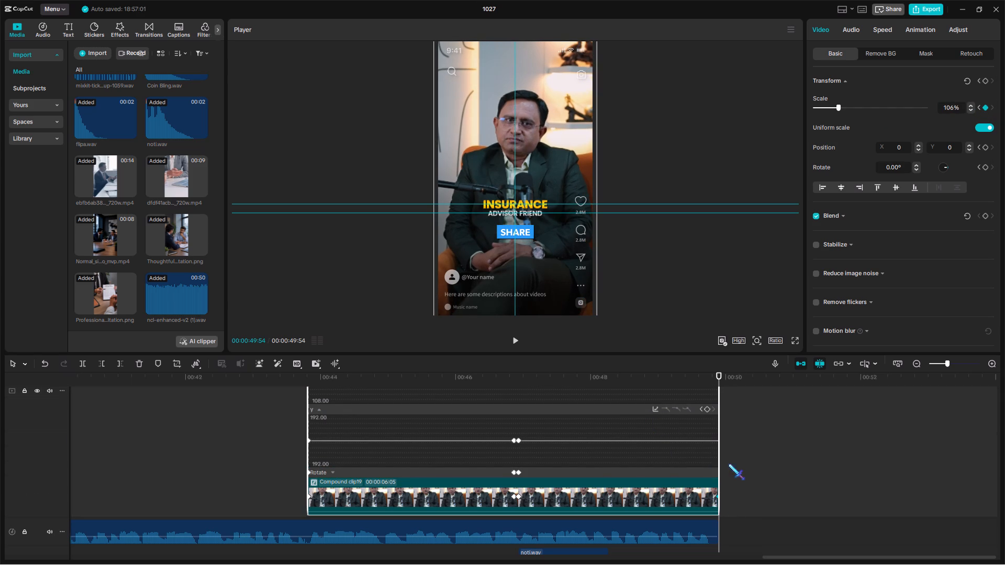
{"action": "left_click", "coordinate": [655, 409]}
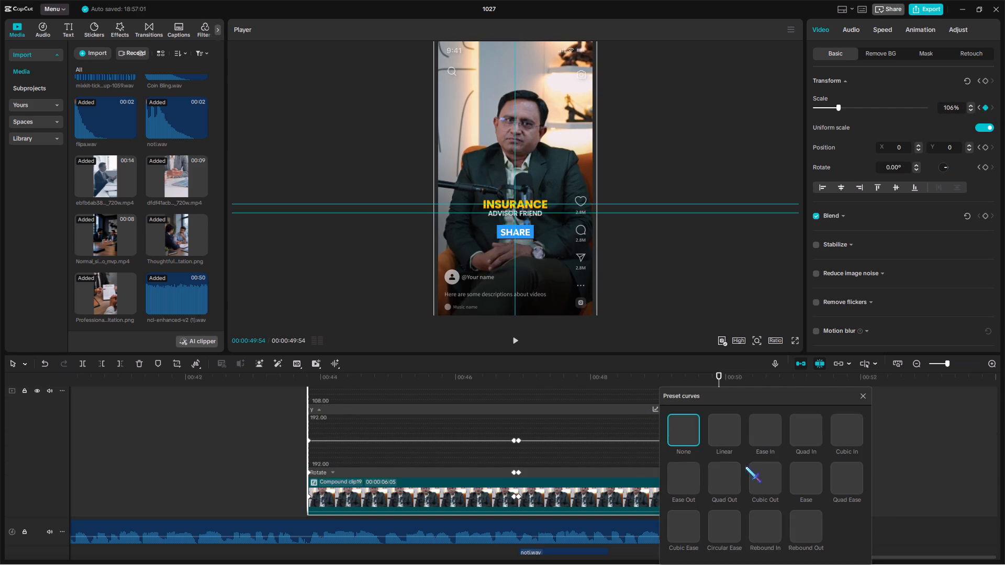
{"action": "left_click", "coordinate": [756, 472]}
{"action": "left_click", "coordinate": [867, 395], "text": "alt"}
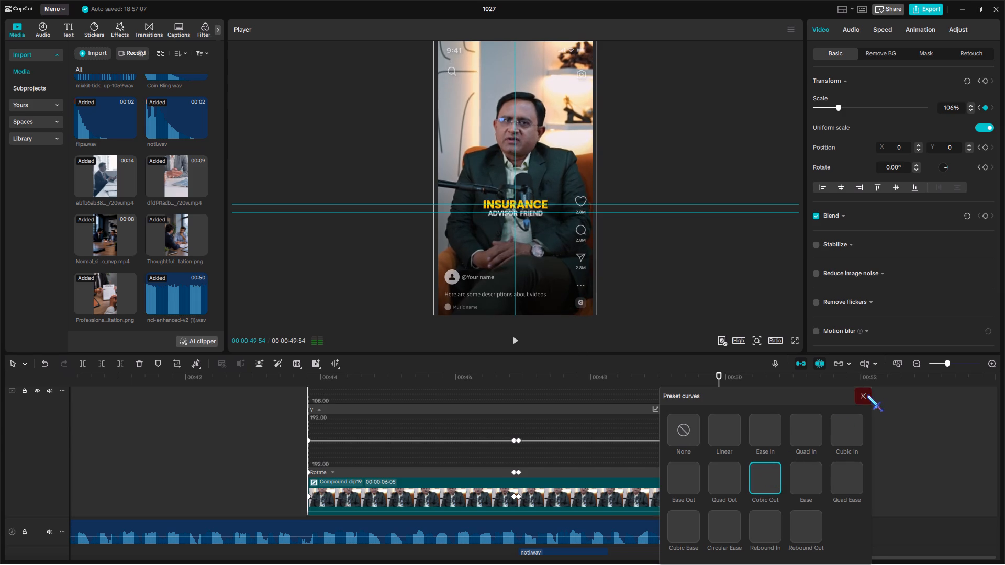
{"action": "key", "text": "alt+k"}
Play the ending from 46:50 and set Compound clip19's Scale to 108% at its end.
{"action": "scroll", "coordinate": [568, 482], "scroll_direction": "down", "scroll_amount": 5}
{"action": "left_click", "coordinate": [511, 501]}
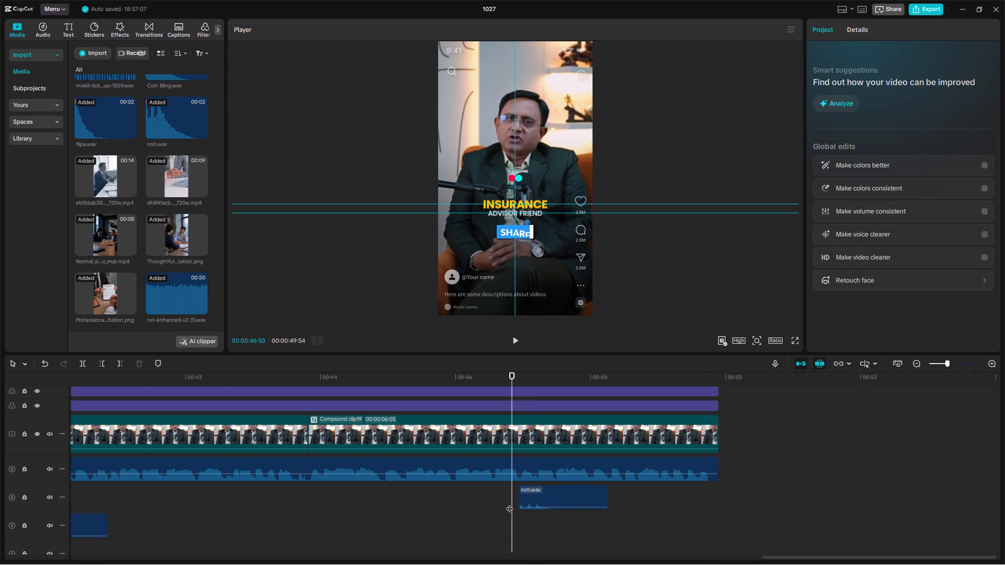
{"action": "key", "text": "space"}
{"action": "left_click", "coordinate": [609, 461]}
{"action": "left_click", "coordinate": [704, 434]}
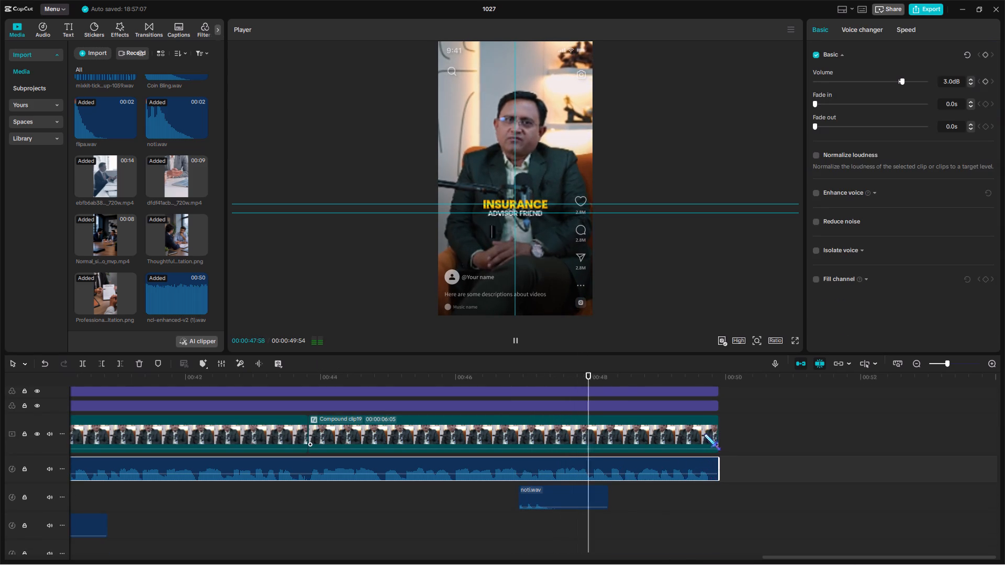
{"action": "key", "text": "space"}
{"action": "left_click", "coordinate": [716, 436]}
{"action": "double_click", "coordinate": [972, 106]}
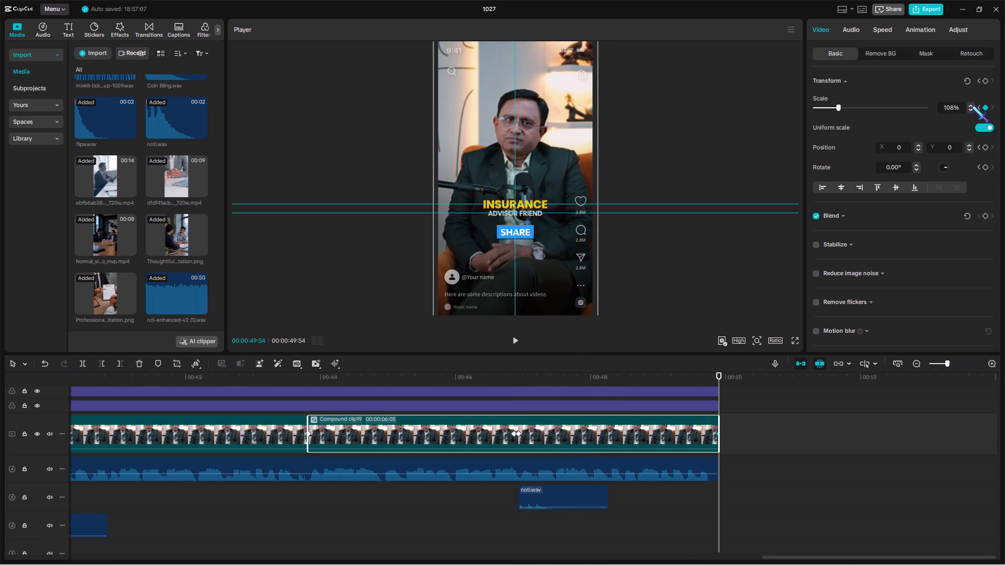
Reapply the Cubic Out preset curve to Compound clip19's final zoom-in, clearing the curve to None in between for comparison.
{"action": "key", "text": "alt+k"}
{"action": "scroll", "coordinate": [697, 444], "scroll_direction": "up", "scroll_amount": 3}
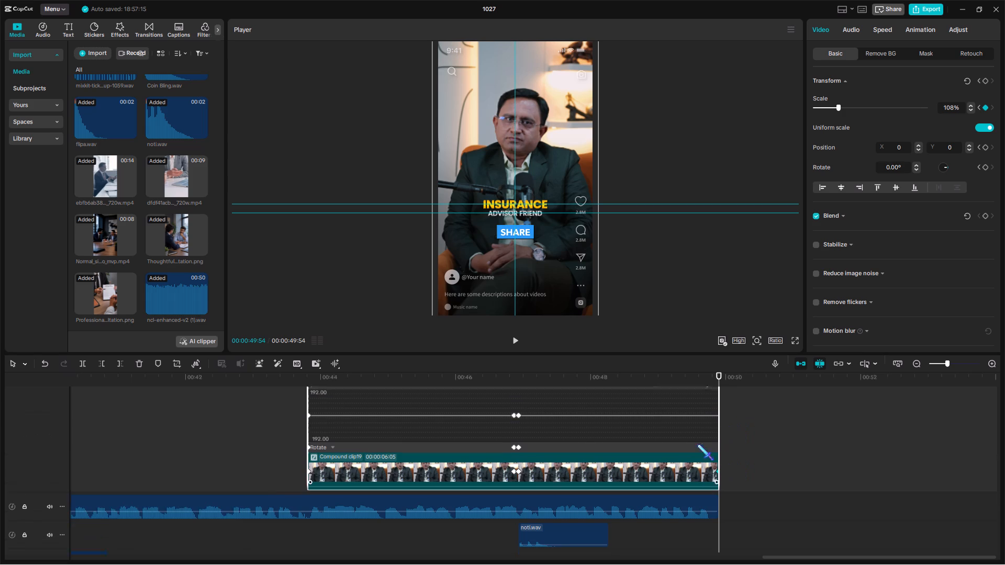
{"action": "scroll", "coordinate": [697, 444], "scroll_direction": "up", "scroll_amount": 2}
{"action": "left_click", "coordinate": [653, 408]}
{"action": "left_click", "coordinate": [765, 474]}
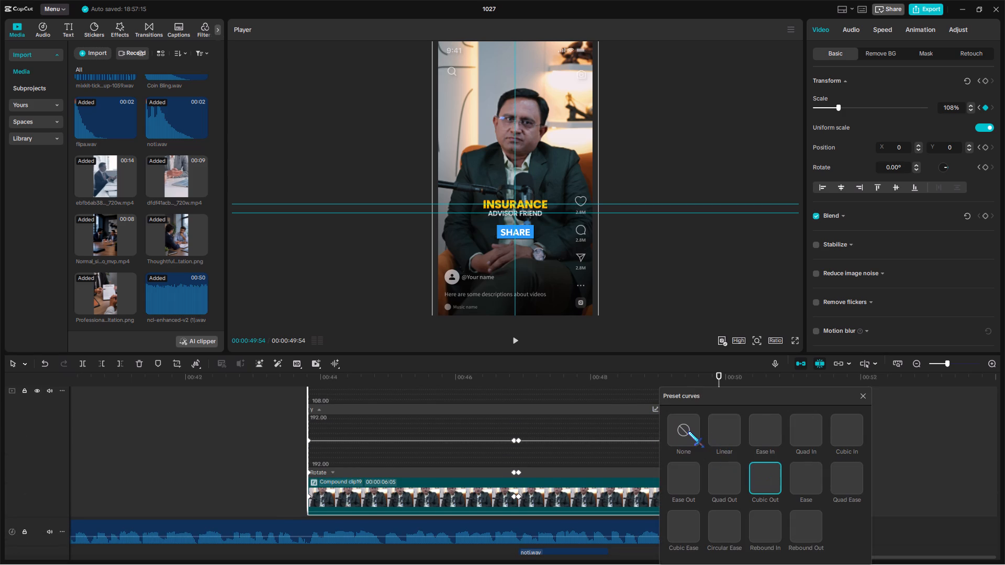
{"action": "left_click", "coordinate": [688, 431]}
{"action": "left_click", "coordinate": [764, 470]}
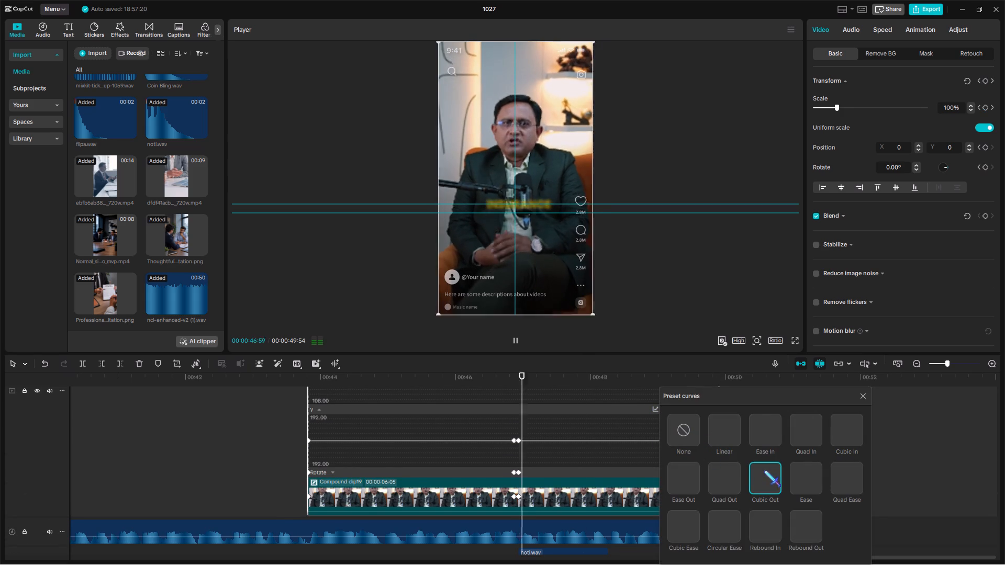
{"action": "left_click", "coordinate": [698, 437]}
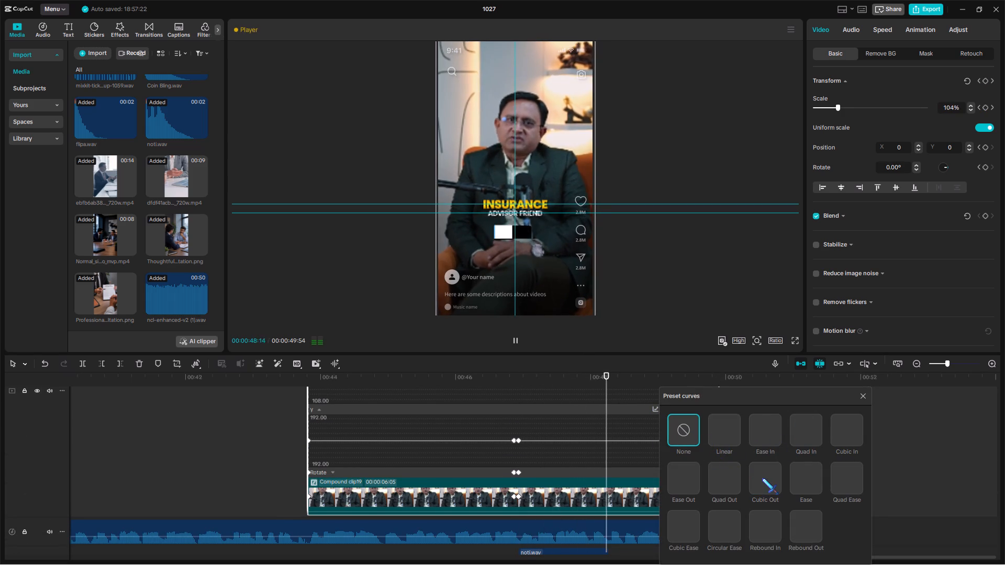
{"action": "left_click", "coordinate": [762, 478]}
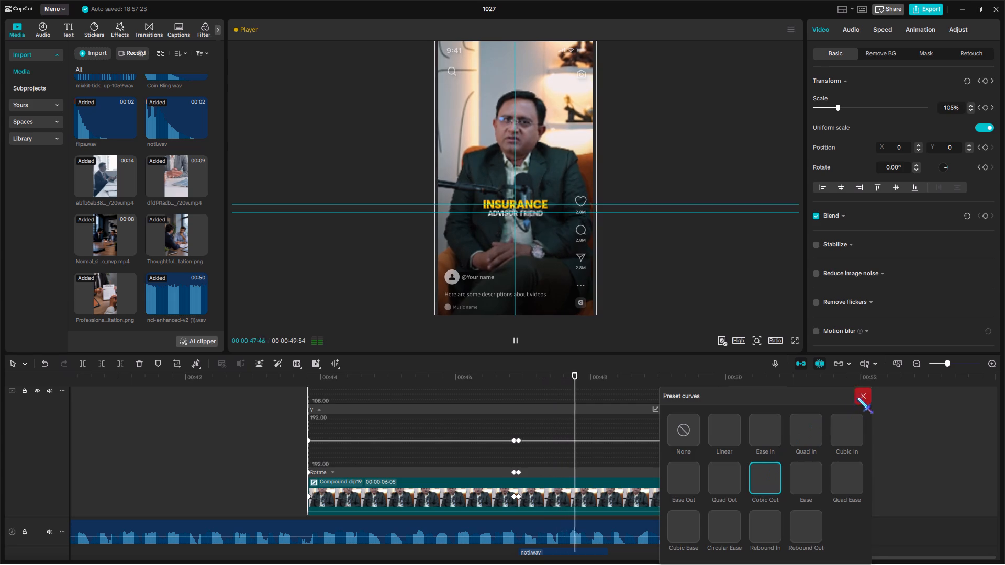
{"action": "left_click", "coordinate": [857, 397], "text": "alt"}
Find the 'Let Me Go' nasheed background video by searching for "let" and import it into the project media.
{"action": "left_click", "coordinate": [938, 363], "text": "alt"}
{"action": "key", "text": "alt+k"}
{"action": "scroll", "coordinate": [724, 447], "scroll_direction": "up", "scroll_amount": 5}
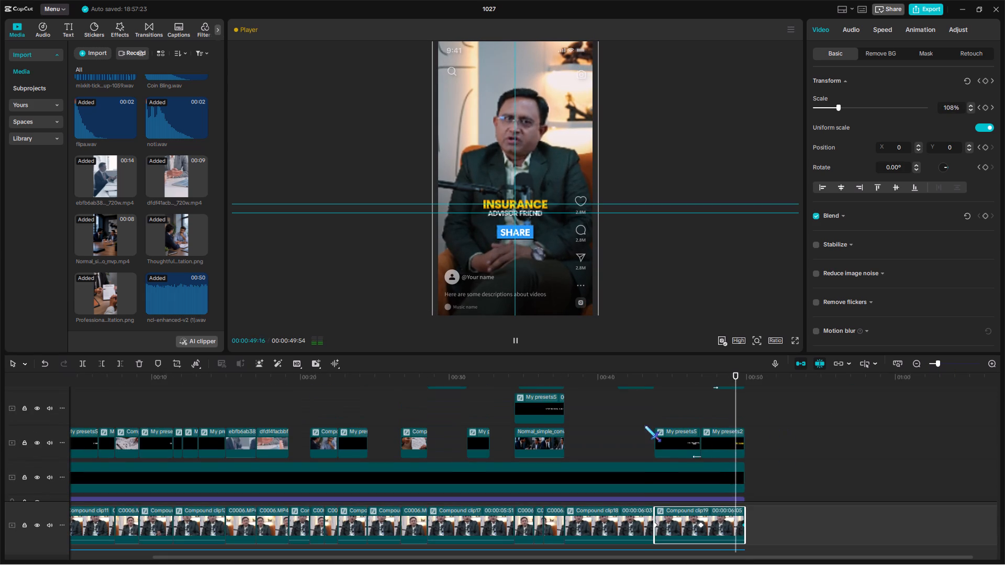
{"action": "left_click", "coordinate": [644, 424]}
{"action": "left_click_drag", "start_coordinate": [644, 424], "coordinate": [79, 432]}
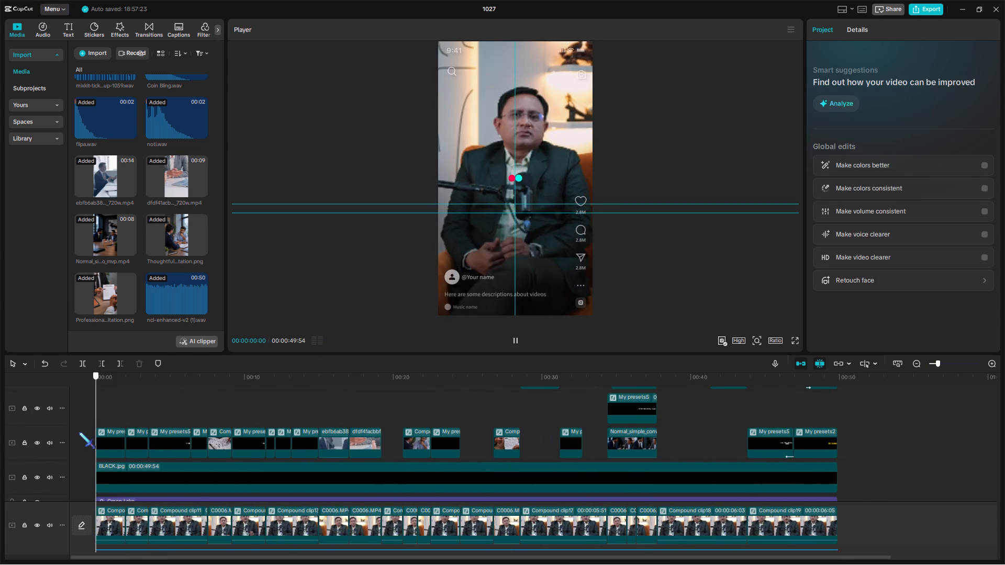
{"action": "left_click_drag", "start_coordinate": [79, 432], "coordinate": [13, 432]}
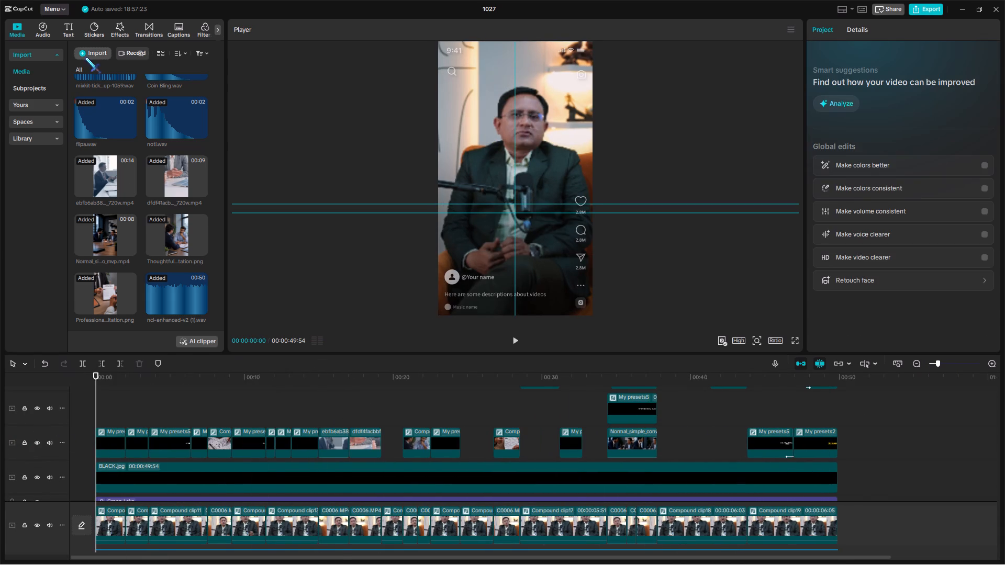
{"action": "left_click", "coordinate": [86, 56]}
{"action": "left_click", "coordinate": [80, 82]}
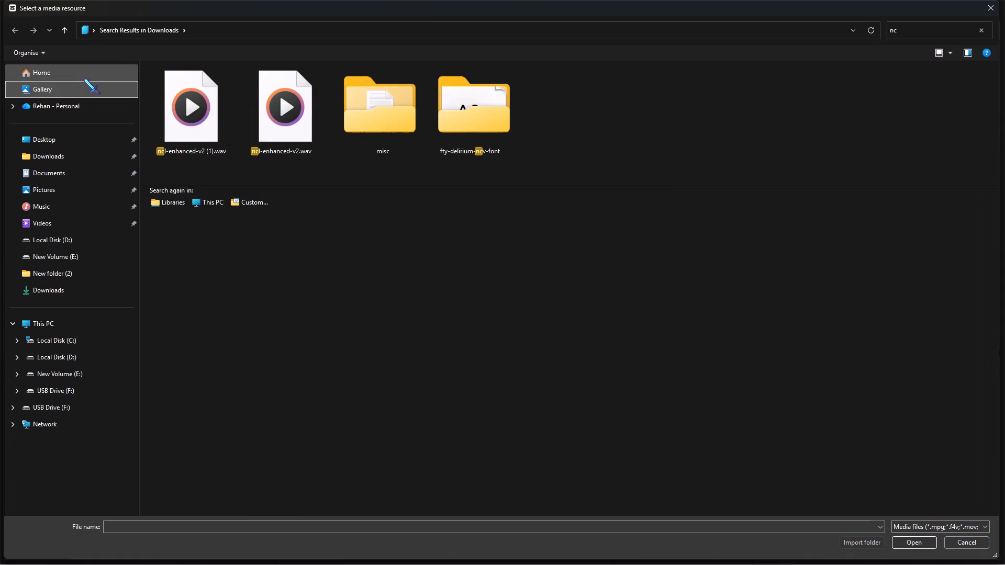
{"action": "left_click", "coordinate": [85, 73]}
{"action": "left_click", "coordinate": [907, 28]}
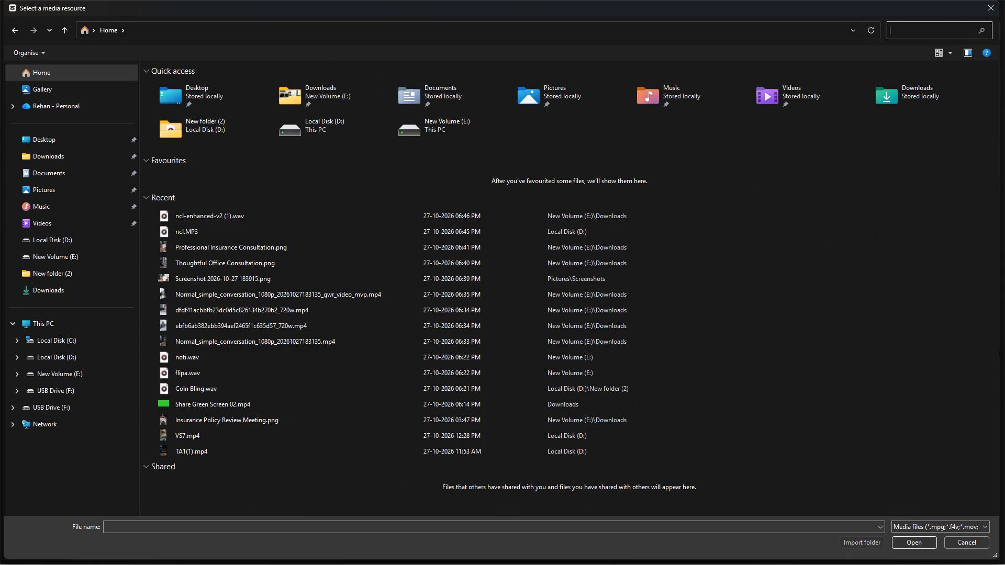
{"action": "type", "text": "let"}
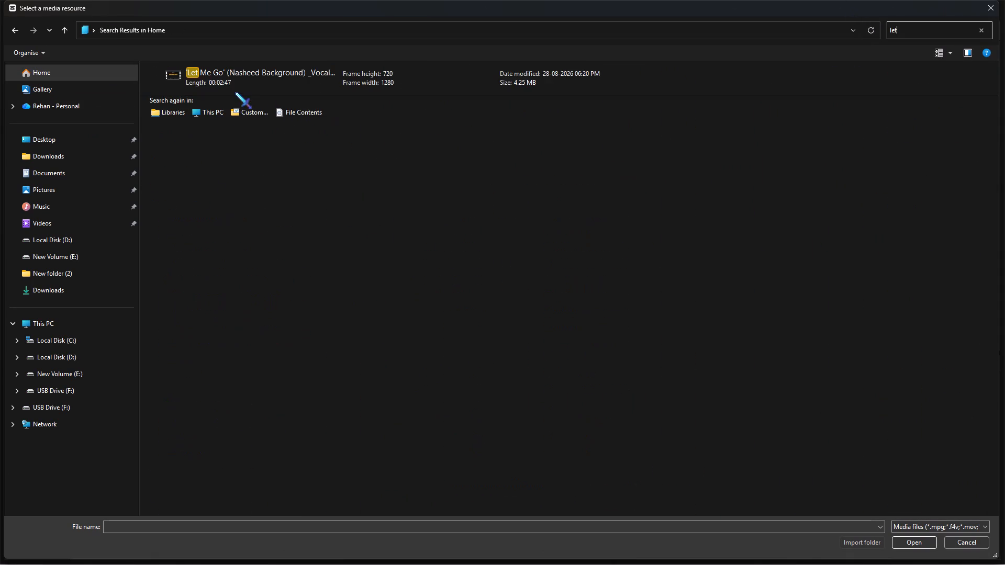
{"action": "double_click", "coordinate": [258, 85]}
Place the 'Let Me Go' video on a new top track at the start of the timeline.
{"action": "scroll", "coordinate": [252, 439], "scroll_direction": "up", "scroll_amount": 20}
{"action": "scroll", "coordinate": [252, 439], "scroll_direction": "up", "scroll_amount": 1}
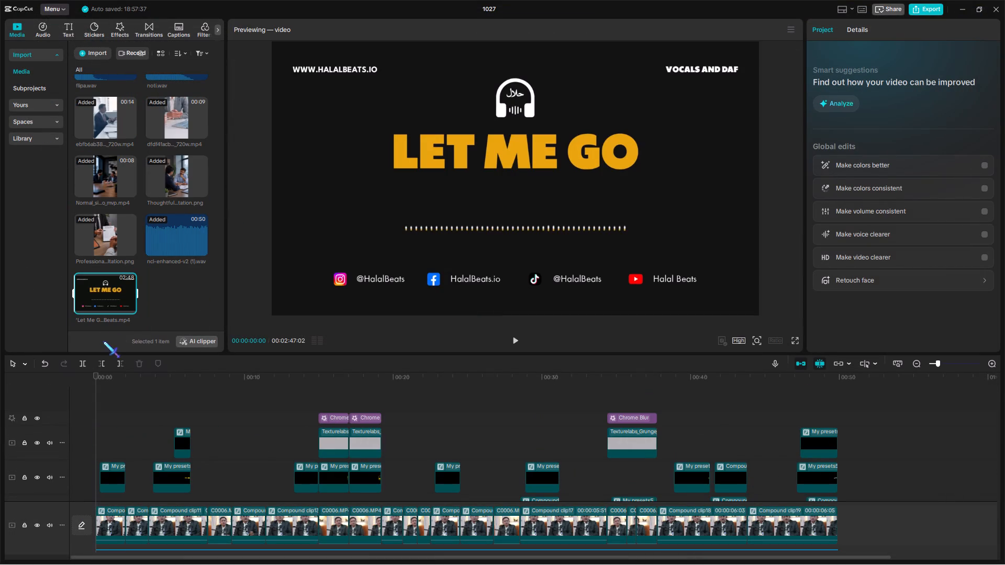
{"action": "left_click_drag", "start_coordinate": [112, 303], "coordinate": [86, 387]}
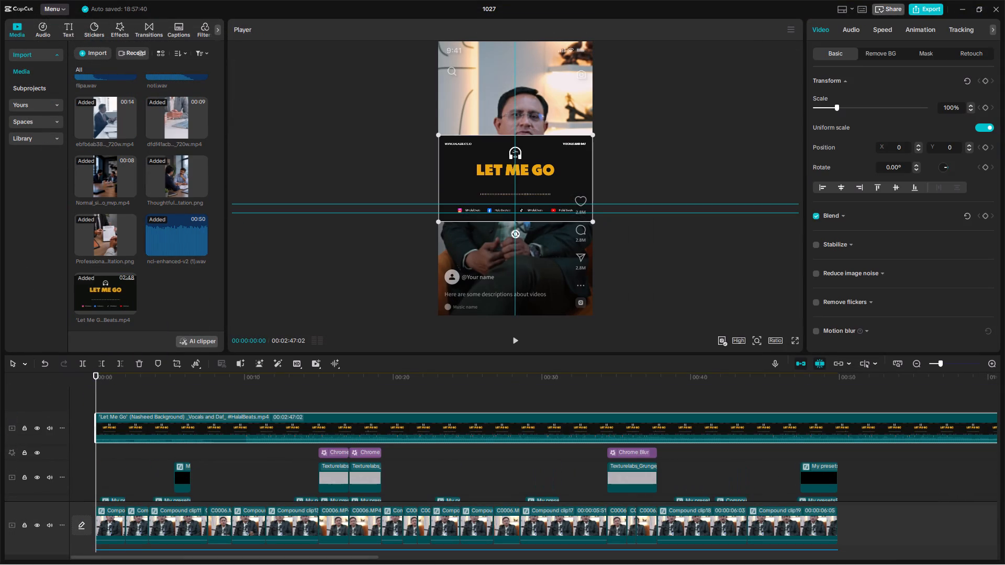
Trim the first 13:20 off the 'Let Me Go' clip and move the remainder to the start of the timeline.
{"action": "left_click", "coordinate": [255, 399]}
{"action": "left_click_drag", "start_coordinate": [255, 399], "coordinate": [295, 414]}
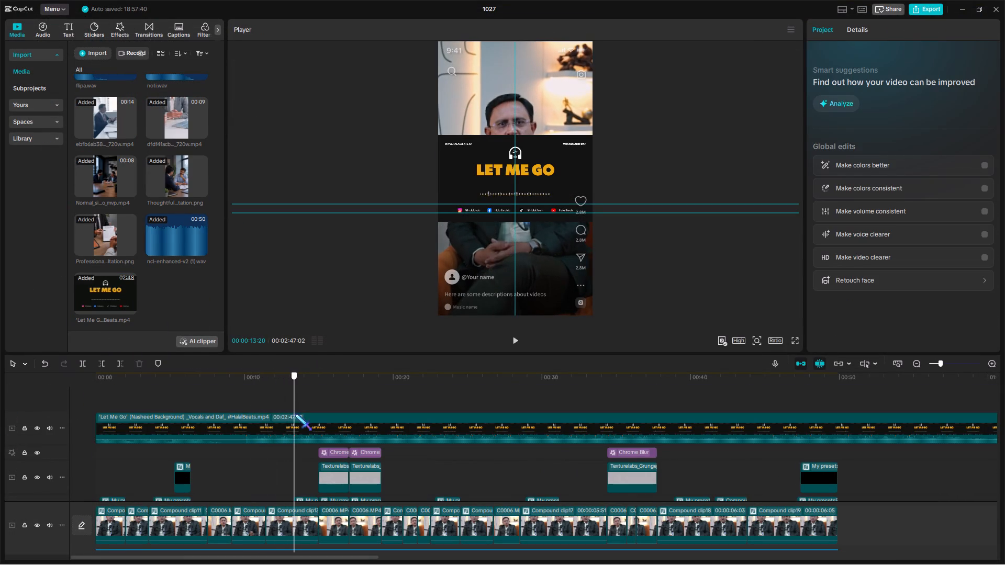
{"action": "left_click_drag", "start_coordinate": [295, 414], "coordinate": [296, 414]}
{"action": "left_click", "coordinate": [301, 422]}
{"action": "key", "text": "q"}
{"action": "left_click_drag", "start_coordinate": [366, 423], "coordinate": [91, 424]}
{"action": "left_click", "coordinate": [80, 418]}
{"action": "left_click", "coordinate": [109, 420]}
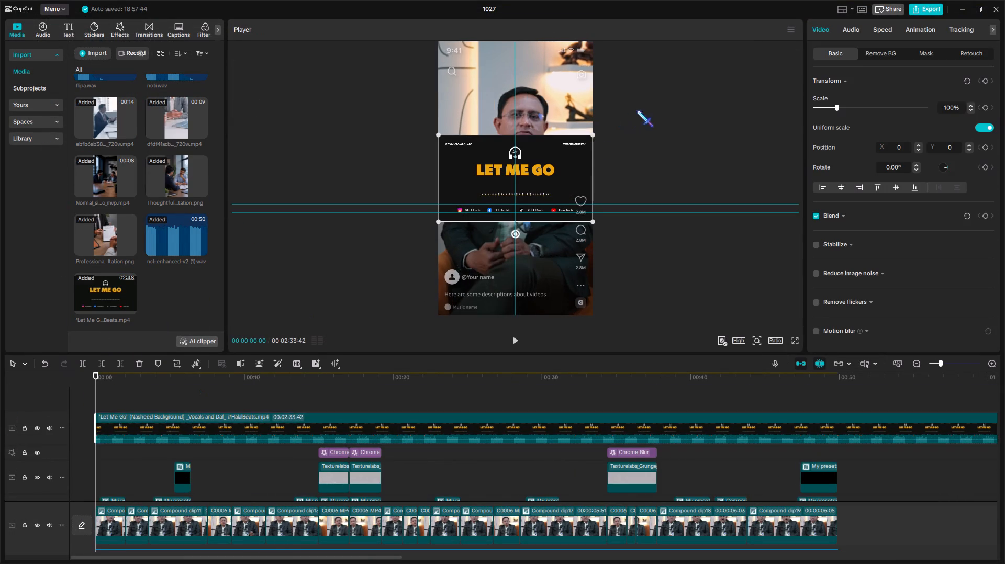
Scale the 'Let Me Go' clip to 80% and move it outside the frame at X 2003, Y 0.
{"action": "key", "text": "space"}
{"action": "left_click_drag", "start_coordinate": [591, 135], "coordinate": [575, 162]}
{"action": "left_click_drag", "start_coordinate": [497, 169], "coordinate": [640, 169]}
{"action": "key", "text": "space"}
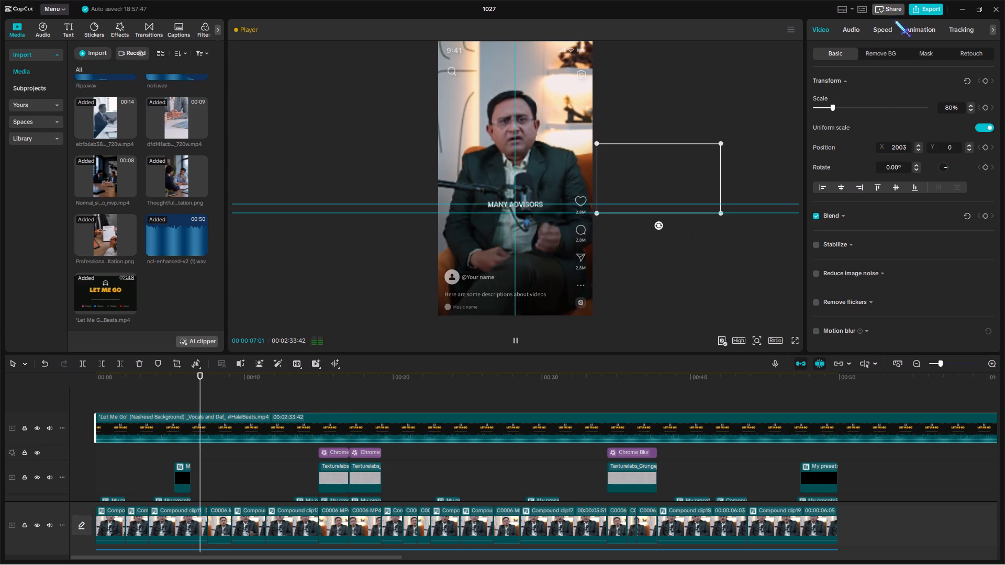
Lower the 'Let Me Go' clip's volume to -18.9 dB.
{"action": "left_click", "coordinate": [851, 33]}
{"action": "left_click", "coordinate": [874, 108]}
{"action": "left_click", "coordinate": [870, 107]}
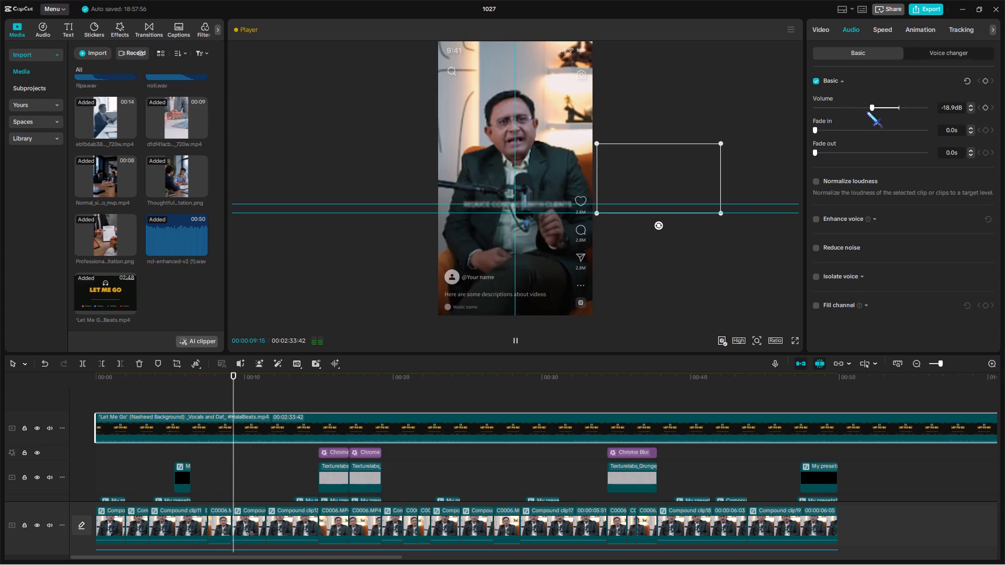
Play the video from the start to examine how the background music balances with the voice.
{"action": "left_click", "coordinate": [87, 404]}
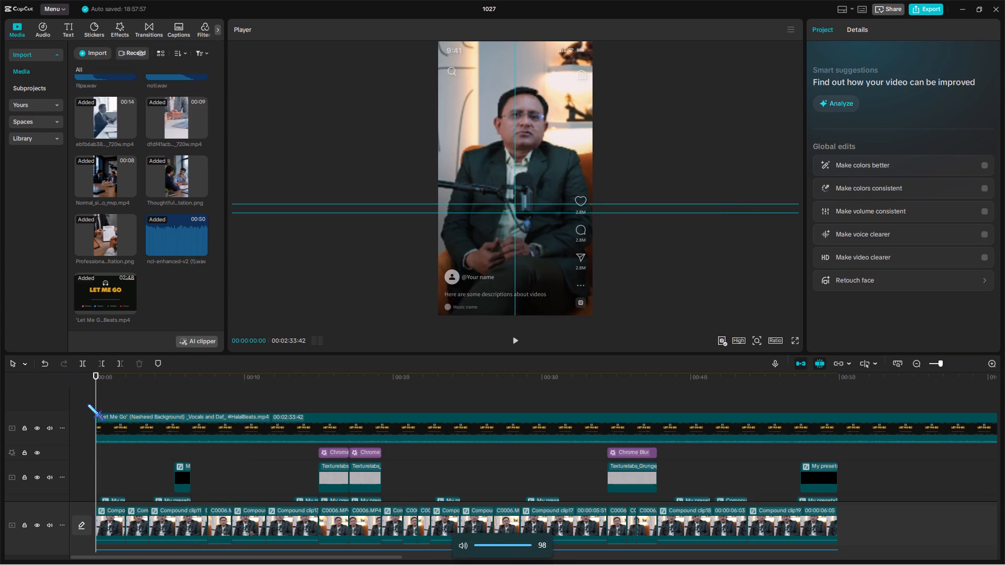
{"action": "left_click", "coordinate": [87, 404]}
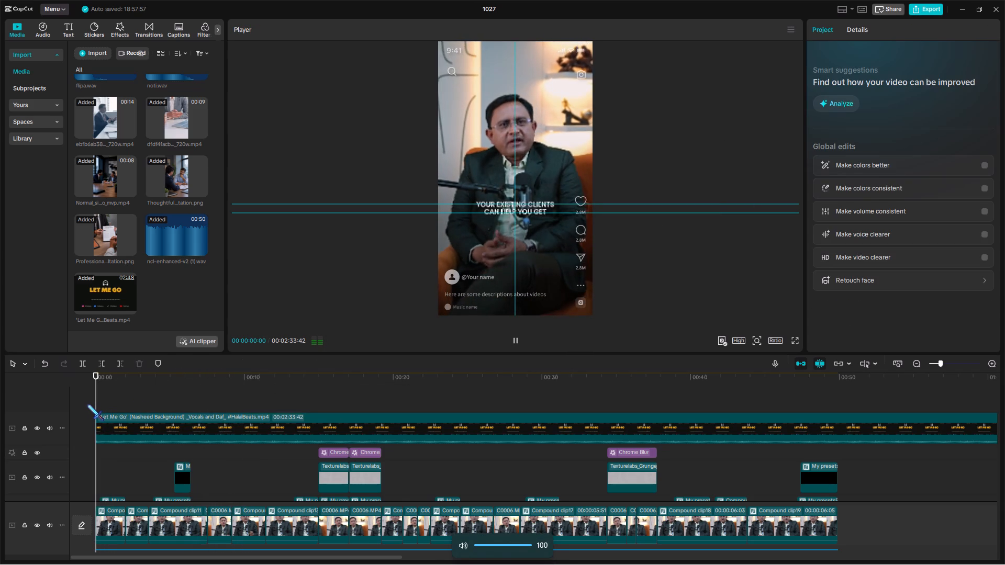
{"action": "key", "text": "space"}
{"action": "scroll", "coordinate": [146, 451], "scroll_direction": "down", "scroll_amount": 9}
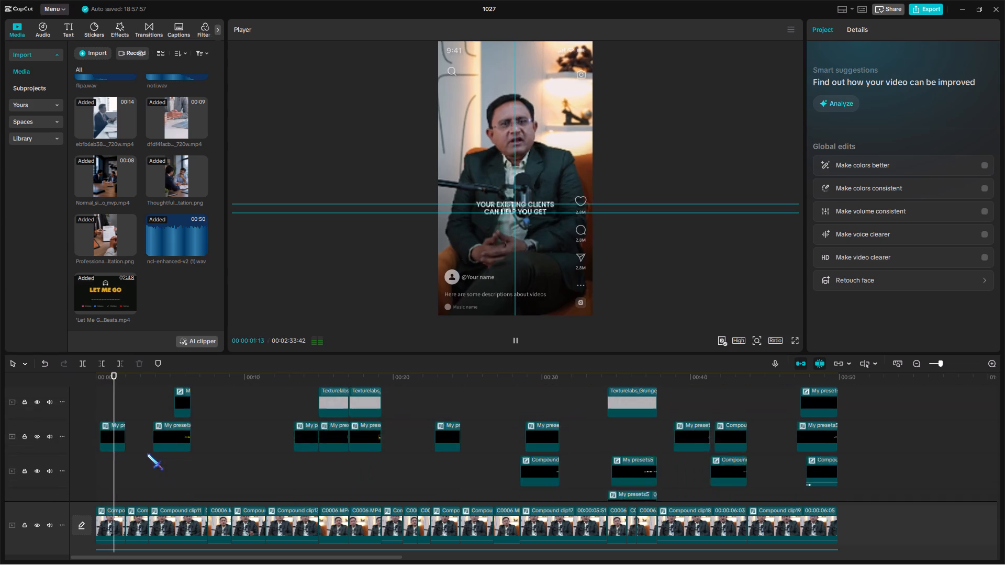
{"action": "scroll", "coordinate": [147, 454], "scroll_direction": "down", "scroll_amount": 3}
{"action": "scroll", "coordinate": [153, 459], "scroll_direction": "up", "scroll_amount": 9}
{"action": "scroll", "coordinate": [159, 452], "scroll_direction": "down", "scroll_amount": 7}
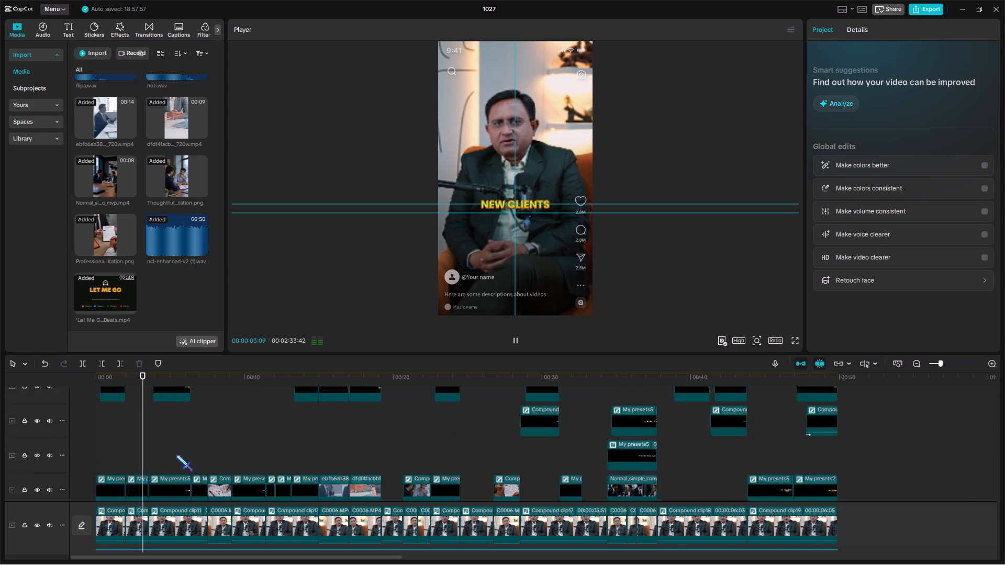
{"action": "scroll", "coordinate": [176, 455], "scroll_direction": "down", "scroll_amount": 13}
{"action": "scroll", "coordinate": [182, 459], "scroll_direction": "up", "scroll_amount": 20}
{"action": "scroll", "coordinate": [182, 459], "scroll_direction": "up", "scroll_amount": 8}
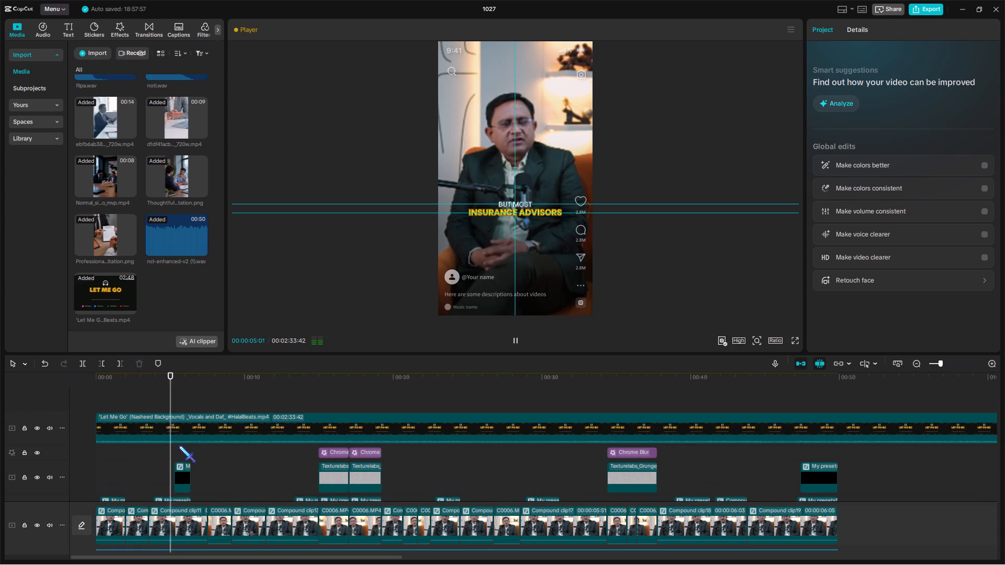
Set the 'Let Me Go' clip's volume to -17.7 dB.
{"action": "left_click", "coordinate": [183, 431]}
{"action": "left_click", "coordinate": [848, 28]}
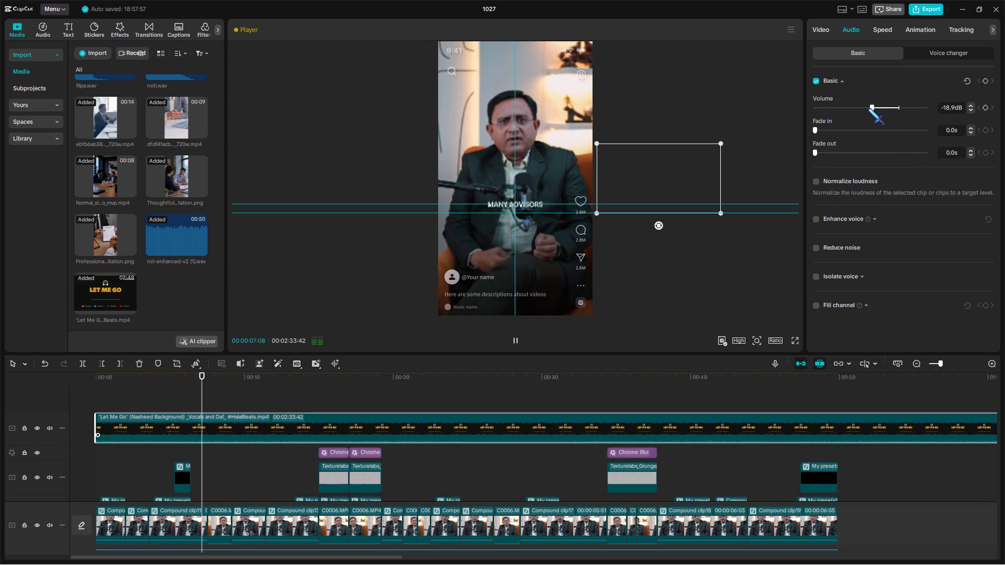
{"action": "left_click", "coordinate": [868, 108]}
{"action": "left_click", "coordinate": [870, 108]}
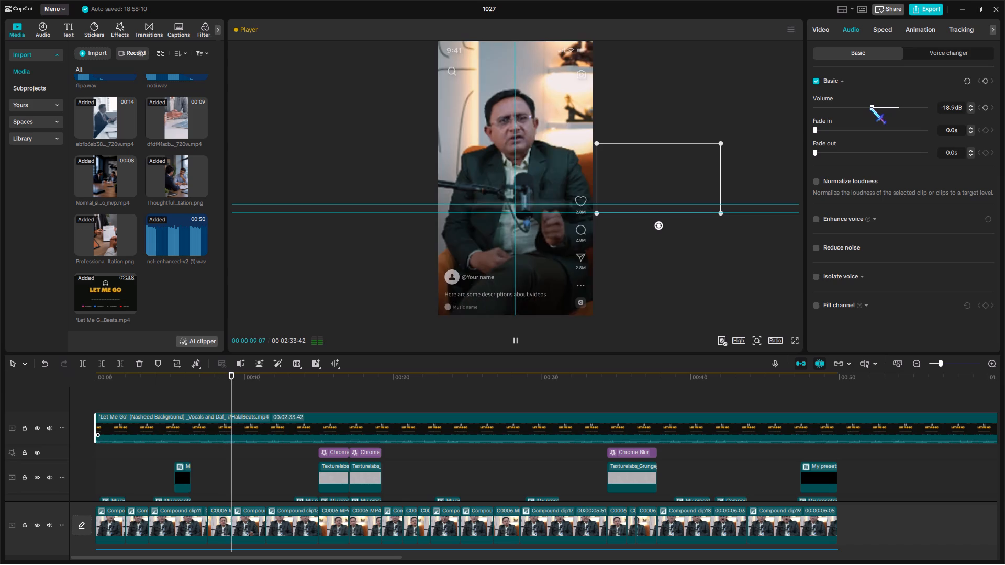
{"action": "left_click", "coordinate": [870, 109]}
{"action": "left_click", "coordinate": [870, 109]}
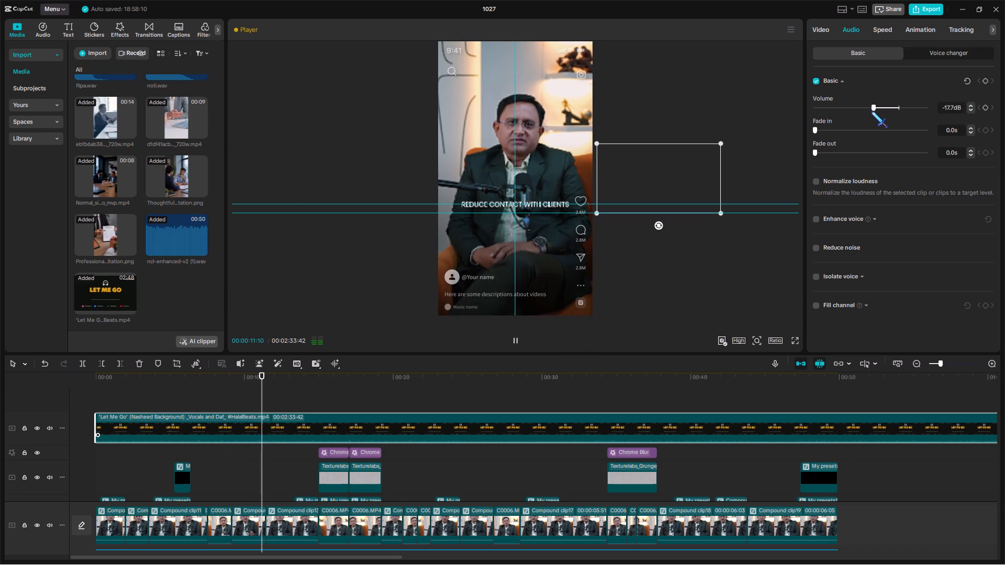
Set the volume of all the short sound-effect clips on the bottom audio track to -21.1 dB.
{"action": "scroll", "coordinate": [375, 444], "scroll_direction": "down", "scroll_amount": 20}
{"action": "scroll", "coordinate": [375, 444], "scroll_direction": "down", "scroll_amount": 11}
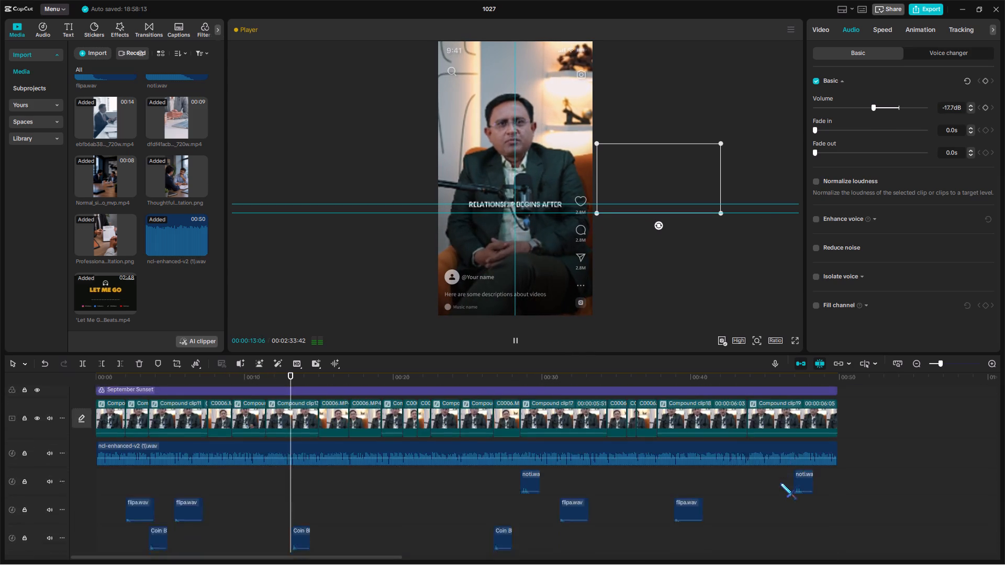
{"action": "scroll", "coordinate": [780, 483], "scroll_direction": "down", "scroll_amount": 11}
{"action": "left_click_drag", "start_coordinate": [780, 511], "coordinate": [0, 563]}
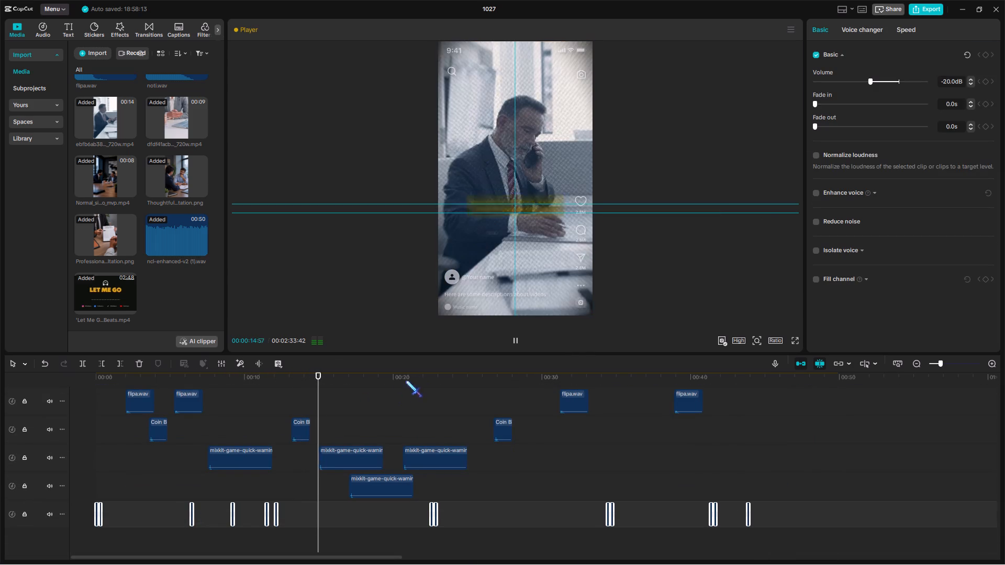
{"action": "left_click", "coordinate": [426, 377]}
{"action": "key", "text": "space"}
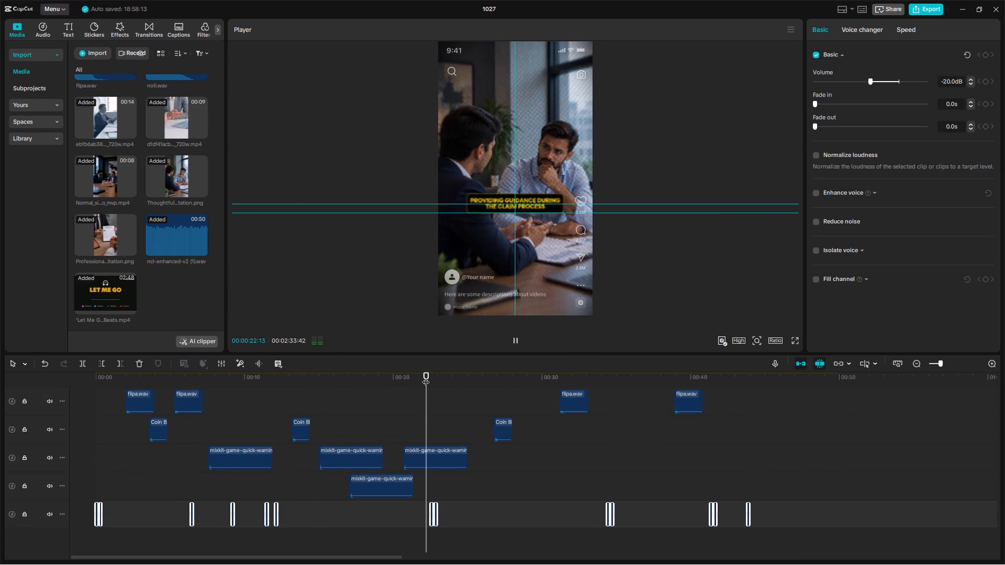
{"action": "left_click", "coordinate": [867, 82]}
Set the volume of the four mixkit-game-quick-warning sound clips to -22.6 dB while playing from about 14:50.
{"action": "left_click_drag", "start_coordinate": [181, 461], "coordinate": [504, 482]}
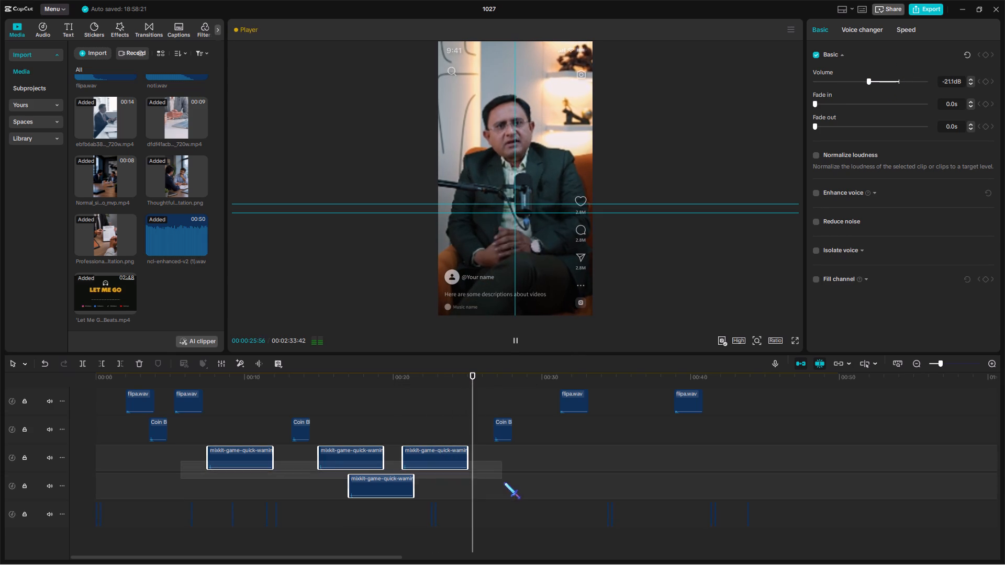
{"action": "left_click_drag", "start_coordinate": [504, 482], "coordinate": [506, 485]}
{"action": "left_click", "coordinate": [315, 378]}
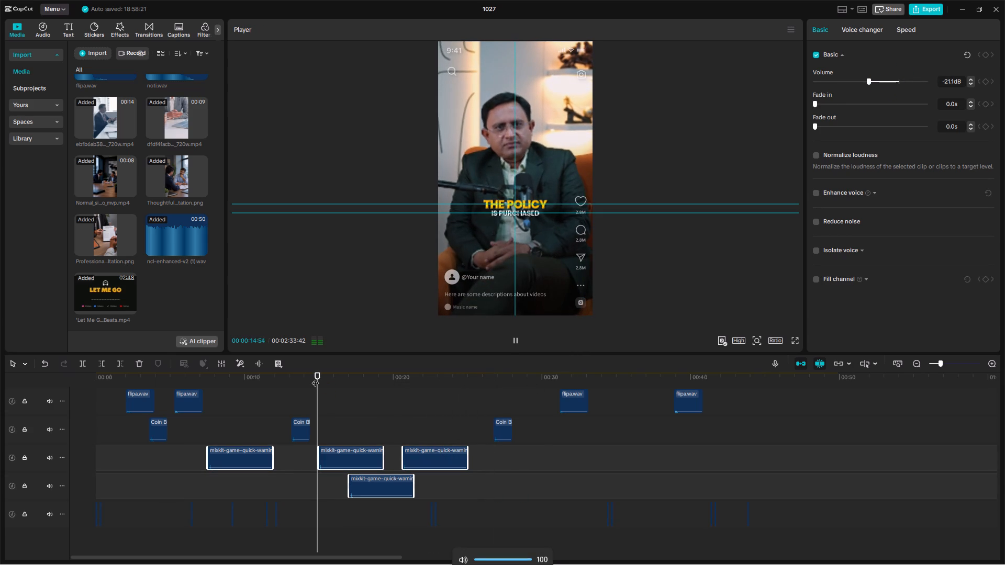
{"action": "left_click", "coordinate": [866, 83]}
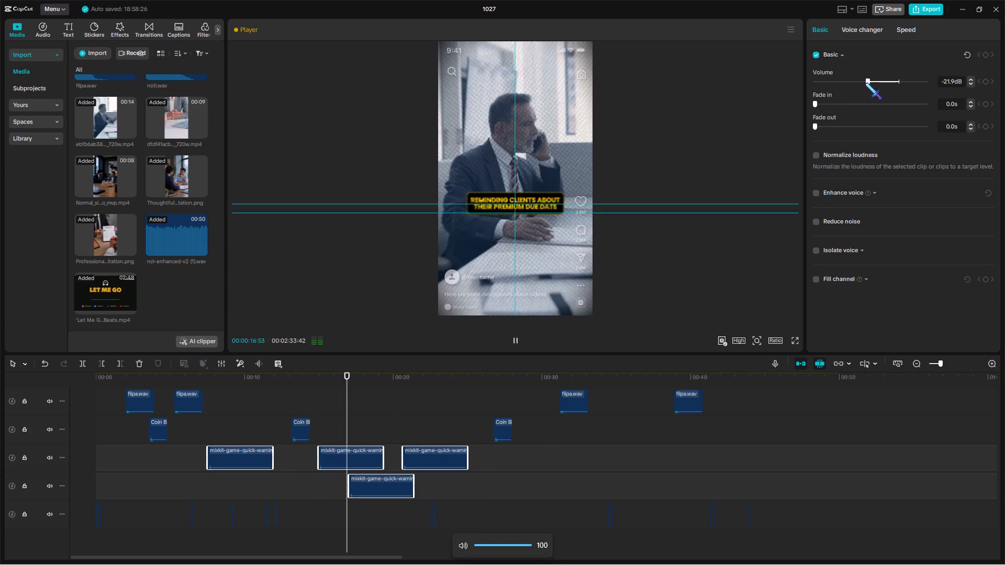
{"action": "left_click", "coordinate": [865, 81]}
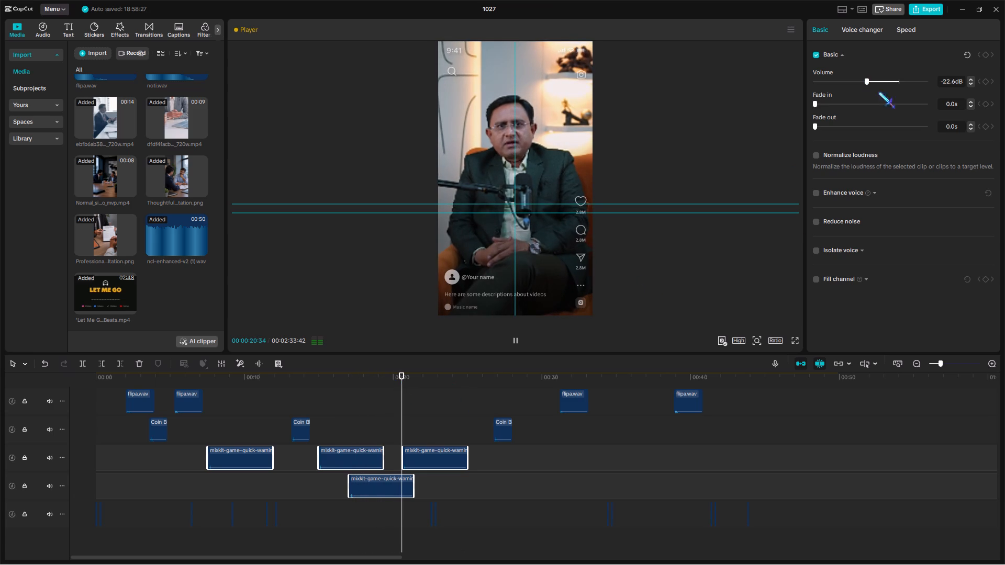
Set the volume of the four mixkit-game-quick-warning clips to -23.8 dB, replaying from about 15 seconds to check it.
{"action": "left_click", "coordinate": [865, 82]}
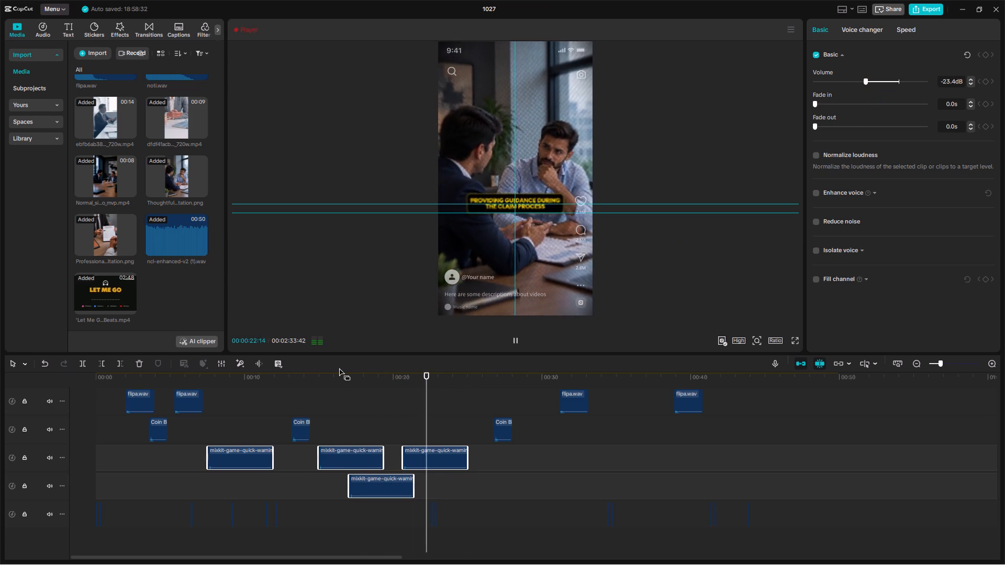
{"action": "left_click", "coordinate": [325, 380]}
{"action": "left_click", "coordinate": [321, 380]}
{"action": "key", "text": "space"}
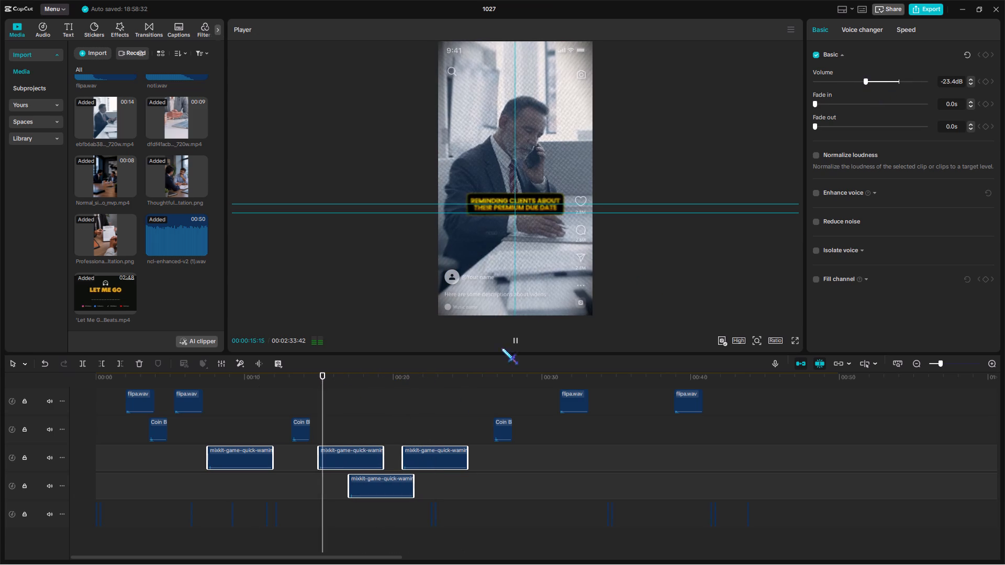
{"action": "left_click", "coordinate": [864, 82]}
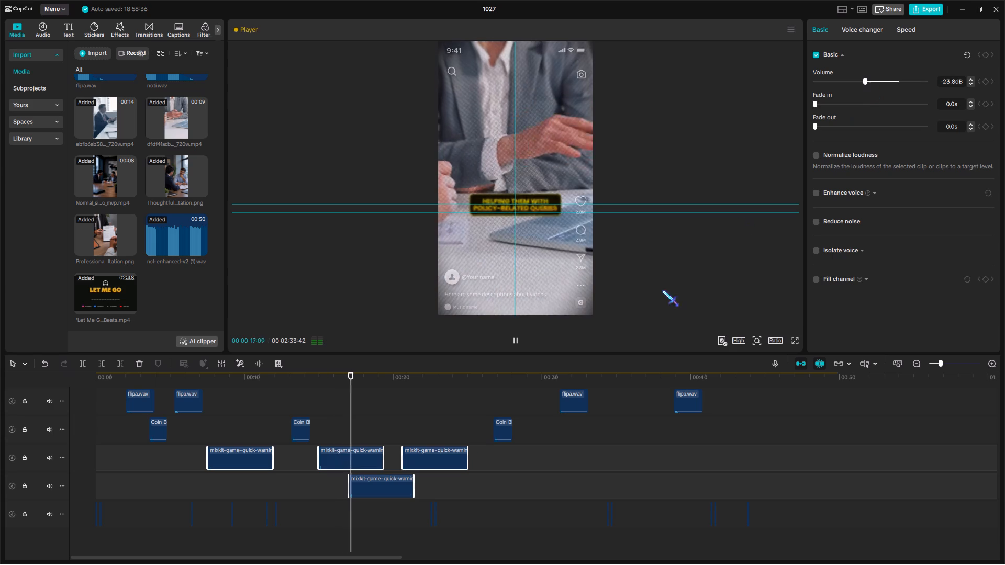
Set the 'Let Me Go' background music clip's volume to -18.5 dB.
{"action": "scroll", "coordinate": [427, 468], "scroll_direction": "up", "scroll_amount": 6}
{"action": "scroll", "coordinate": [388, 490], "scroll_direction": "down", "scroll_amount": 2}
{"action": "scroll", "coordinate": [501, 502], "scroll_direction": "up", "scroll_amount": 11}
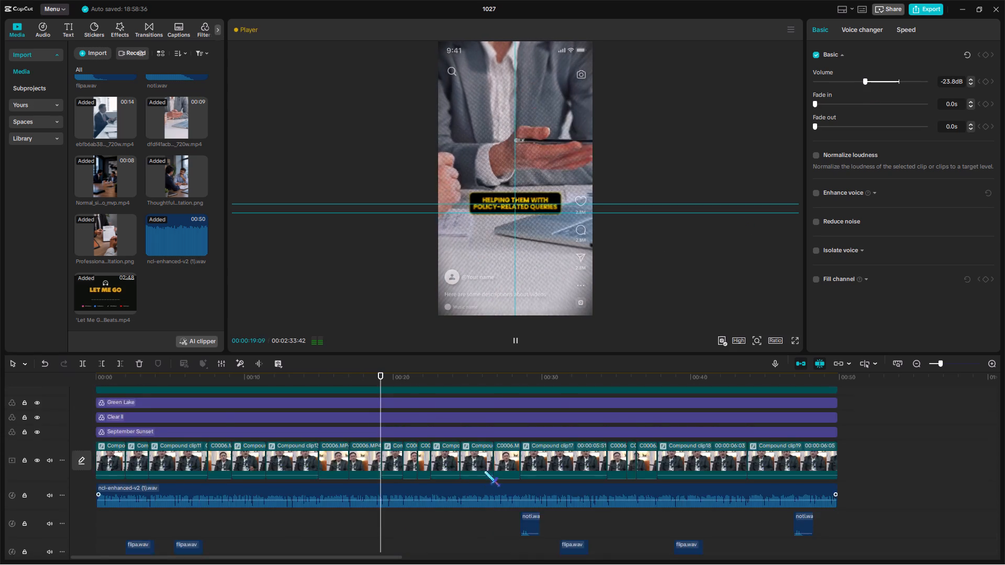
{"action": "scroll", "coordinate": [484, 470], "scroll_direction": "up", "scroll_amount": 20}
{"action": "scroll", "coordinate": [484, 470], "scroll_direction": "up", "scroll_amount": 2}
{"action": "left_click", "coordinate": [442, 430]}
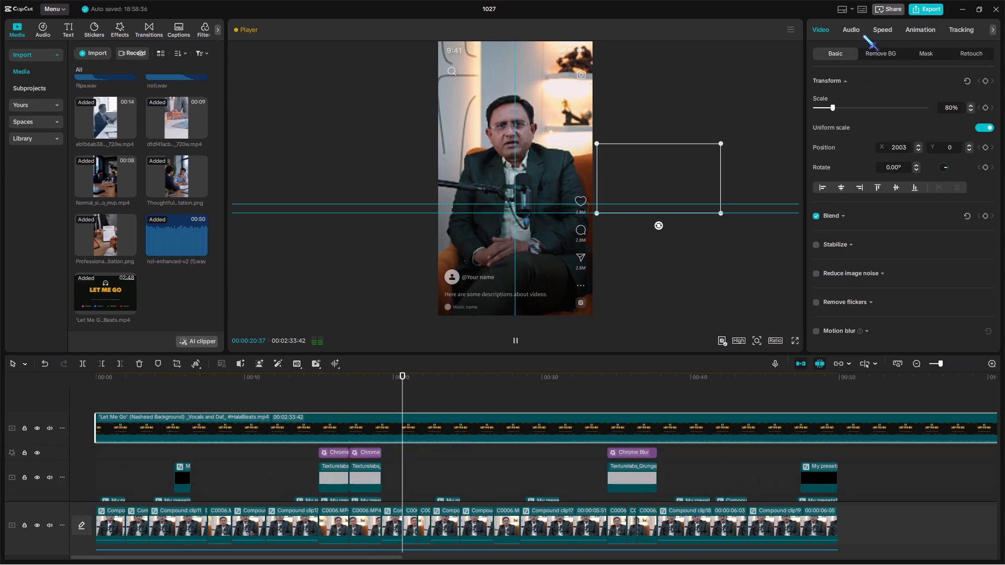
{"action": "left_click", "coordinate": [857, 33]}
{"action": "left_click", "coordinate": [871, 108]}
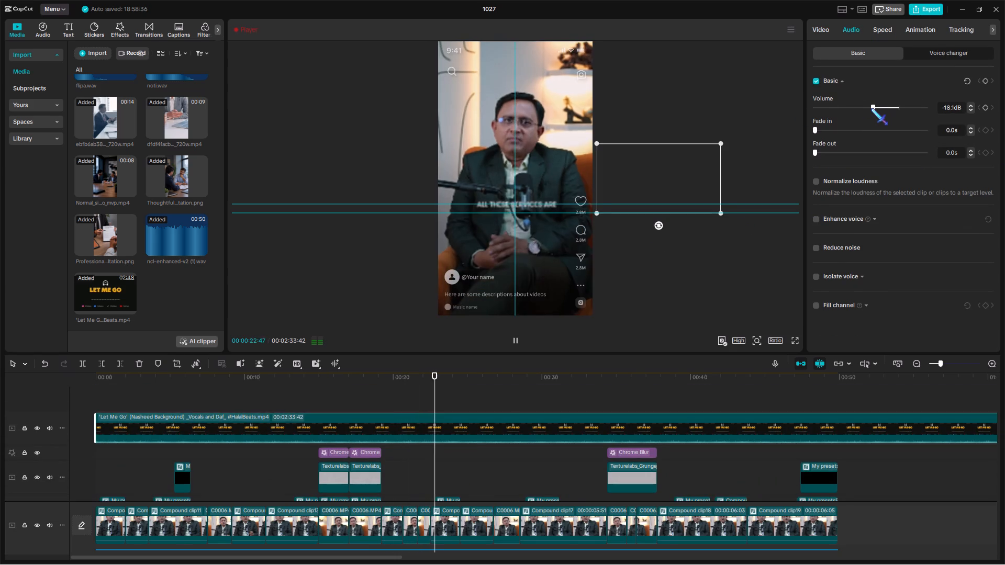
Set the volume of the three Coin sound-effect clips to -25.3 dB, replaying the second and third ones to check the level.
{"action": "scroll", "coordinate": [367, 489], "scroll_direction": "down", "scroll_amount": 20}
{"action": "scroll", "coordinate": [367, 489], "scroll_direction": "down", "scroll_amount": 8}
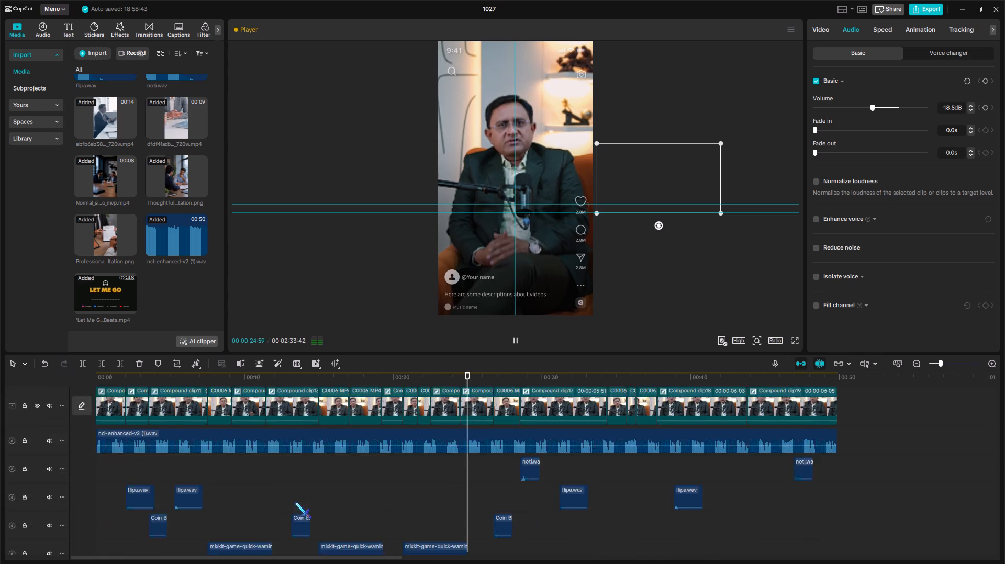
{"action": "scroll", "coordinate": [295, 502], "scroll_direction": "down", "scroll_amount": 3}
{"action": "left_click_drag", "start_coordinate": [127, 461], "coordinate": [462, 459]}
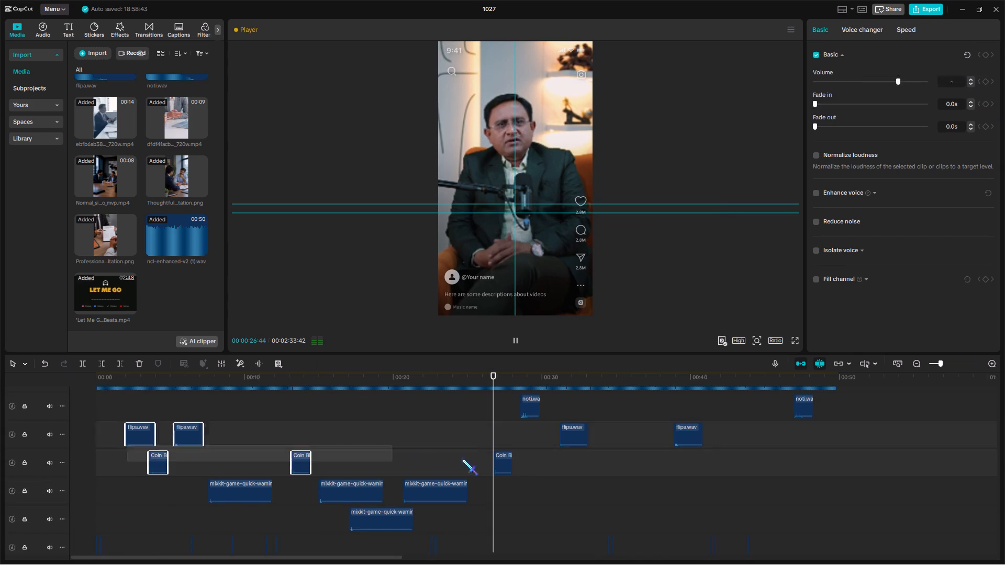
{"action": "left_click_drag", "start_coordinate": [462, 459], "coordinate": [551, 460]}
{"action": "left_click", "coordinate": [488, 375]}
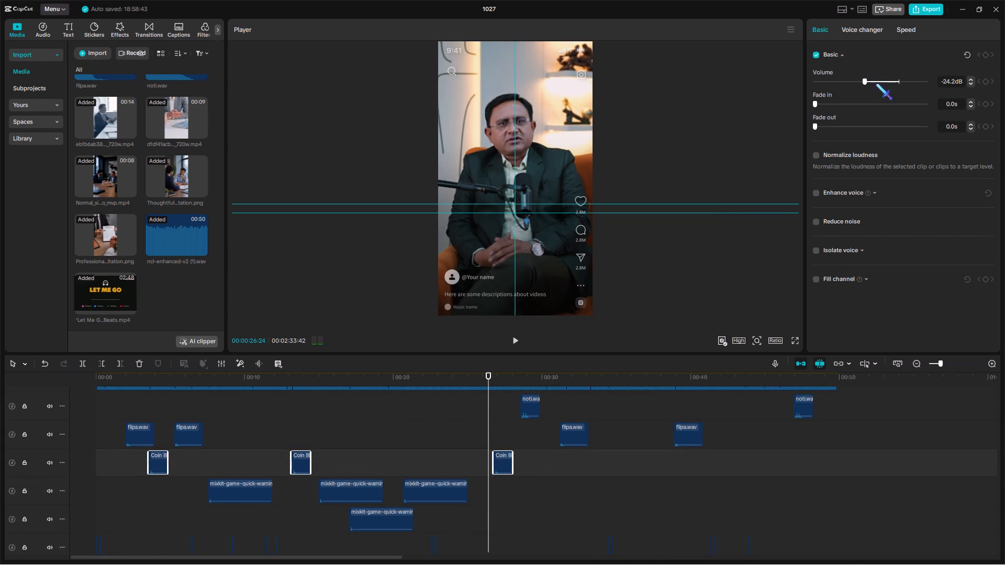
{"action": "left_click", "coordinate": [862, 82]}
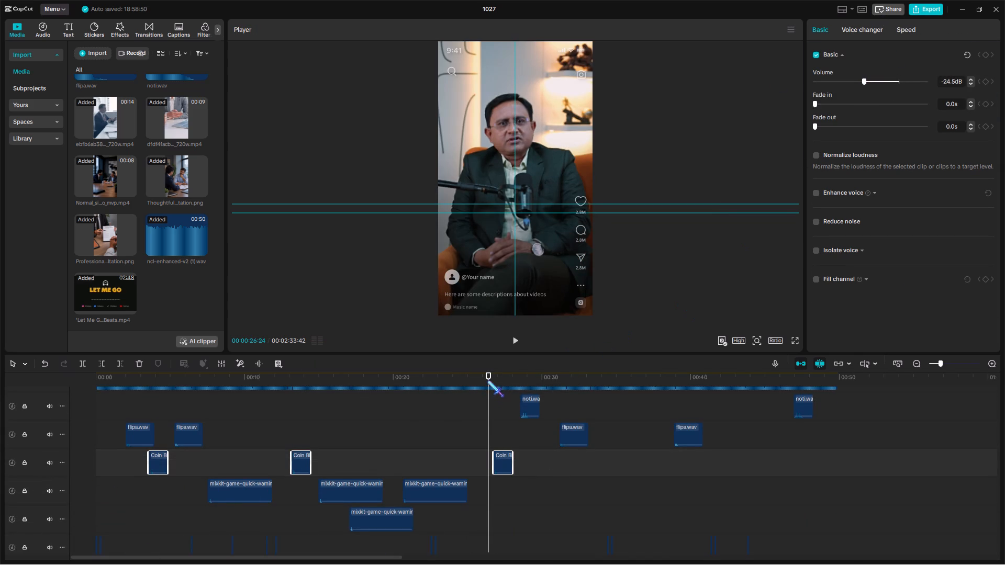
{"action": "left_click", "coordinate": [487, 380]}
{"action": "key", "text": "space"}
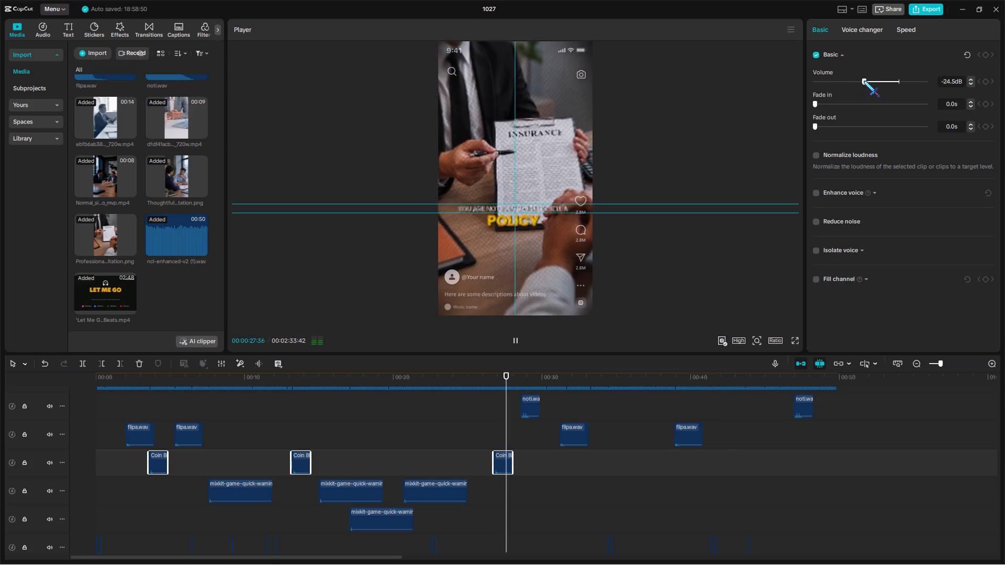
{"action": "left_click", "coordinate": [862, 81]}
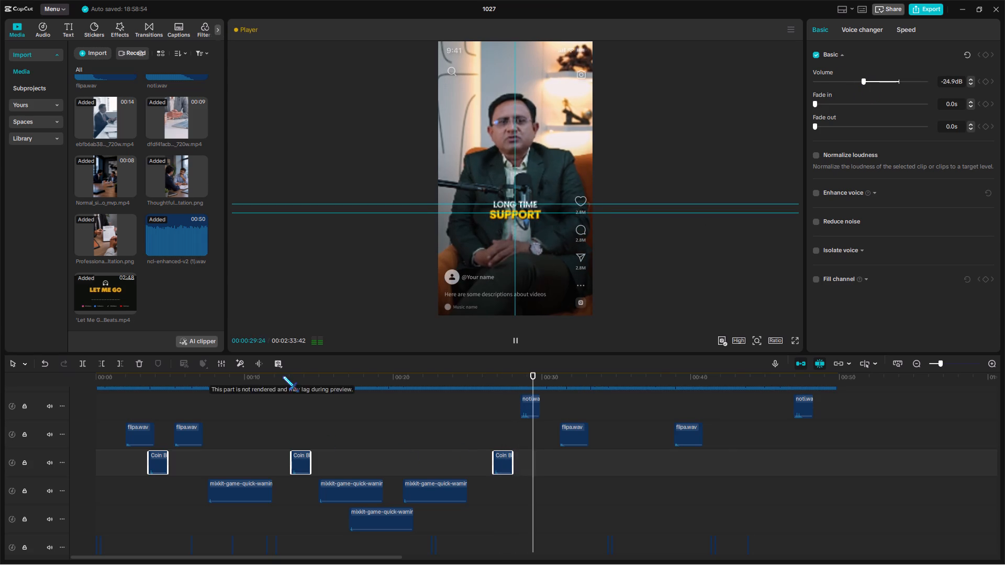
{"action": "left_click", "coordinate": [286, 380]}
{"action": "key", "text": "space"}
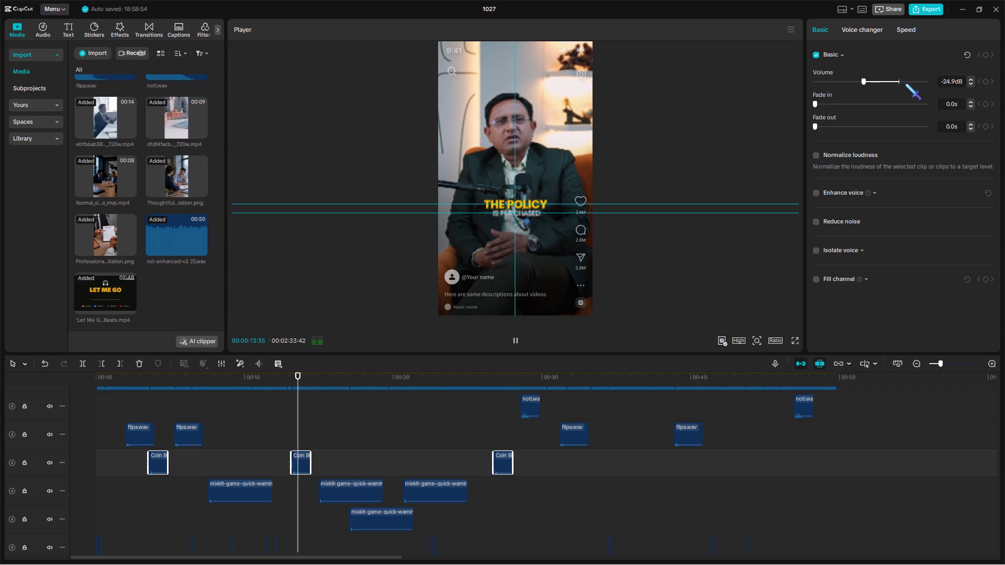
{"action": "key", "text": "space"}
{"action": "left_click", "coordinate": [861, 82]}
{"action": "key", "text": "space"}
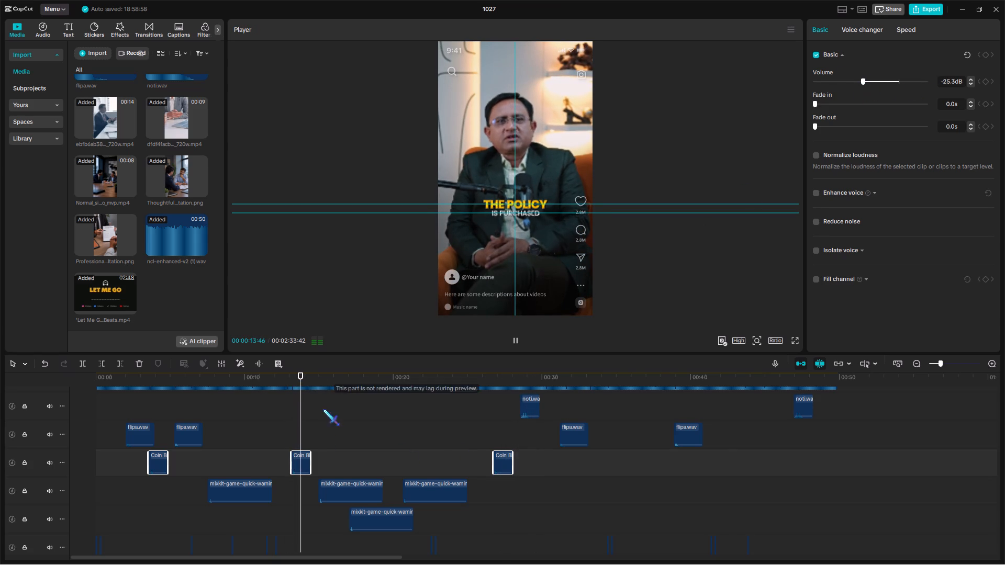
Set the volume of the four flipa.wav clips to -26.4 dB, playing around the first and third ones to check the level.
{"action": "left_click_drag", "start_coordinate": [104, 432], "coordinate": [548, 436]}
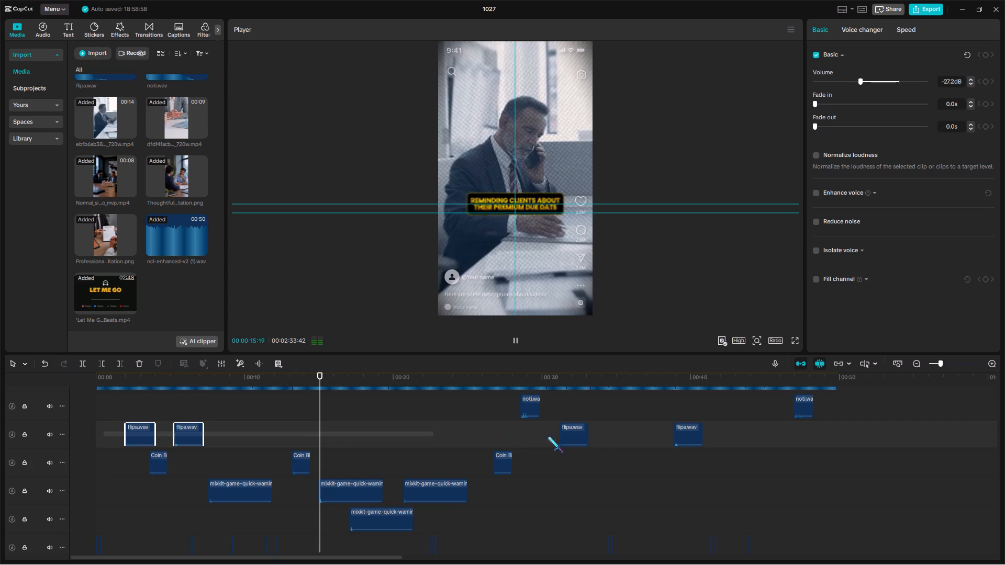
{"action": "left_click_drag", "start_coordinate": [548, 436], "coordinate": [729, 437]}
{"action": "left_click", "coordinate": [557, 377]}
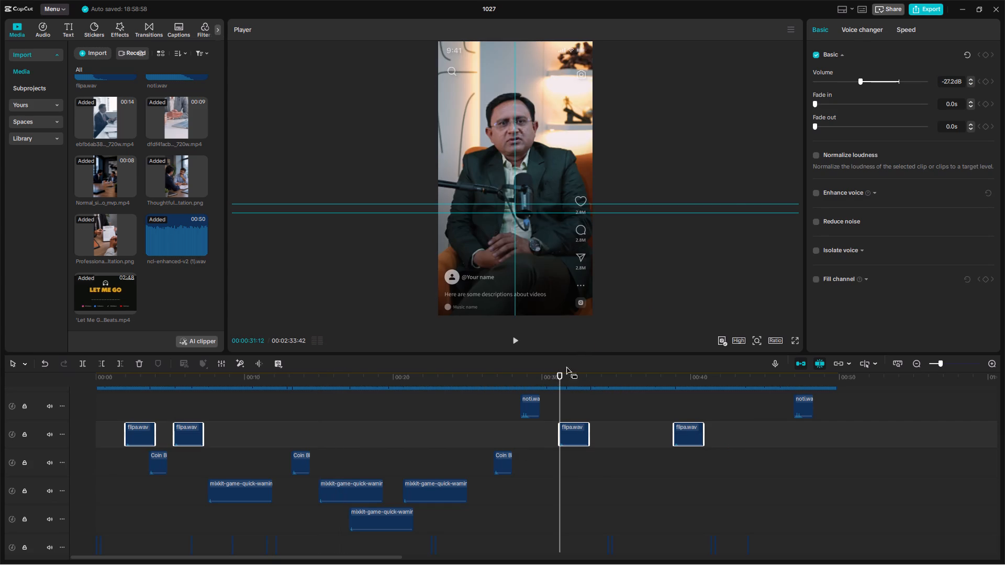
{"action": "key", "text": "space"}
{"action": "left_click", "coordinate": [860, 84]}
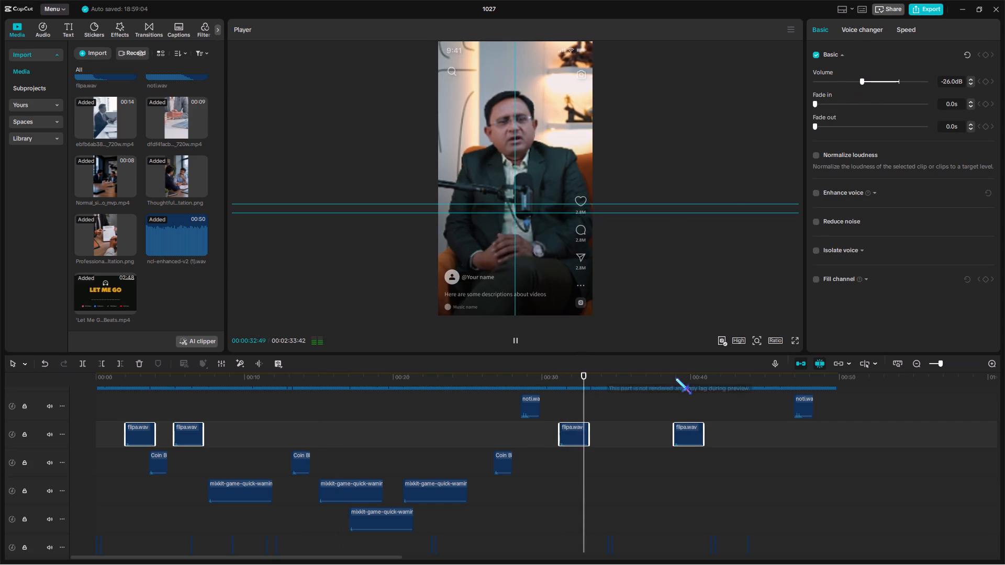
{"action": "left_click", "coordinate": [675, 377]}
{"action": "key", "text": "space"}
{"action": "left_click", "coordinate": [117, 381]}
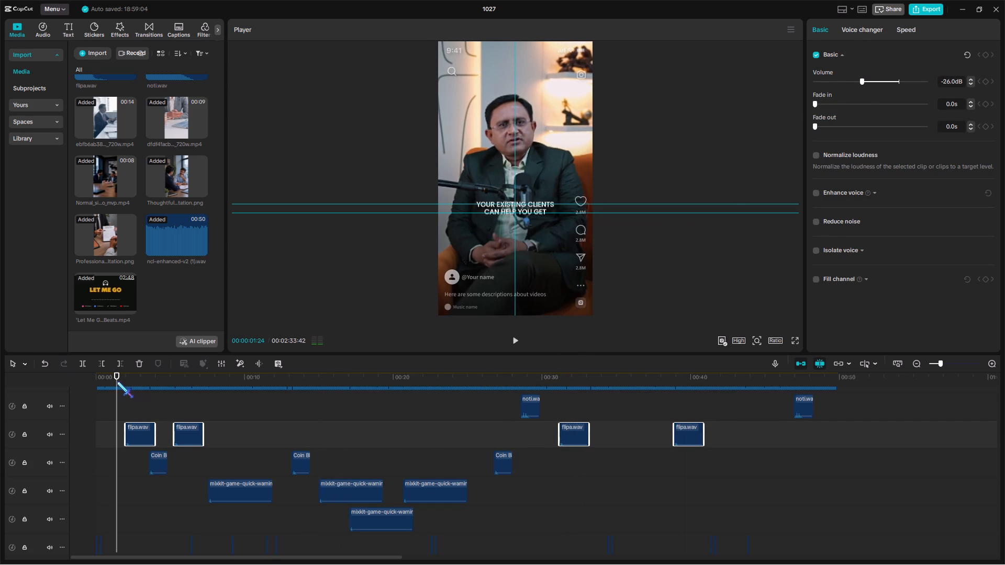
{"action": "key", "text": "space"}
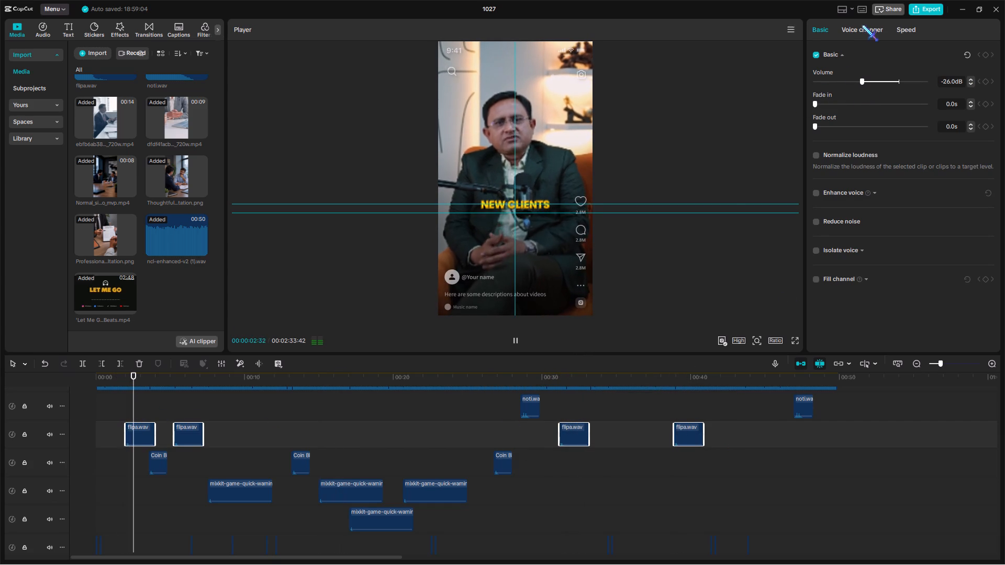
{"action": "left_click", "coordinate": [860, 83]}
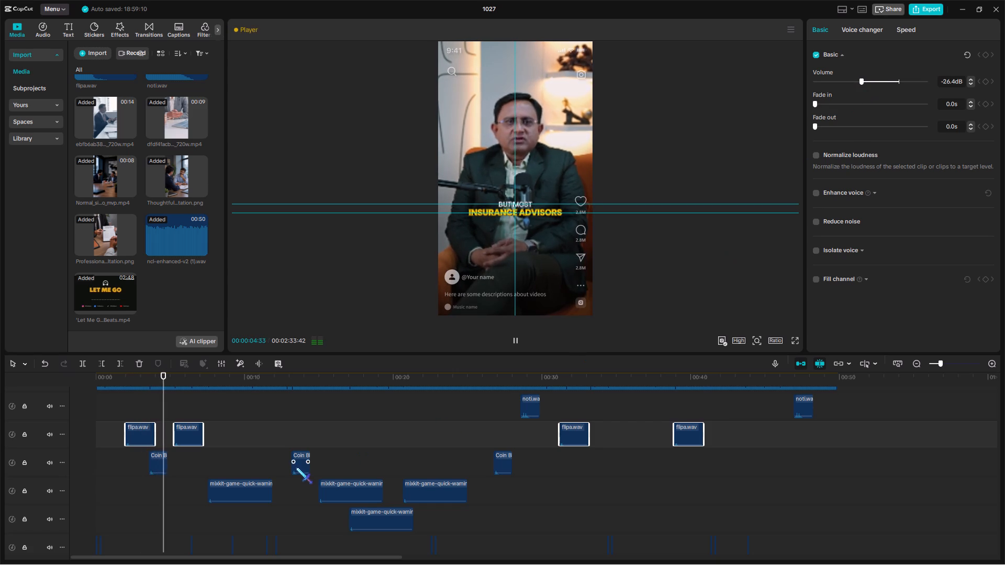
Set the volume of the three Coin sound-effect clips to -24.5 dB.
{"action": "left_click_drag", "start_coordinate": [129, 461], "coordinate": [573, 469]}
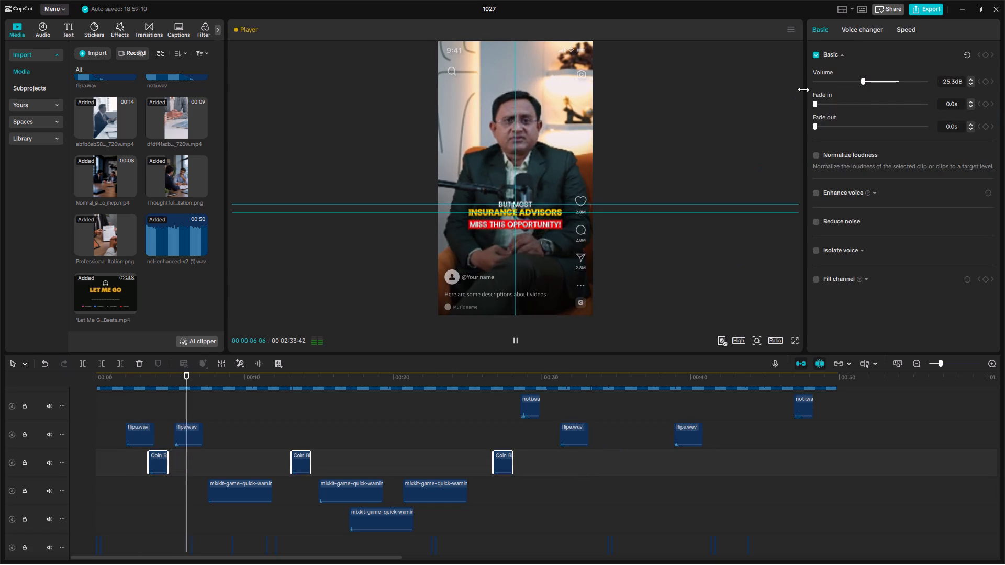
{"action": "left_click", "coordinate": [862, 83]}
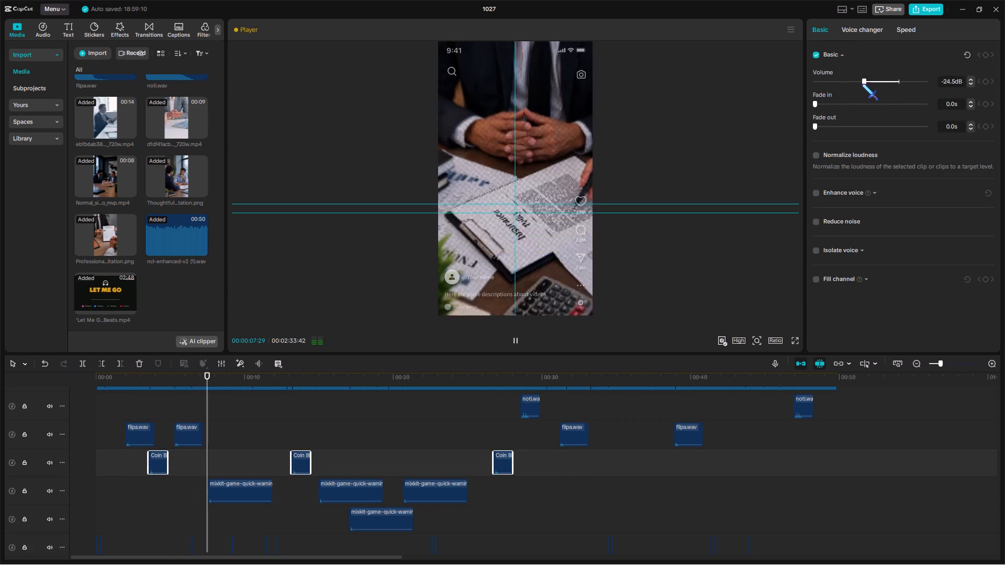
Set the volume of the two noti.wav clips to -22.3 dB, playing both spots to check the level.
{"action": "scroll", "coordinate": [319, 463], "scroll_direction": "up", "scroll_amount": 6}
{"action": "left_click", "coordinate": [516, 484]}
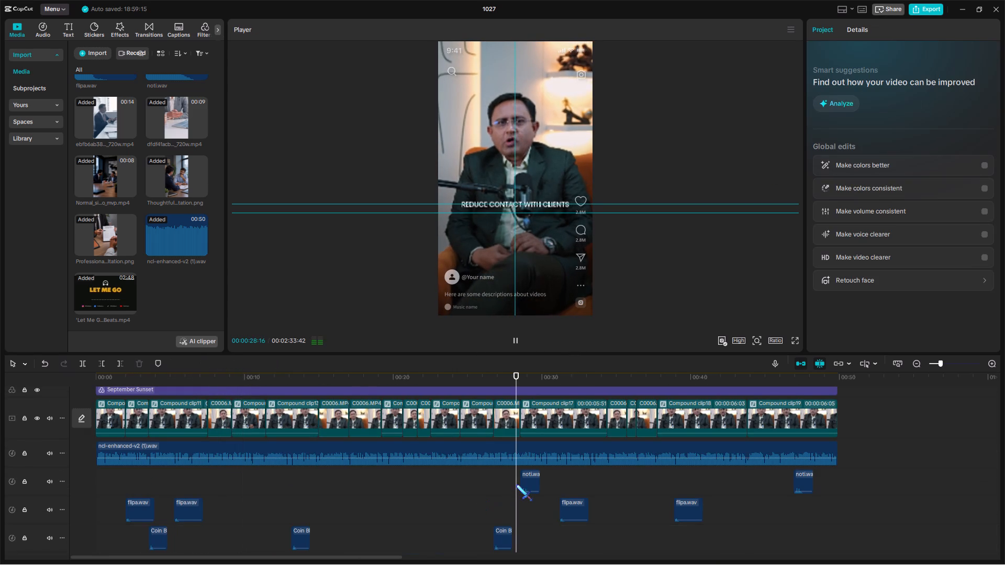
{"action": "key", "text": "space"}
{"action": "left_click_drag", "start_coordinate": [498, 478], "coordinate": [860, 482]}
{"action": "key", "text": "space"}
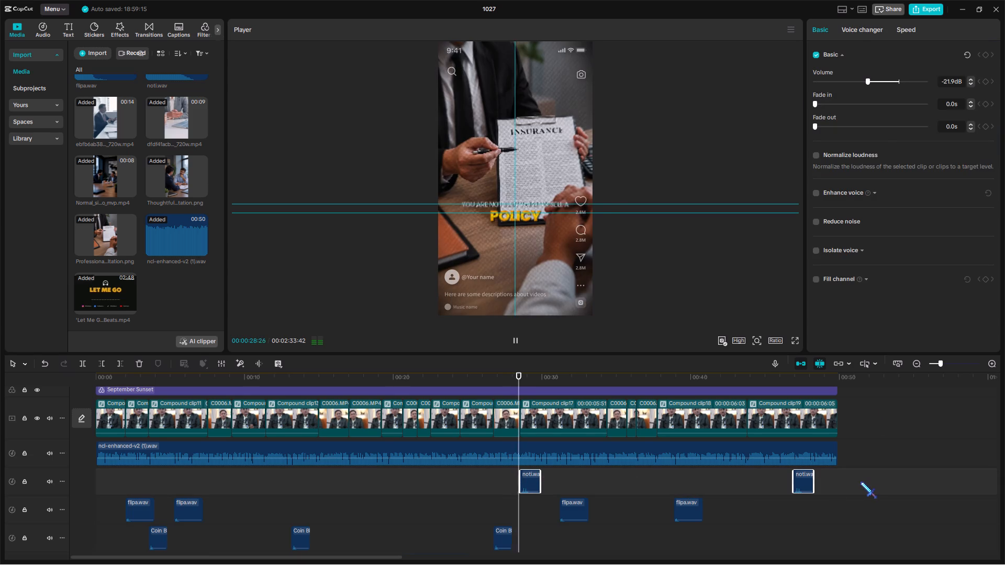
{"action": "left_click", "coordinate": [865, 83]}
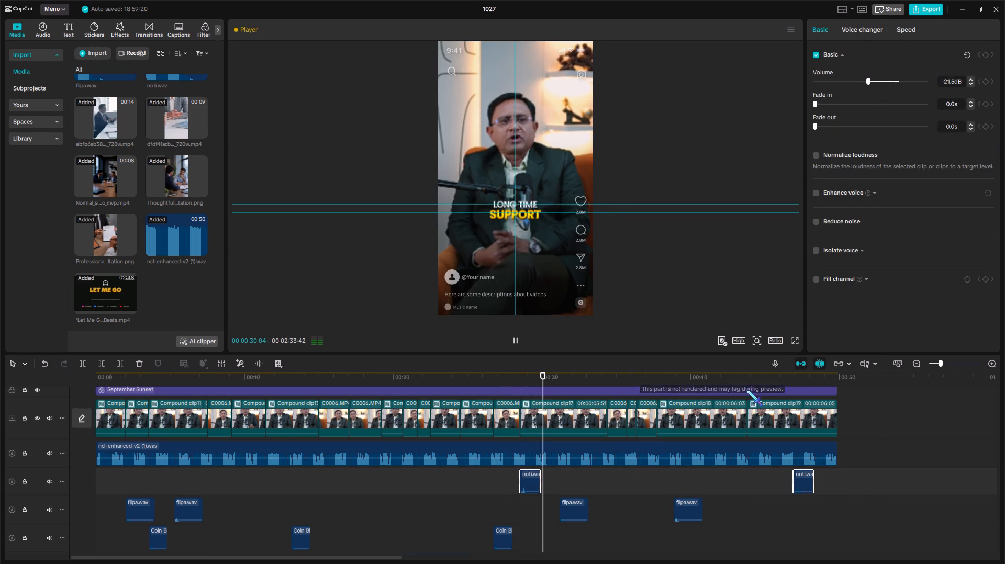
{"action": "left_click", "coordinate": [790, 379]}
{"action": "key", "text": "space"}
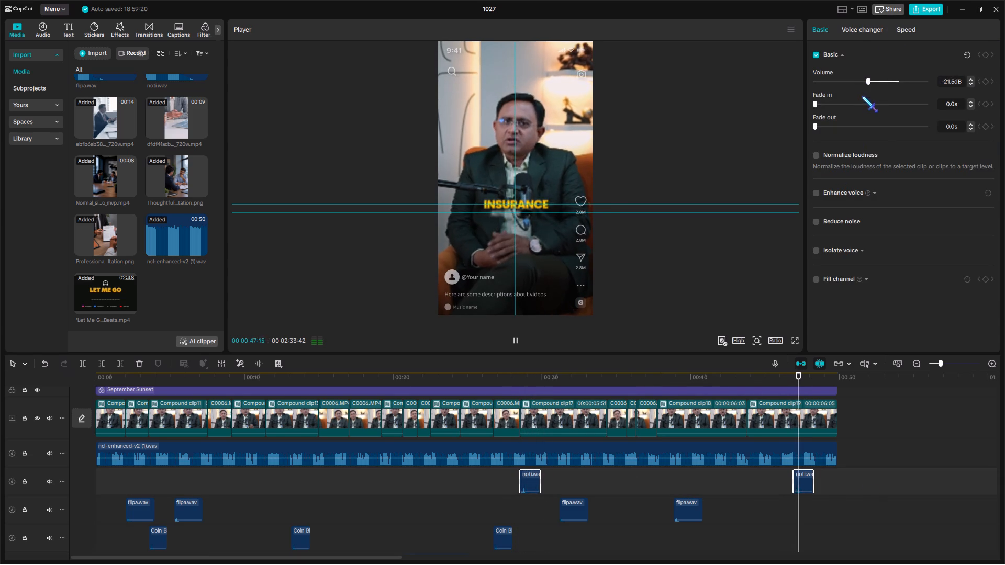
{"action": "left_click", "coordinate": [867, 83]}
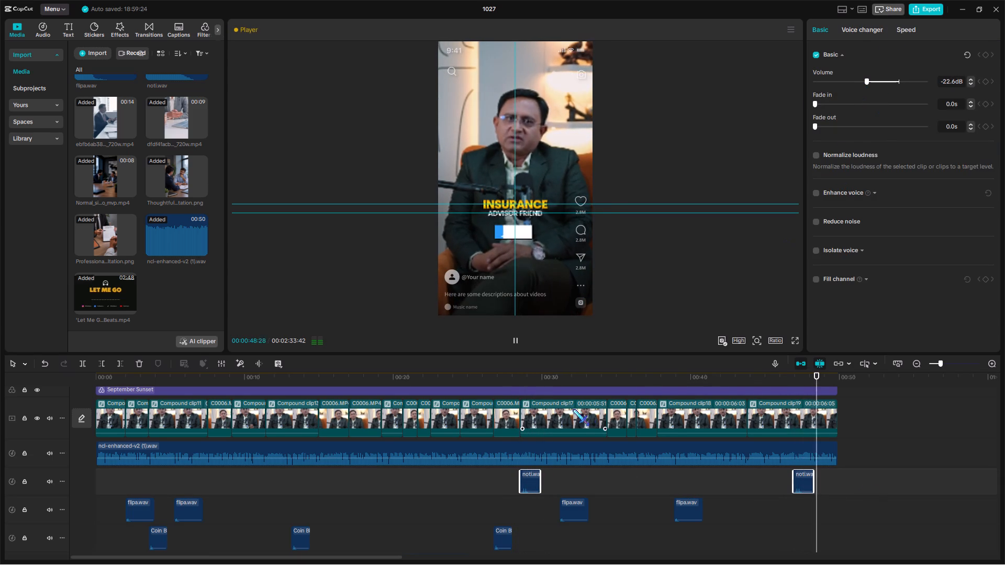
{"action": "left_click", "coordinate": [518, 380]}
{"action": "key", "text": "space"}
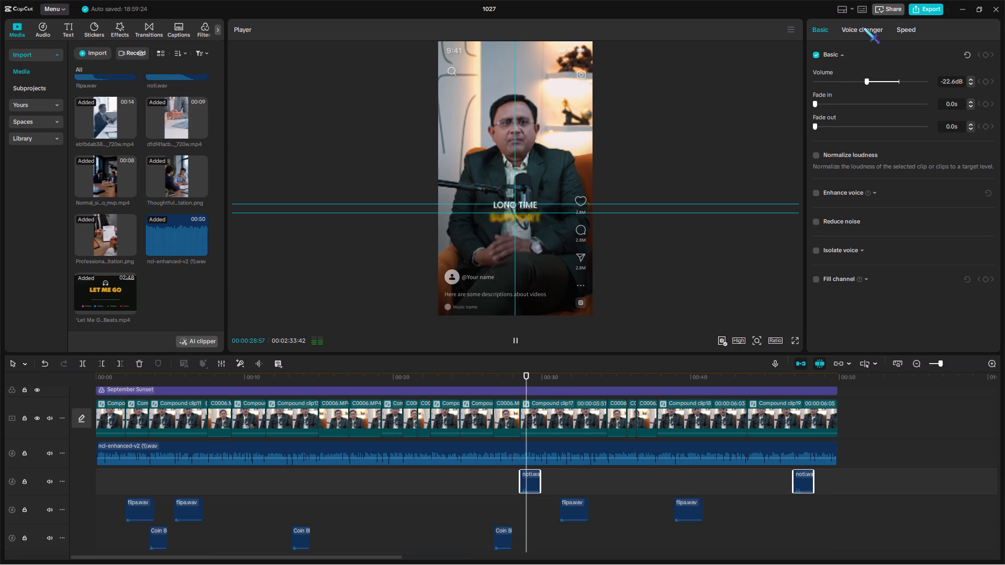
{"action": "left_click", "coordinate": [865, 85]}
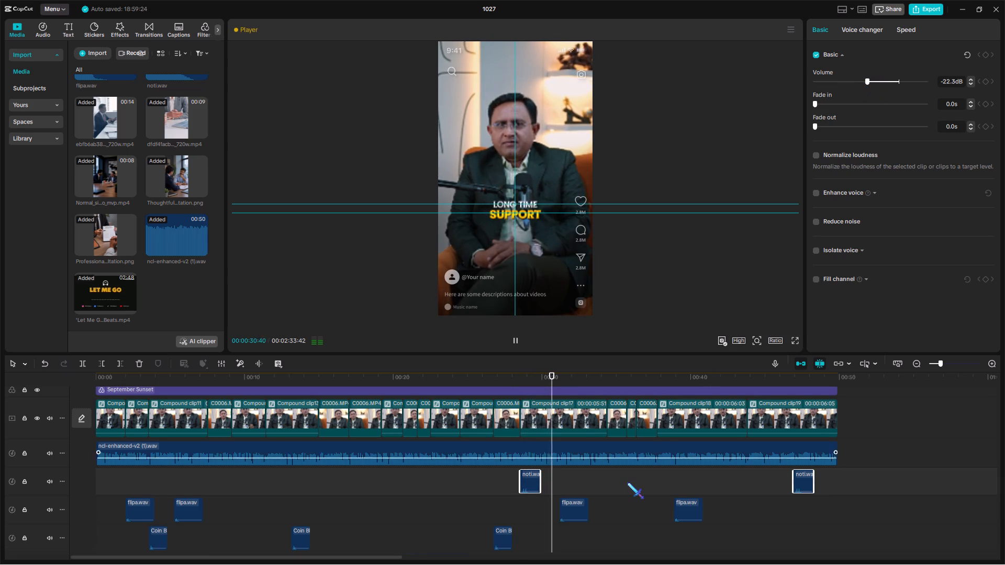
Set the 'Let Me Go' background music clip's volume to -18.9 dB.
{"action": "scroll", "coordinate": [627, 482], "scroll_direction": "down", "scroll_amount": 13}
{"action": "scroll", "coordinate": [626, 485], "scroll_direction": "up", "scroll_amount": 20}
{"action": "scroll", "coordinate": [626, 485], "scroll_direction": "up", "scroll_amount": 18}
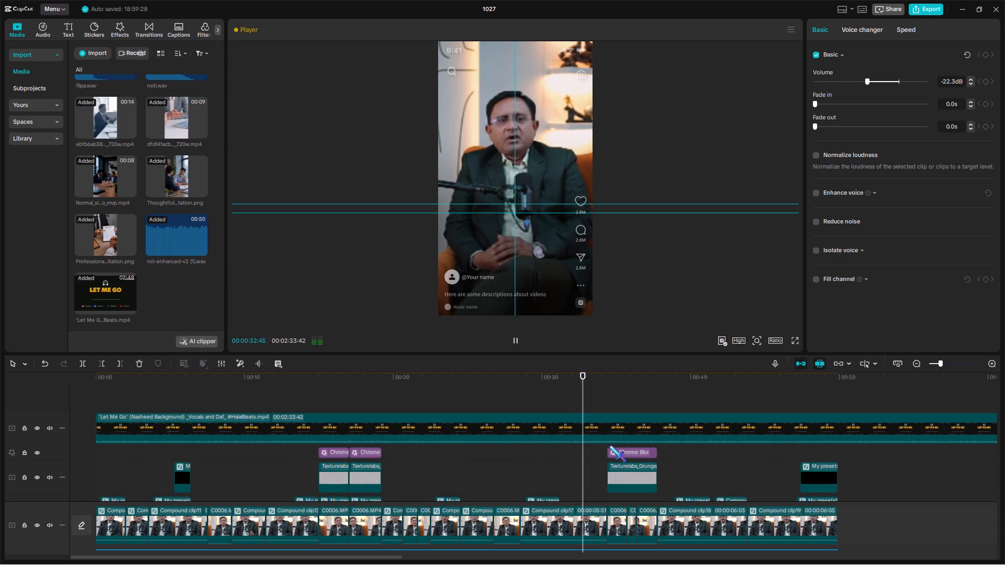
{"action": "scroll", "coordinate": [609, 445], "scroll_direction": "up", "scroll_amount": 3}
{"action": "left_click", "coordinate": [610, 428]}
{"action": "left_click", "coordinate": [851, 32]}
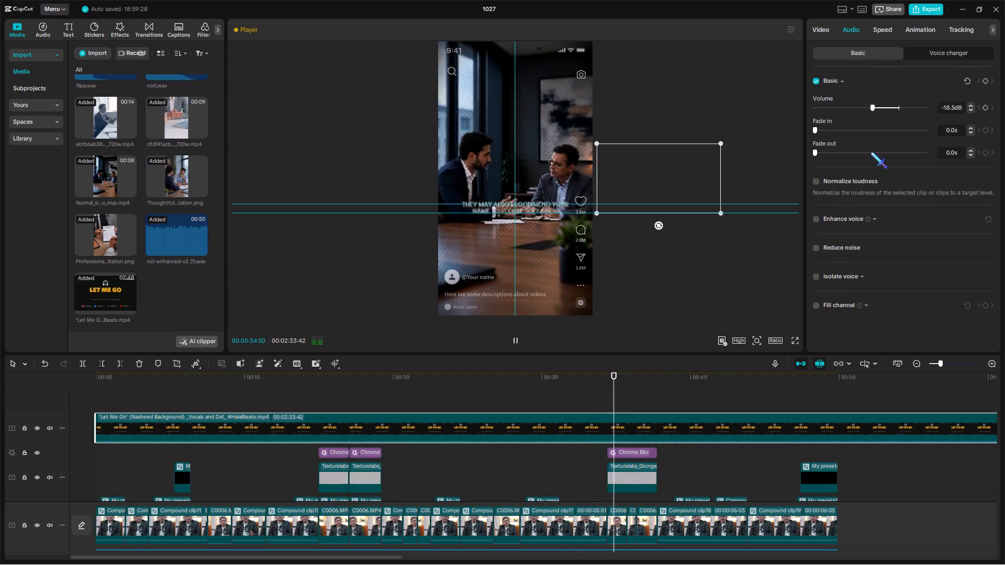
{"action": "left_click", "coordinate": [870, 108]}
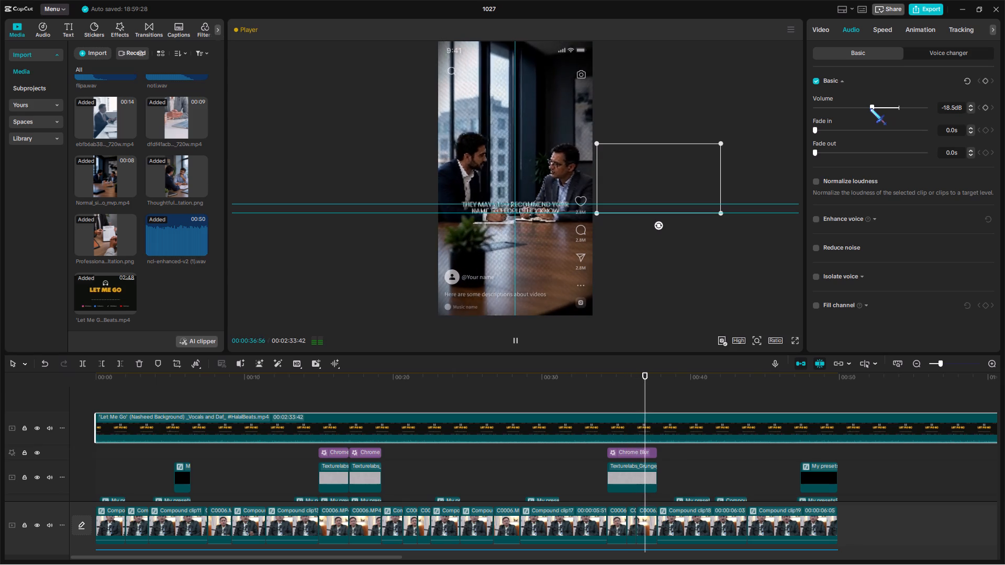
{"action": "left_click", "coordinate": [870, 108]}
Trim the 'Let Me Go' clip's end to the end of the main video at 00:00:49:54 and return the playhead to the start.
{"action": "left_click_drag", "start_coordinate": [831, 376], "coordinate": [837, 393]}
{"action": "key", "text": "w"}
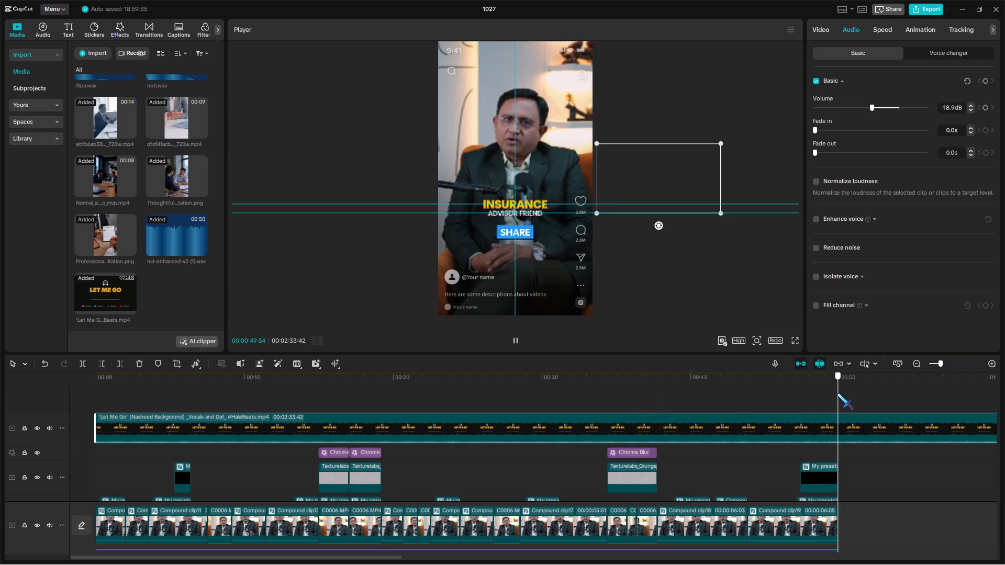
{"action": "left_click_drag", "start_coordinate": [837, 393], "coordinate": [601, 394]}
{"action": "left_click", "coordinate": [600, 394]}
{"action": "left_click_drag", "start_coordinate": [600, 394], "coordinate": [43, 398]}
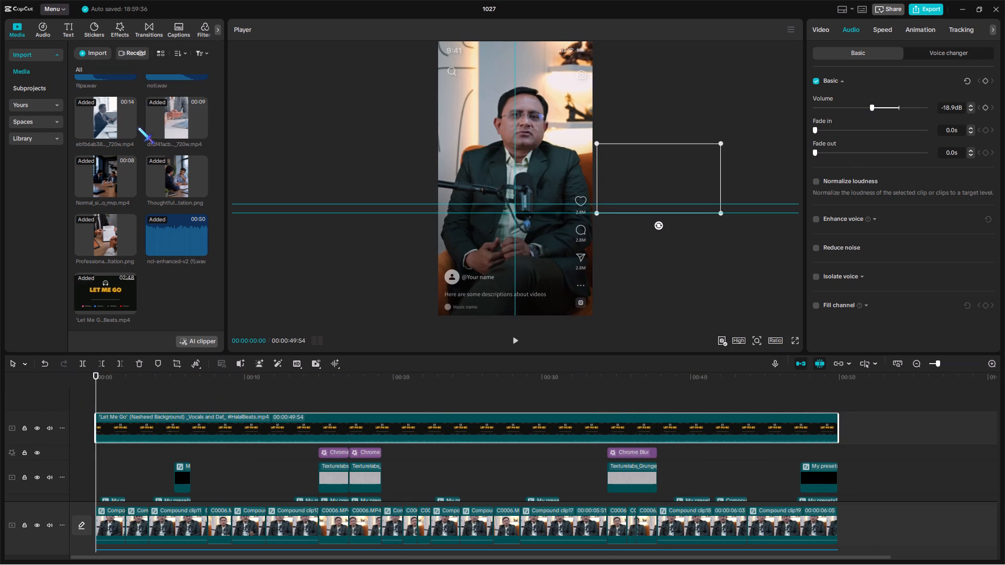
Add the logo preset My presets17 from the saved presets at the timeline start, on a new track above 'Let Me Go'.
{"action": "left_click", "coordinate": [40, 106]}
{"action": "scroll", "coordinate": [98, 155], "scroll_direction": "down", "scroll_amount": 9}
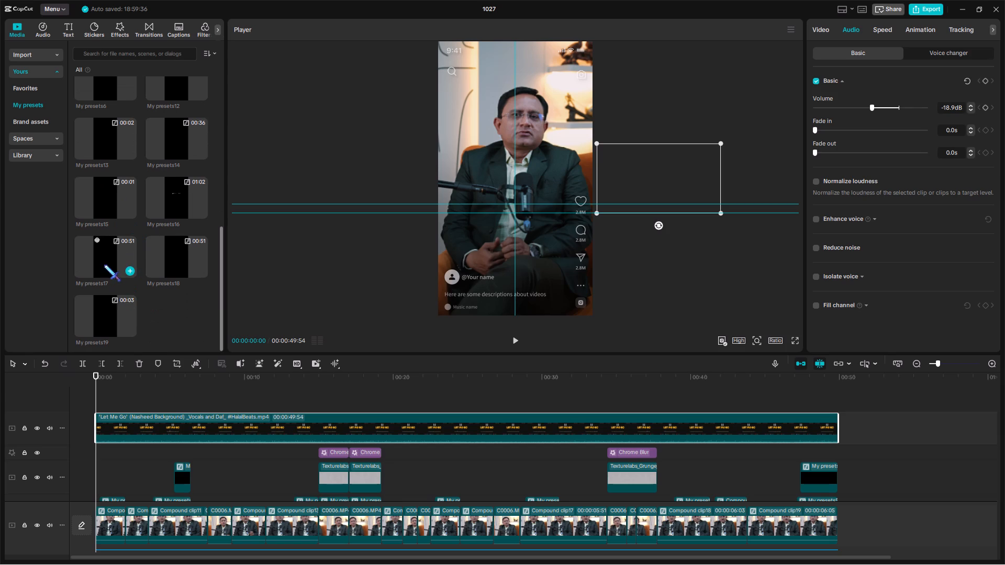
{"action": "left_click", "coordinate": [104, 265]}
{"action": "left_click_drag", "start_coordinate": [100, 254], "coordinate": [148, 376]}
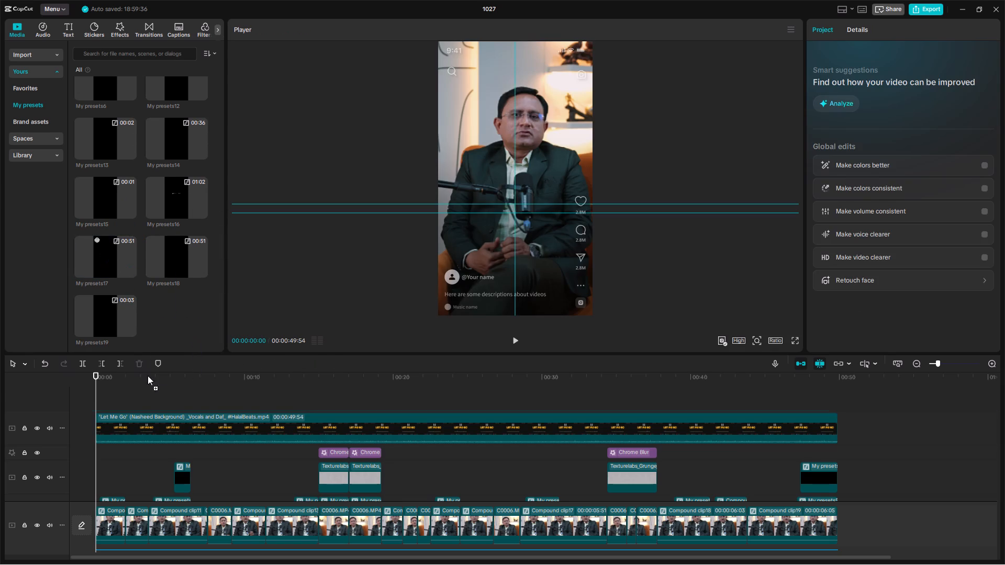
{"action": "left_click_drag", "start_coordinate": [148, 376], "coordinate": [63, 391]}
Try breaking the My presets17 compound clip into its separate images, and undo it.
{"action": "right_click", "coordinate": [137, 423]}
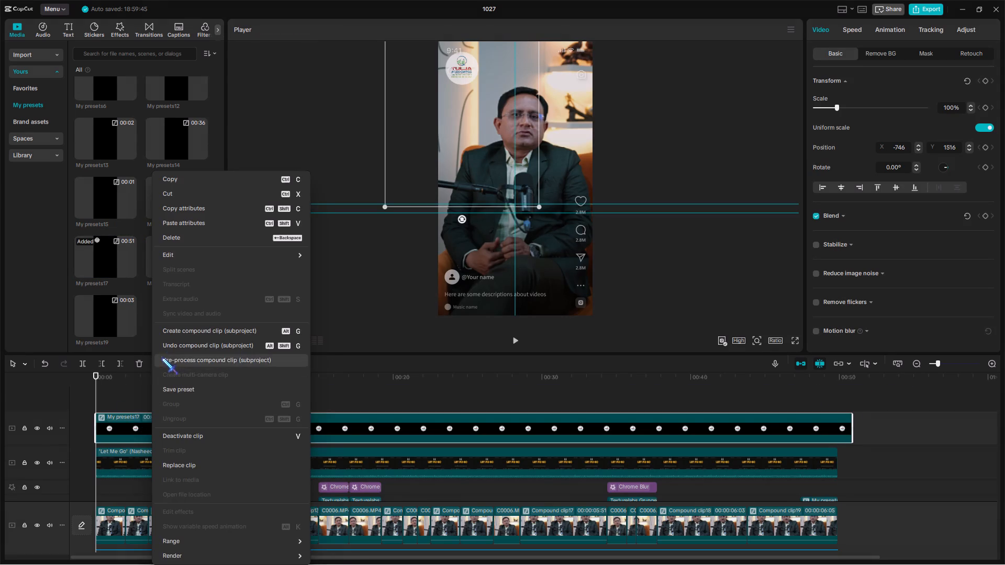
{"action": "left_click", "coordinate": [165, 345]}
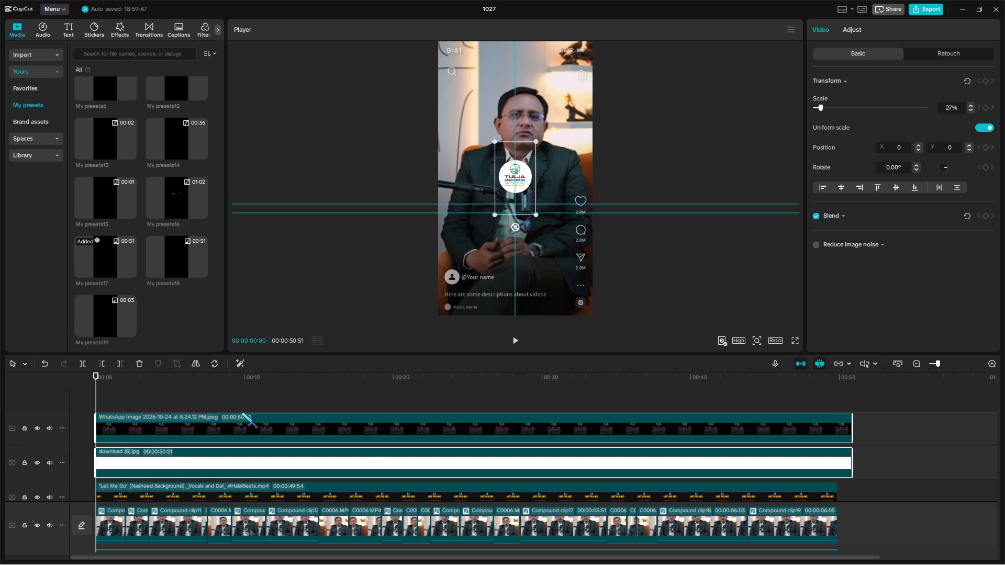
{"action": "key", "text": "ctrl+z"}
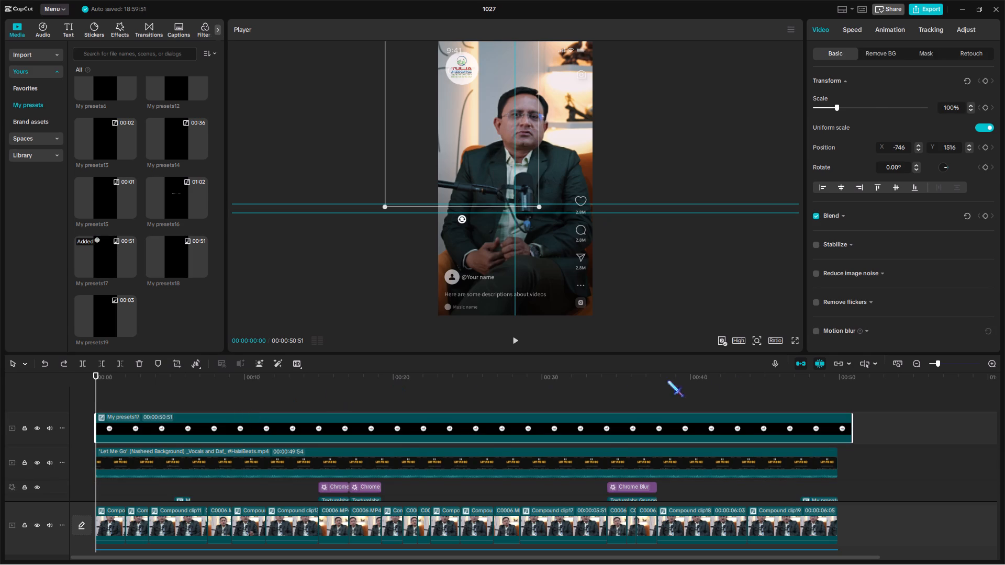
Trim the My presets17 clip's end to 00:00:49:54 and wrap it in a new compound clip.
{"action": "left_click_drag", "start_coordinate": [823, 378], "coordinate": [835, 397]}
{"action": "key", "text": "w"}
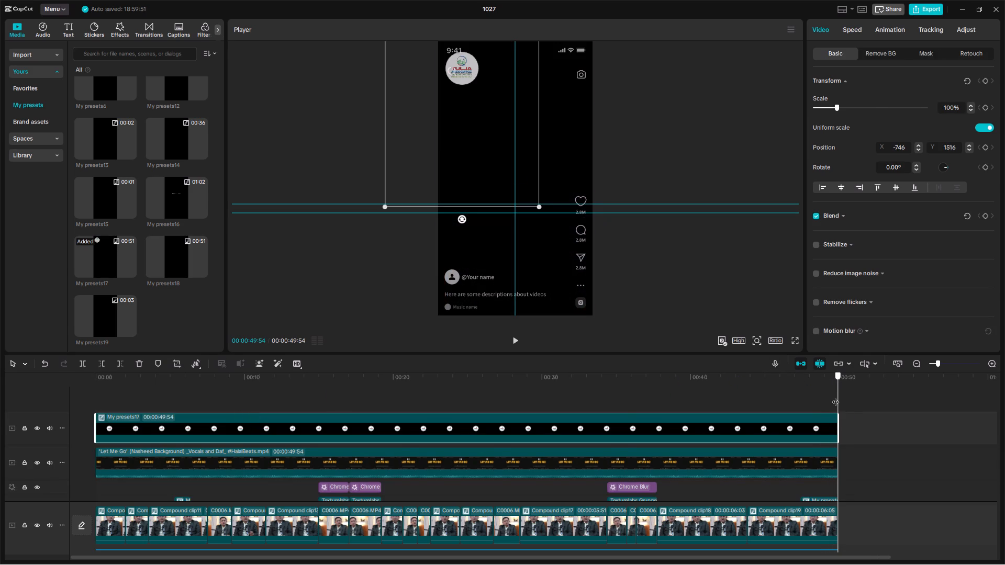
{"action": "left_click_drag", "start_coordinate": [835, 397], "coordinate": [175, 397]}
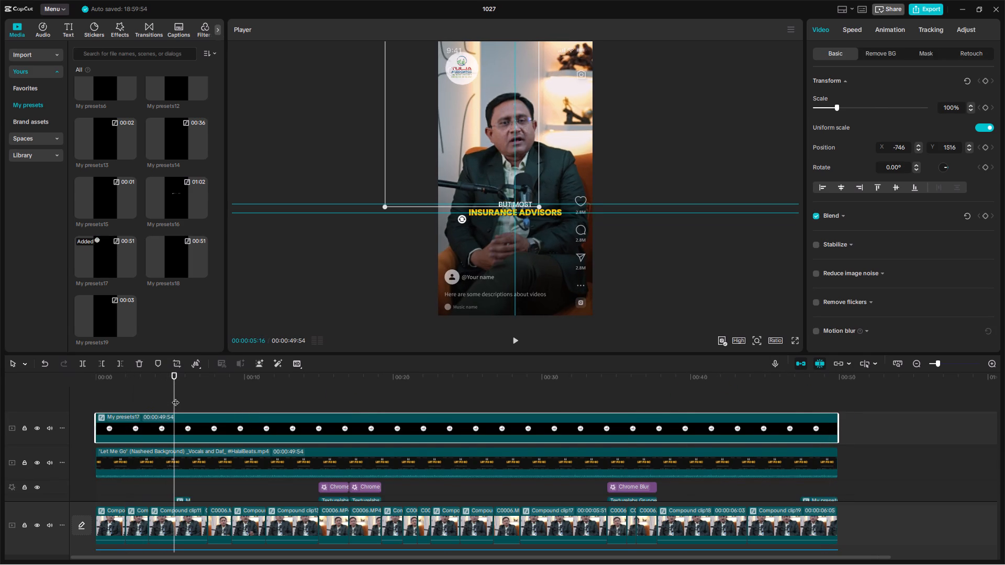
{"action": "key", "text": "alt+g"}
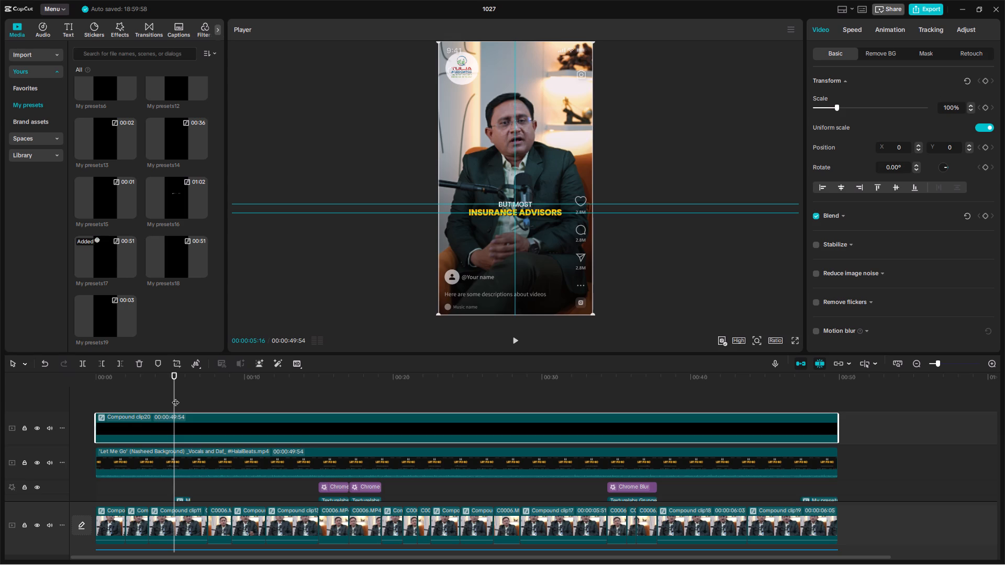
Play the video full screen from 00:00:05:44 to check the logo overlay, and return the playhead to the start.
{"action": "left_click", "coordinate": [175, 397]}
{"action": "left_click_drag", "start_coordinate": [175, 397], "coordinate": [181, 397]}
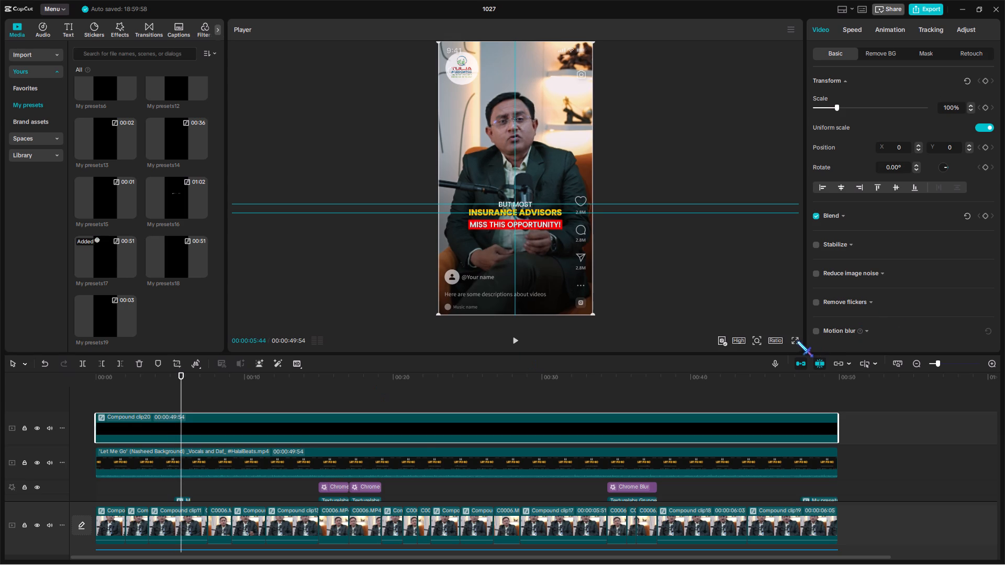
{"action": "left_click", "coordinate": [797, 341]}
{"action": "key", "text": "space"}
{"action": "key", "text": "space"}
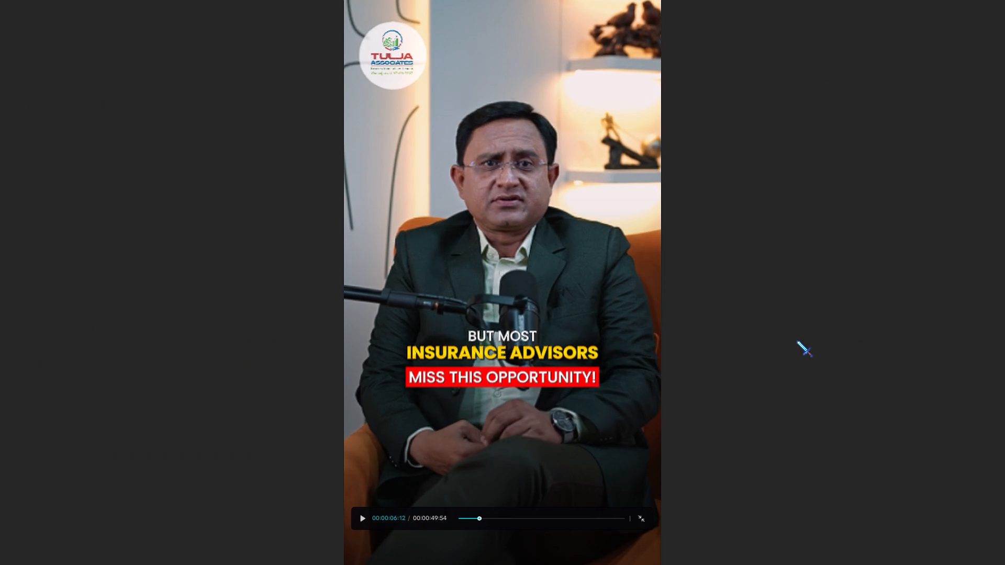
{"action": "key", "text": "Escape"}
{"action": "scroll", "coordinate": [254, 389], "scroll_direction": "up", "scroll_amount": 2}
{"action": "left_click", "coordinate": [140, 389]}
{"action": "left_click_drag", "start_coordinate": [140, 389], "coordinate": [20, 379]}
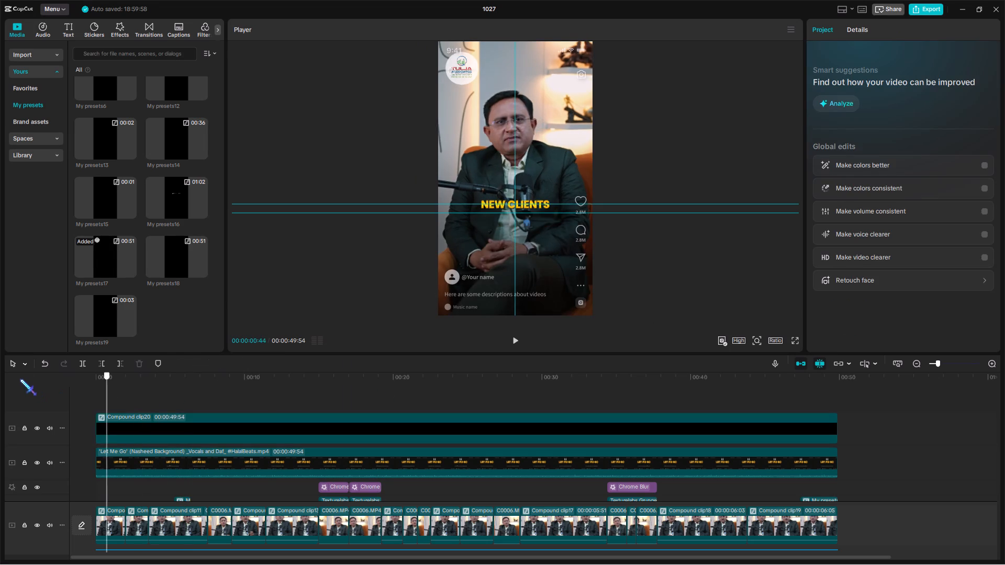
{"action": "left_click_drag", "start_coordinate": [20, 379], "coordinate": [20, 380]}
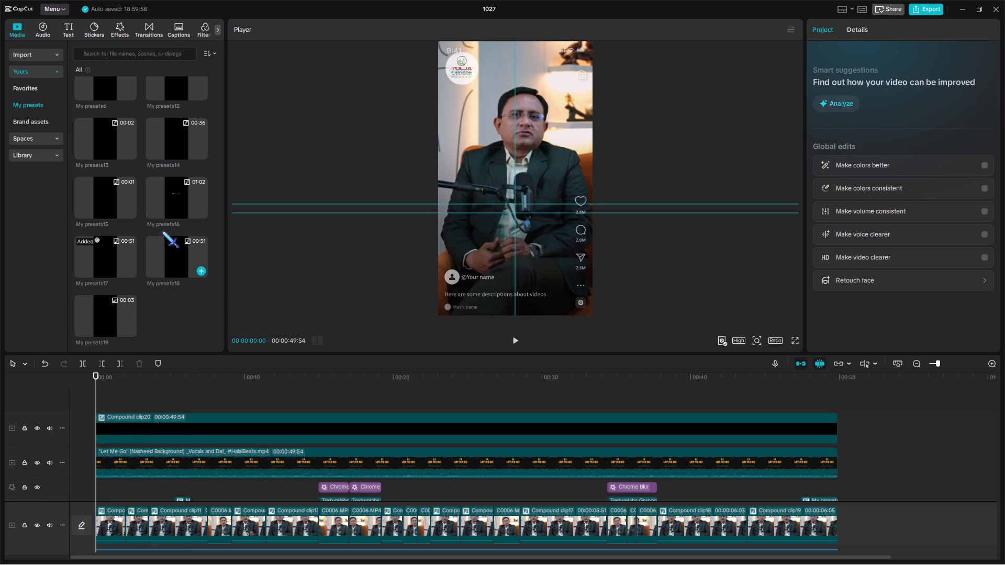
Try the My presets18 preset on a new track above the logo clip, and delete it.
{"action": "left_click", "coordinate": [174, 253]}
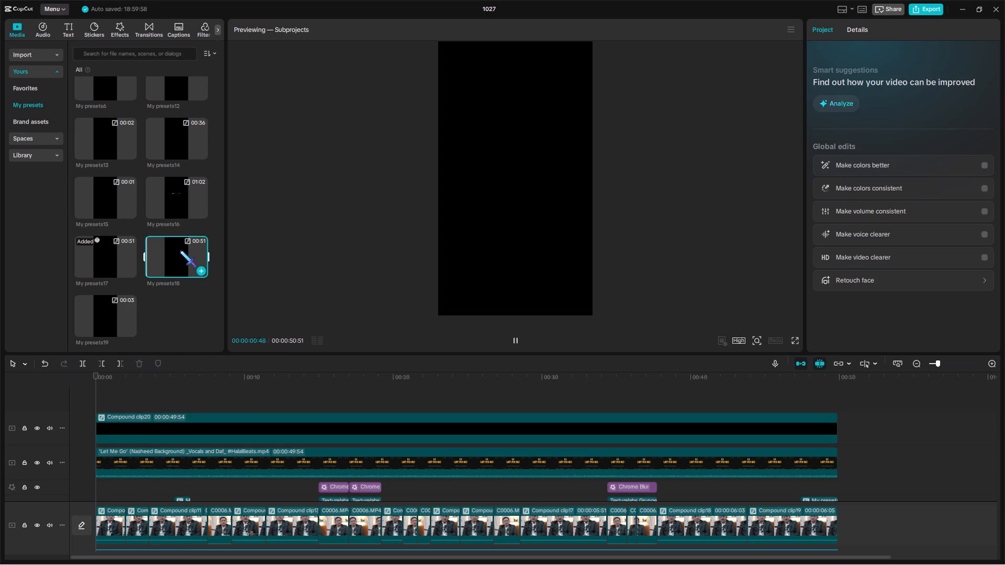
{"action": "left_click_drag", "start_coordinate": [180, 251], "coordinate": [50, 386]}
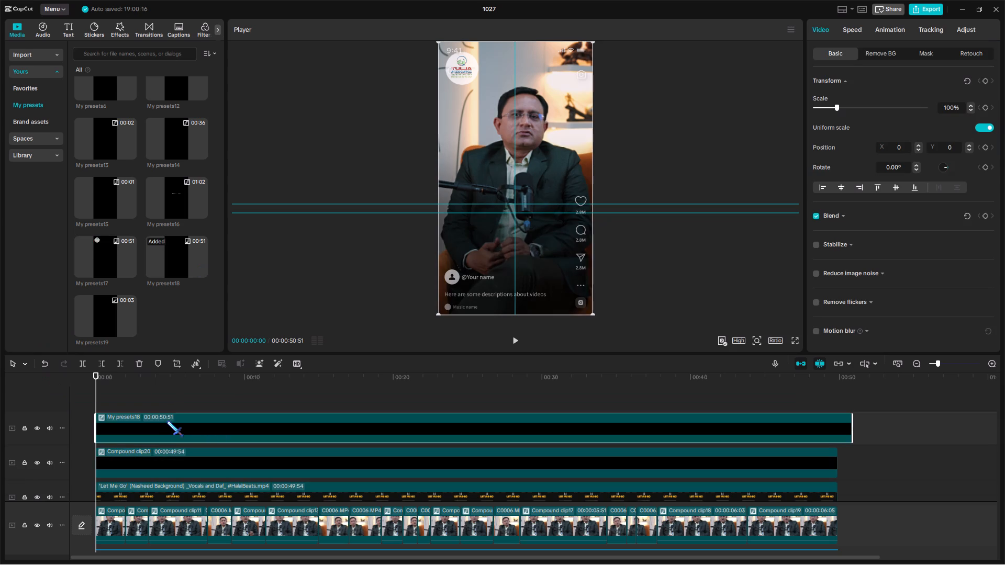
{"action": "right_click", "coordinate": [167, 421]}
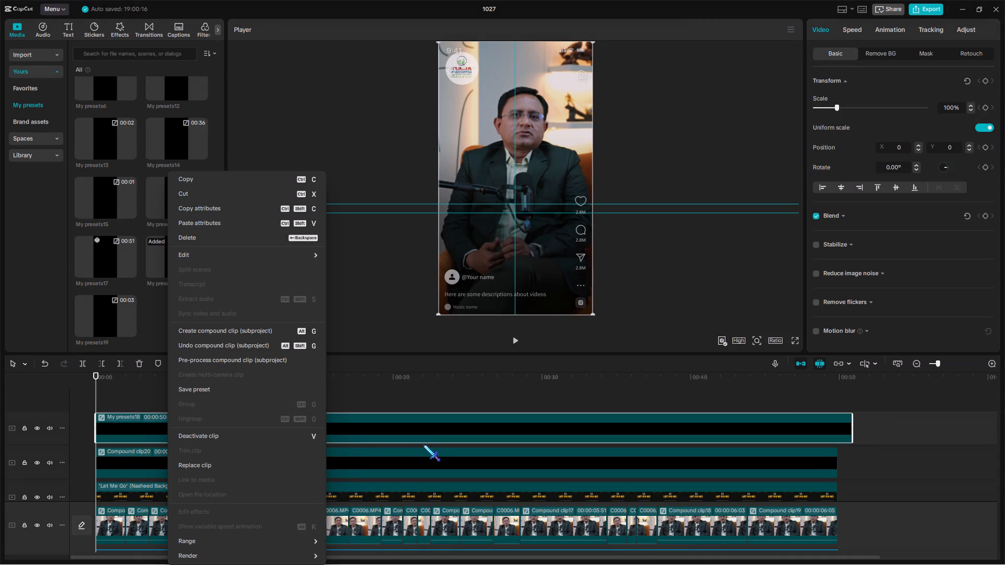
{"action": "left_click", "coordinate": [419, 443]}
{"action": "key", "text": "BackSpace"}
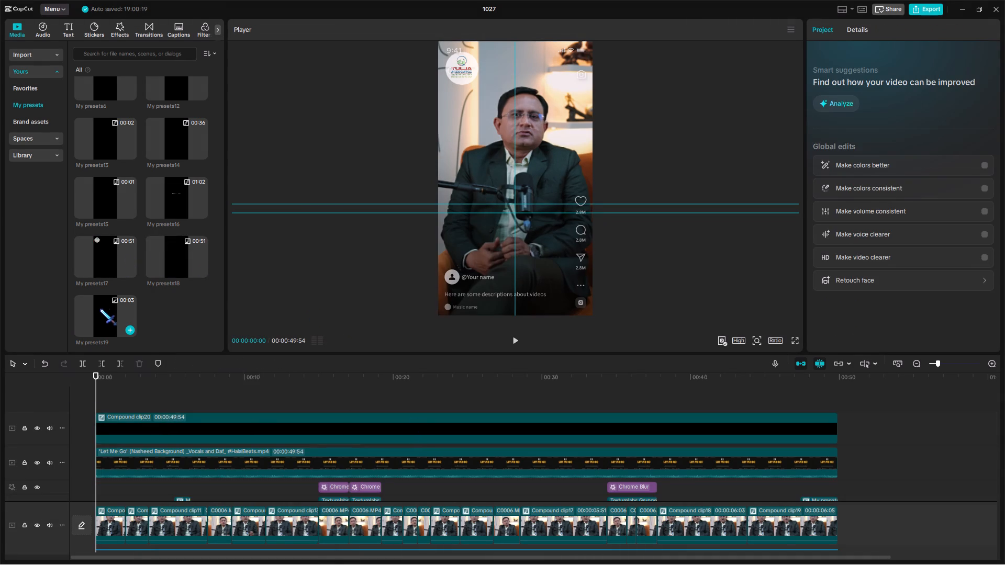
Preview My presets19, and add My presets16 at the timeline start on a new track above the logo clip.
{"action": "left_click", "coordinate": [99, 309]}
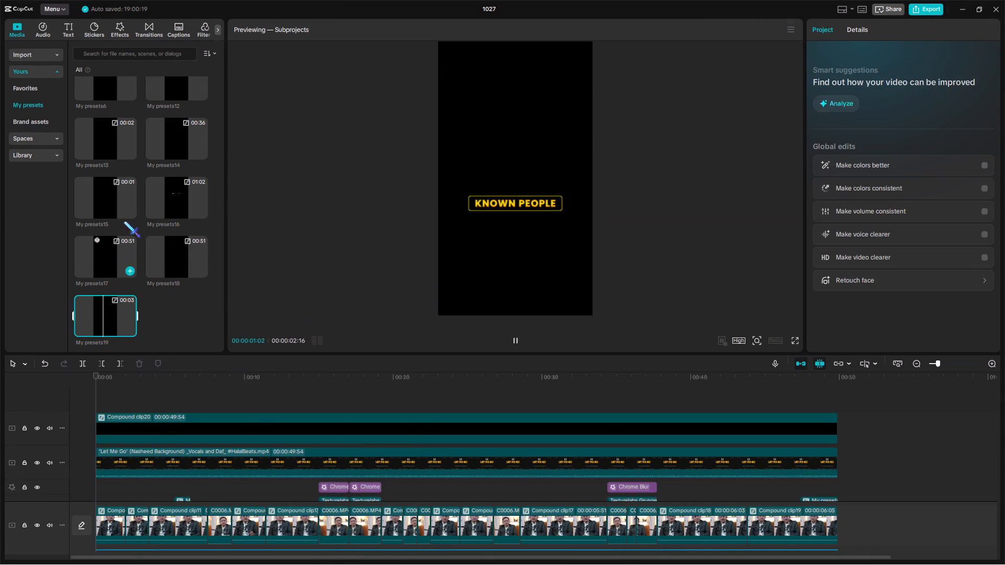
{"action": "left_click", "coordinate": [174, 199]}
{"action": "left_click_drag", "start_coordinate": [182, 196], "coordinate": [40, 397]}
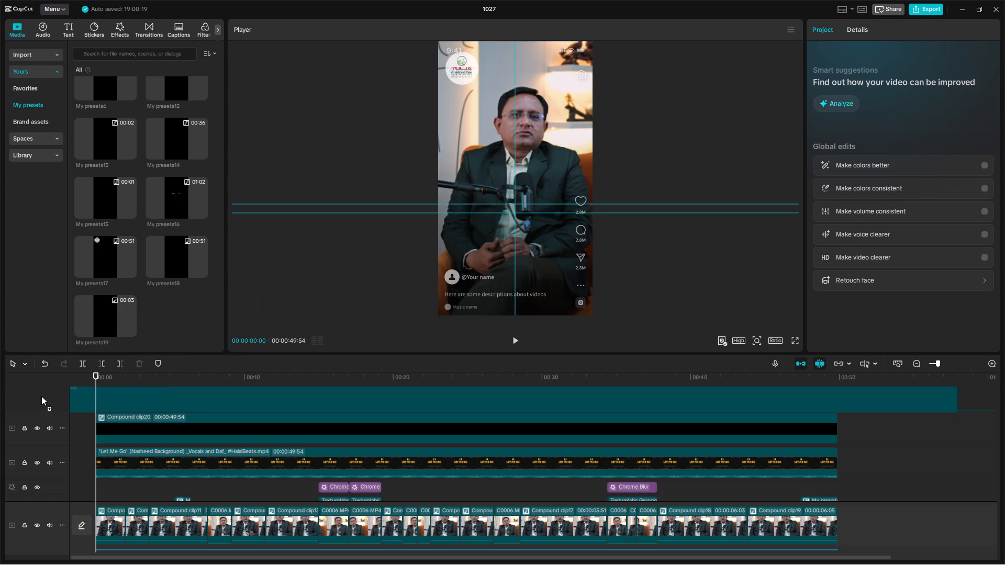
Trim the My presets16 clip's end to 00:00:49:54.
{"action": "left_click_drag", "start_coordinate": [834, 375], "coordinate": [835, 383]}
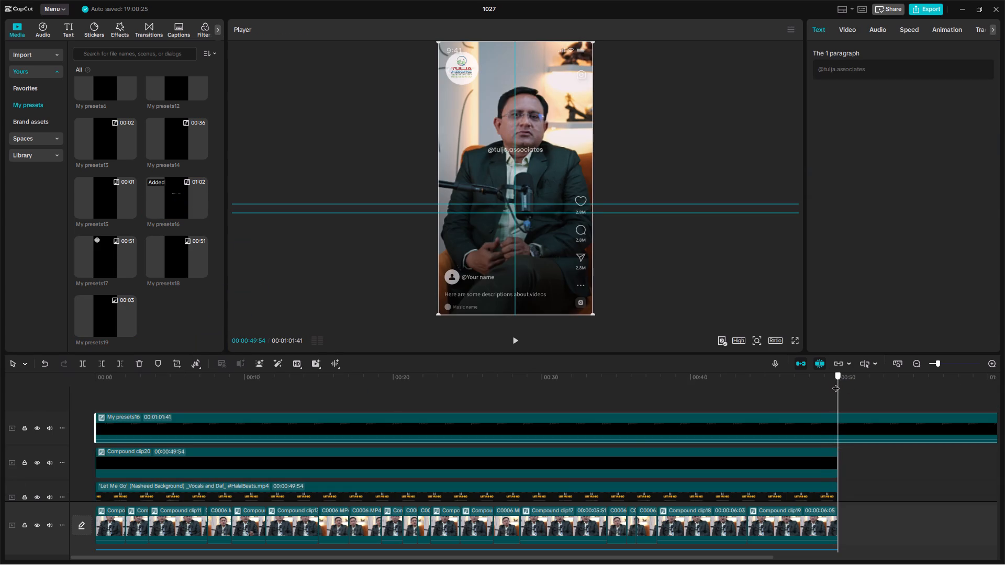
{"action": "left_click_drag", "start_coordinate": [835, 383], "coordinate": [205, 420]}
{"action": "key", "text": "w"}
{"action": "right_click", "coordinate": [205, 420]}
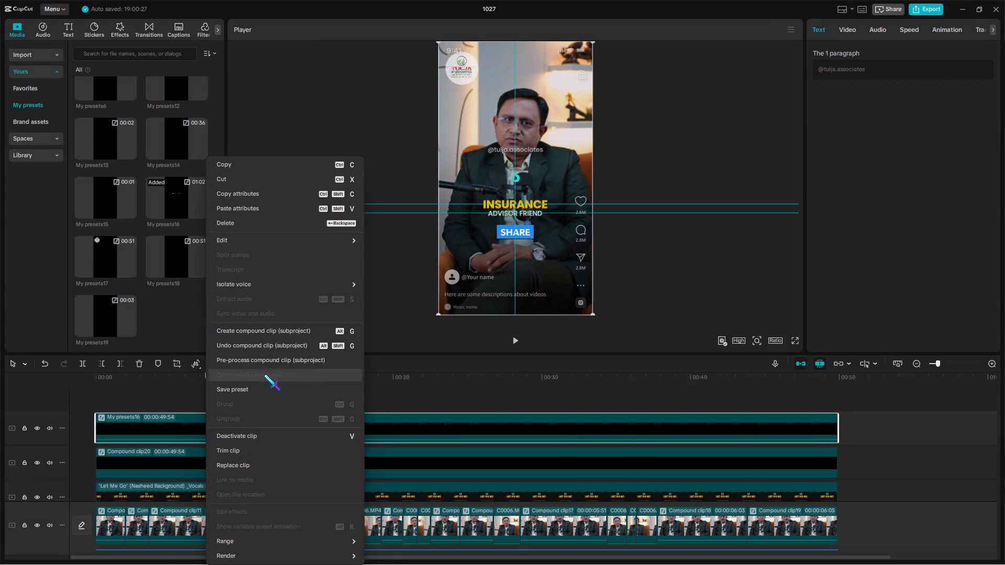
{"action": "left_click", "coordinate": [266, 348]}
{"action": "left_click", "coordinate": [178, 379]}
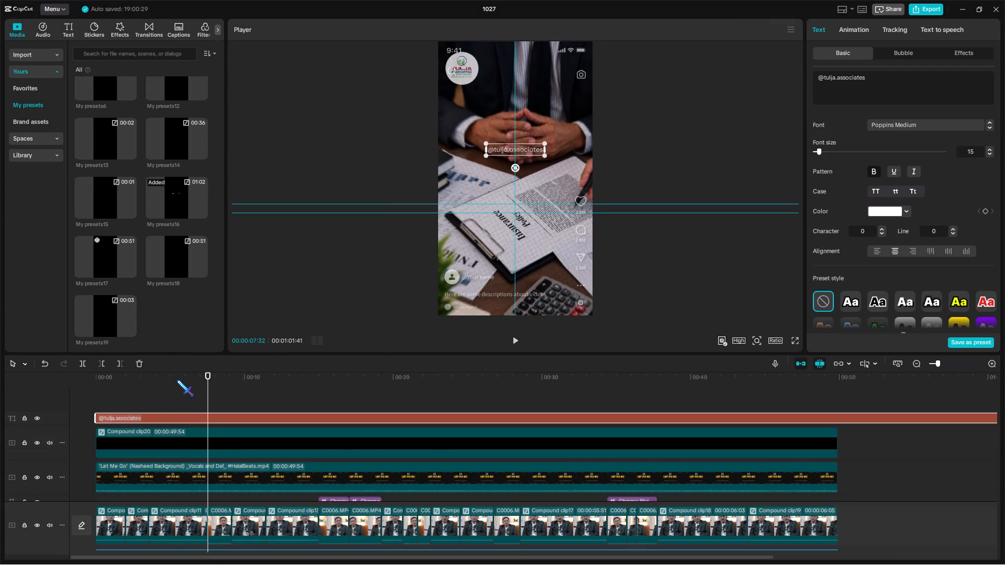
{"action": "left_click", "coordinate": [545, 156]}
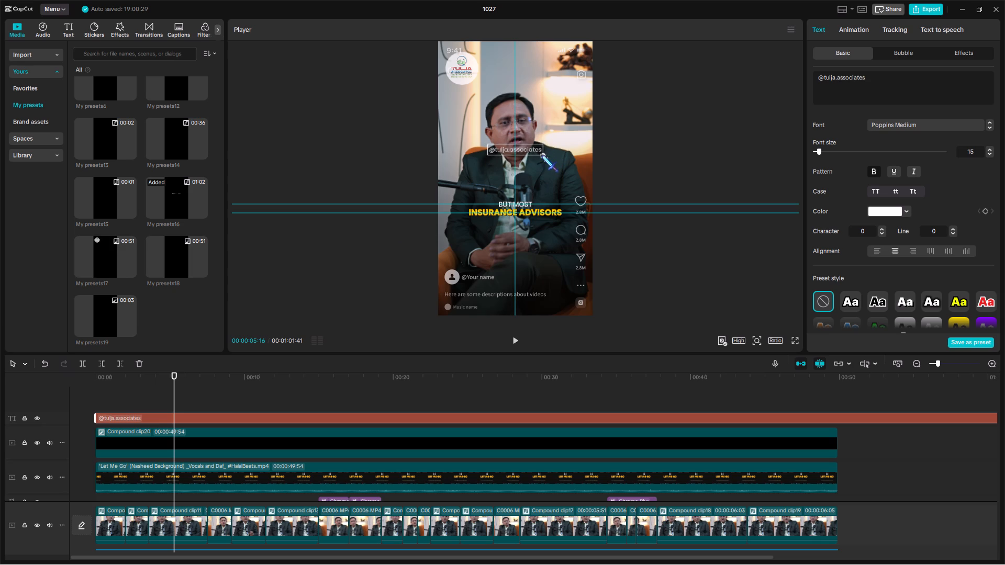
{"action": "left_click_drag", "start_coordinate": [533, 153], "coordinate": [532, 179]}
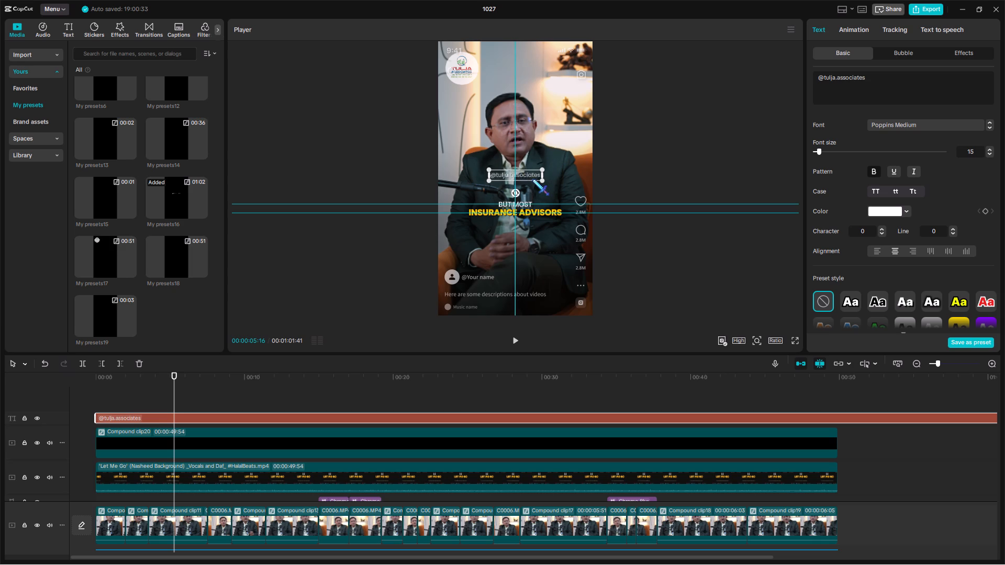
{"action": "left_click_drag", "start_coordinate": [532, 179], "coordinate": [531, 182]}
{"action": "left_click", "coordinate": [175, 400]}
{"action": "left_click_drag", "start_coordinate": [175, 400], "coordinate": [211, 403]}
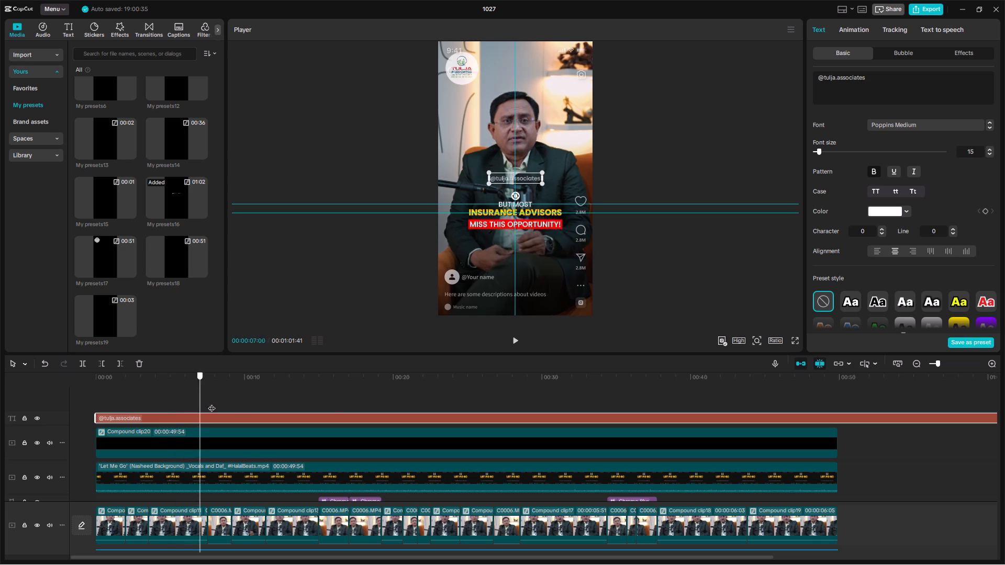
{"action": "left_click_drag", "start_coordinate": [211, 403], "coordinate": [483, 413]}
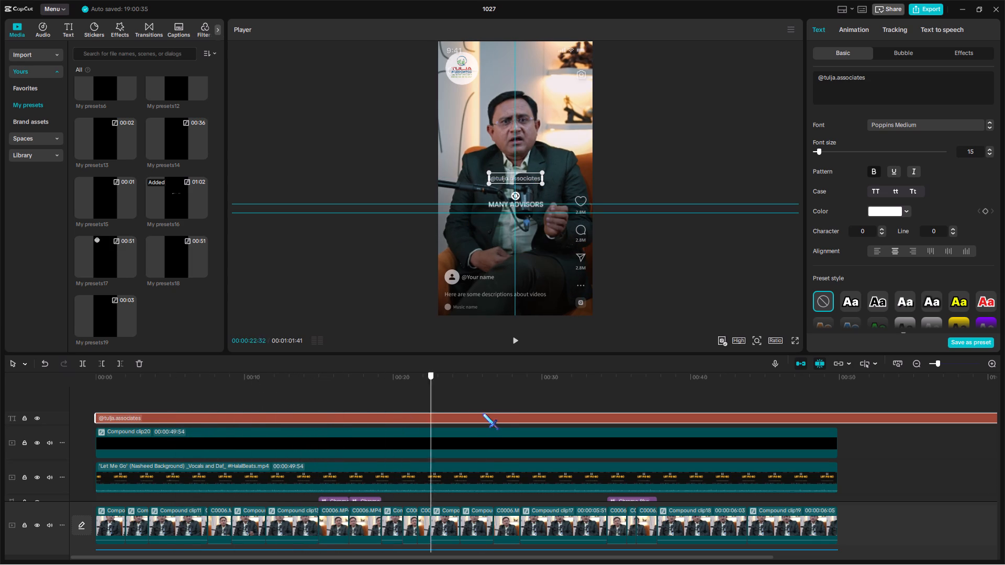
{"action": "left_click_drag", "start_coordinate": [483, 413], "coordinate": [597, 406]}
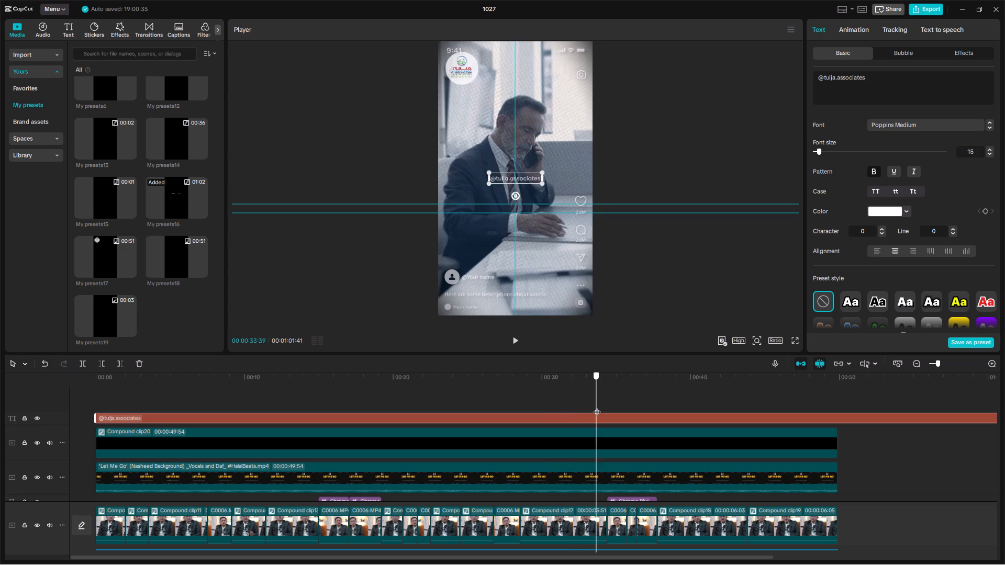
{"action": "left_click_drag", "start_coordinate": [597, 406], "coordinate": [732, 399]}
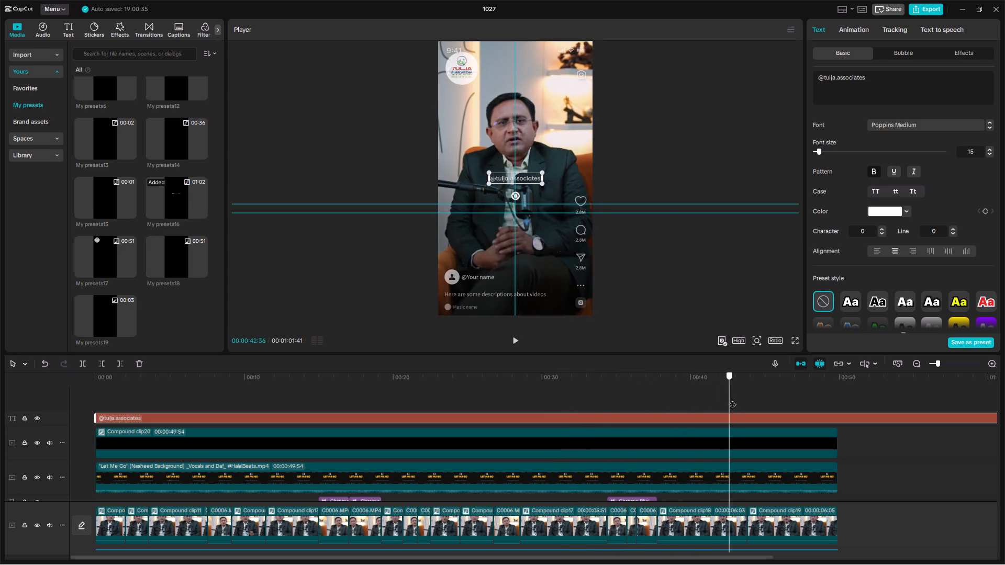
{"action": "left_click_drag", "start_coordinate": [732, 399], "coordinate": [837, 408]}
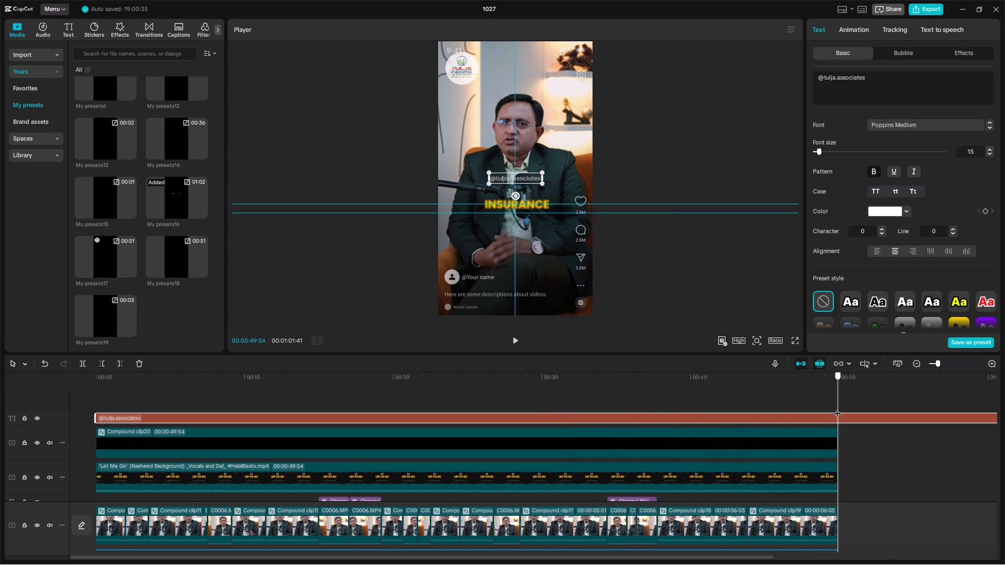
{"action": "key", "text": "w"}
{"action": "left_click_drag", "start_coordinate": [837, 408], "coordinate": [12, 411]}
{"action": "scroll", "coordinate": [307, 413], "scroll_direction": "down", "scroll_amount": 18}
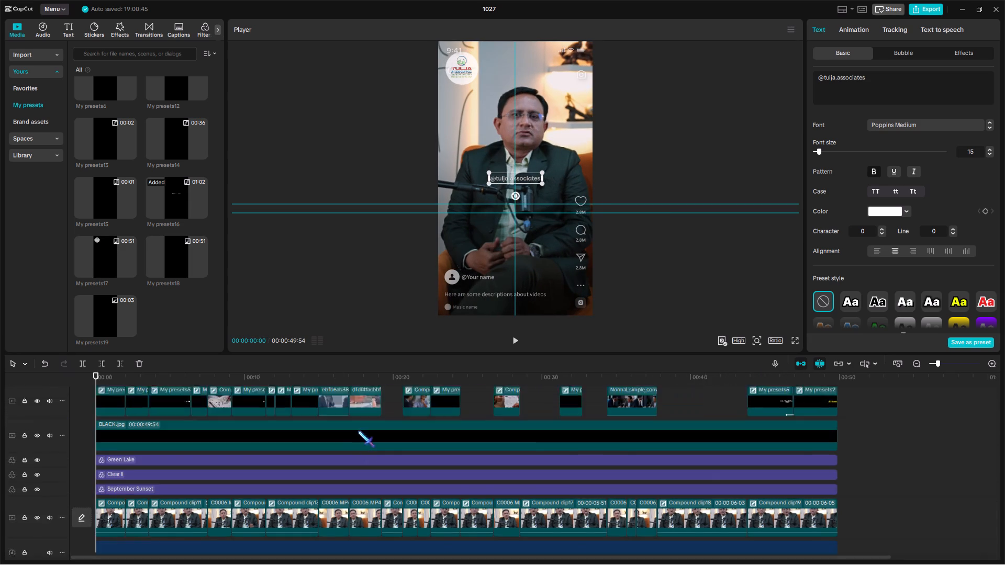
{"action": "scroll", "coordinate": [358, 431], "scroll_direction": "down", "scroll_amount": 14}
{"action": "scroll", "coordinate": [160, 473], "scroll_direction": "up", "scroll_amount": 11}
{"action": "left_click_drag", "start_coordinate": [81, 475], "coordinate": [115, 467]}
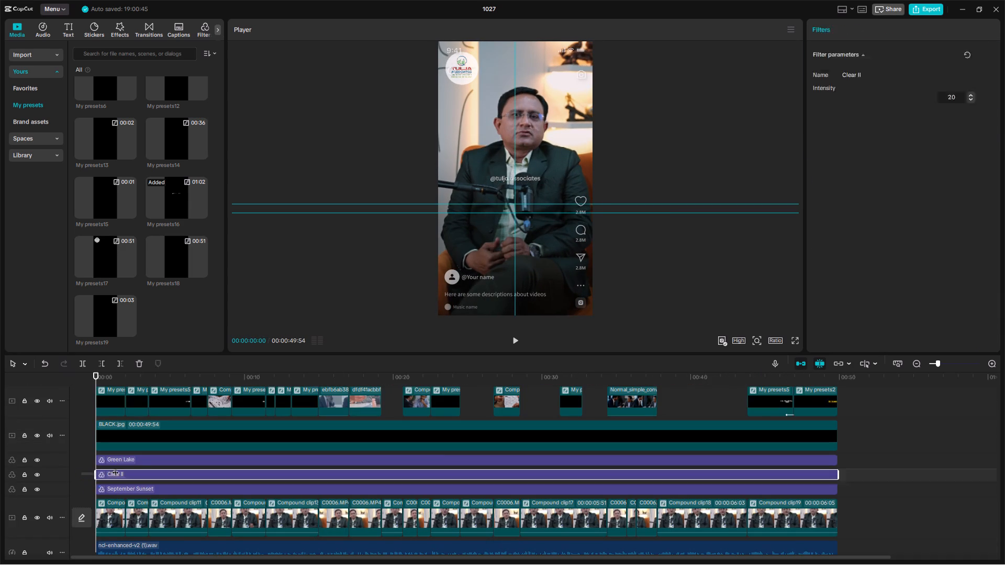
{"action": "left_click_drag", "start_coordinate": [115, 467], "coordinate": [120, 461]}
{"action": "left_click_drag", "start_coordinate": [120, 460], "coordinate": [102, 375]}
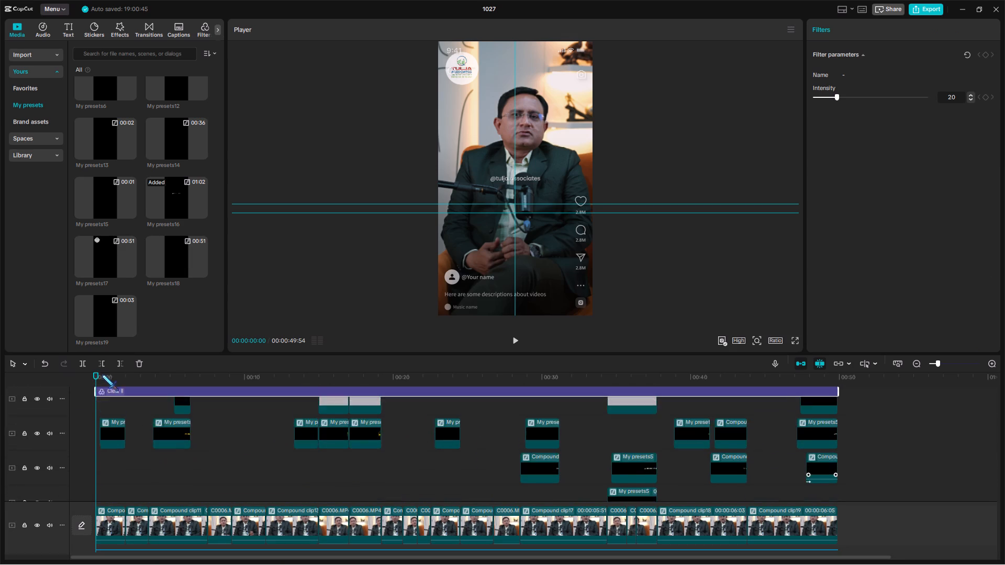
{"action": "left_click_drag", "start_coordinate": [102, 375], "coordinate": [105, 366]}
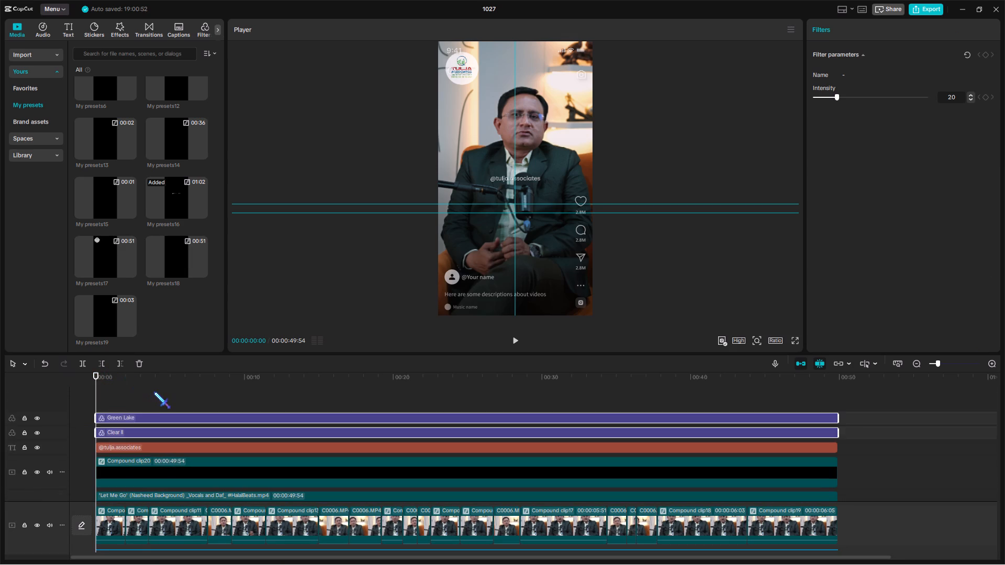
{"action": "left_click", "coordinate": [154, 392]}
Set the full-length BLACK.jpg overlay's opacity to 35%, preview the video to about 00:00:24, and return the playhead to the start.
{"action": "left_click_drag", "start_coordinate": [154, 392], "coordinate": [249, 411]}
{"action": "scroll", "coordinate": [249, 411], "scroll_direction": "down", "scroll_amount": 13}
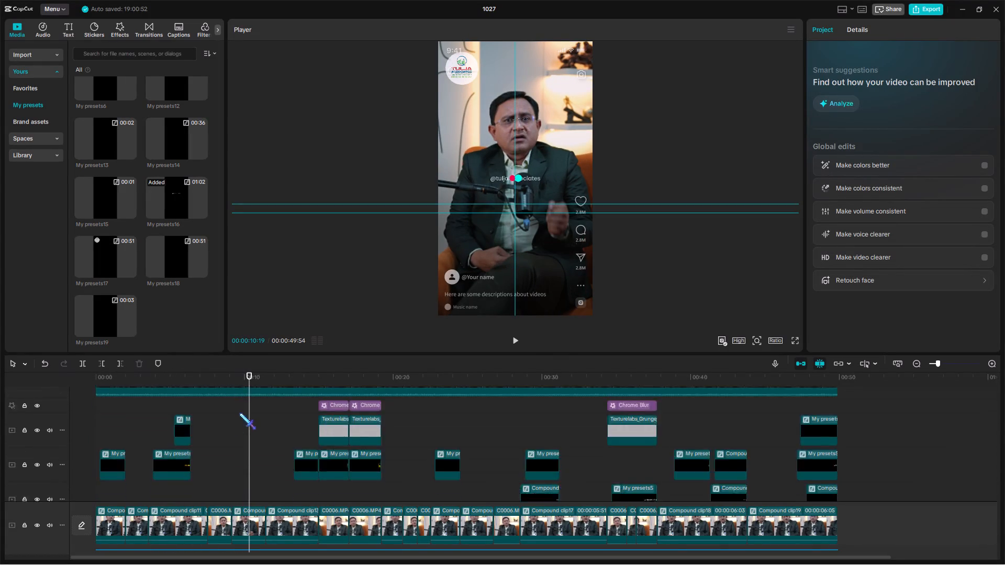
{"action": "scroll", "coordinate": [239, 413], "scroll_direction": "down", "scroll_amount": 11}
{"action": "scroll", "coordinate": [191, 437], "scroll_direction": "down", "scroll_amount": 2}
{"action": "scroll", "coordinate": [182, 437], "scroll_direction": "up", "scroll_amount": 5}
{"action": "left_click", "coordinate": [137, 464]}
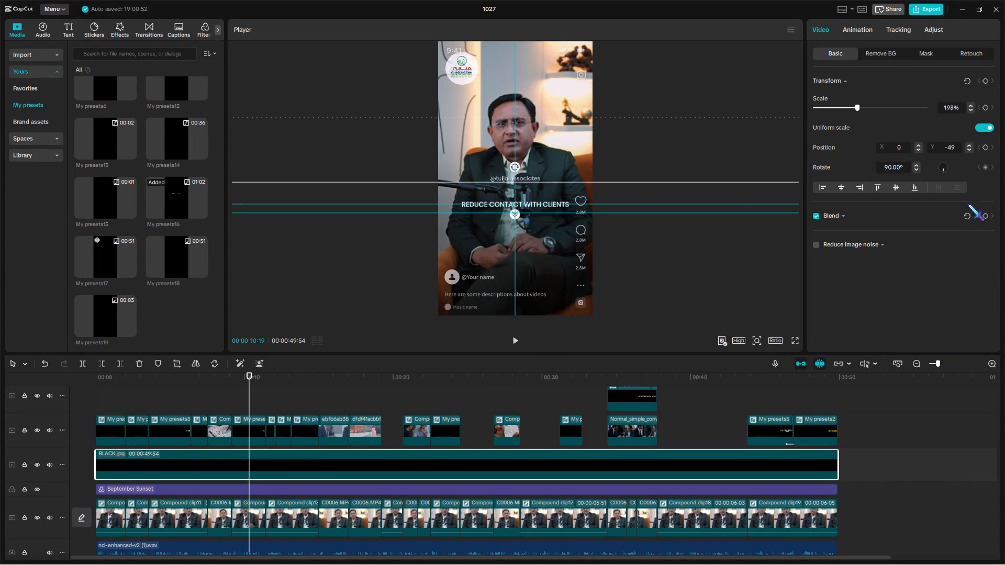
{"action": "left_click", "coordinate": [876, 219]}
{"action": "left_click", "coordinate": [970, 259]}
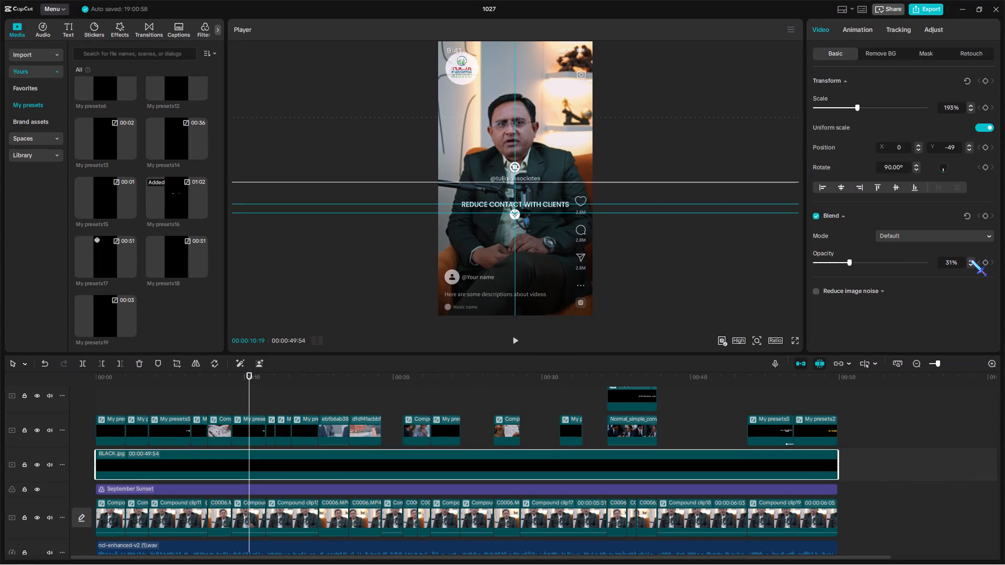
{"action": "triple_click", "coordinate": [970, 259]}
{"action": "left_click", "coordinate": [970, 259]}
{"action": "scroll", "coordinate": [328, 474], "scroll_direction": "up", "scroll_amount": 5}
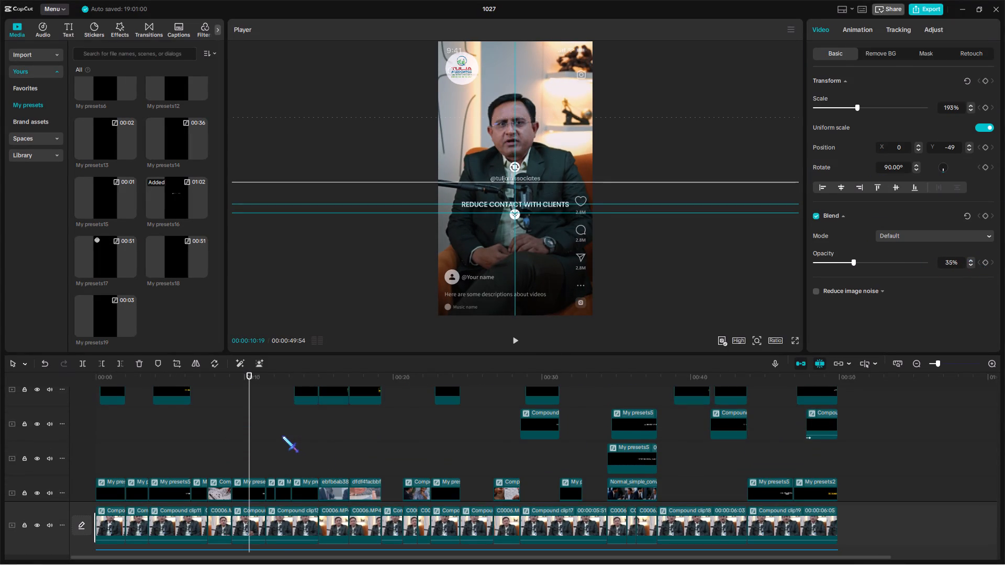
{"action": "left_click", "coordinate": [282, 436]}
{"action": "left_click_drag", "start_coordinate": [282, 436], "coordinate": [378, 439]}
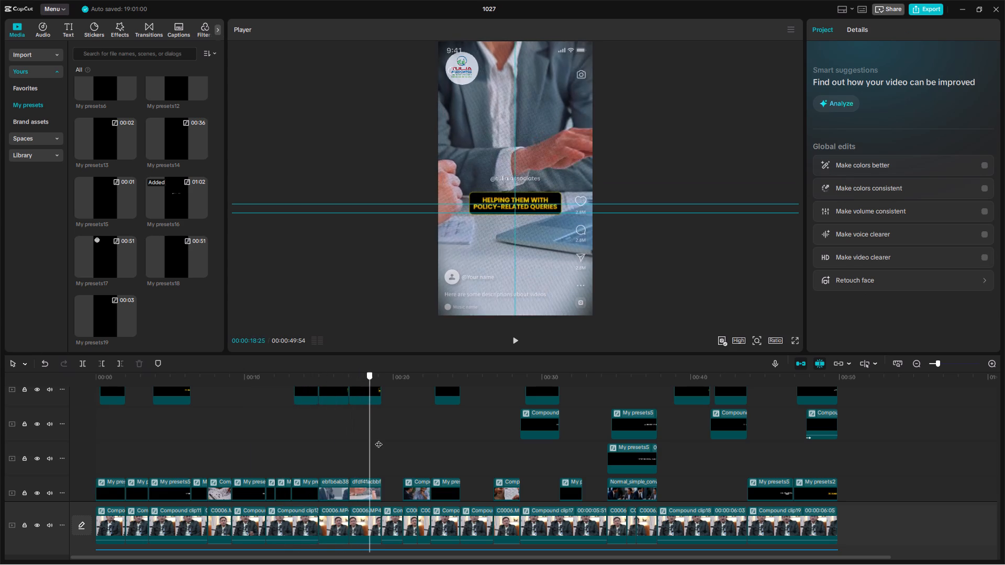
{"action": "left_click_drag", "start_coordinate": [378, 439], "coordinate": [469, 436]}
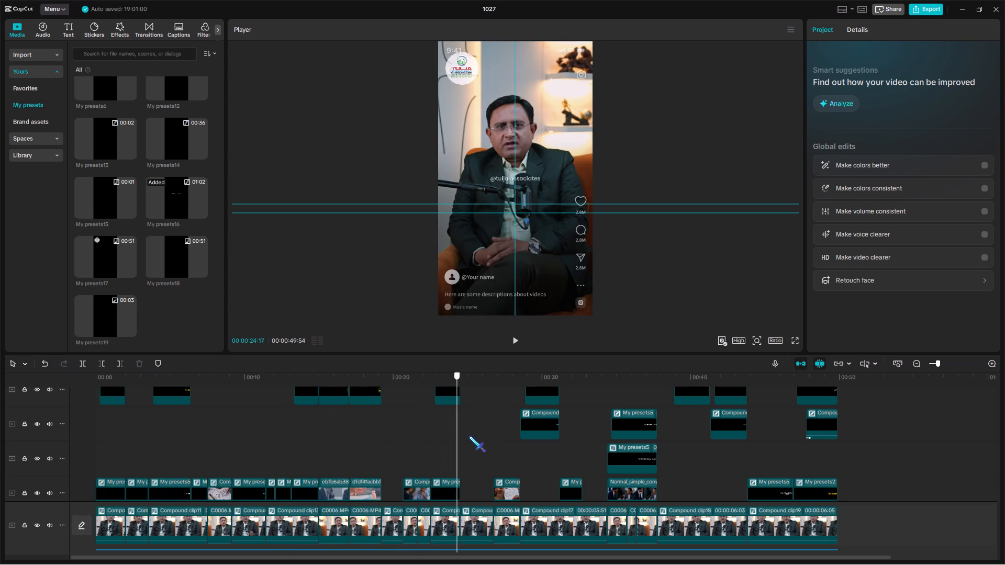
{"action": "left_click_drag", "start_coordinate": [469, 436], "coordinate": [0, 433]}
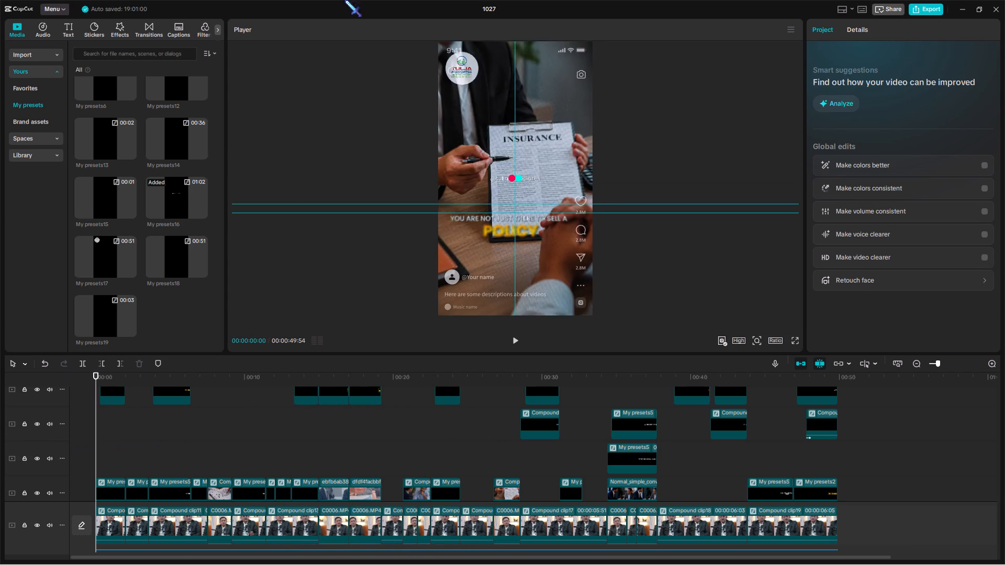
Add the Glare II light transition between the My presets5 clip and Compound clip6, at about 00:00:07.
{"action": "left_click", "coordinate": [943, 364]}
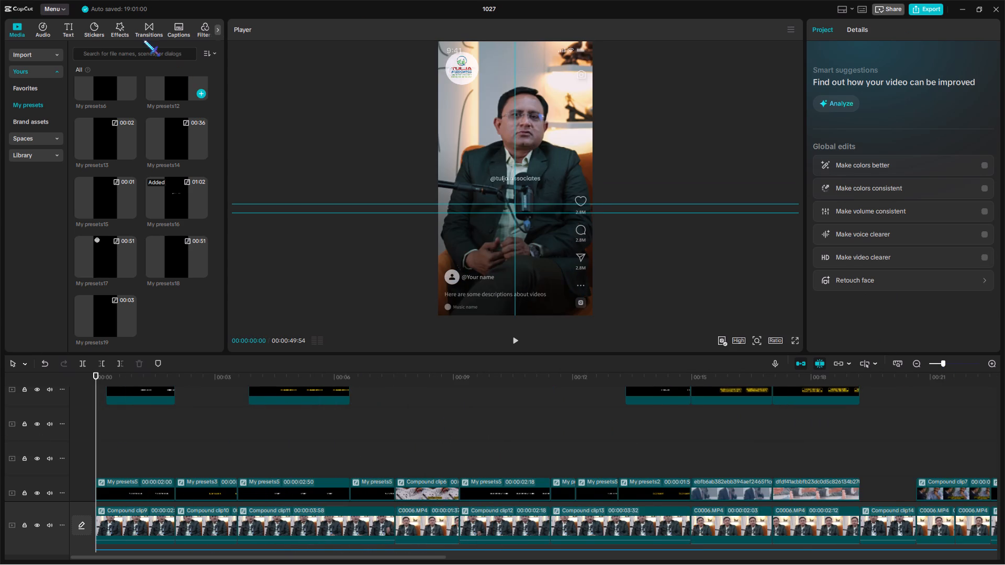
{"action": "left_click", "coordinate": [138, 31]}
{"action": "left_click", "coordinate": [32, 150]}
{"action": "scroll", "coordinate": [403, 404], "scroll_direction": "up", "scroll_amount": 7}
{"action": "scroll", "coordinate": [404, 401], "scroll_direction": "down", "scroll_amount": 12}
{"action": "left_click_drag", "start_coordinate": [151, 86], "coordinate": [391, 430]}
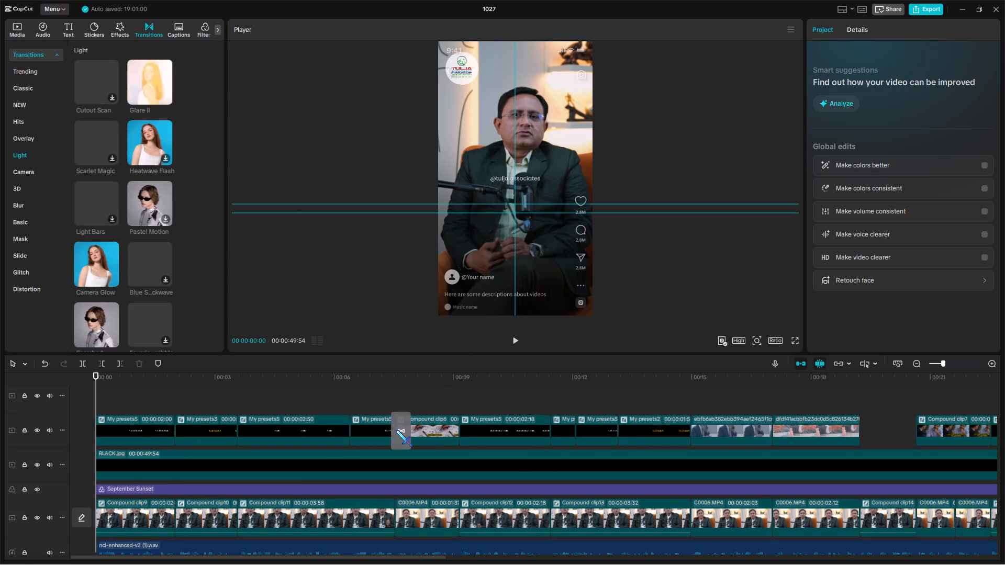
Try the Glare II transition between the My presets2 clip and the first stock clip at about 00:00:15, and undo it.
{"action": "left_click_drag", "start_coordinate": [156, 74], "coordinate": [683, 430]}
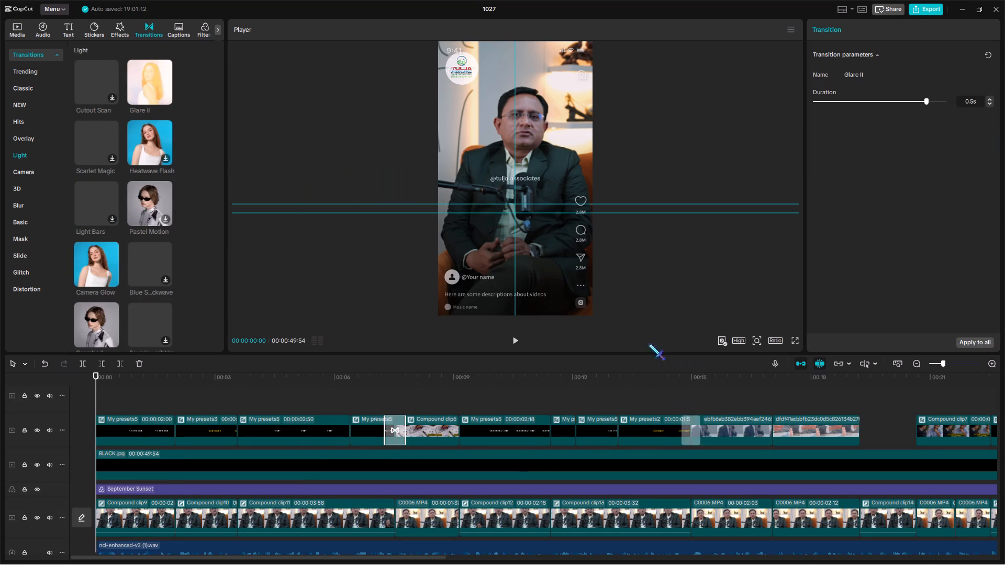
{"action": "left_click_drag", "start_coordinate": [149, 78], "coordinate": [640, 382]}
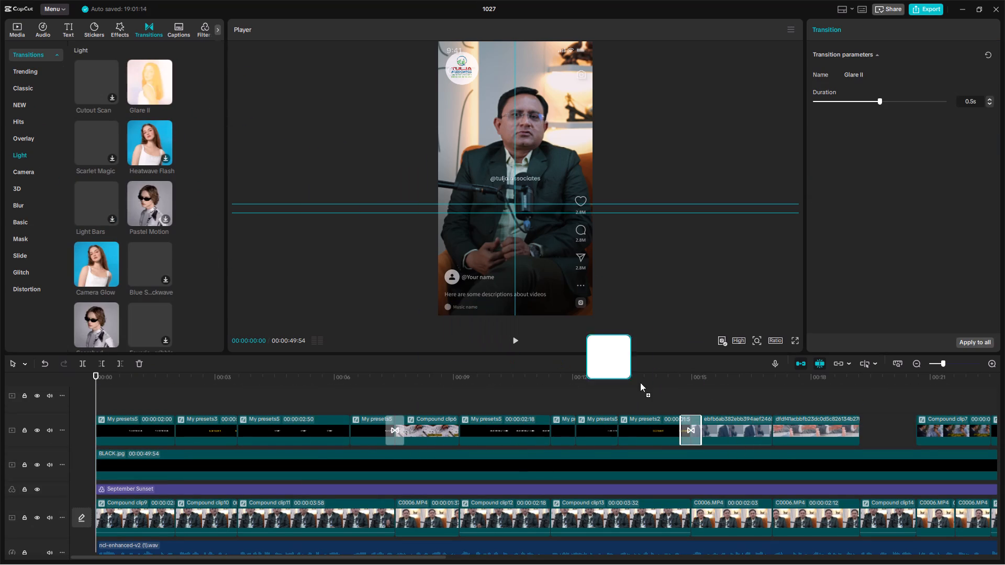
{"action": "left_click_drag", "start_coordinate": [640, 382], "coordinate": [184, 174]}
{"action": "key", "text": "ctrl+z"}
Add Glare II transitions at the start of the first My presets19 caption and between the two My presets19 captions.
{"action": "scroll", "coordinate": [714, 455], "scroll_direction": "up", "scroll_amount": 7}
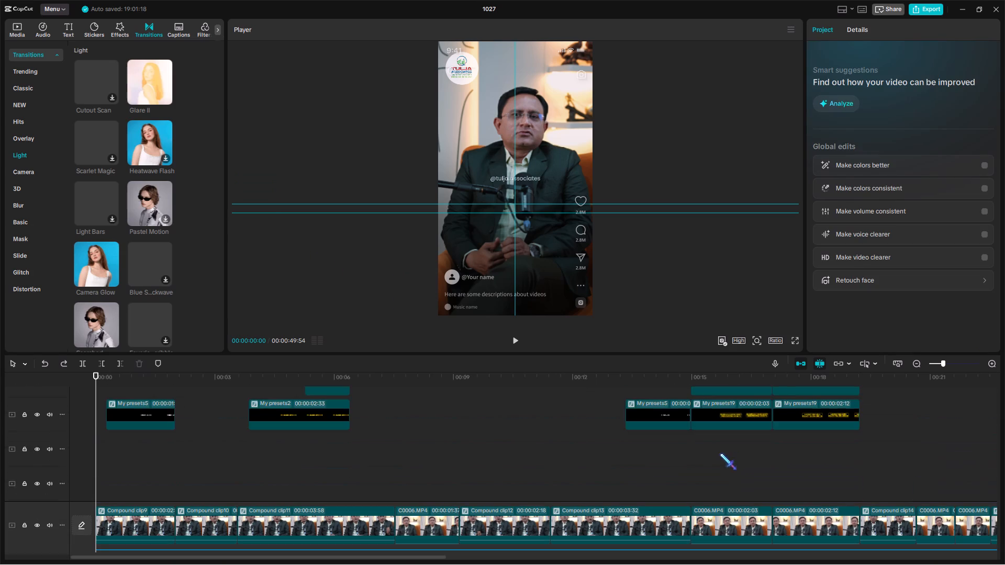
{"action": "scroll", "coordinate": [731, 455], "scroll_direction": "up", "scroll_amount": 3}
{"action": "left_click_drag", "start_coordinate": [148, 78], "coordinate": [685, 461]}
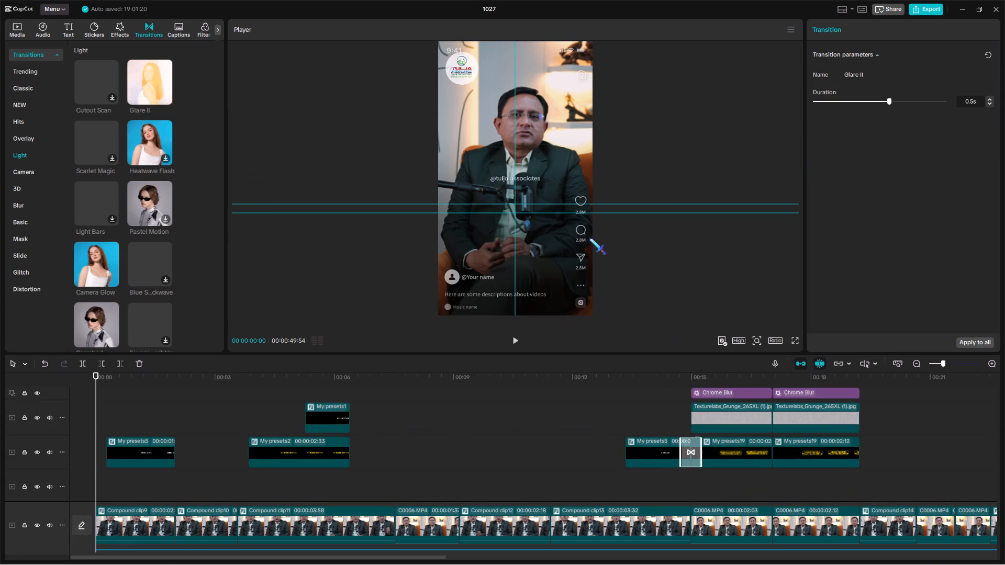
{"action": "left_click_drag", "start_coordinate": [149, 86], "coordinate": [766, 452]}
{"action": "left_click", "coordinate": [770, 473]}
{"action": "left_click_drag", "start_coordinate": [770, 473], "coordinate": [770, 474]}
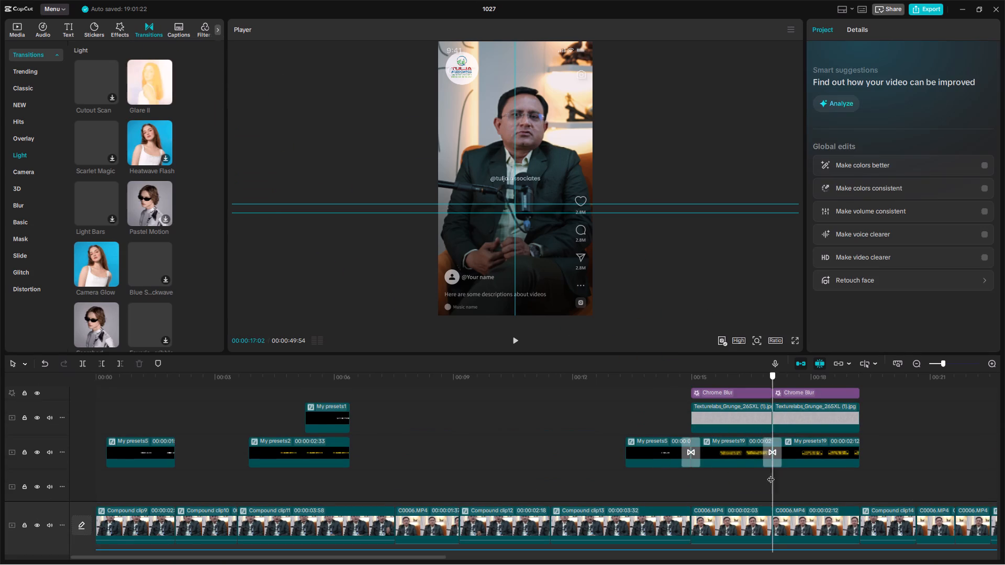
Add the Glare II transition between Compound clip7 and the My presets5 clip that follows it.
{"action": "left_click_drag", "start_coordinate": [770, 474], "coordinate": [321, 480]}
{"action": "scroll", "coordinate": [424, 466], "scroll_direction": "down", "scroll_amount": 14}
{"action": "scroll", "coordinate": [444, 448], "scroll_direction": "up", "scroll_amount": 6}
{"action": "left_click", "coordinate": [427, 415]}
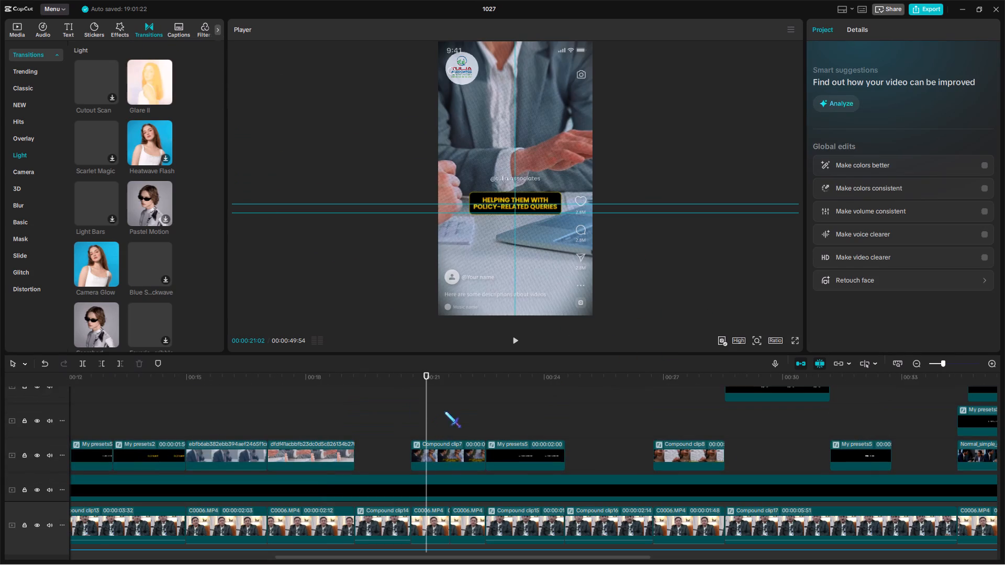
{"action": "left_click", "coordinate": [449, 410]}
{"action": "left_click_drag", "start_coordinate": [152, 77], "coordinate": [471, 387]}
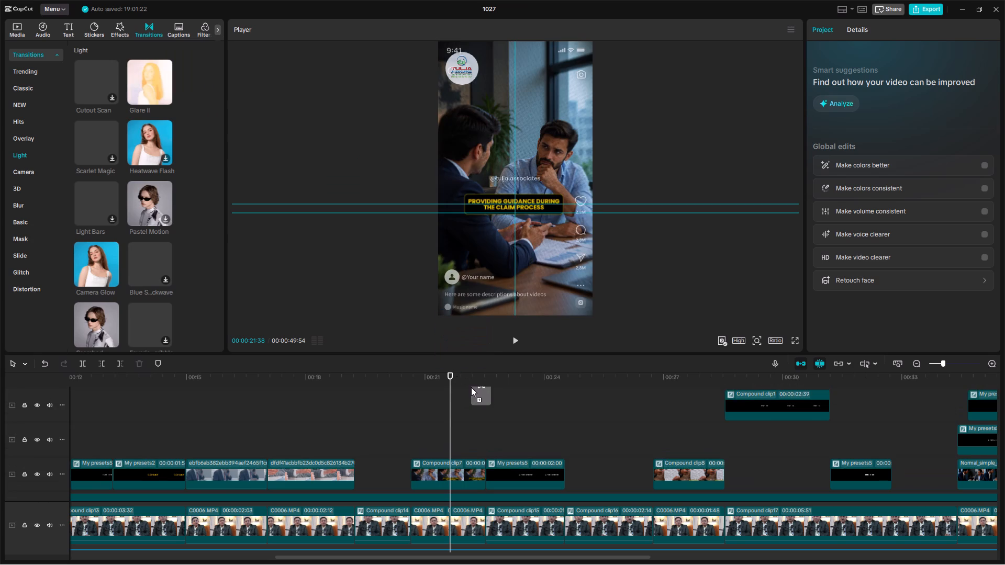
{"action": "left_click_drag", "start_coordinate": [471, 387], "coordinate": [275, 271]}
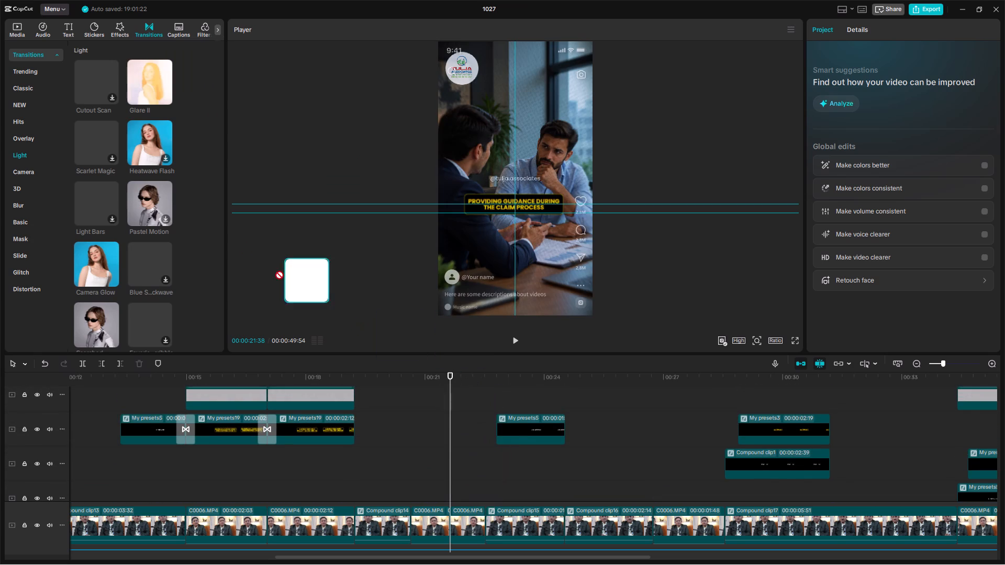
{"action": "left_click_drag", "start_coordinate": [275, 271], "coordinate": [216, 226]}
{"action": "scroll", "coordinate": [528, 456], "scroll_direction": "down", "scroll_amount": 7}
{"action": "left_click_drag", "start_coordinate": [152, 84], "coordinate": [486, 450]}
Play the video from the Compound clip7 transition and review the overlays and audio tracks up to about 00:00:33:49.
{"action": "left_click", "coordinate": [479, 413]}
{"action": "key", "text": "space"}
{"action": "left_click_drag", "start_coordinate": [450, 410], "coordinate": [489, 411]}
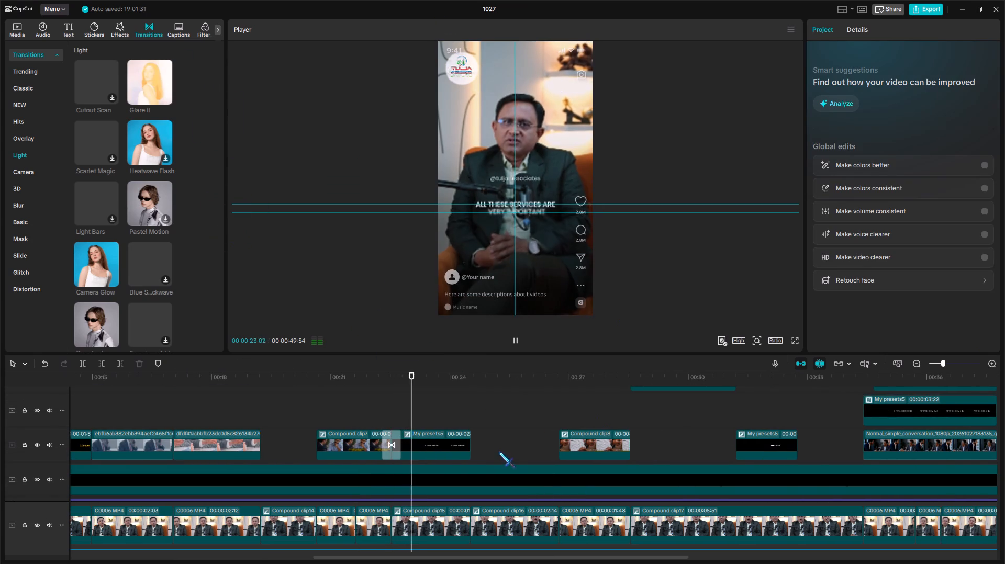
{"action": "scroll", "coordinate": [499, 451], "scroll_direction": "up", "scroll_amount": 4}
{"action": "left_click", "coordinate": [489, 452]}
{"action": "left_click", "coordinate": [539, 430]}
{"action": "key", "text": "space"}
{"action": "scroll", "coordinate": [539, 430], "scroll_direction": "down", "scroll_amount": 5}
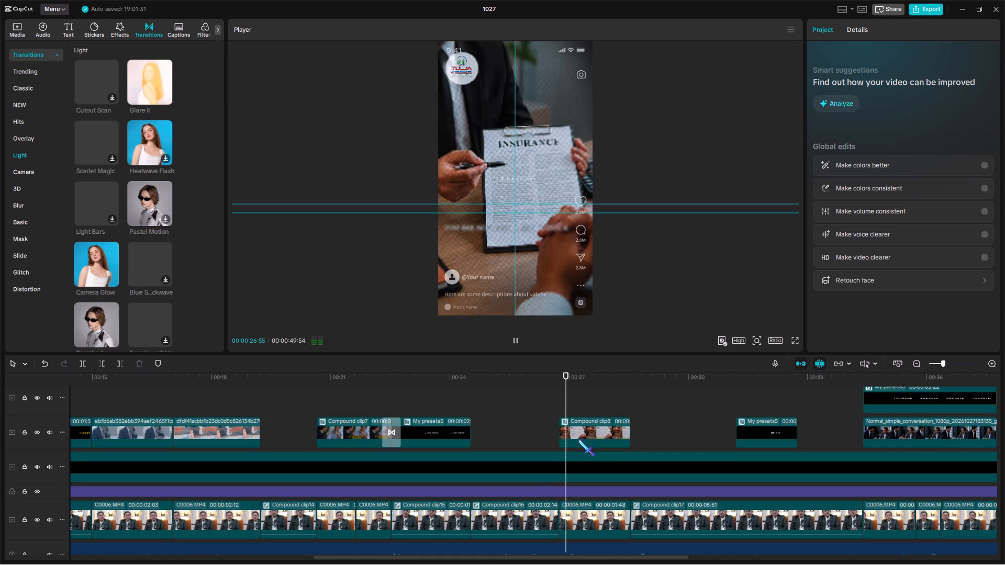
{"action": "scroll", "coordinate": [578, 439], "scroll_direction": "up", "scroll_amount": 3}
{"action": "scroll", "coordinate": [581, 433], "scroll_direction": "down", "scroll_amount": 4}
{"action": "scroll", "coordinate": [643, 445], "scroll_direction": "up", "scroll_amount": 4}
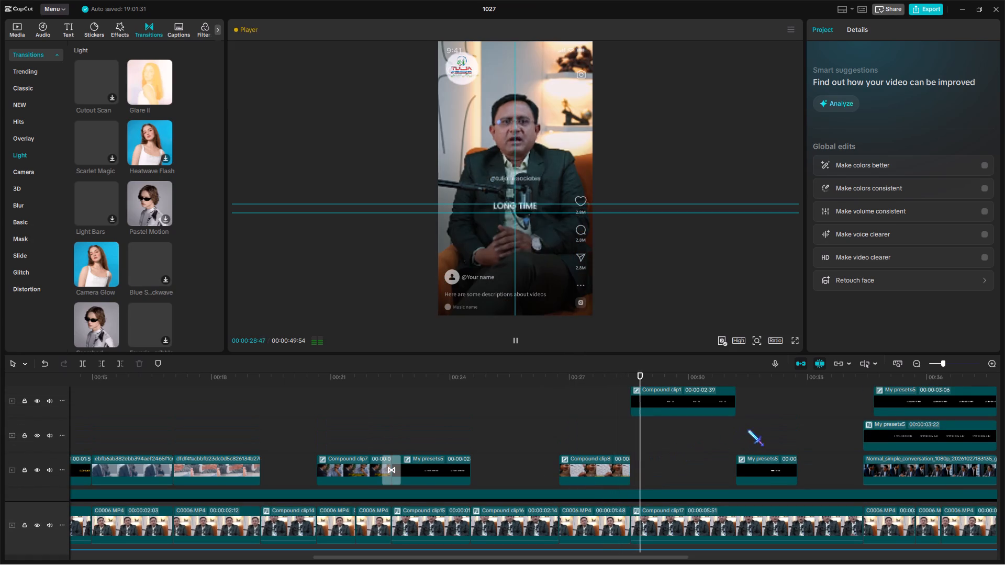
{"action": "left_click", "coordinate": [747, 430]}
{"action": "left_click_drag", "start_coordinate": [747, 430], "coordinate": [389, 434]}
{"action": "scroll", "coordinate": [390, 433], "scroll_direction": "down", "scroll_amount": 10}
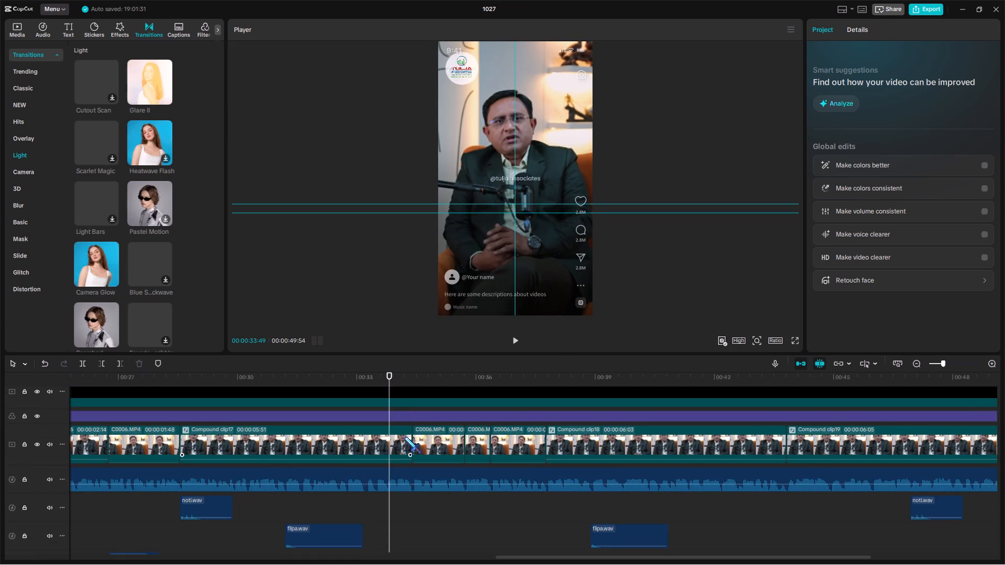
{"action": "scroll", "coordinate": [405, 437], "scroll_direction": "up", "scroll_amount": 12}
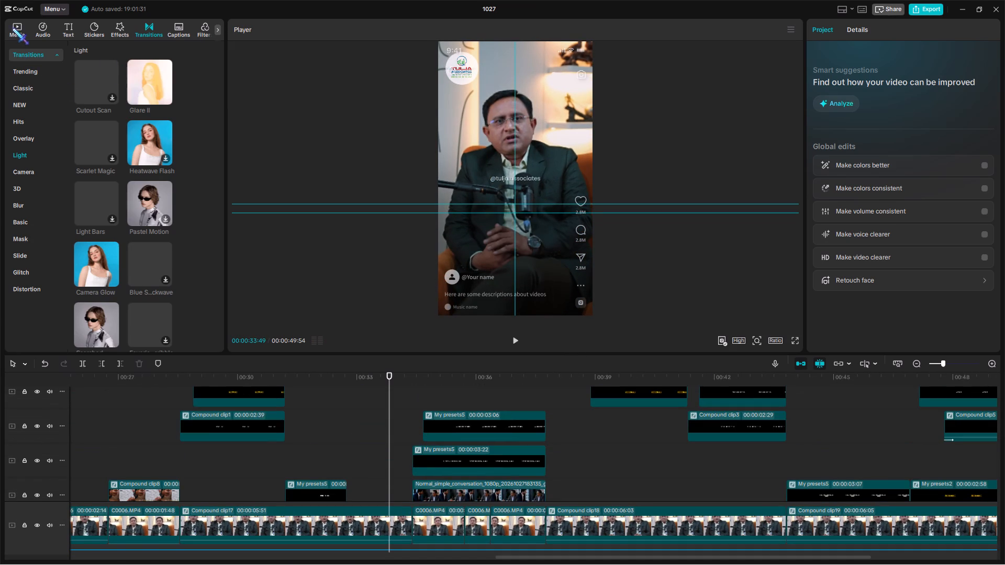
Import BLACK.jpg from Local Disk (D:) into the project media.
{"action": "left_click", "coordinate": [12, 28]}
{"action": "scroll", "coordinate": [145, 205], "scroll_direction": "up", "scroll_amount": 13}
{"action": "left_click", "coordinate": [18, 58]}
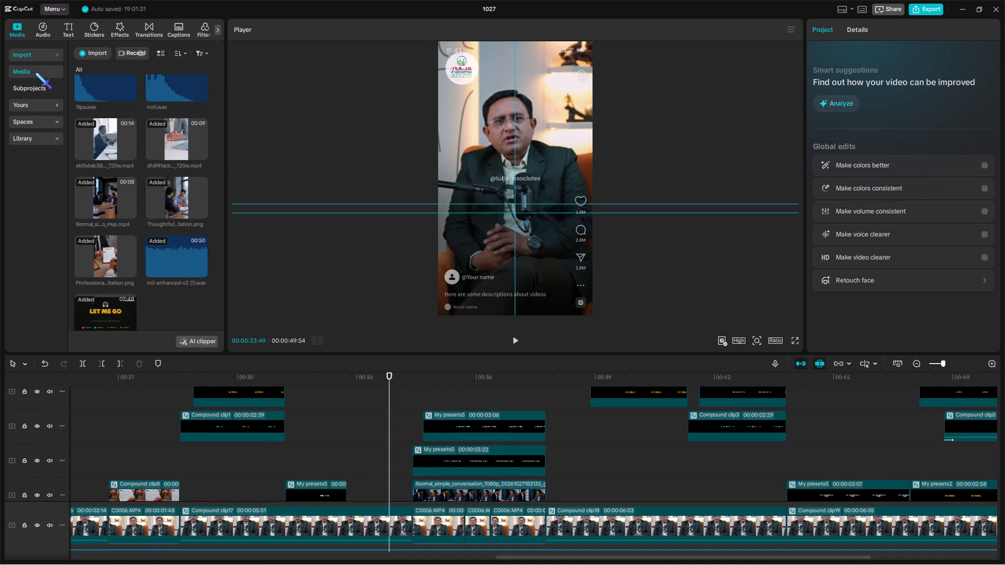
{"action": "left_click", "coordinate": [37, 77]}
{"action": "scroll", "coordinate": [159, 228], "scroll_direction": "up", "scroll_amount": 20}
{"action": "scroll", "coordinate": [159, 228], "scroll_direction": "up", "scroll_amount": 7}
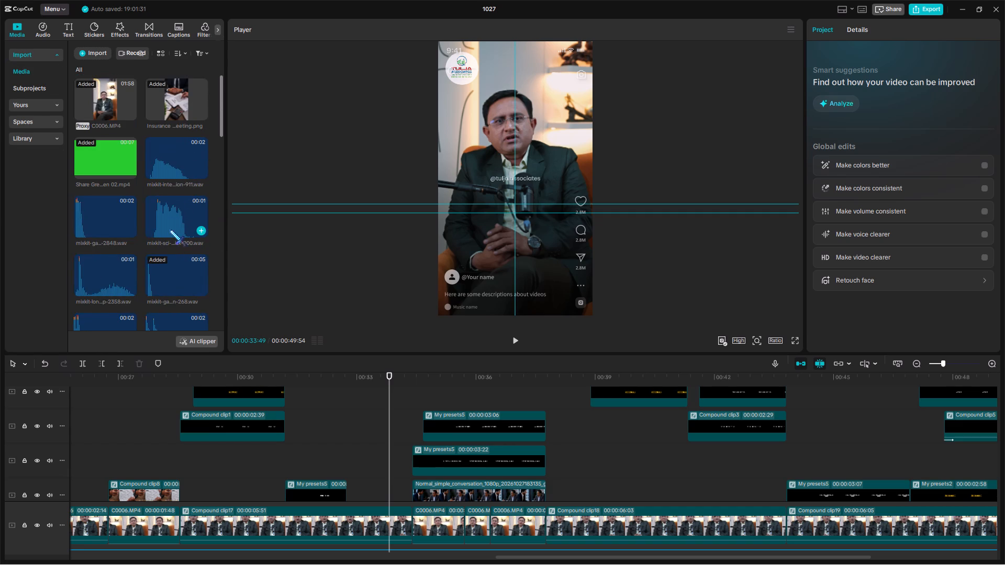
{"action": "scroll", "coordinate": [175, 204], "scroll_direction": "down", "scroll_amount": 5}
{"action": "left_click", "coordinate": [106, 50]}
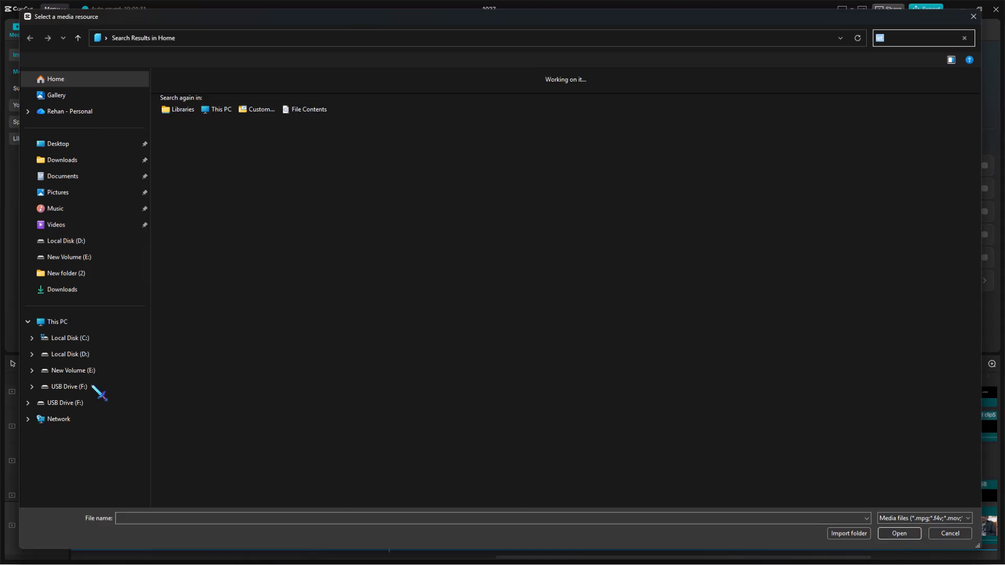
{"action": "left_click", "coordinate": [95, 361]}
{"action": "double_click", "coordinate": [685, 233]}
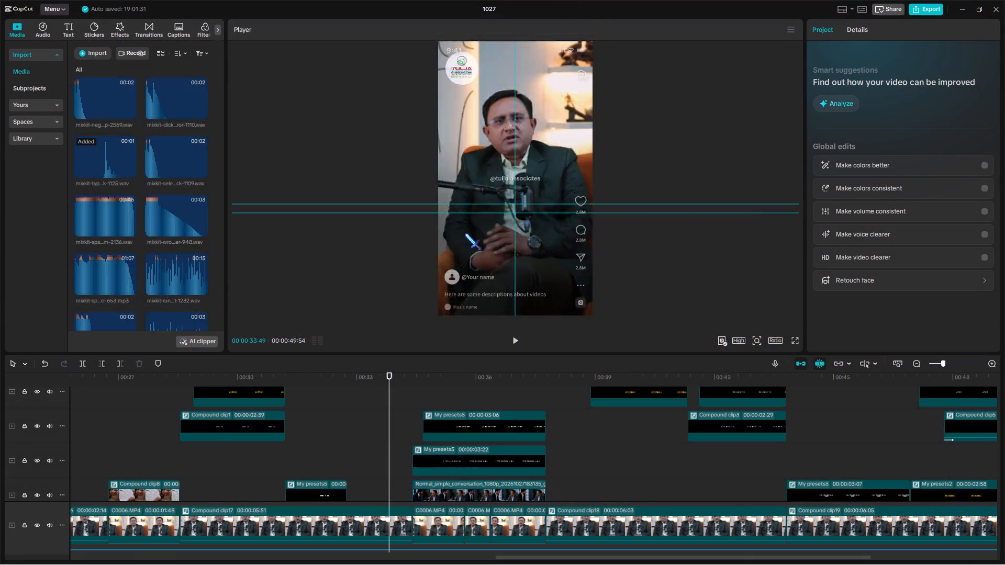
Place the imported BLACK.jpg on the upper caption track from about 00:00:33 and trim its end to 00:00:35:49.
{"action": "left_click_drag", "start_coordinate": [187, 295], "coordinate": [356, 399]}
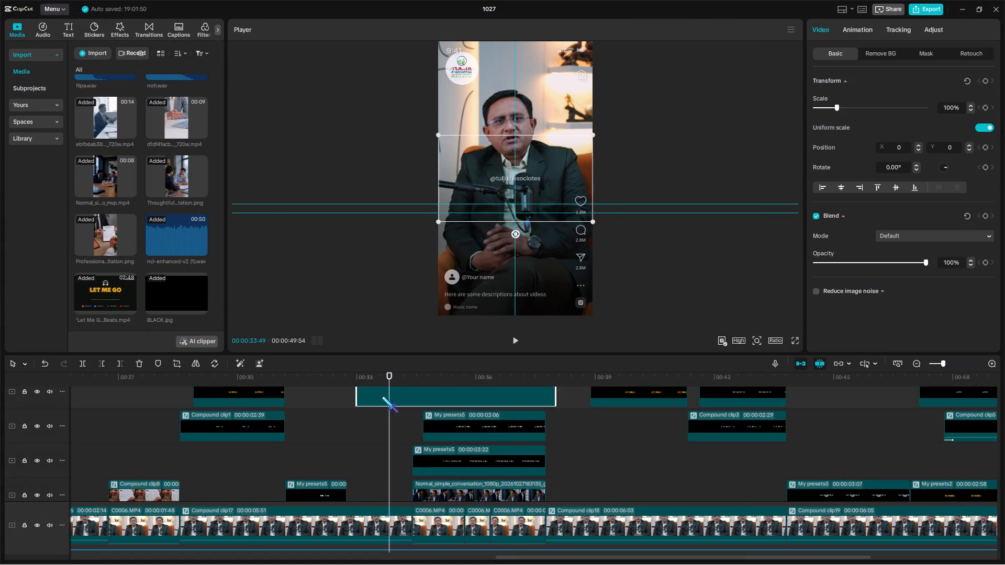
{"action": "left_click_drag", "start_coordinate": [415, 381], "coordinate": [469, 387]}
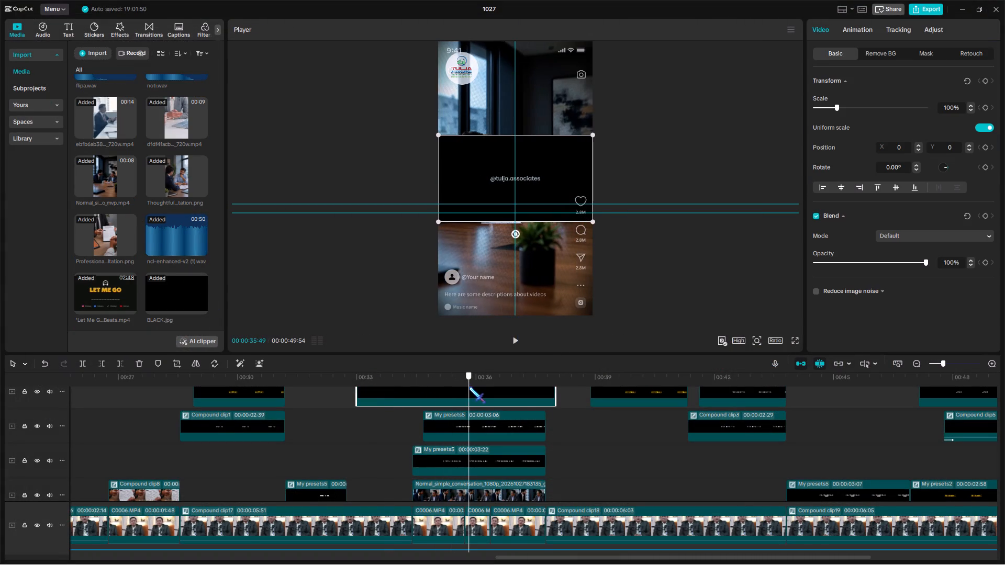
{"action": "key", "text": "w"}
{"action": "left_click_drag", "start_coordinate": [469, 387], "coordinate": [390, 392]}
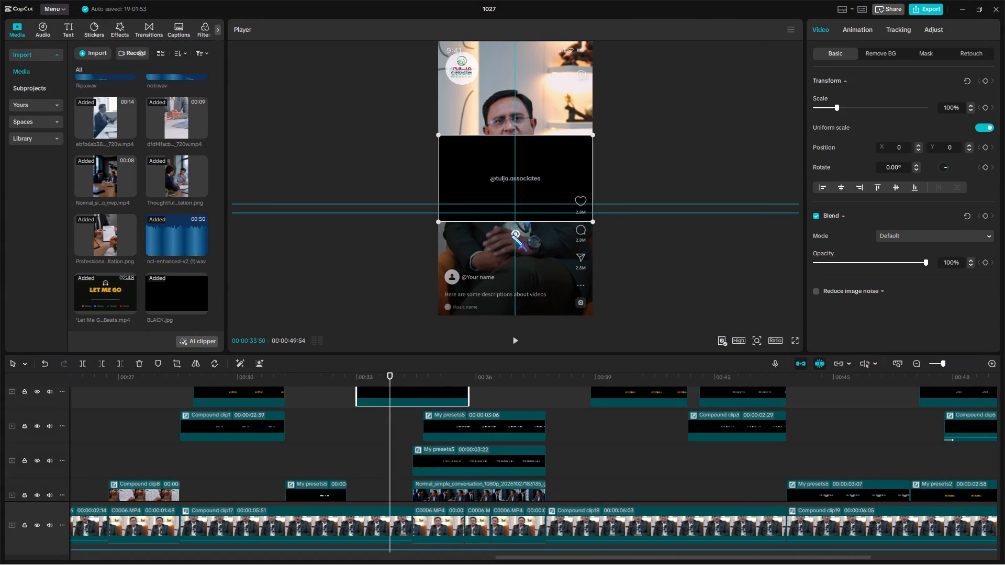
Rotate the short BLACK.jpg clip to 16.32° and enlarge it to 404% so it covers the whole frame.
{"action": "left_click_drag", "start_coordinate": [511, 235], "coordinate": [488, 253]}
{"action": "left_click_drag", "start_coordinate": [579, 242], "coordinate": [833, 394]}
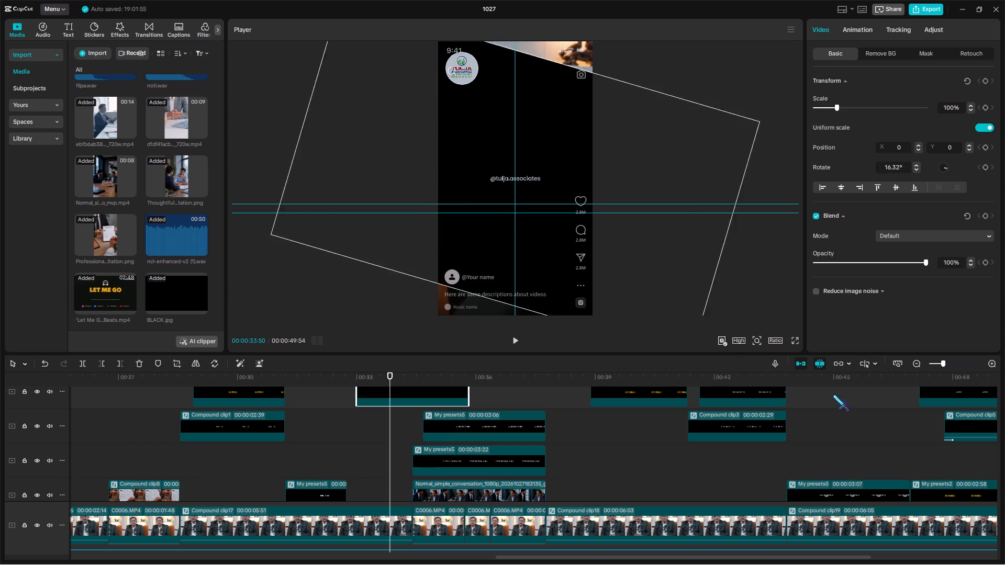
{"action": "left_click_drag", "start_coordinate": [833, 394], "coordinate": [1004, 431]}
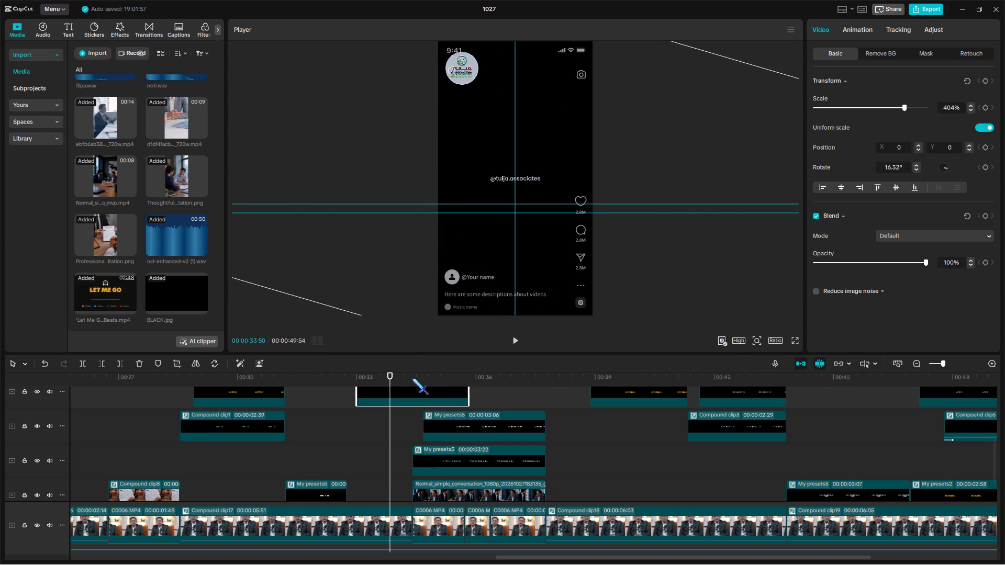
Split the short BLACK.jpg clip at 00:00:34:24, where the conversation footage begins.
{"action": "left_click", "coordinate": [412, 378]}
{"action": "key", "text": "alt+g"}
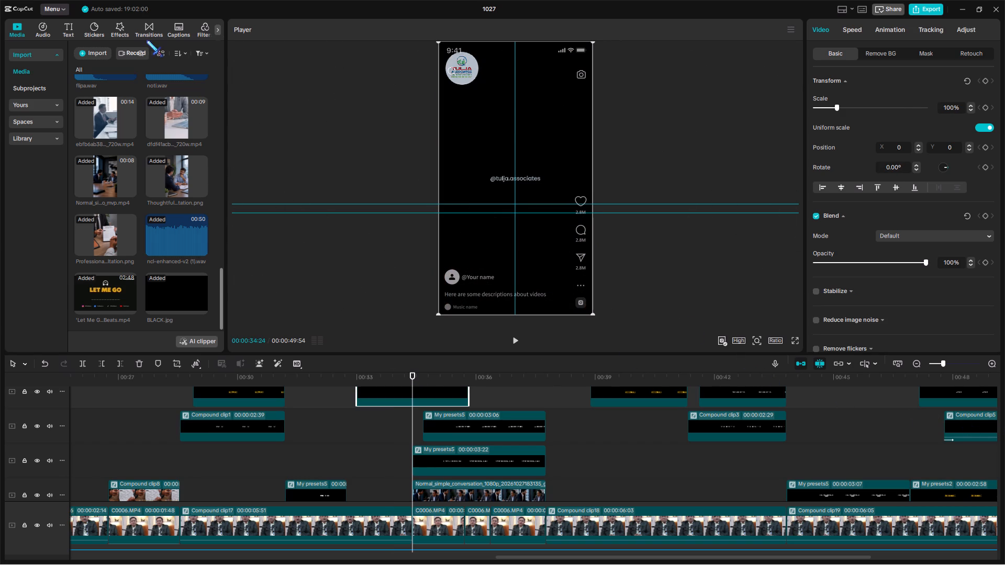
{"action": "key", "text": "ctrl+z"}
{"action": "key", "text": "ctrl+b"}
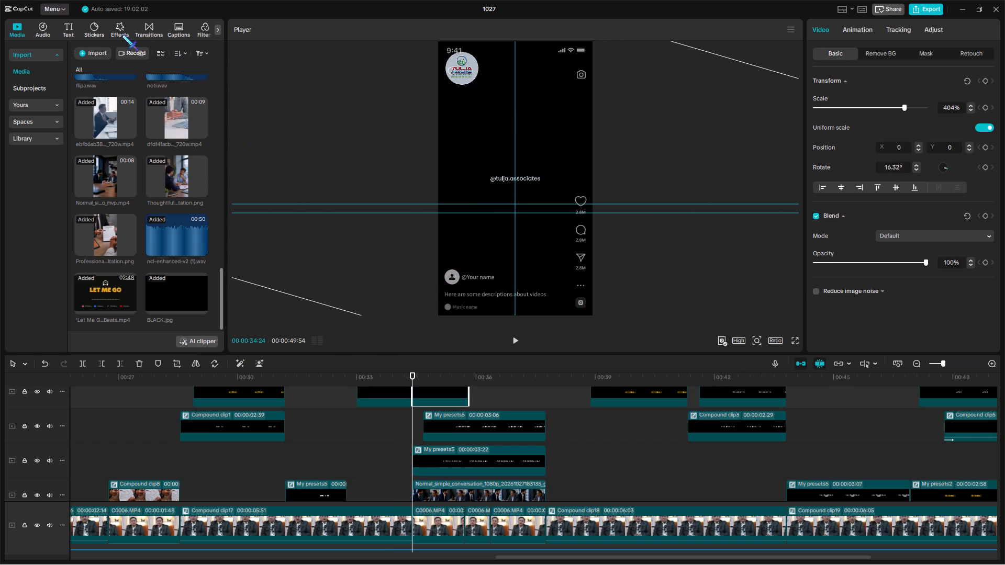
Select both pieces of the split BLACK.jpg clip and set their opacity to 0%.
{"action": "left_click", "coordinate": [125, 29]}
{"action": "left_click_drag", "start_coordinate": [380, 410], "coordinate": [408, 393]}
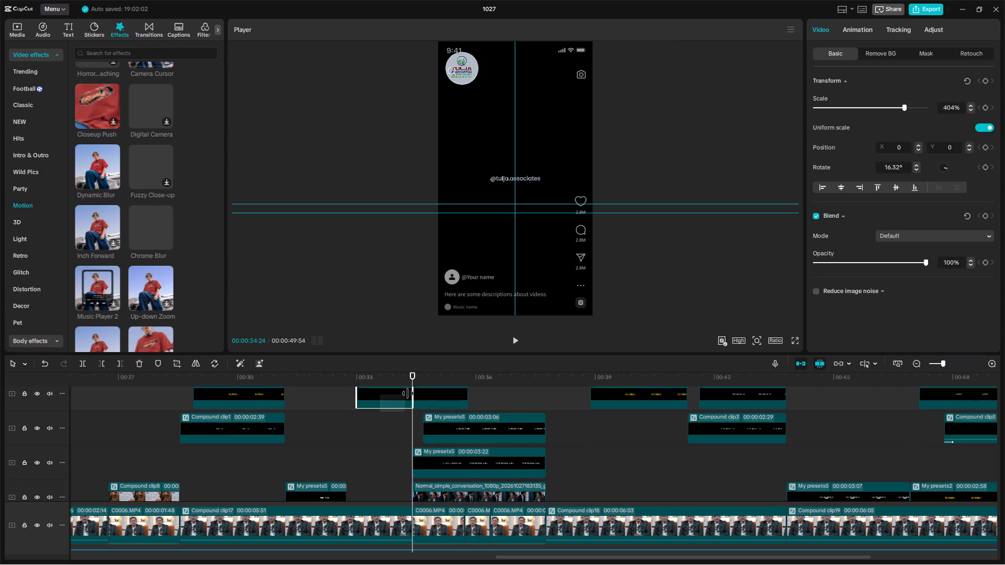
{"action": "left_click_drag", "start_coordinate": [408, 393], "coordinate": [419, 426]}
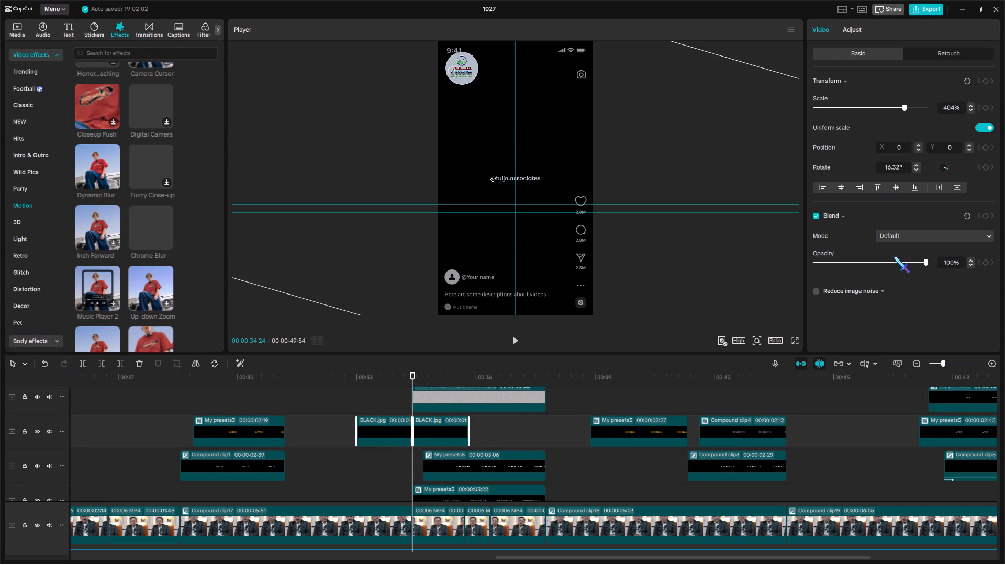
{"action": "left_click_drag", "start_coordinate": [898, 259], "coordinate": [411, 343]}
Scrub across the BLACK.jpg pieces and preview the conversation footage full screen from about 00:00:34:55.
{"action": "left_click", "coordinate": [383, 410]}
{"action": "left_click", "coordinate": [388, 414]}
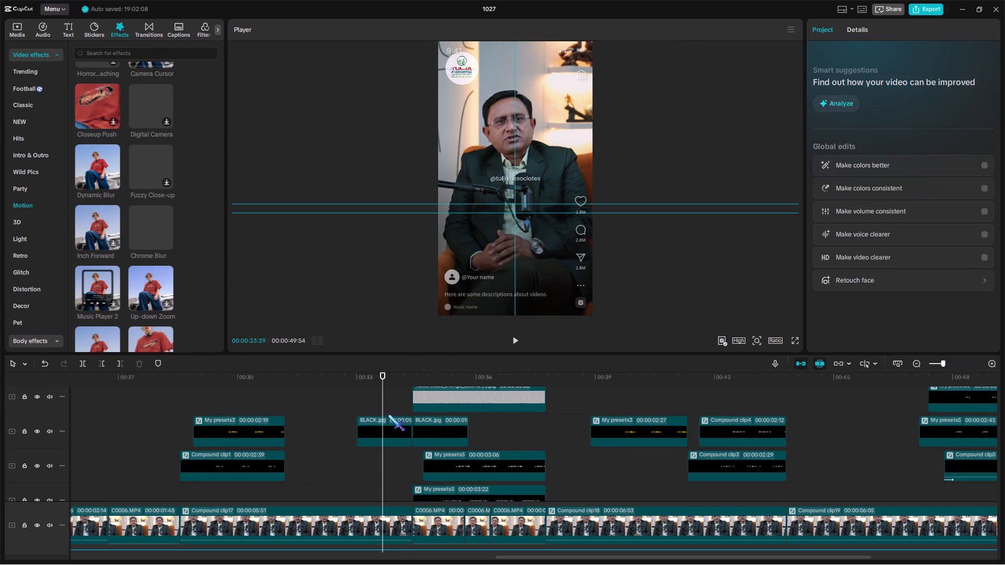
{"action": "left_click_drag", "start_coordinate": [388, 414], "coordinate": [399, 410]}
{"action": "left_click", "coordinate": [395, 402]}
{"action": "left_click_drag", "start_coordinate": [395, 402], "coordinate": [434, 396]}
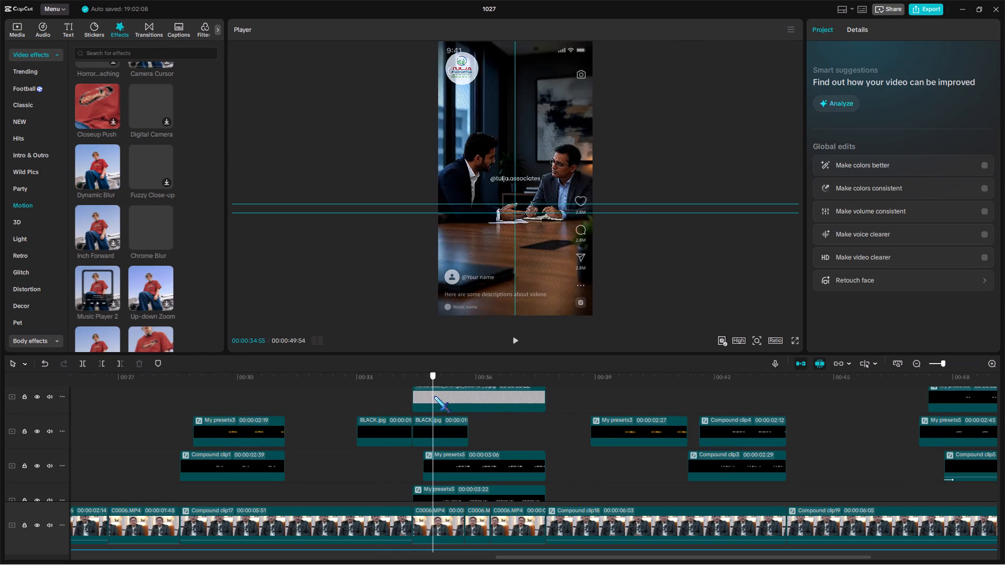
{"action": "left_click_drag", "start_coordinate": [434, 396], "coordinate": [434, 396]}
{"action": "left_click", "coordinate": [791, 337]}
{"action": "key", "text": "space"}
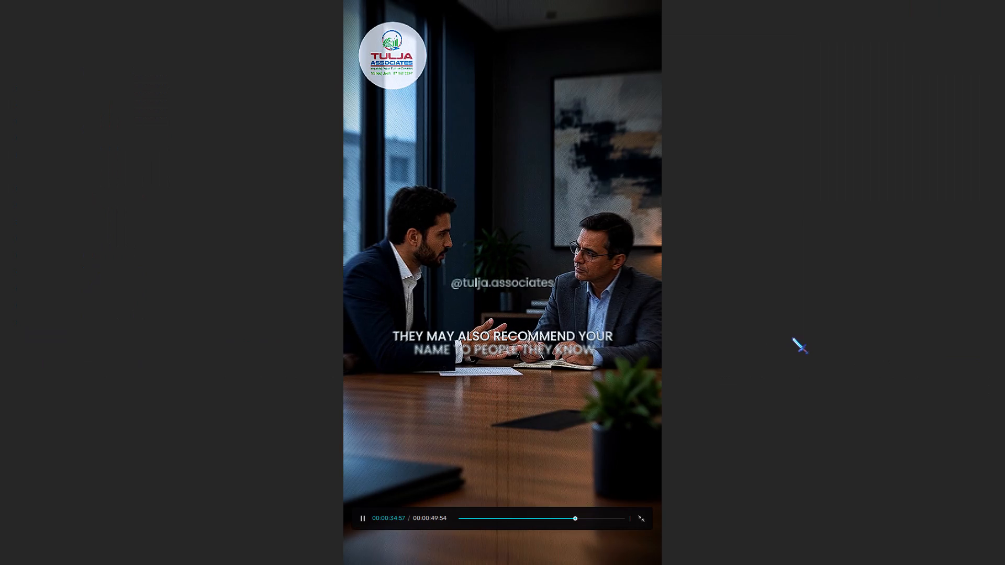
{"action": "key", "text": "space"}
{"action": "key", "text": "Escape"}
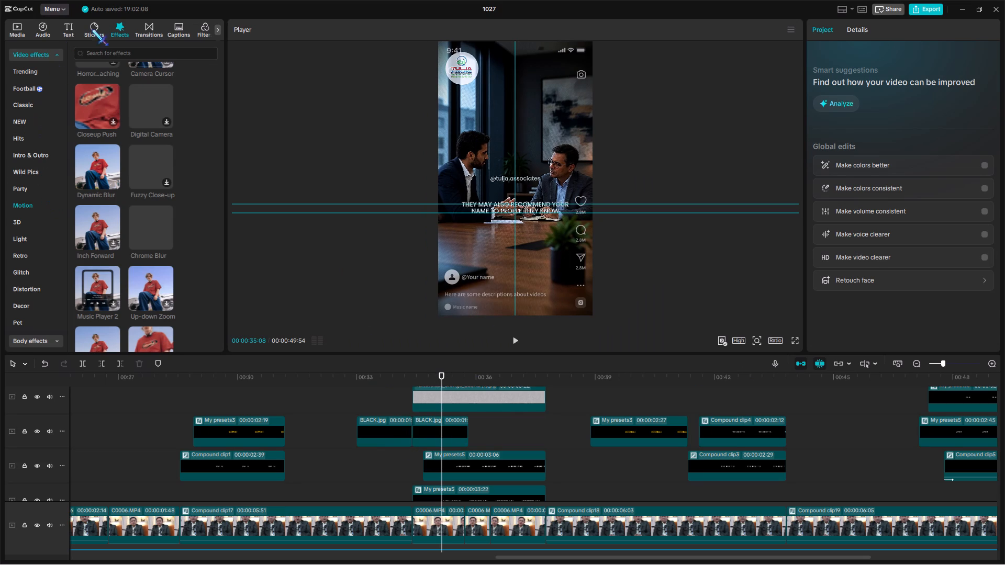
Apply the Glare II transition at the cut between the two BLACK.jpg pieces, and copy the joined pieces.
{"action": "left_click", "coordinate": [155, 23]}
{"action": "left_click_drag", "start_coordinate": [149, 83], "coordinate": [411, 435]}
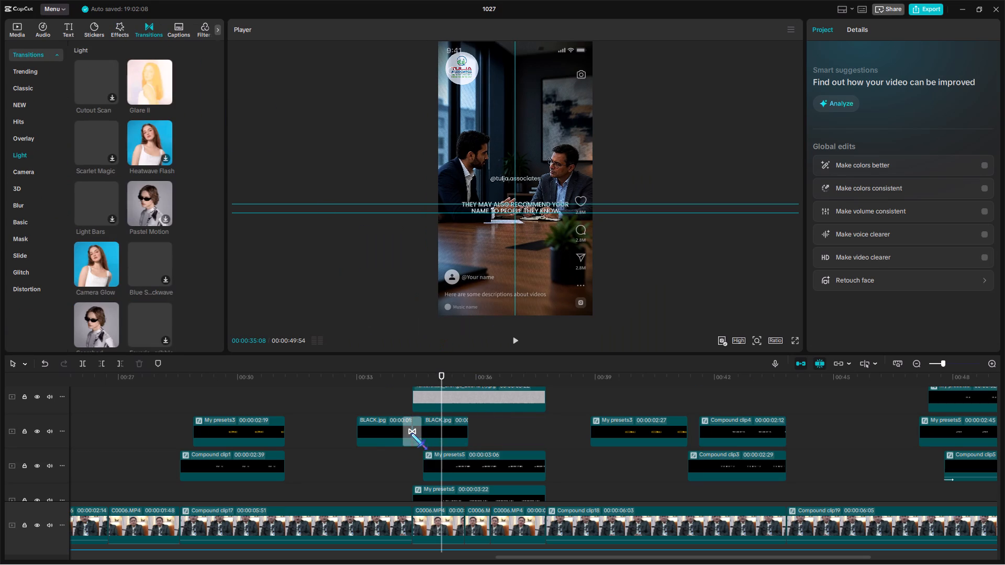
{"action": "left_click_drag", "start_coordinate": [373, 454], "coordinate": [423, 433]}
{"action": "key", "text": "ctrl+c"}
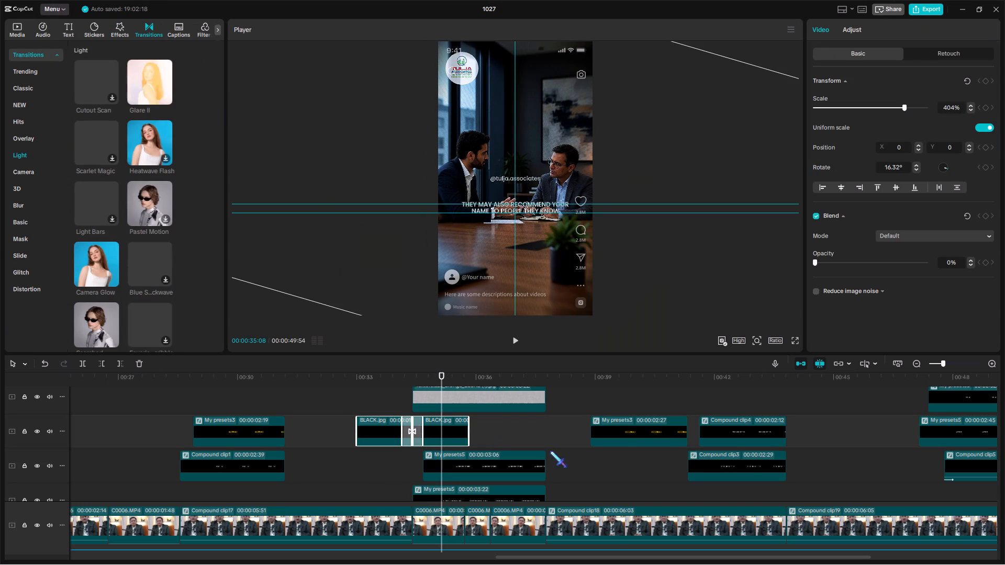
Check the remaining footage around 00:00:42, and return to the opening section at 00:00:06:42.
{"action": "left_click", "coordinate": [546, 440]}
{"action": "left_click_drag", "start_coordinate": [546, 440], "coordinate": [422, 471]}
{"action": "scroll", "coordinate": [445, 470], "scroll_direction": "down", "scroll_amount": 7}
{"action": "key", "text": "space"}
{"action": "scroll", "coordinate": [450, 464], "scroll_direction": "up", "scroll_amount": 3}
{"action": "left_click", "coordinate": [452, 463]}
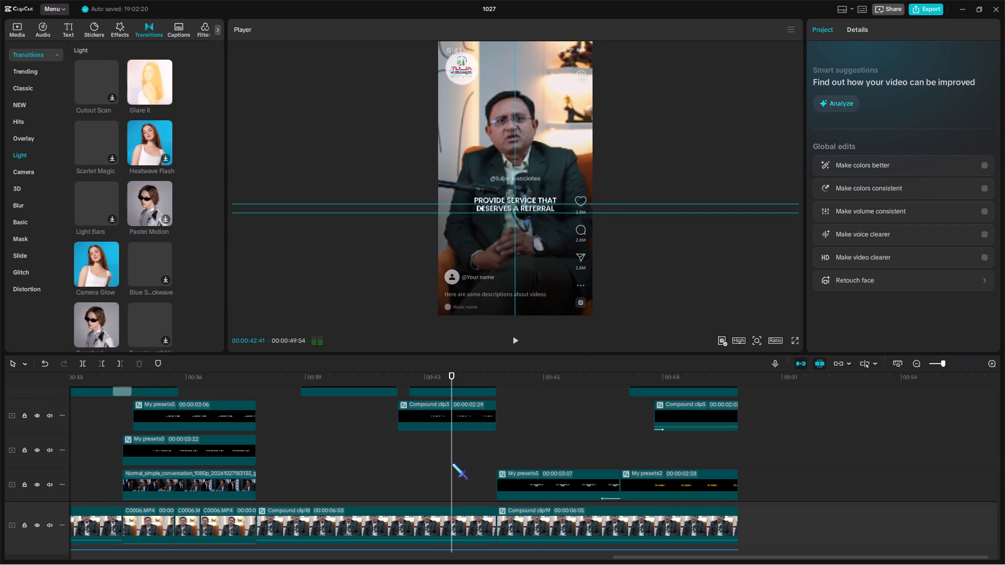
{"action": "key", "text": "space"}
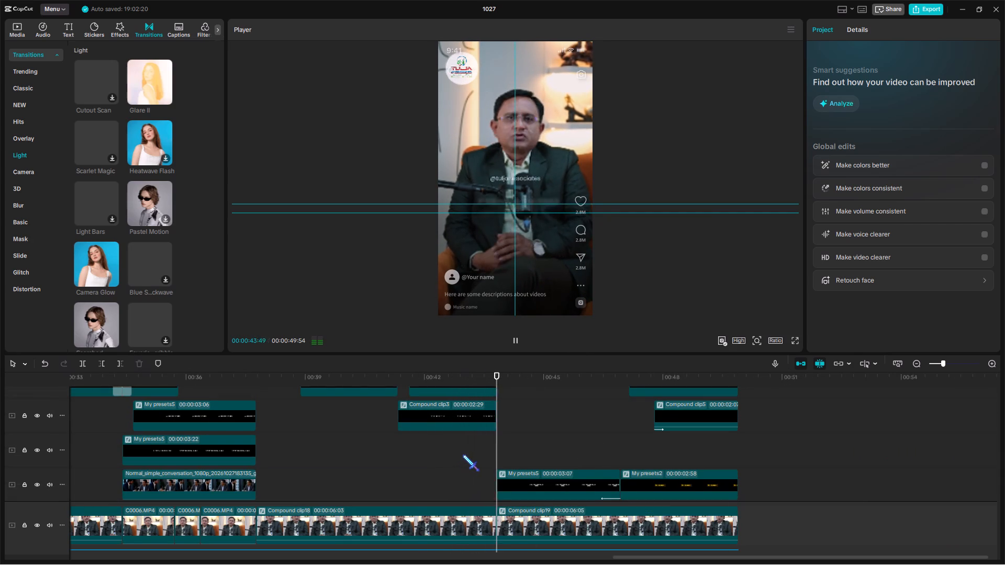
{"action": "left_click", "coordinate": [466, 453]}
{"action": "left_click_drag", "start_coordinate": [466, 453], "coordinate": [0, 431]}
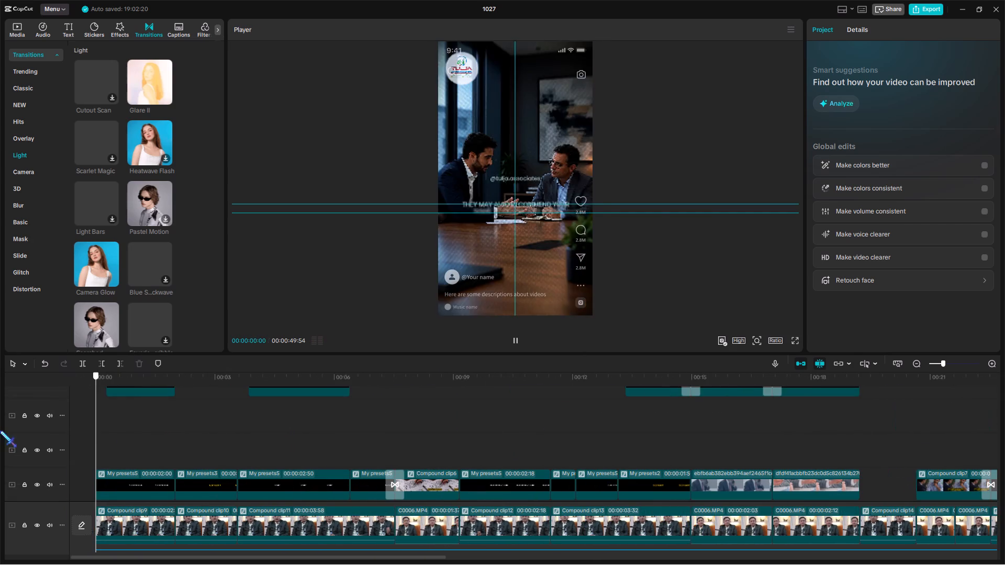
{"action": "left_click_drag", "start_coordinate": [0, 431], "coordinate": [362, 427]}
{"action": "scroll", "coordinate": [404, 425], "scroll_direction": "up", "scroll_amount": 1}
{"action": "scroll", "coordinate": [404, 425], "scroll_direction": "down", "scroll_amount": 5}
Search the Downloads folder for "swoo" and import mixkit-cinematic-wind-swoosh-1471.wav into the project media.
{"action": "left_click", "coordinate": [17, 31]}
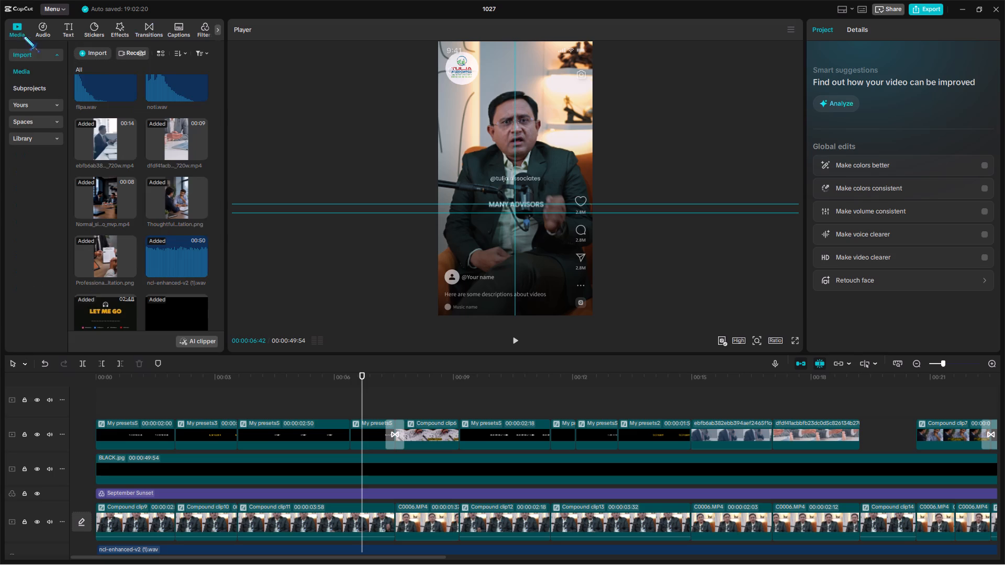
{"action": "left_click", "coordinate": [92, 56]}
{"action": "left_click", "coordinate": [69, 164]}
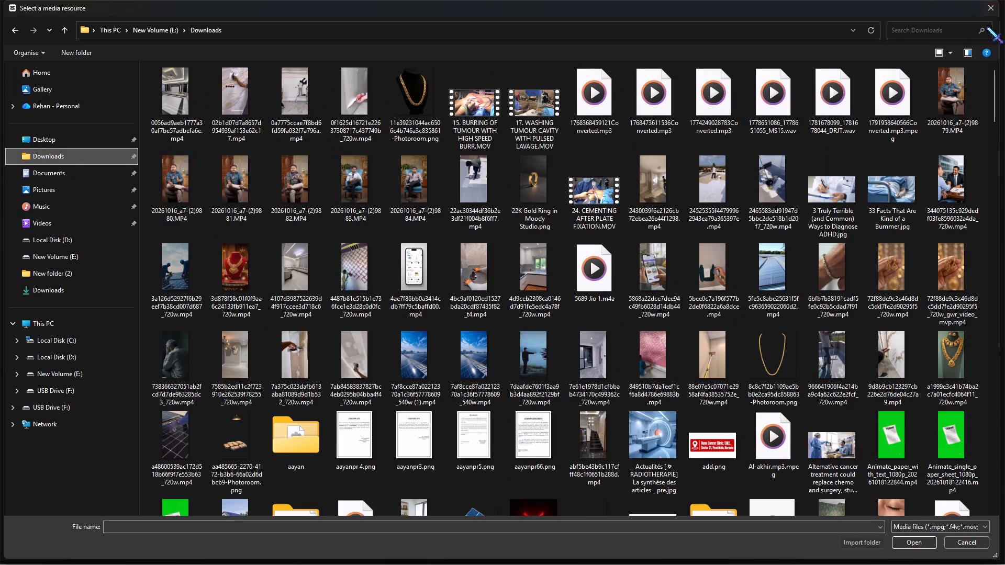
{"action": "left_click", "coordinate": [969, 28]}
{"action": "type", "text": "swoo"}
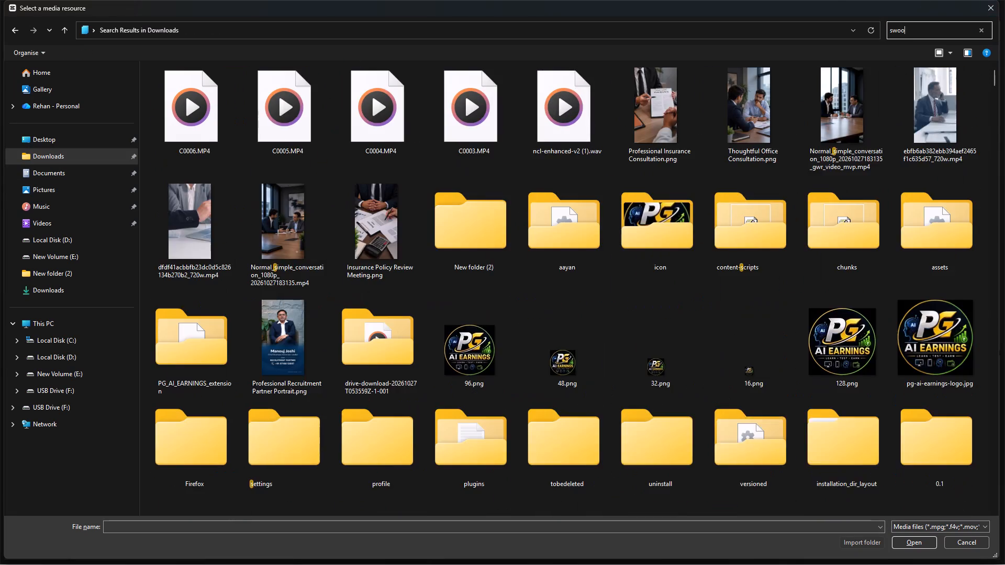
{"action": "double_click", "coordinate": [188, 150]}
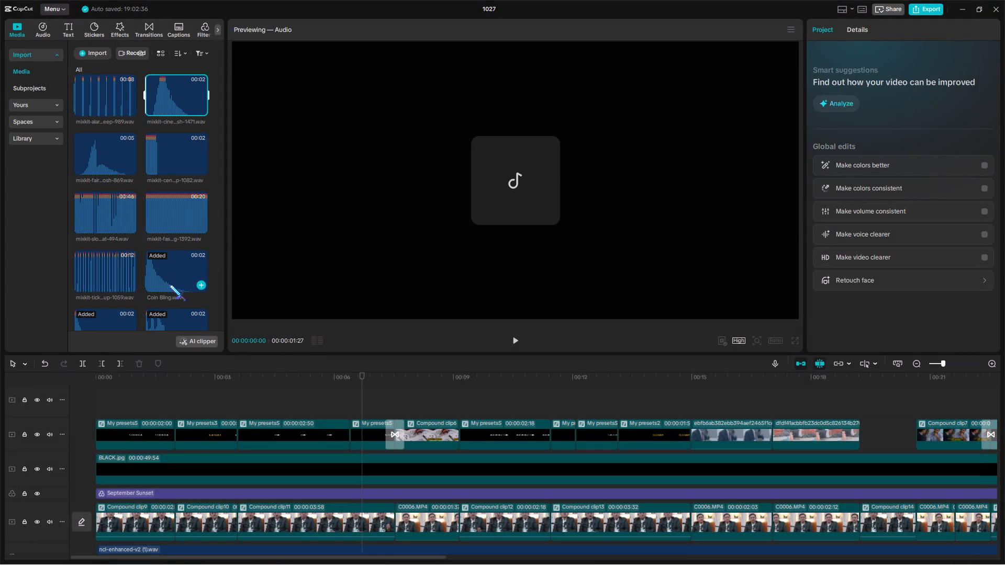
Place the cinematic wind swoosh on the audio track below the voice-over, with its start trimmed to 00:00:07:20 at the transition.
{"action": "left_click_drag", "start_coordinate": [177, 103], "coordinate": [366, 406]}
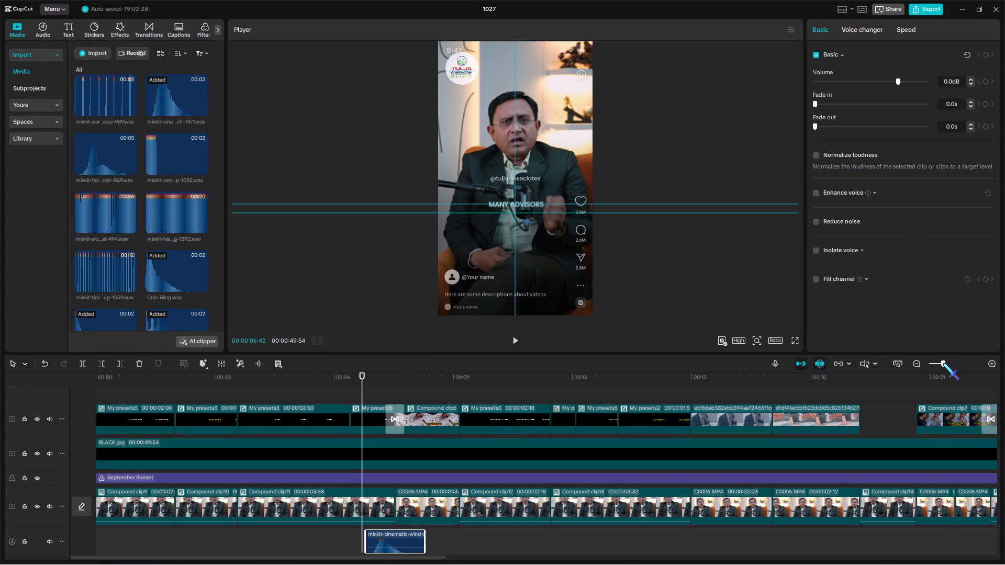
{"action": "left_click", "coordinate": [945, 365]}
{"action": "left_click", "coordinate": [420, 382]}
{"action": "scroll", "coordinate": [420, 382], "scroll_direction": "down", "scroll_amount": 4}
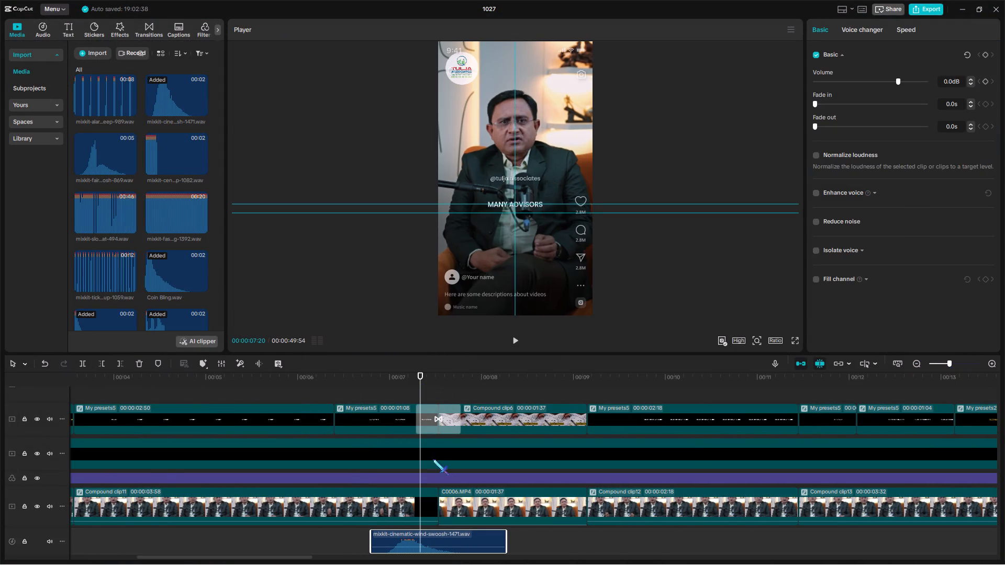
{"action": "left_click_drag", "start_coordinate": [431, 542], "coordinate": [464, 543]}
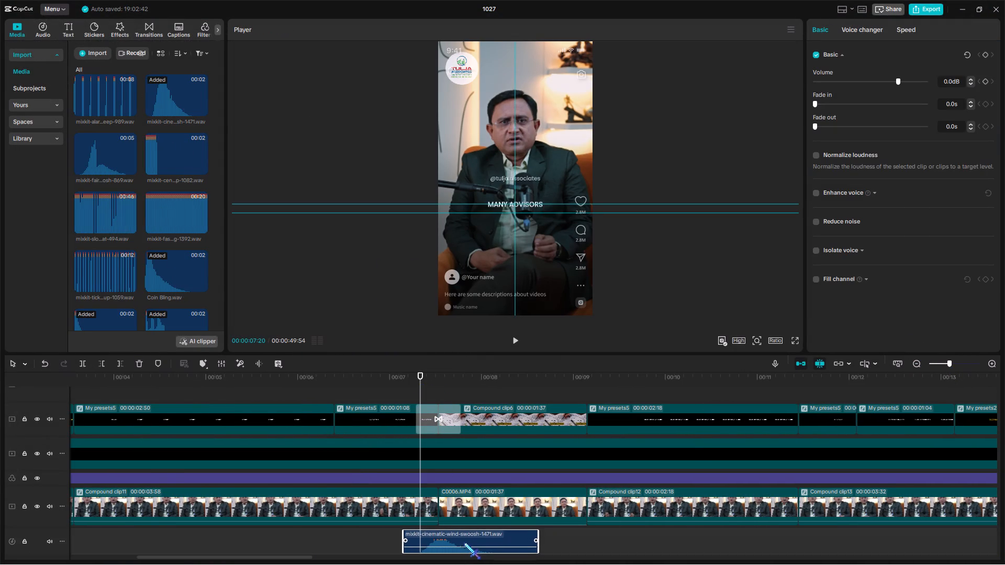
{"action": "left_click_drag", "start_coordinate": [464, 540], "coordinate": [466, 532]}
{"action": "key", "text": "q"}
{"action": "scroll", "coordinate": [466, 530], "scroll_direction": "down", "scroll_amount": 1}
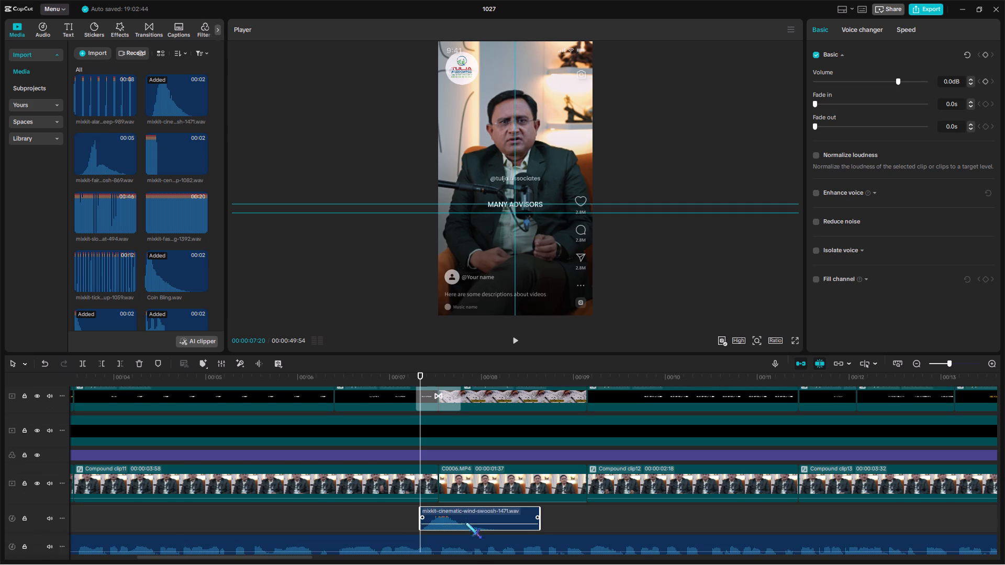
{"action": "left_click_drag", "start_coordinate": [465, 517], "coordinate": [468, 546]}
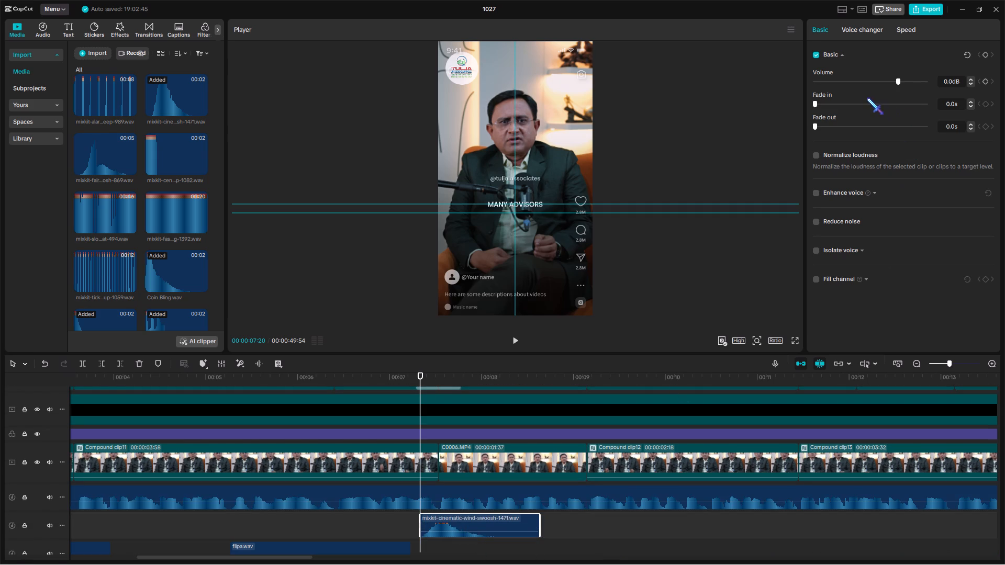
Lower the swoosh sound's volume to -19.2 dB and play it back at the transition.
{"action": "left_click", "coordinate": [869, 86]}
{"action": "left_click", "coordinate": [940, 363]}
{"action": "key", "text": "space"}
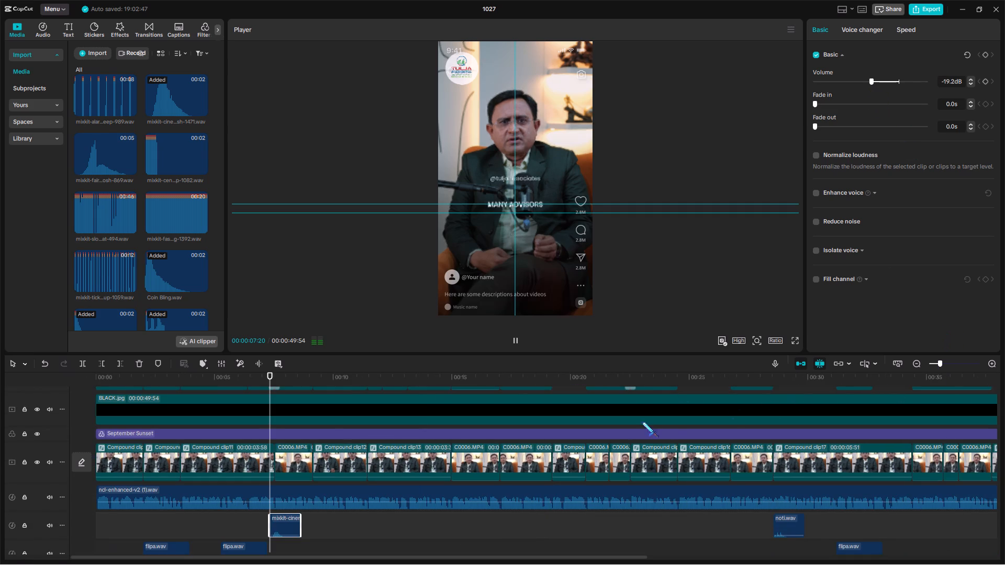
Copy the swoosh sound and paste it at the two caption transitions, at 00:00:14:44 and 00:00:16:50.
{"action": "key", "text": "ctrl+c"}
{"action": "scroll", "coordinate": [379, 454], "scroll_direction": "up", "scroll_amount": 7}
{"action": "scroll", "coordinate": [473, 434], "scroll_direction": "up", "scroll_amount": 7}
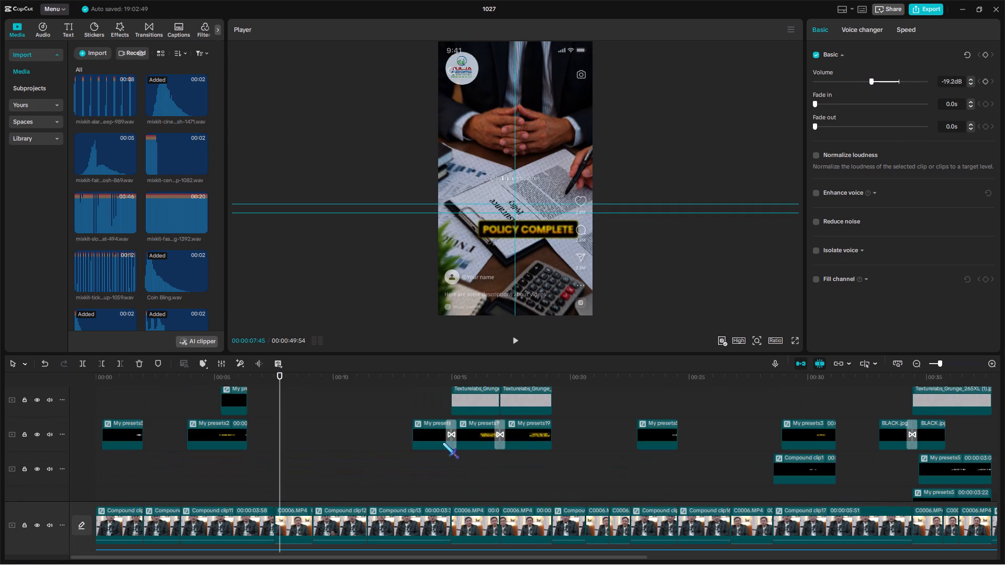
{"action": "left_click", "coordinate": [444, 408]}
{"action": "left_click", "coordinate": [950, 363]}
{"action": "key", "text": "ctrl+v"}
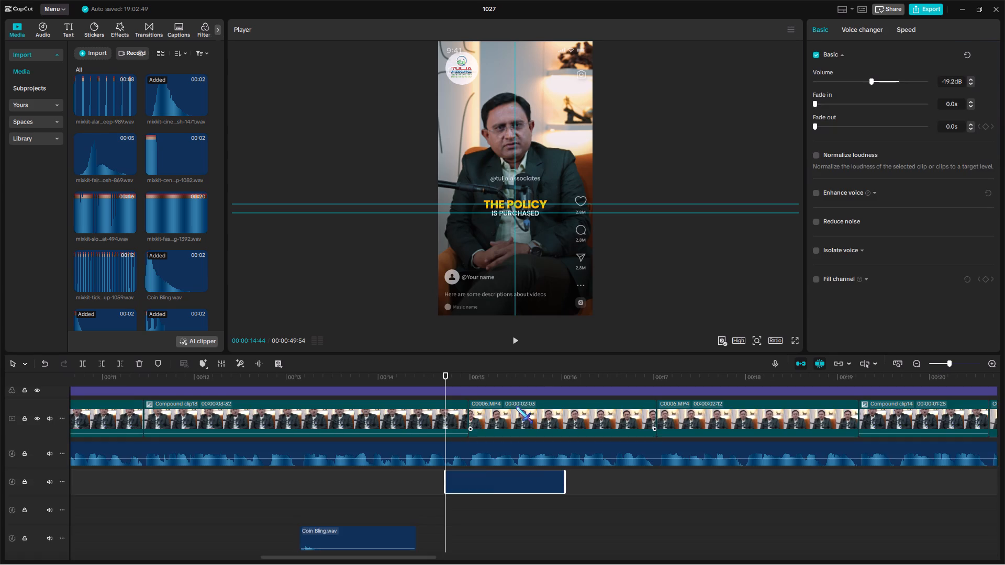
{"action": "scroll", "coordinate": [488, 475], "scroll_direction": "up", "scroll_amount": 13}
{"action": "left_click", "coordinate": [638, 373], "text": "ctrl"}
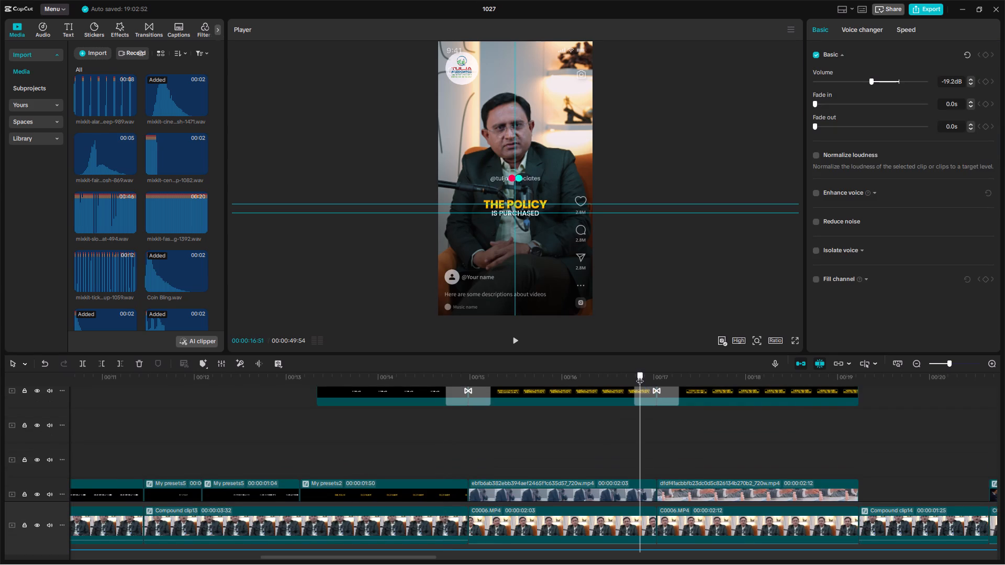
{"action": "key", "text": "ctrl+v"}
Paste the swoosh sound at 00:00:22:20, where the transition after Compound clip7 begins.
{"action": "scroll", "coordinate": [755, 451], "scroll_direction": "up", "scroll_amount": 7}
{"action": "scroll", "coordinate": [876, 429], "scroll_direction": "up", "scroll_amount": 7}
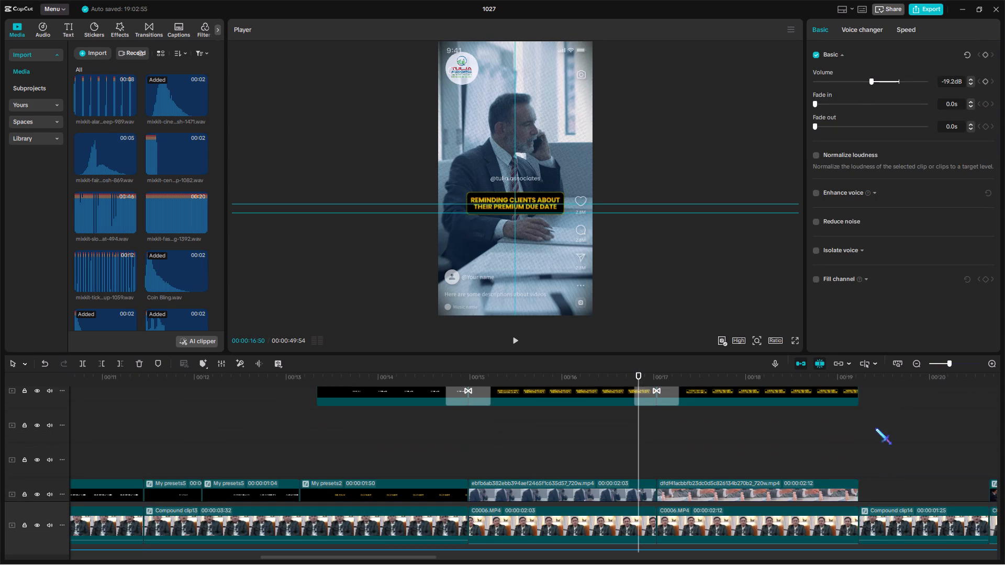
{"action": "left_click", "coordinate": [784, 447]}
{"action": "left_click_drag", "start_coordinate": [784, 447], "coordinate": [196, 451]}
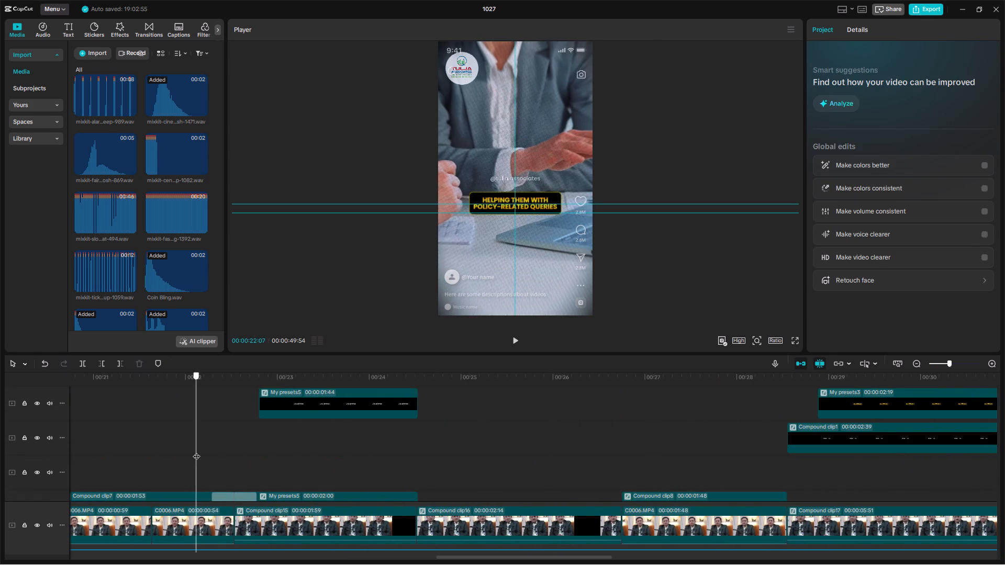
{"action": "left_click_drag", "start_coordinate": [196, 451], "coordinate": [217, 430]}
{"action": "key", "text": "ctrl+v"}
Paste the swoosh sound at 00:00:34:12, at the start of the transition between the BLACK.jpg pieces.
{"action": "scroll", "coordinate": [388, 484], "scroll_direction": "up", "scroll_amount": 9}
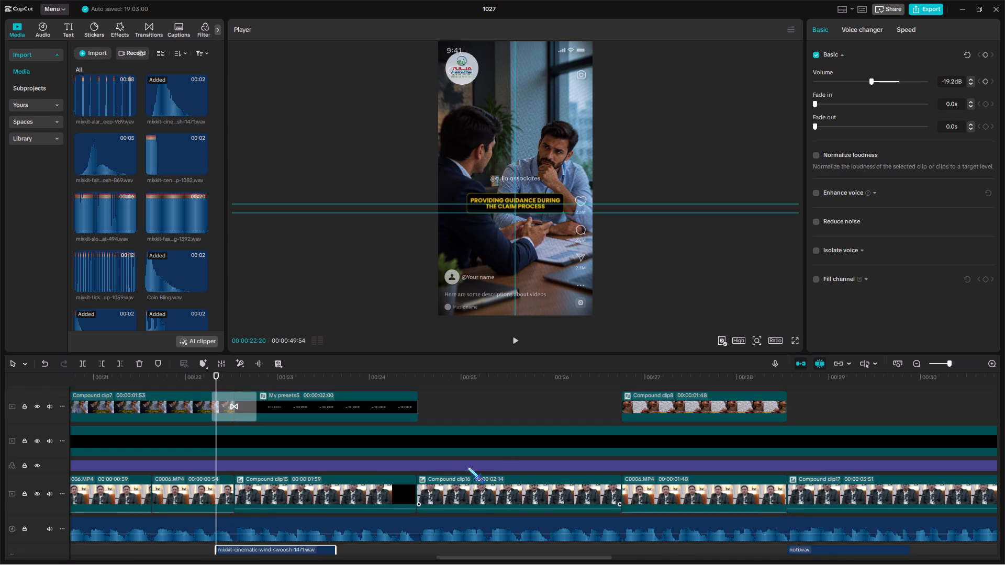
{"action": "scroll", "coordinate": [467, 467], "scroll_direction": "up", "scroll_amount": 5}
{"action": "left_click", "coordinate": [606, 436]}
{"action": "left_click_drag", "start_coordinate": [606, 436], "coordinate": [486, 441]}
{"action": "scroll", "coordinate": [461, 439], "scroll_direction": "up", "scroll_amount": 8}
{"action": "scroll", "coordinate": [600, 449], "scroll_direction": "down", "scroll_amount": 10}
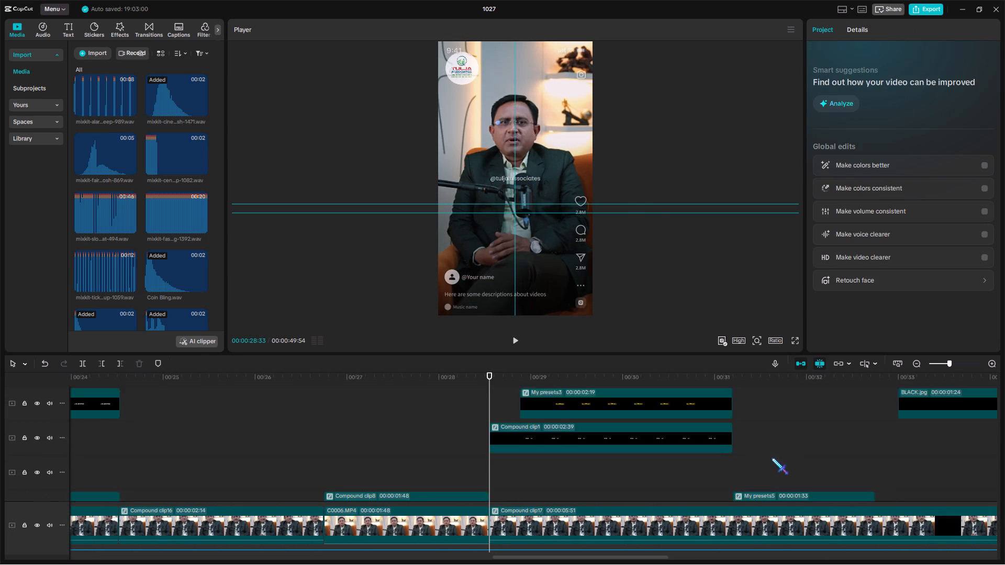
{"action": "scroll", "coordinate": [772, 458], "scroll_direction": "down", "scroll_amount": 4}
{"action": "scroll", "coordinate": [746, 449], "scroll_direction": "up", "scroll_amount": 4}
{"action": "left_click", "coordinate": [739, 449]}
{"action": "left_click_drag", "start_coordinate": [739, 449], "coordinate": [469, 447]}
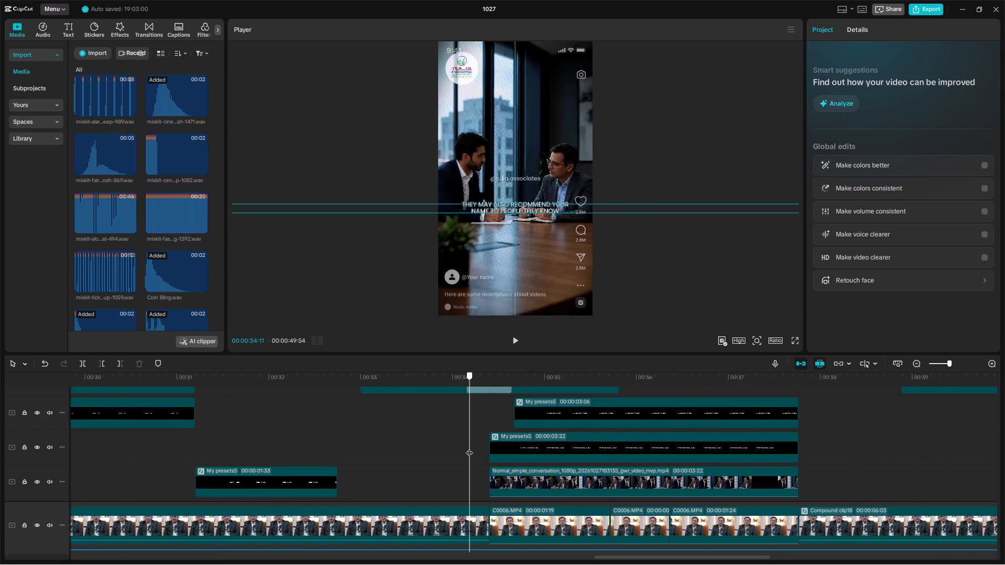
{"action": "left_click_drag", "start_coordinate": [469, 447], "coordinate": [471, 433]}
{"action": "key", "text": "ctrl+v"}
Scan the rest of the timeline for further transitions, and review the placed sound effects back near the beginning.
{"action": "scroll", "coordinate": [608, 462], "scroll_direction": "up", "scroll_amount": 14}
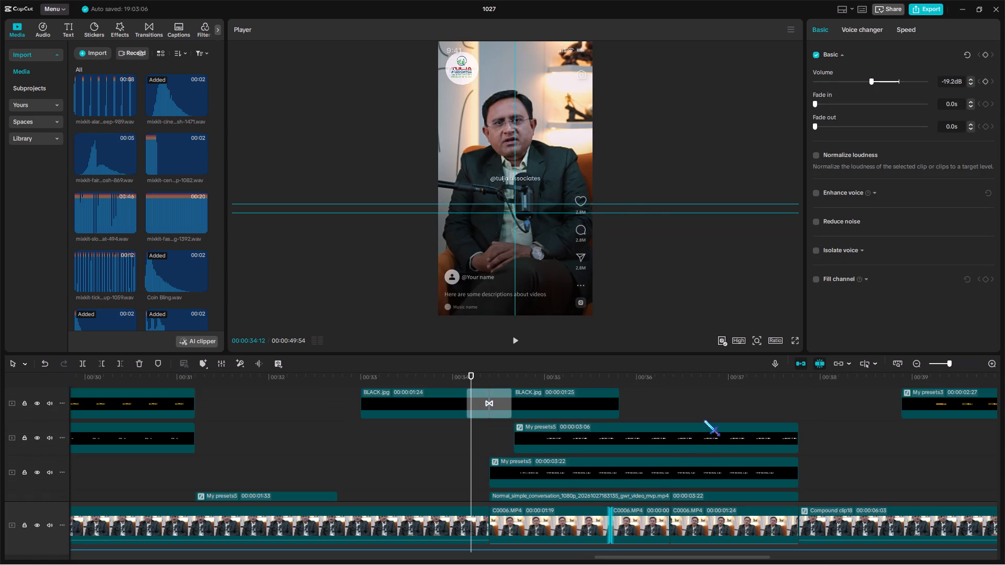
{"action": "scroll", "coordinate": [703, 420], "scroll_direction": "up", "scroll_amount": 4}
{"action": "left_click", "coordinate": [703, 419]}
{"action": "left_click", "coordinate": [706, 450]}
{"action": "left_click_drag", "start_coordinate": [706, 450], "coordinate": [310, 458]}
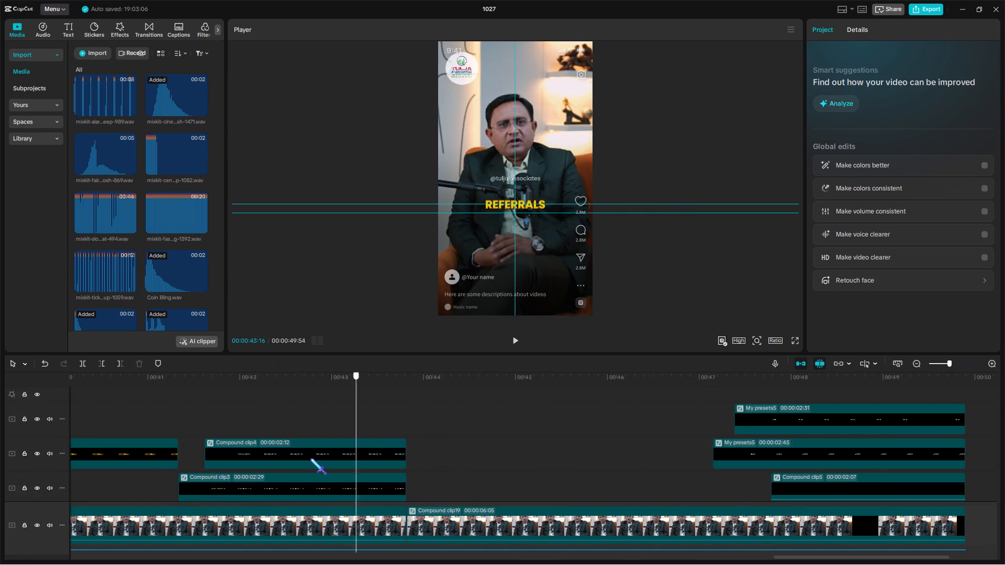
{"action": "left_click_drag", "start_coordinate": [310, 458], "coordinate": [397, 455]}
{"action": "scroll", "coordinate": [570, 454], "scroll_direction": "down", "scroll_amount": 7}
{"action": "key", "text": "space"}
{"action": "left_click", "coordinate": [942, 363]}
{"action": "scroll", "coordinate": [745, 462], "scroll_direction": "down", "scroll_amount": 3}
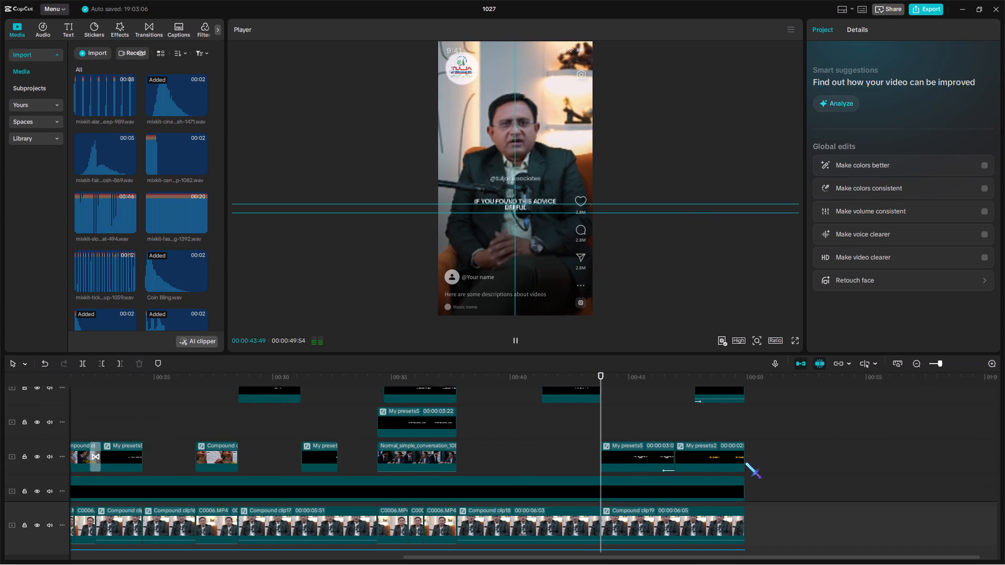
{"action": "scroll", "coordinate": [745, 462], "scroll_direction": "down", "scroll_amount": 12}
{"action": "left_click", "coordinate": [618, 453]}
{"action": "left_click_drag", "start_coordinate": [618, 453], "coordinate": [213, 471]}
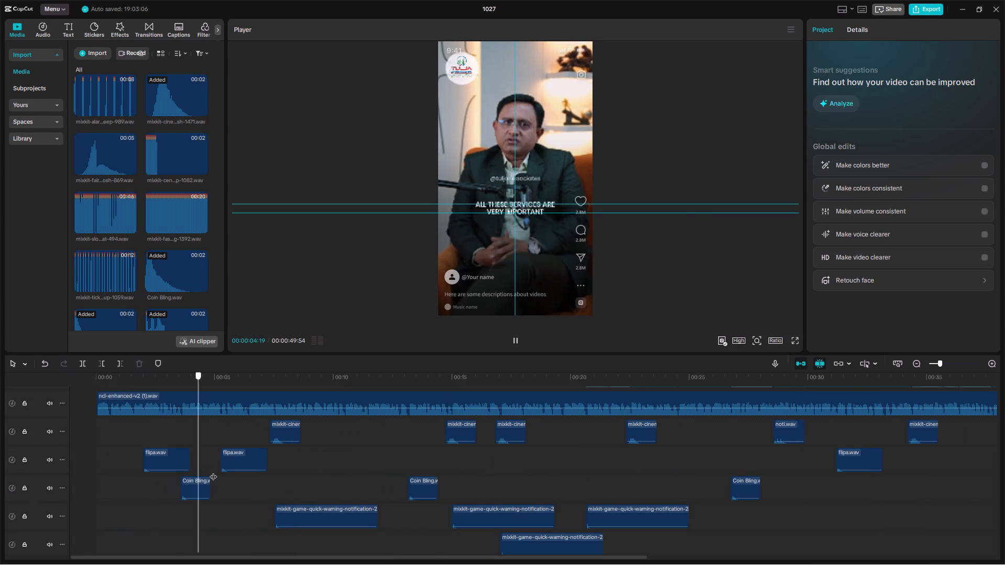
{"action": "left_click_drag", "start_coordinate": [213, 471], "coordinate": [219, 469]}
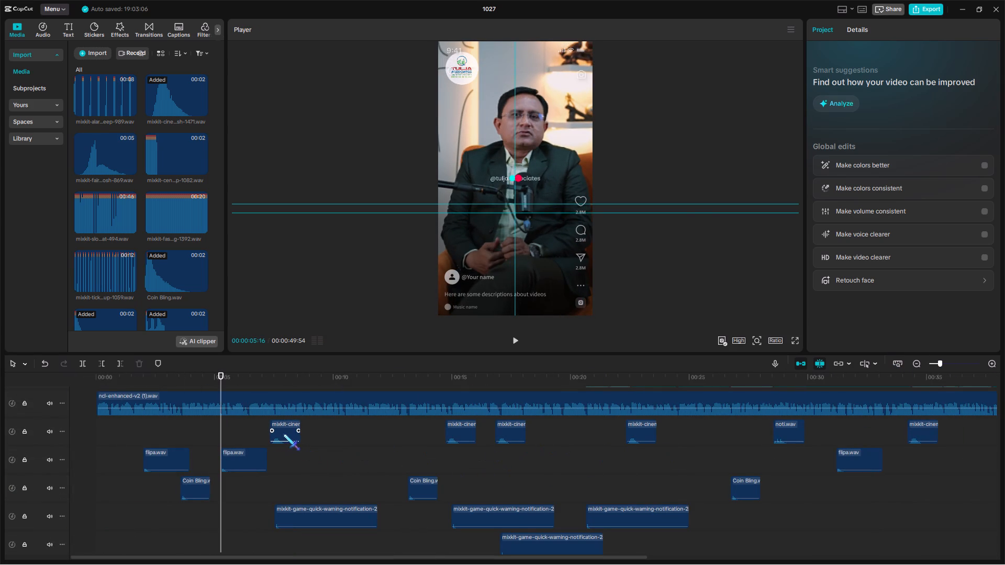
Select all five cinematic wind swoosh clips and move them together onto an audio track of their own.
{"action": "left_click", "coordinate": [283, 434], "text": "ctrl"}
{"action": "left_click_drag", "start_coordinate": [434, 428], "coordinate": [683, 419], "text": "ctrl"}
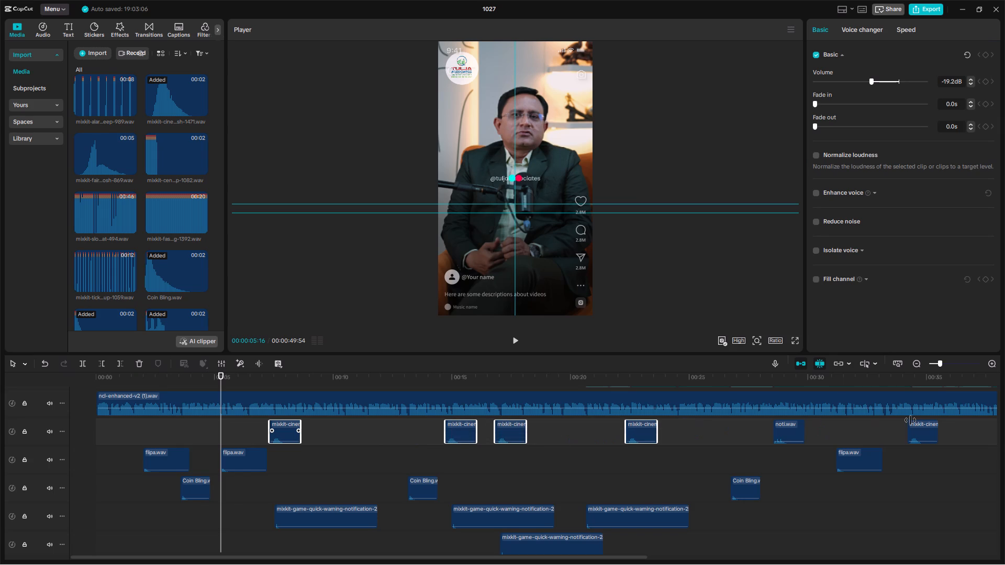
{"action": "left_click", "coordinate": [926, 426], "text": "ctrl"}
{"action": "left_click", "coordinate": [268, 380]}
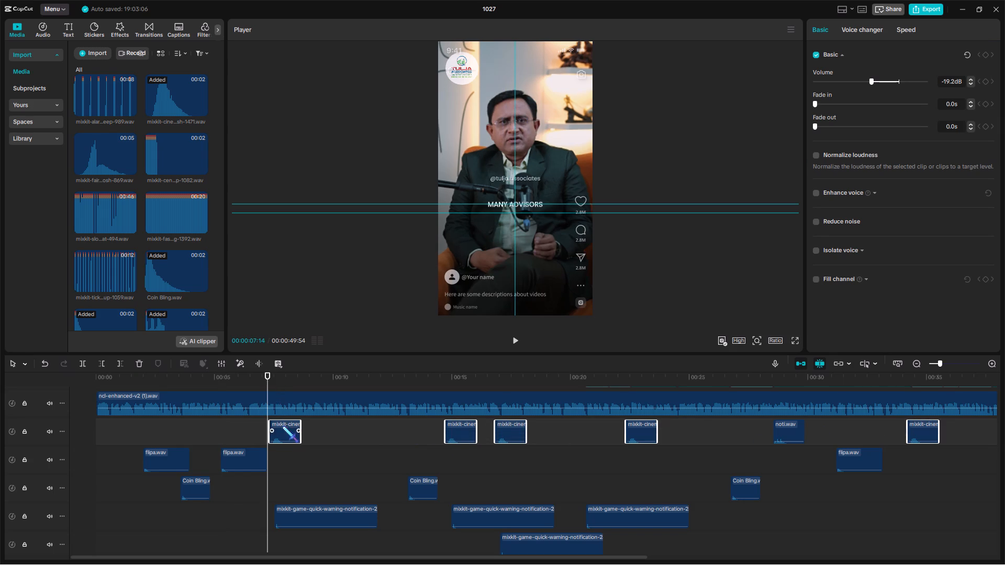
{"action": "left_click", "coordinate": [946, 363]}
{"action": "left_click_drag", "start_coordinate": [271, 376], "coordinate": [272, 382]}
{"action": "left_click_drag", "start_coordinate": [291, 430], "coordinate": [290, 416]}
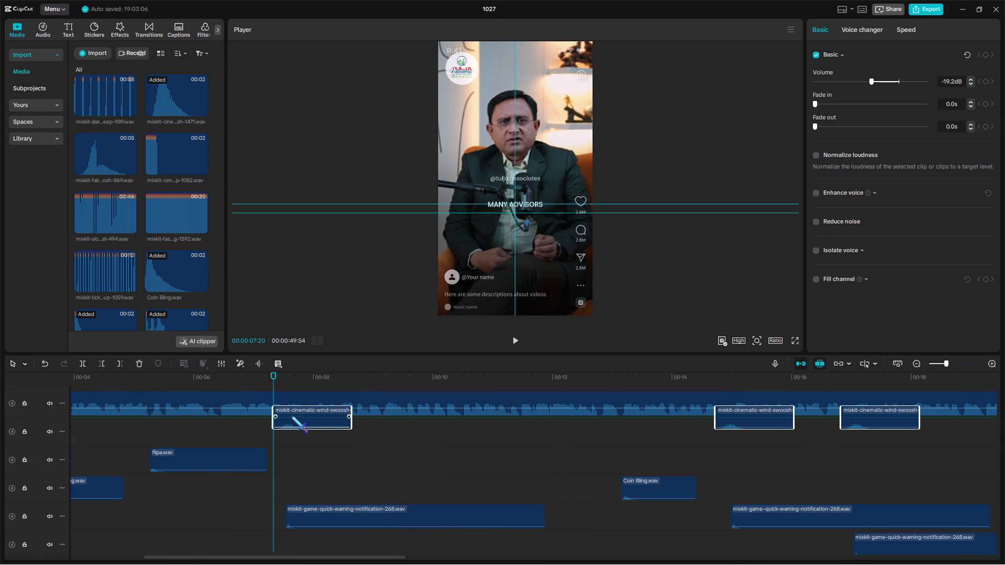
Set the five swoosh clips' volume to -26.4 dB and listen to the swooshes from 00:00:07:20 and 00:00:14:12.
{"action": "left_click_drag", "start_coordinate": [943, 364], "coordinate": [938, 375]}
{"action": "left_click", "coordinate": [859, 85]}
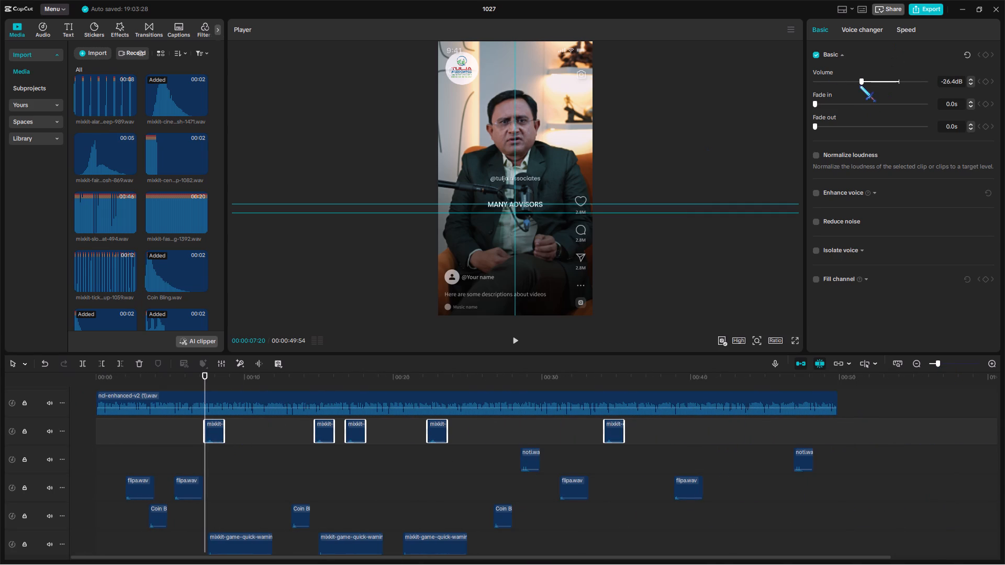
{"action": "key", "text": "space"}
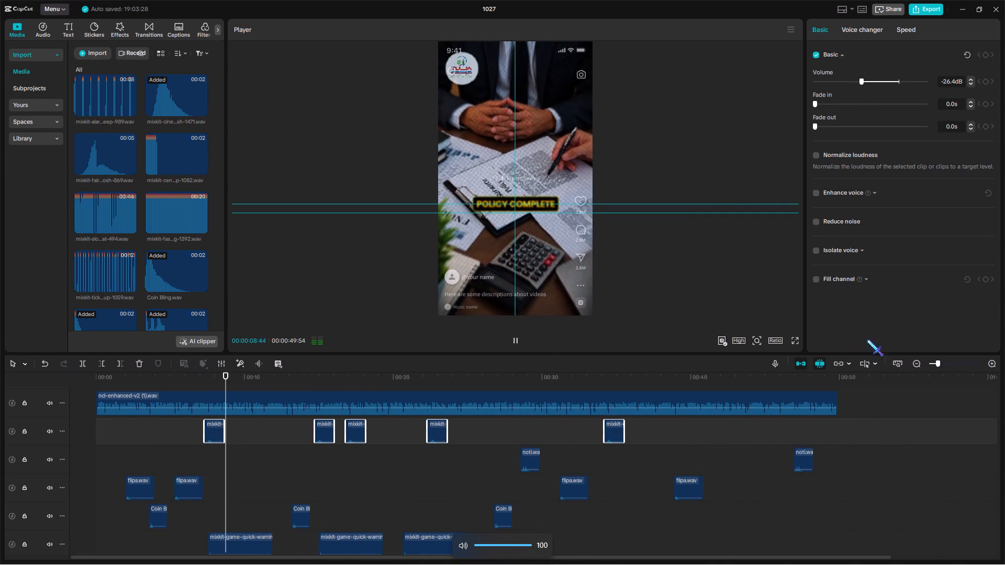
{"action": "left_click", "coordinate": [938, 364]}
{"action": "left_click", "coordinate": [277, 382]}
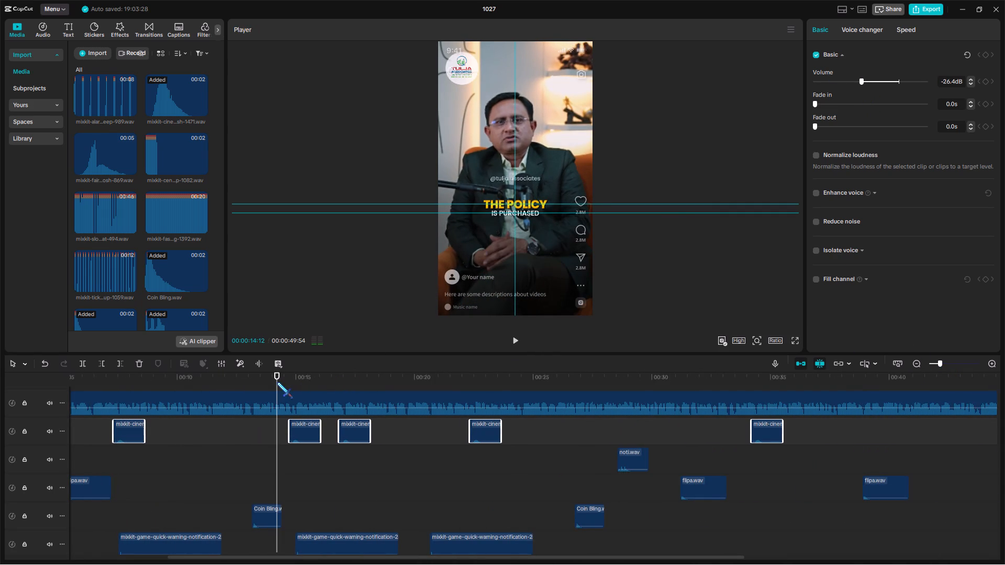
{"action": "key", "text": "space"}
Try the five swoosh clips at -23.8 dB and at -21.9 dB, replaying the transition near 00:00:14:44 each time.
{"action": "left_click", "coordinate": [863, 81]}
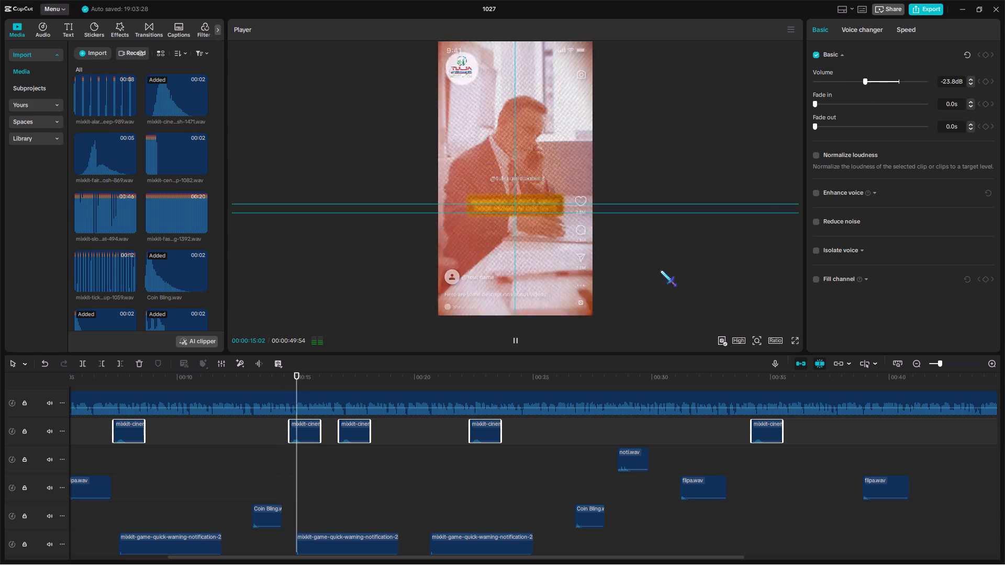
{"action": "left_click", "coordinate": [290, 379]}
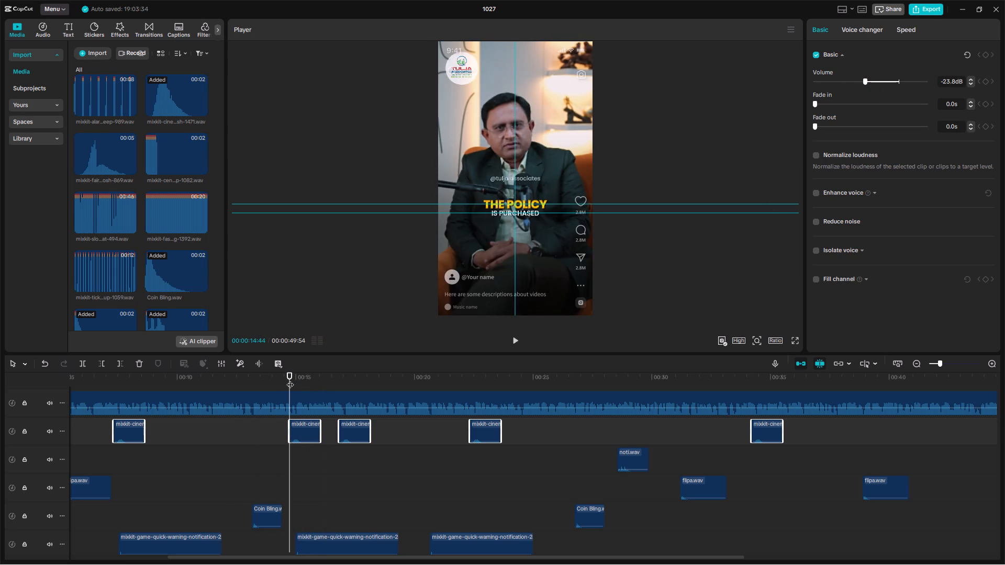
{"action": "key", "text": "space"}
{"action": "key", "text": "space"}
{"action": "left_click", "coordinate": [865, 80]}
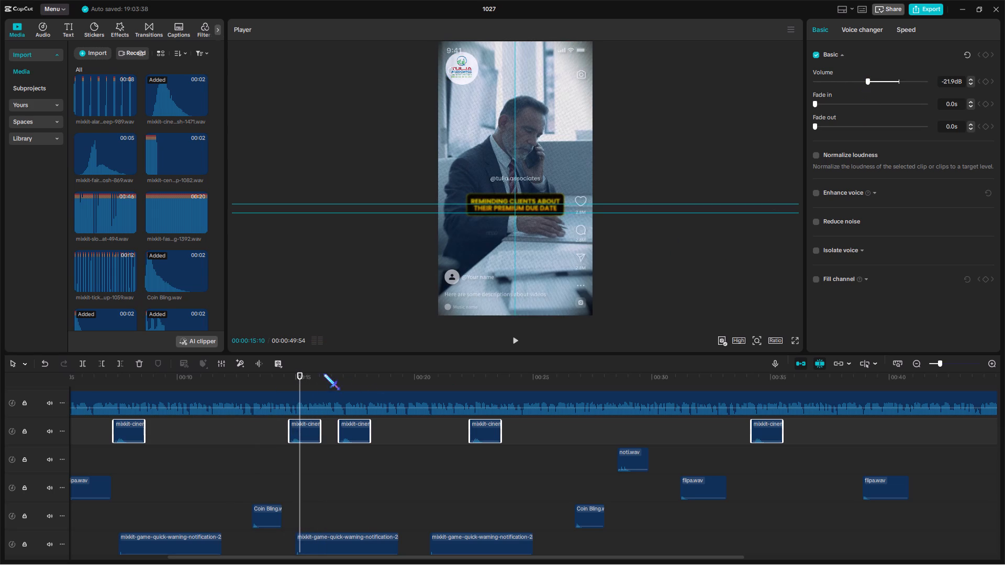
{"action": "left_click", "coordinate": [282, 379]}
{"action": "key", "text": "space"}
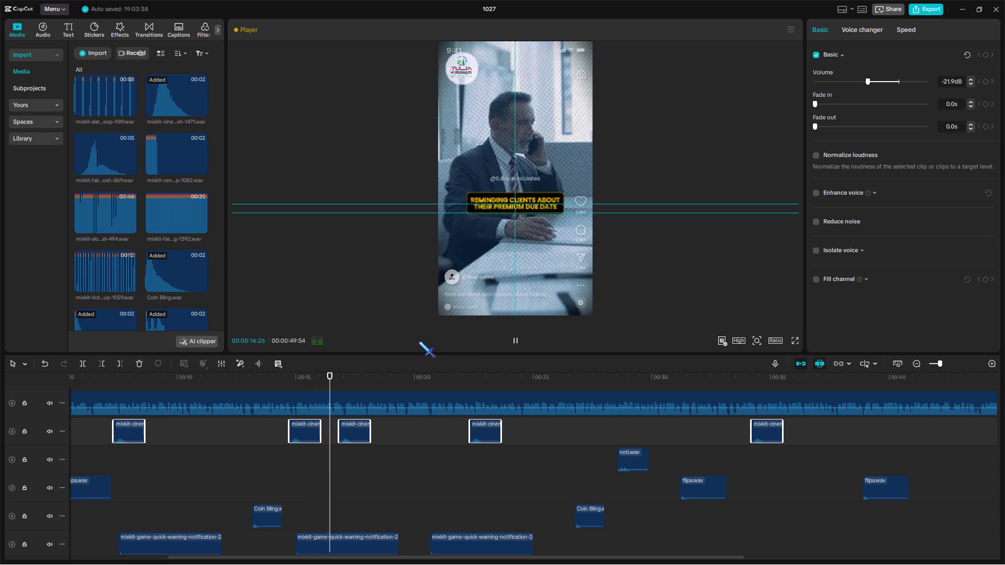
Set the swoosh clips' volume to -22.3 dB, play the transition at 00:00:22:20, and fine-tune the level.
{"action": "left_click", "coordinate": [865, 82]}
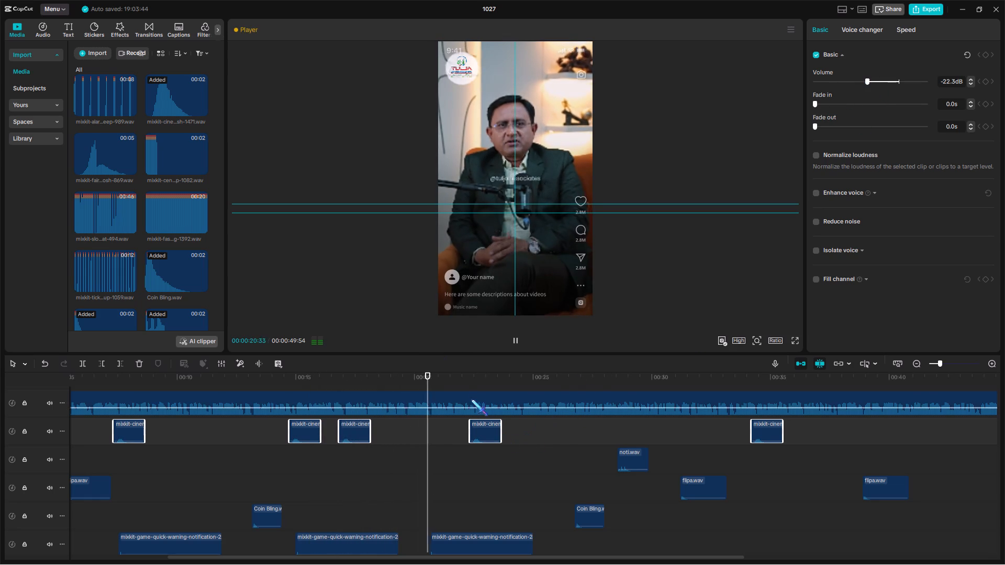
{"action": "left_click", "coordinate": [464, 372]}
{"action": "key", "text": "space"}
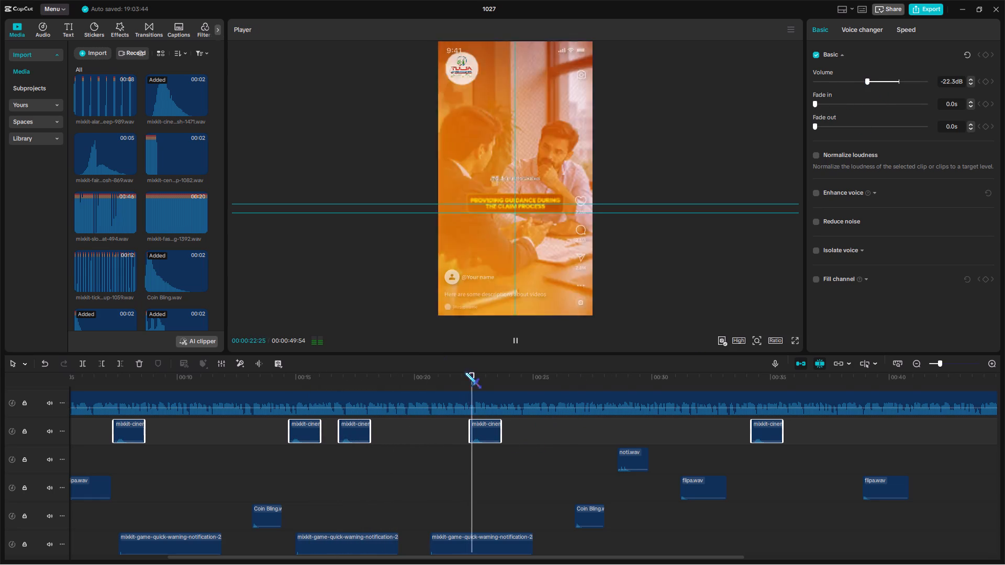
{"action": "left_click", "coordinate": [866, 83]}
{"action": "left_click", "coordinate": [321, 472]}
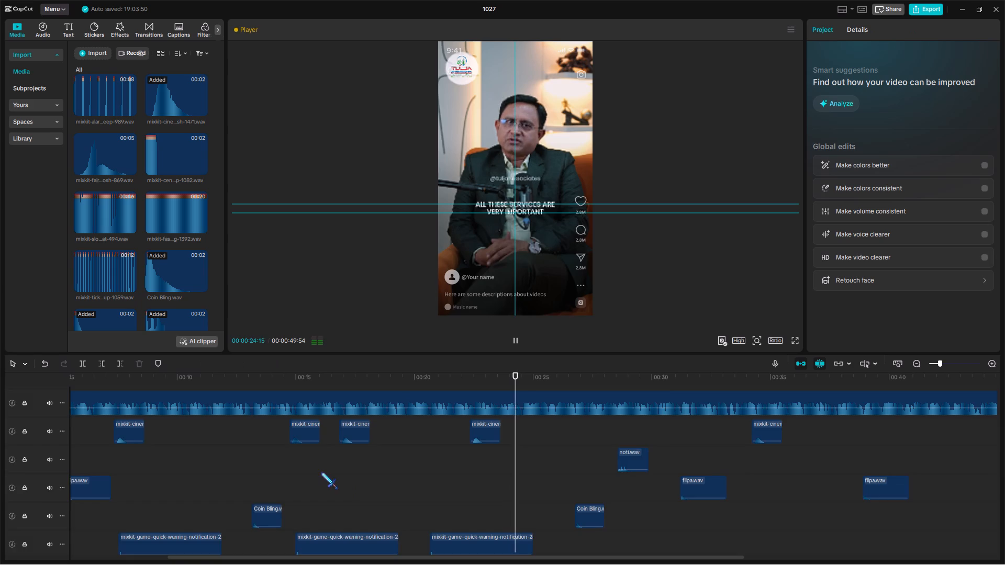
Keyframe a slow zoom on the premium-reminder image, from 100% scale at 00:00:14:59 to 102% at 00:00:17:01, and play it back.
{"action": "scroll", "coordinate": [321, 472], "scroll_direction": "up", "scroll_amount": 14}
{"action": "left_click", "coordinate": [943, 364]}
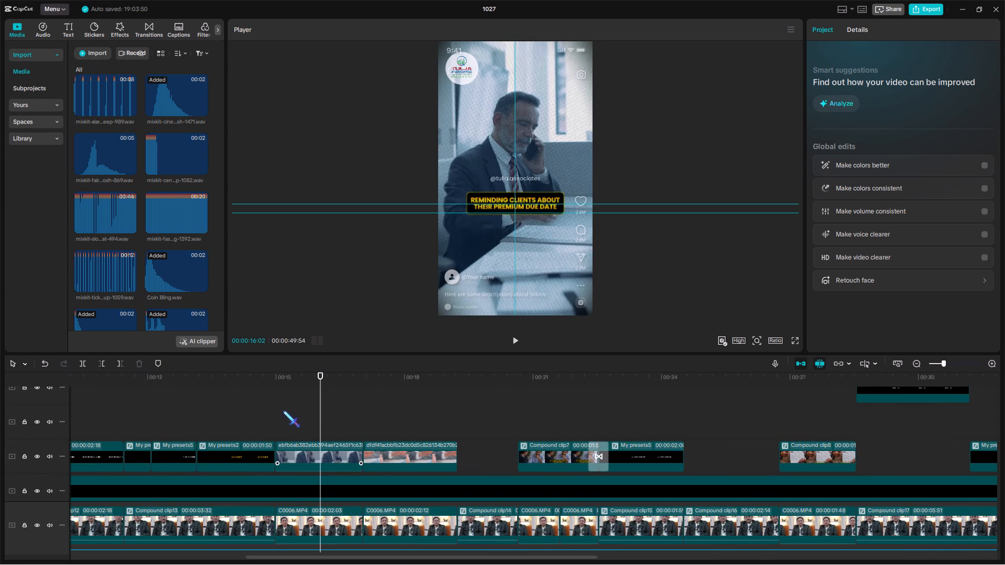
{"action": "left_click", "coordinate": [276, 408]}
{"action": "left_click", "coordinate": [286, 450]}
{"action": "left_click", "coordinate": [987, 86]}
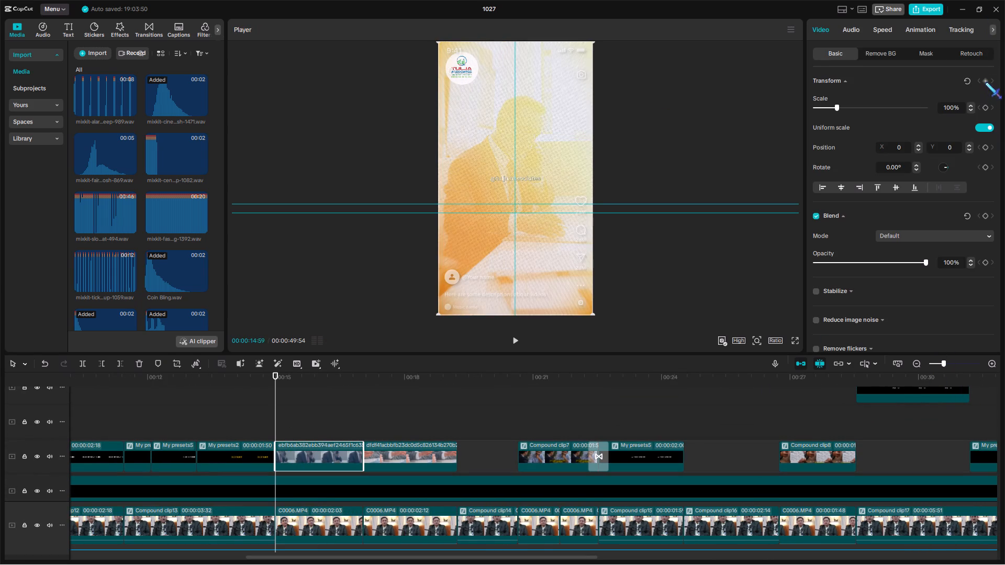
{"action": "left_click", "coordinate": [985, 82]}
{"action": "left_click", "coordinate": [362, 371]}
{"action": "left_click", "coordinate": [363, 377]}
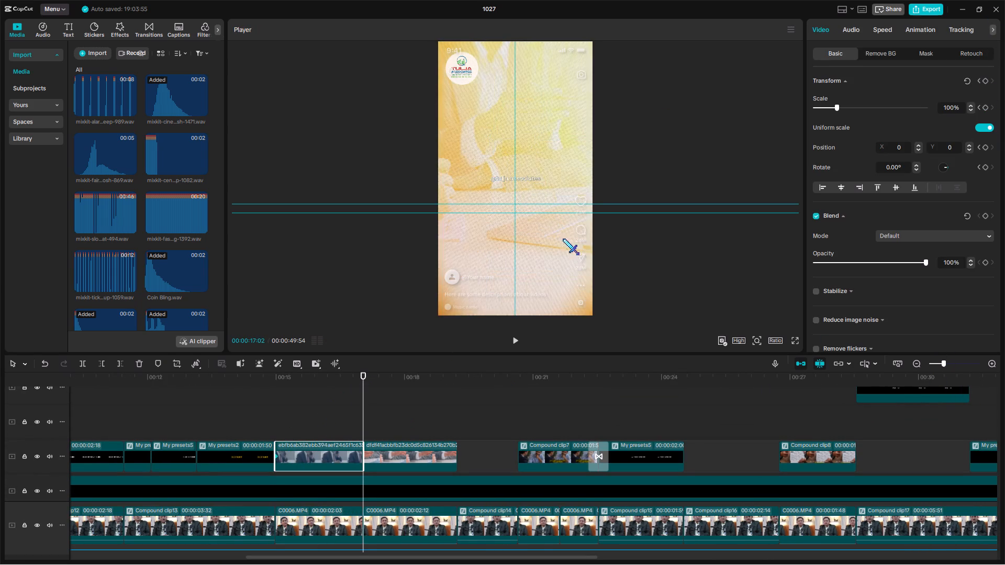
{"action": "key", "text": "Left"}
{"action": "double_click", "coordinate": [971, 104]}
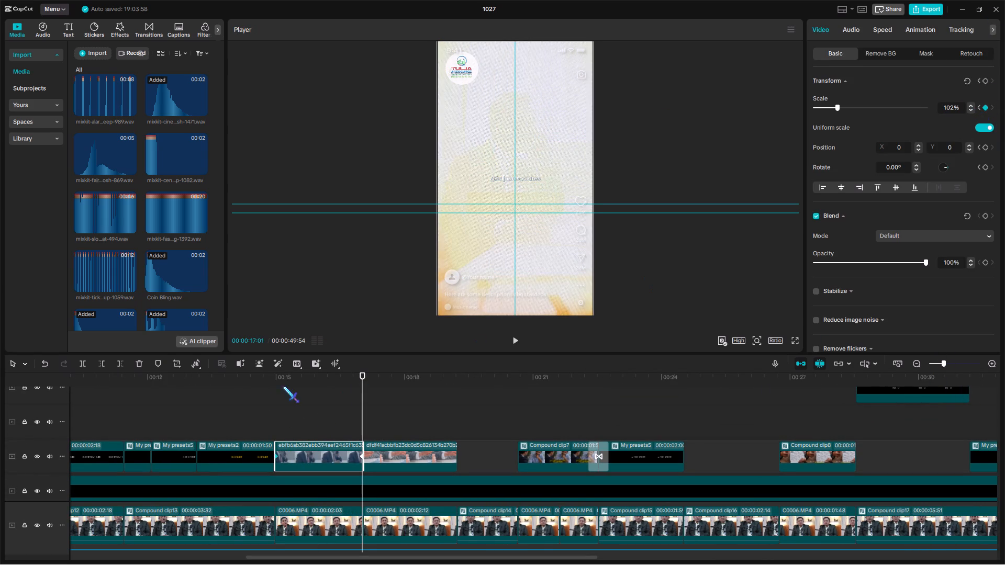
{"action": "left_click", "coordinate": [276, 403]}
{"action": "key", "text": "space"}
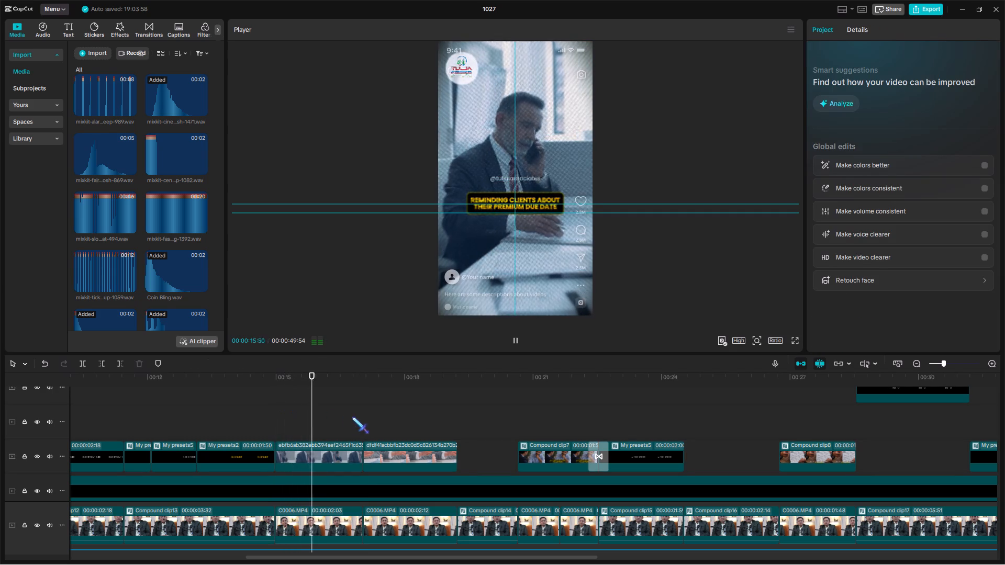
Keyframe a slow zoom on the policy-queries image, from 100% scale at 00:00:17:02 to just past 103% at 00:00:19:13, and preview it.
{"action": "left_click", "coordinate": [352, 417]}
{"action": "left_click_drag", "start_coordinate": [352, 417], "coordinate": [363, 432]}
{"action": "left_click", "coordinate": [383, 454]}
{"action": "left_click", "coordinate": [983, 82]}
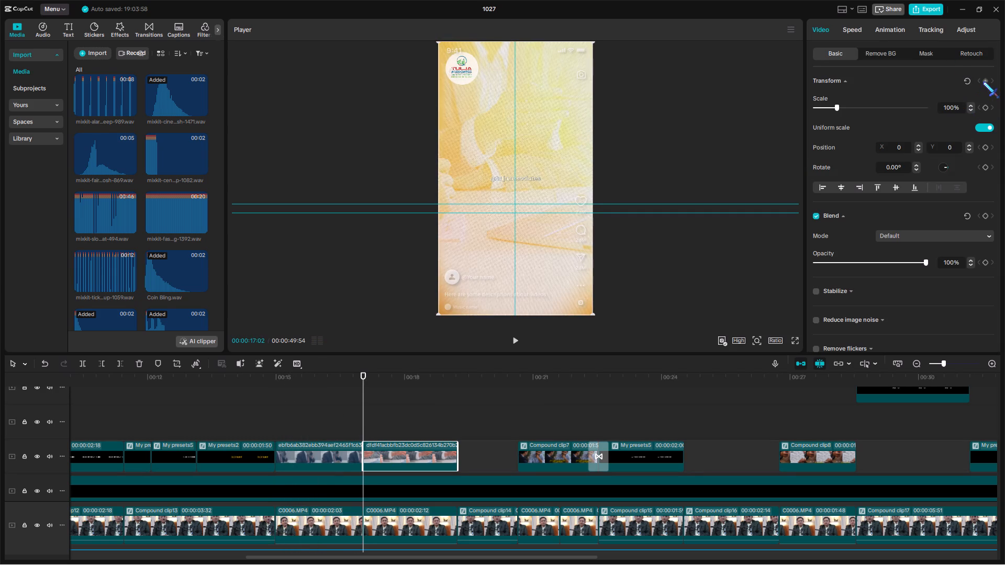
{"action": "left_click", "coordinate": [452, 380]}
{"action": "key", "text": "Left"}
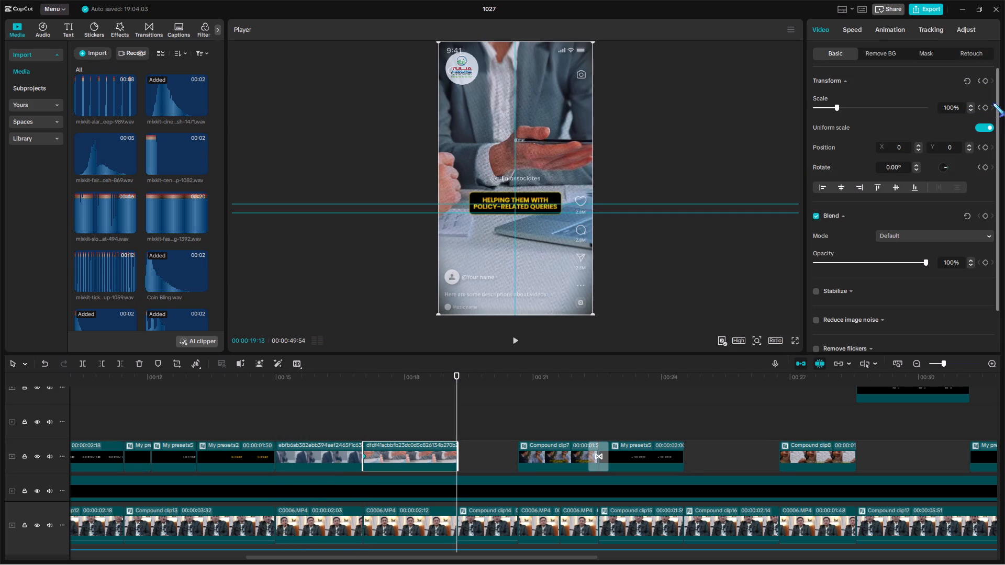
{"action": "triple_click", "coordinate": [971, 104]}
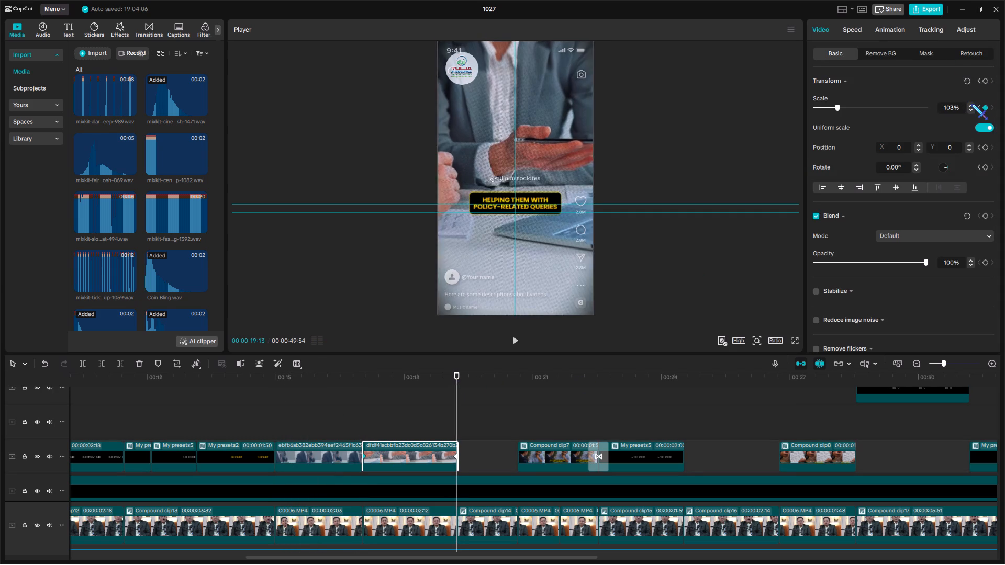
{"action": "left_click", "coordinate": [971, 104]}
{"action": "left_click", "coordinate": [364, 421]}
{"action": "key", "text": "space"}
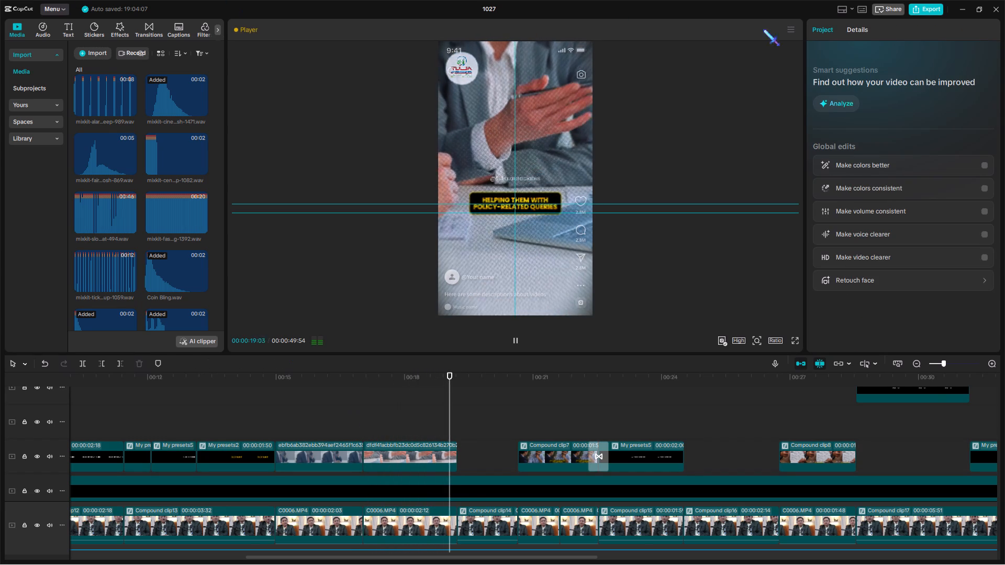
Set the volume of all the short sound clips on the lowest audio track to -20.4 dB and replay around 00:00:21.
{"action": "left_click_drag", "start_coordinate": [939, 363], "coordinate": [935, 371]}
{"action": "scroll", "coordinate": [417, 420], "scroll_direction": "up", "scroll_amount": 20}
{"action": "scroll", "coordinate": [417, 420], "scroll_direction": "up", "scroll_amount": 1}
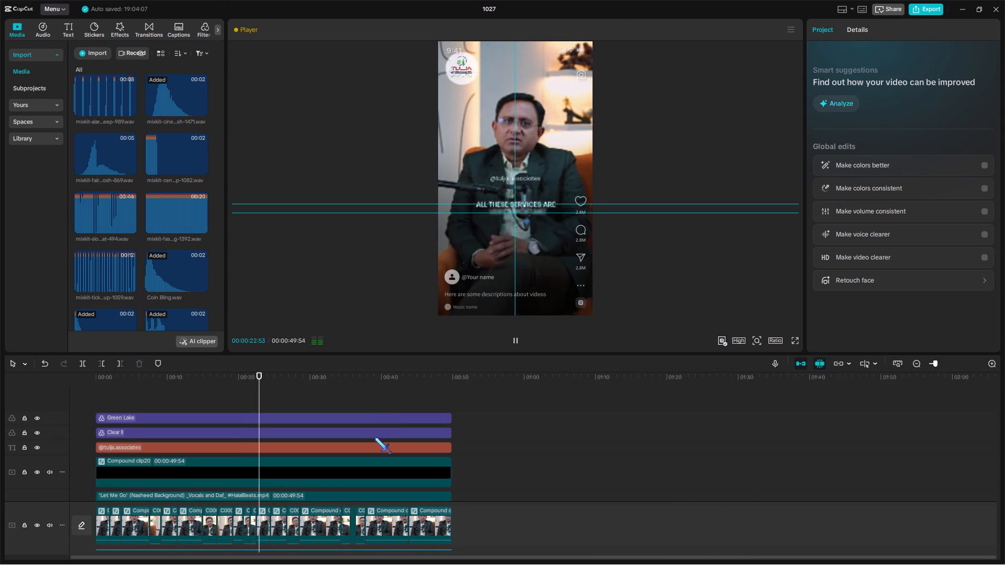
{"action": "scroll", "coordinate": [375, 437], "scroll_direction": "down", "scroll_amount": 20}
{"action": "scroll", "coordinate": [375, 437], "scroll_direction": "down", "scroll_amount": 20}
{"action": "scroll", "coordinate": [375, 437], "scroll_direction": "down", "scroll_amount": 12}
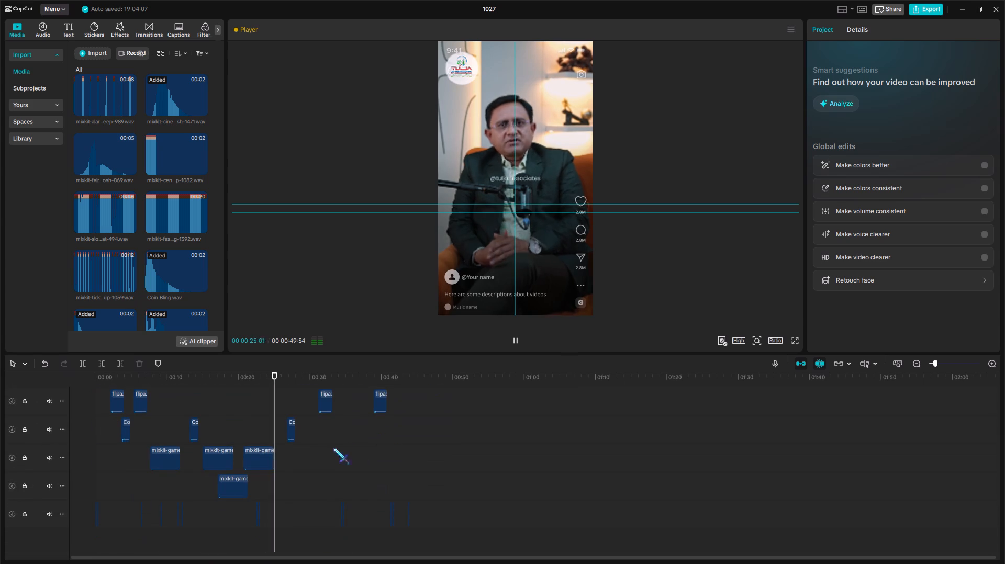
{"action": "left_click", "coordinate": [248, 517]}
{"action": "left_click", "coordinate": [252, 517]}
{"action": "key", "text": "space"}
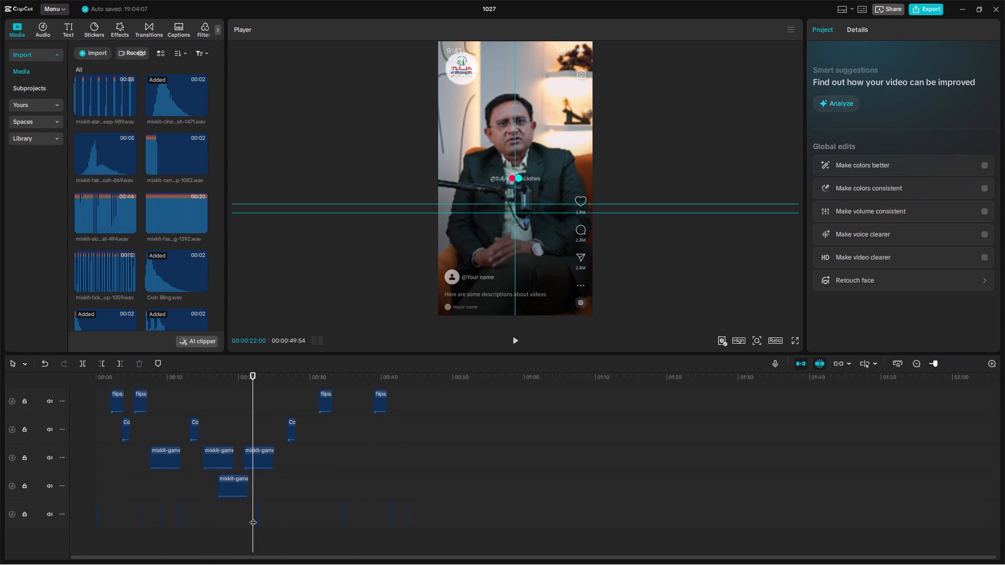
{"action": "key", "text": "space"}
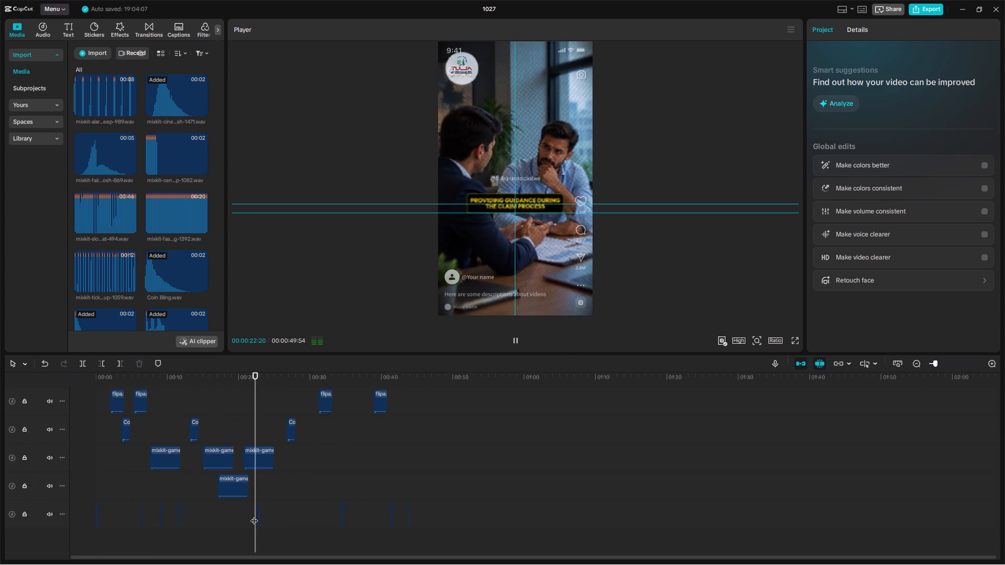
{"action": "left_click_drag", "start_coordinate": [433, 513], "coordinate": [64, 551]}
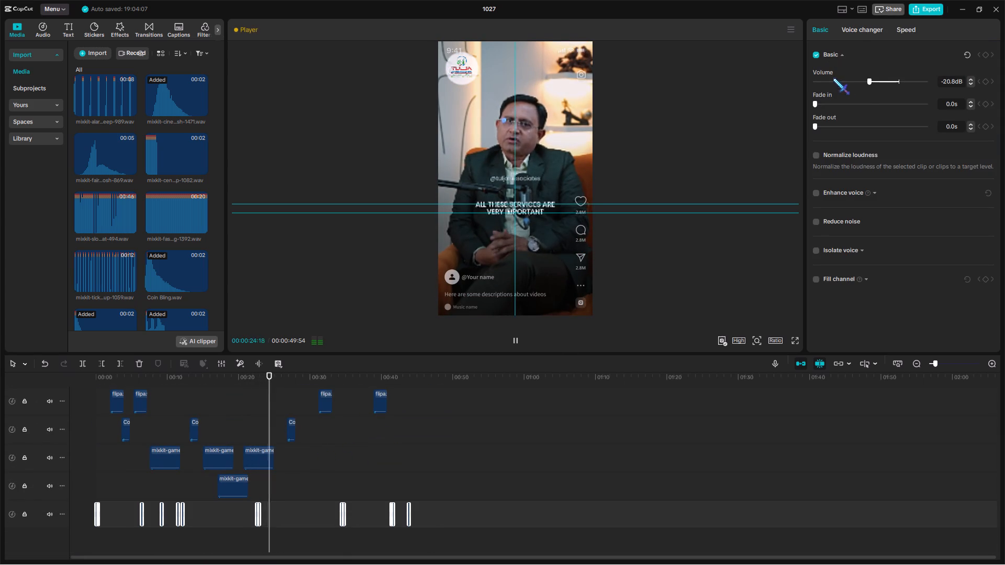
{"action": "left_click", "coordinate": [868, 84]}
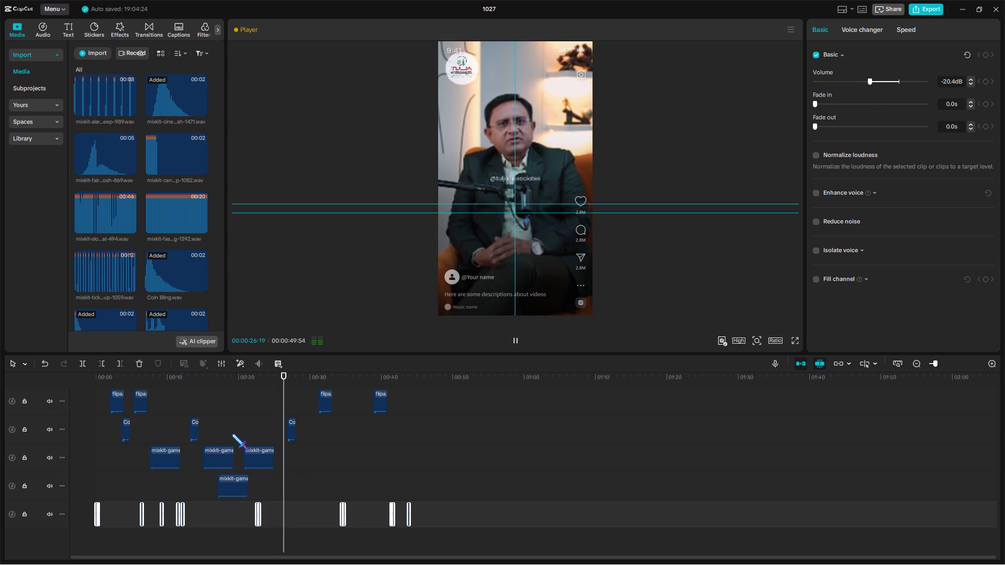
{"action": "left_click", "coordinate": [237, 429]}
{"action": "left_click", "coordinate": [245, 423]}
{"action": "key", "text": "space"}
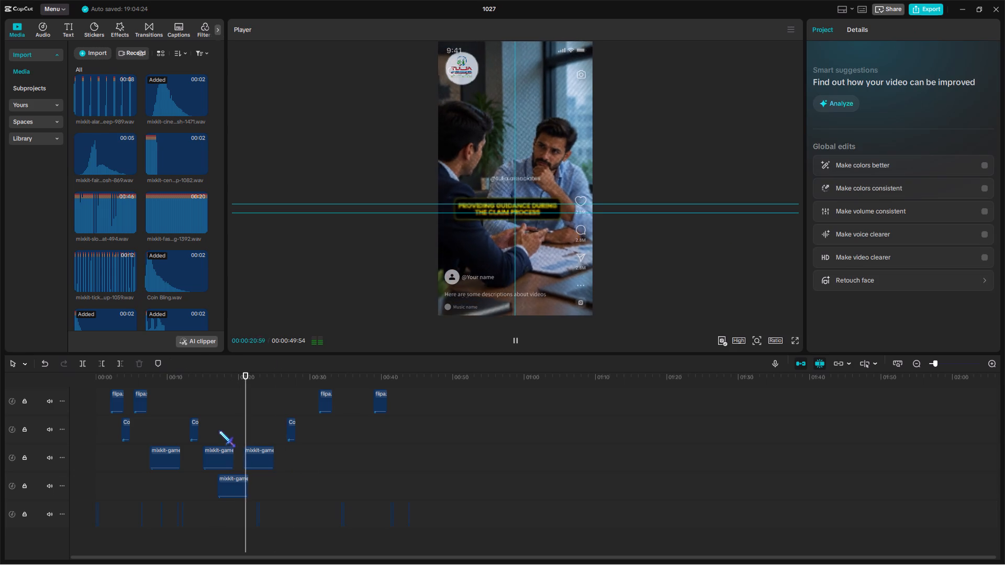
Check playback near 00:00:26:45 and 00:00:05:16, set all four flipa.wav clips to -25.7 dB, and listen from about 00:00:28:33.
{"action": "left_click", "coordinate": [291, 400]}
{"action": "left_click", "coordinate": [288, 398]}
{"action": "key", "text": "space"}
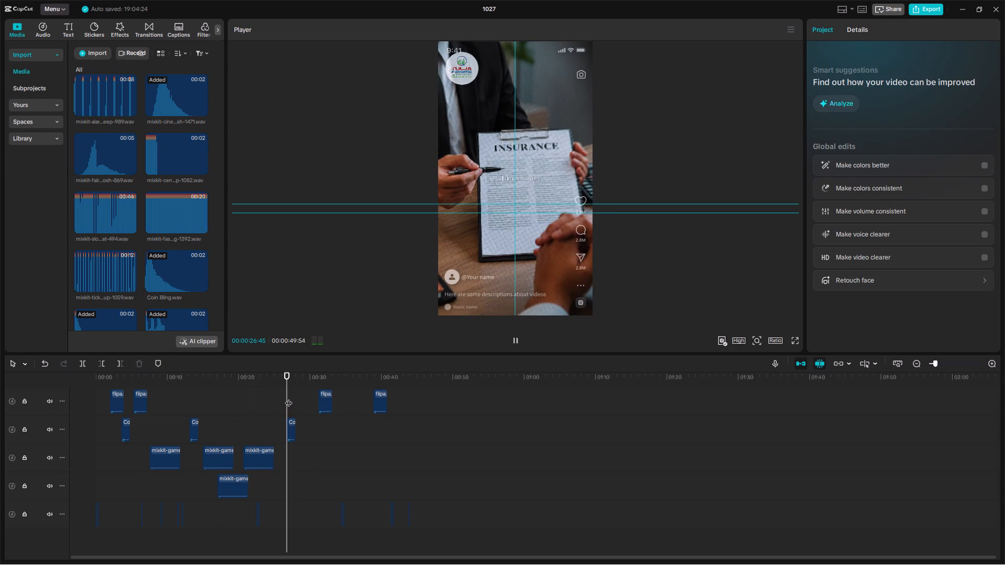
{"action": "scroll", "coordinate": [155, 434], "scroll_direction": "up", "scroll_amount": 2}
{"action": "left_click", "coordinate": [133, 398]}
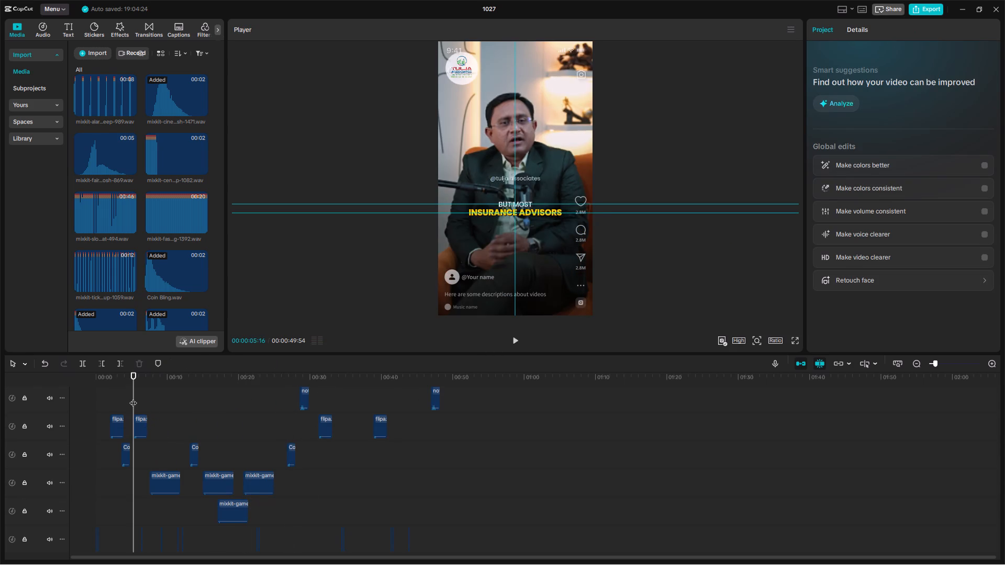
{"action": "key", "text": "space"}
{"action": "left_click_drag", "start_coordinate": [92, 427], "coordinate": [383, 428]}
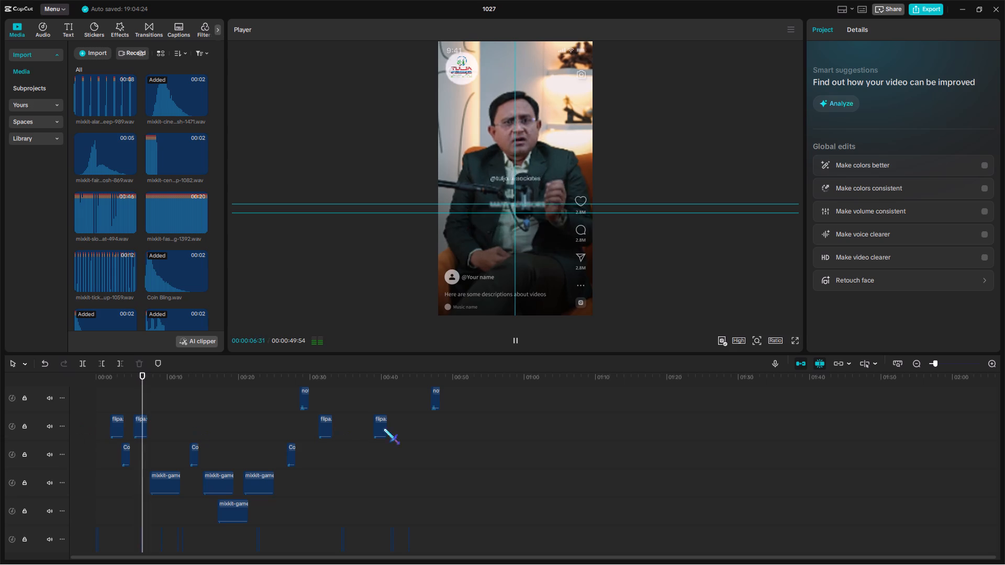
{"action": "left_click_drag", "start_coordinate": [383, 428], "coordinate": [417, 431]}
{"action": "left_click_drag", "start_coordinate": [403, 427], "coordinate": [98, 431]}
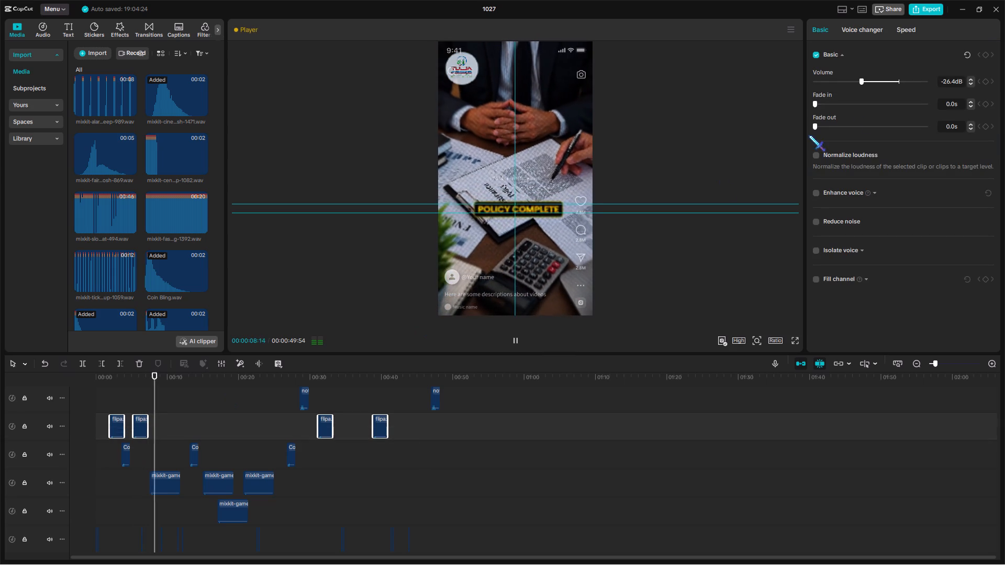
{"action": "left_click", "coordinate": [861, 83]}
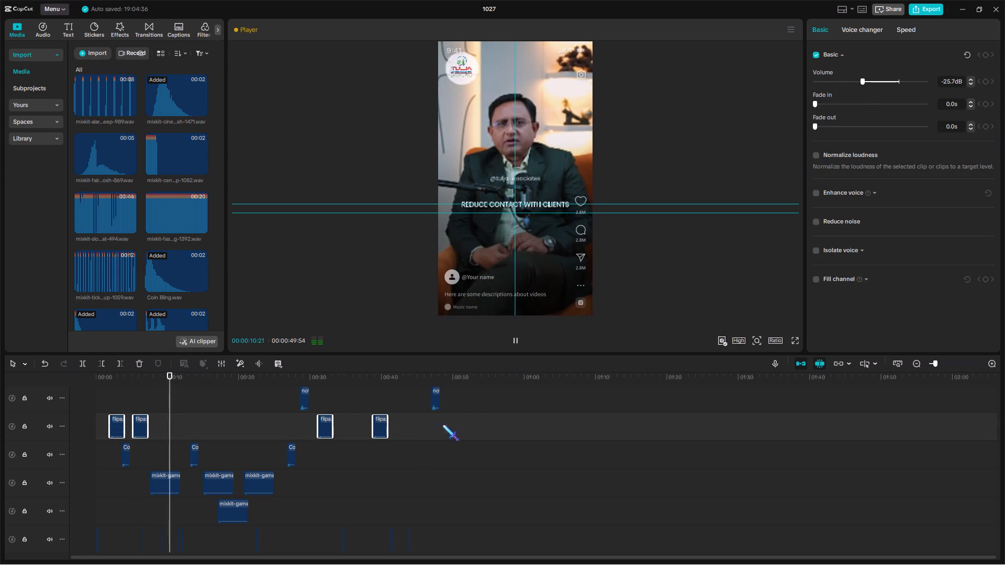
{"action": "left_click", "coordinate": [298, 416]}
{"action": "key", "text": "space"}
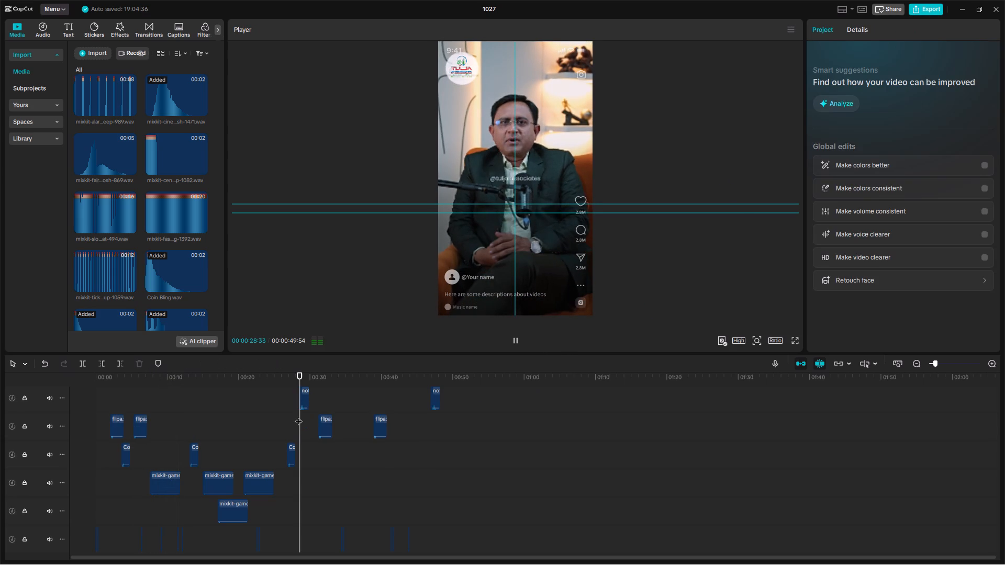
Set the volume of both notification sound clips to -21.9 dB and listen to the second one near the video's end.
{"action": "scroll", "coordinate": [314, 420], "scroll_direction": "up", "scroll_amount": 3}
{"action": "left_click_drag", "start_coordinate": [281, 439], "coordinate": [487, 442]}
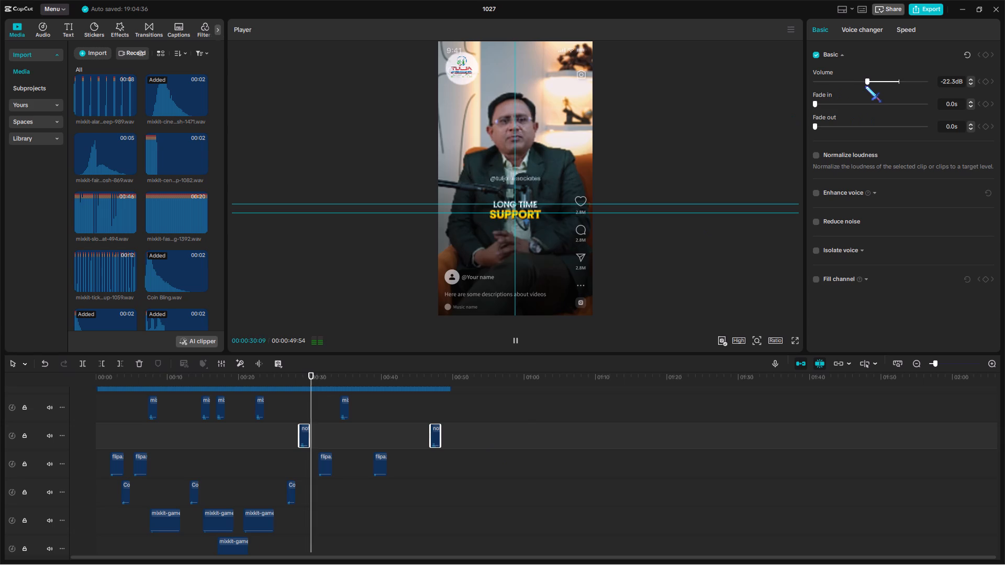
{"action": "left_click", "coordinate": [866, 84]}
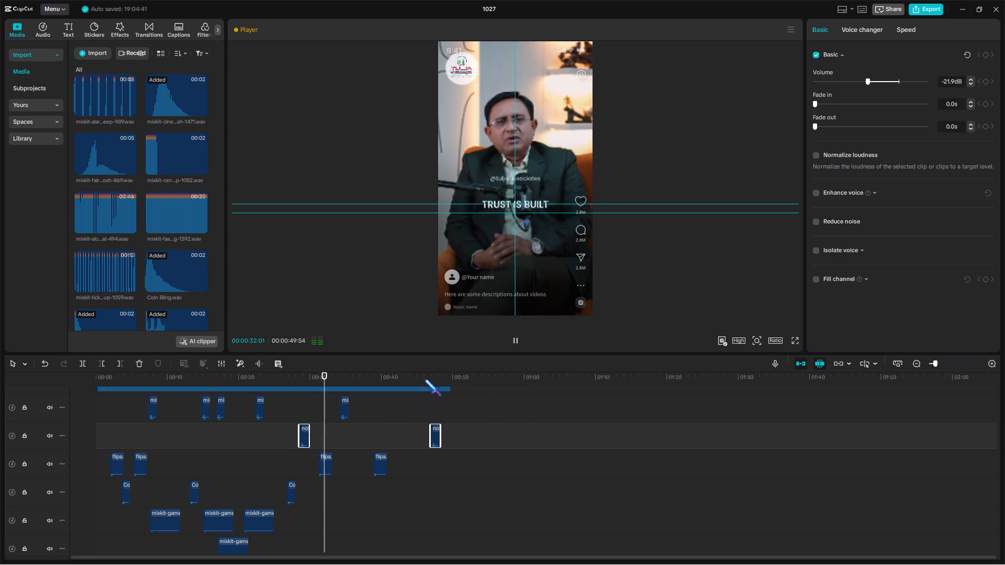
{"action": "left_click", "coordinate": [426, 379]}
{"action": "key", "text": "space"}
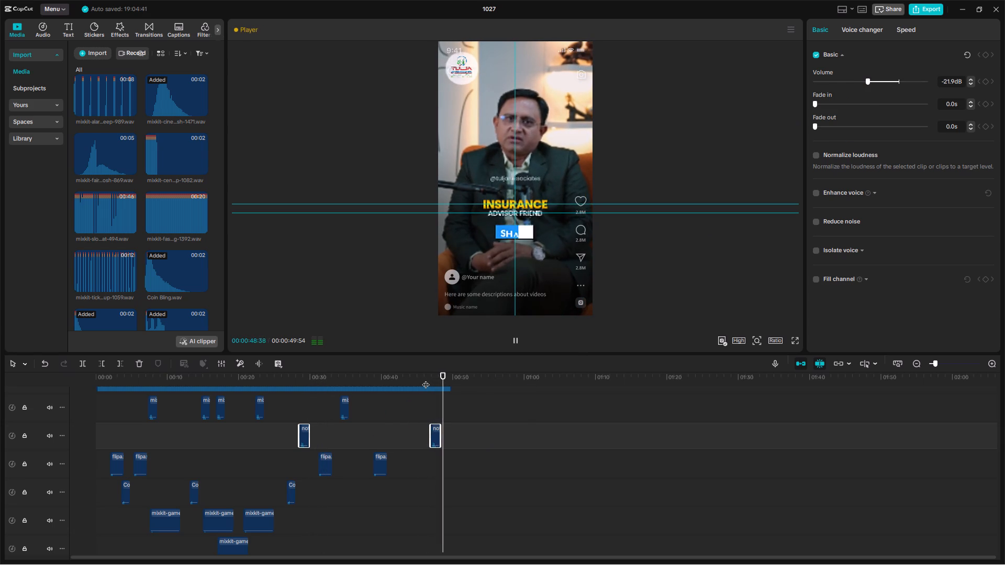
Adjust the volume of all five short mixkit wind-swoosh clips on the track below the enhanced voice audio, listening around 00:00:34.
{"action": "scroll", "coordinate": [439, 457], "scroll_direction": "up", "scroll_amount": 6}
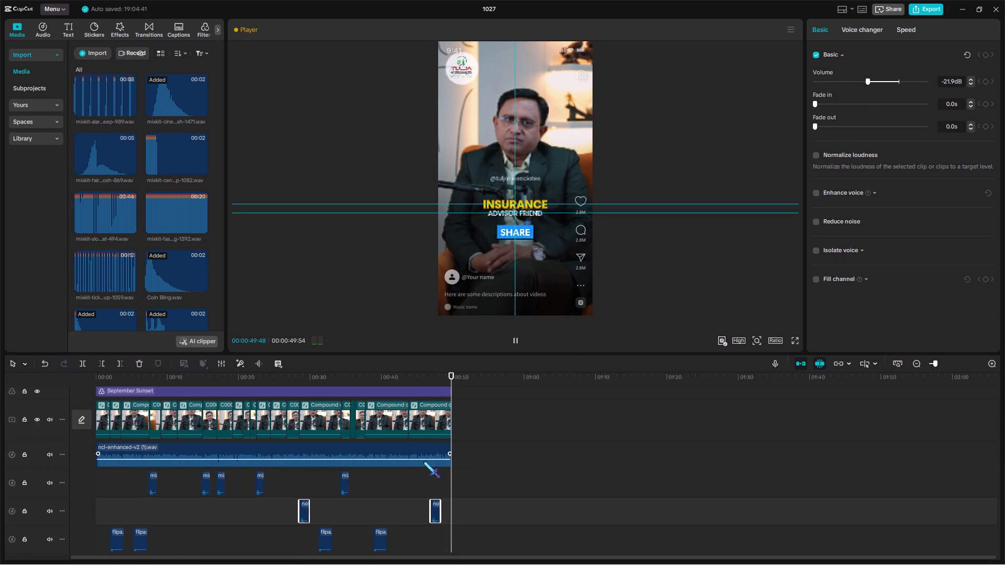
{"action": "left_click", "coordinate": [338, 498]}
{"action": "key", "text": "space"}
{"action": "left_click_drag", "start_coordinate": [356, 478], "coordinate": [128, 480]}
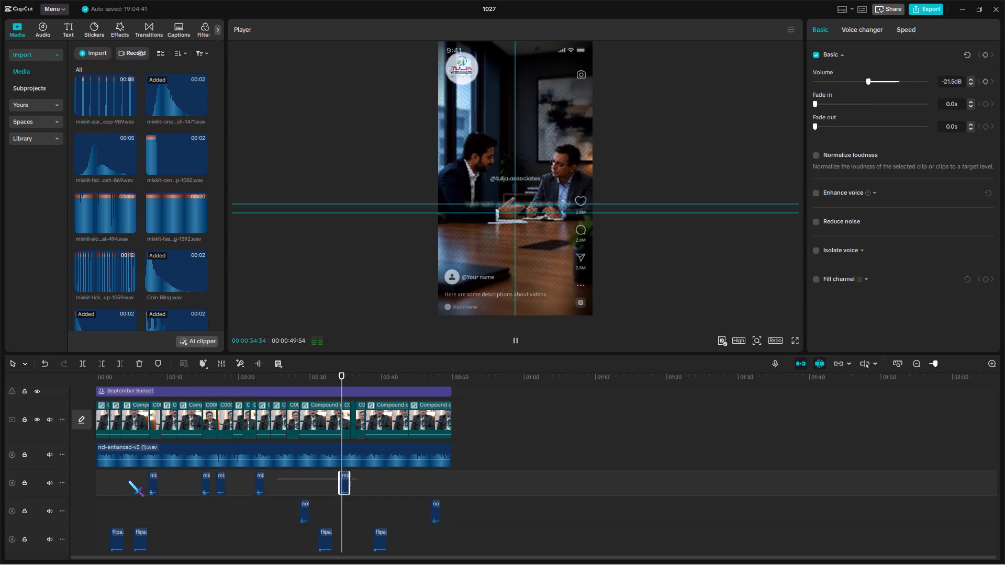
{"action": "left_click_drag", "start_coordinate": [128, 480], "coordinate": [102, 480]}
{"action": "key", "text": "space"}
{"action": "left_click", "coordinate": [866, 82]}
{"action": "scroll", "coordinate": [462, 502], "scroll_direction": "up", "scroll_amount": 14}
{"action": "left_click", "coordinate": [388, 456]}
{"action": "scroll", "coordinate": [398, 465], "scroll_direction": "up", "scroll_amount": 16}
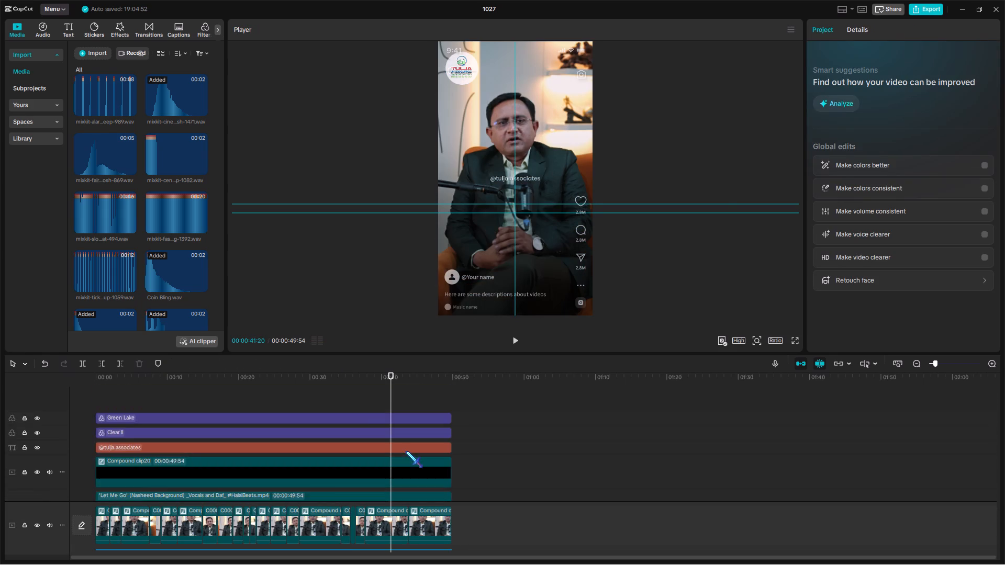
{"action": "scroll", "coordinate": [406, 451], "scroll_direction": "down", "scroll_amount": 20}
{"action": "scroll", "coordinate": [406, 451], "scroll_direction": "down", "scroll_amount": 8}
{"action": "scroll", "coordinate": [409, 448], "scroll_direction": "up", "scroll_amount": 5}
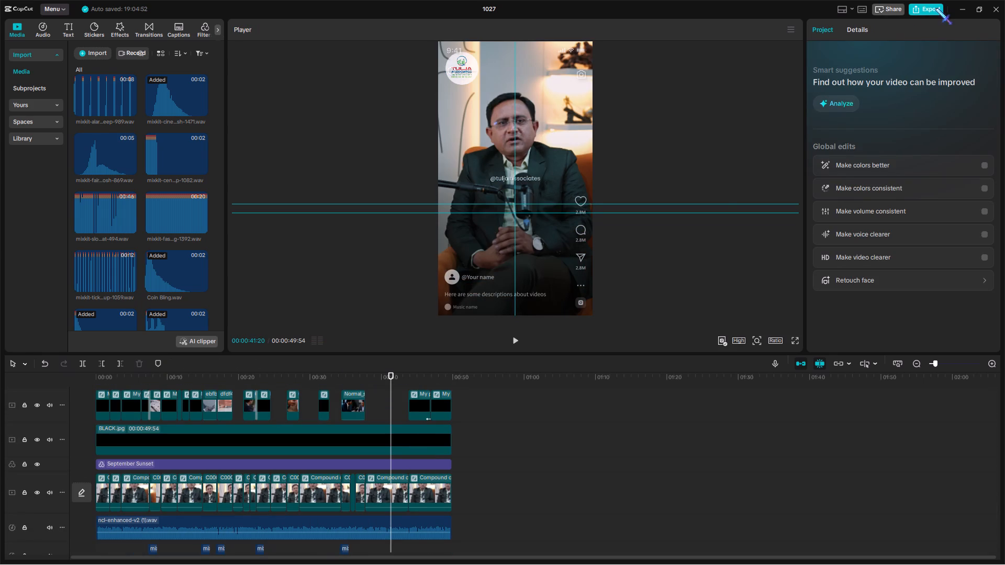
Rename the project as TA2.
{"action": "left_click", "coordinate": [485, 12]}
{"action": "type", "text": "TA"}
{"action": "key", "text": "BackSpace"}
{"action": "key", "text": "BackSpace"}
{"action": "key", "text": "BackSpace"}
{"action": "type", "text": "TA2"}
{"action": "key", "text": "Return"}
Check the export settings for the project without exporting.
{"action": "left_click", "coordinate": [934, 12]}
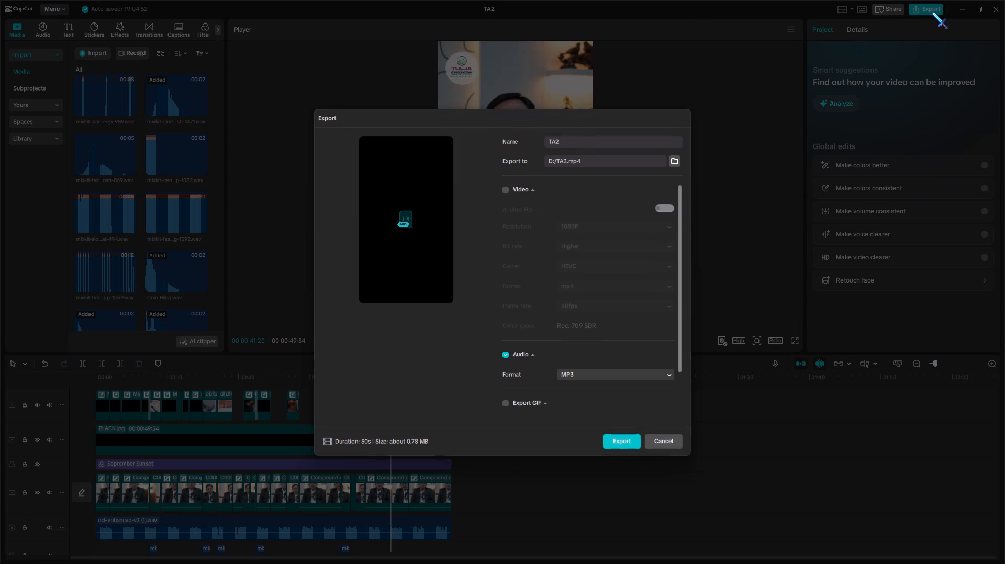
{"action": "left_click", "coordinate": [677, 447]}
Search Downloads for "png", import Professional Recruitment Partner Portrait.png, and place it directly after Compound clip20 at 00:00:49:54.
{"action": "left_click", "coordinate": [943, 360]}
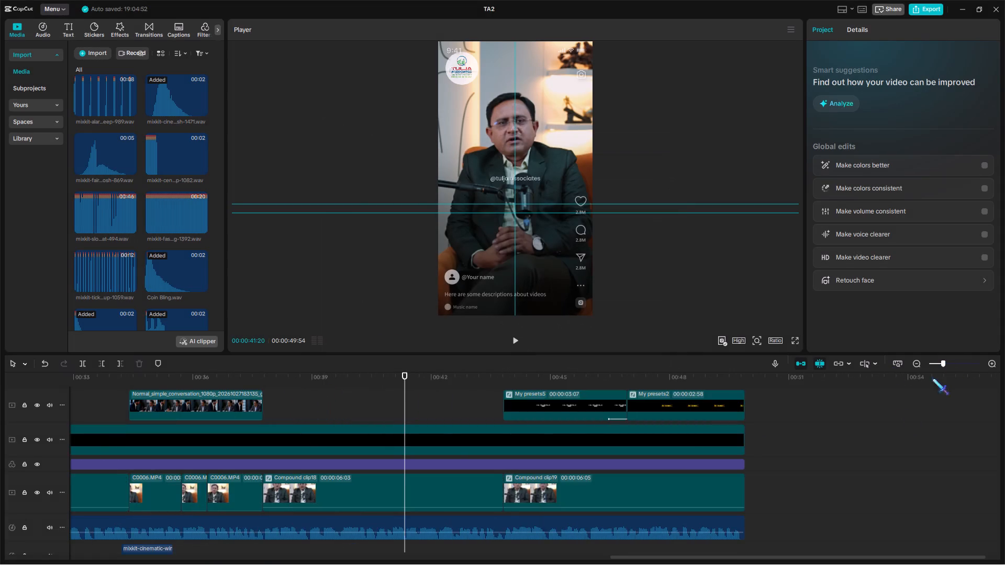
{"action": "scroll", "coordinate": [836, 454], "scroll_direction": "up", "scroll_amount": 7}
{"action": "left_click_drag", "start_coordinate": [696, 380], "coordinate": [1004, 383]}
{"action": "scroll", "coordinate": [730, 461], "scroll_direction": "up", "scroll_amount": 12}
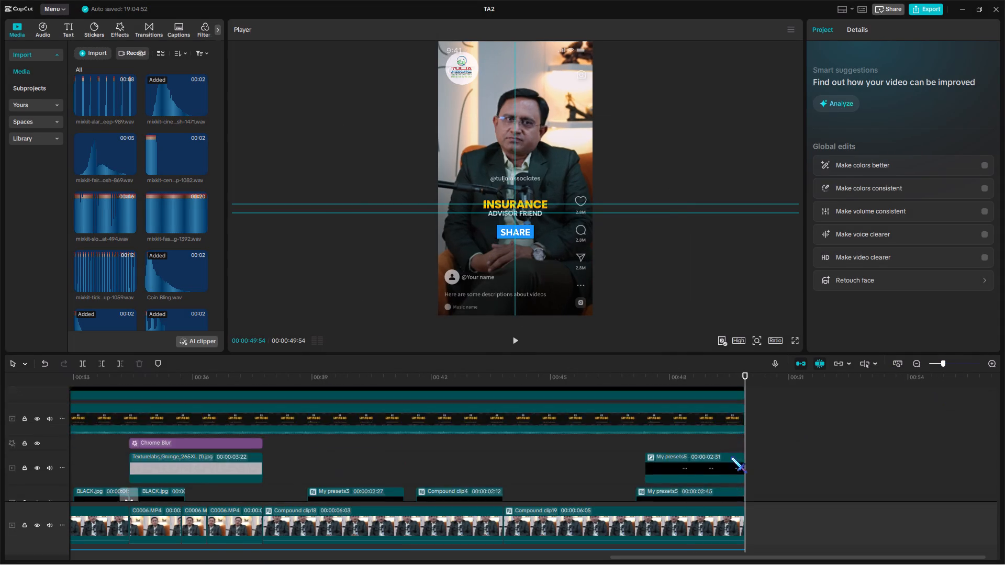
{"action": "scroll", "coordinate": [731, 457], "scroll_direction": "up", "scroll_amount": 3}
{"action": "left_click", "coordinate": [93, 55]}
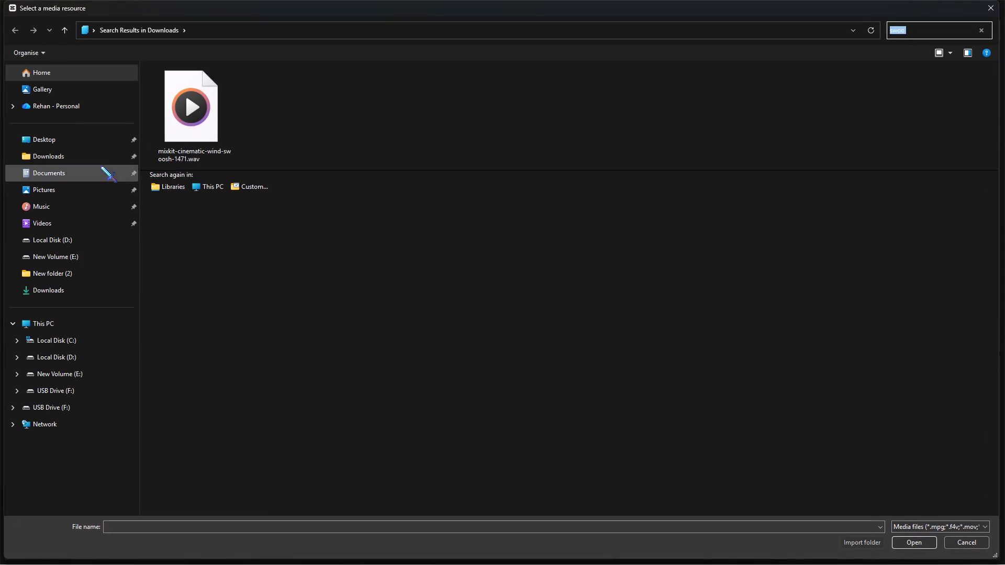
{"action": "left_click", "coordinate": [99, 158]}
{"action": "left_click", "coordinate": [967, 30]}
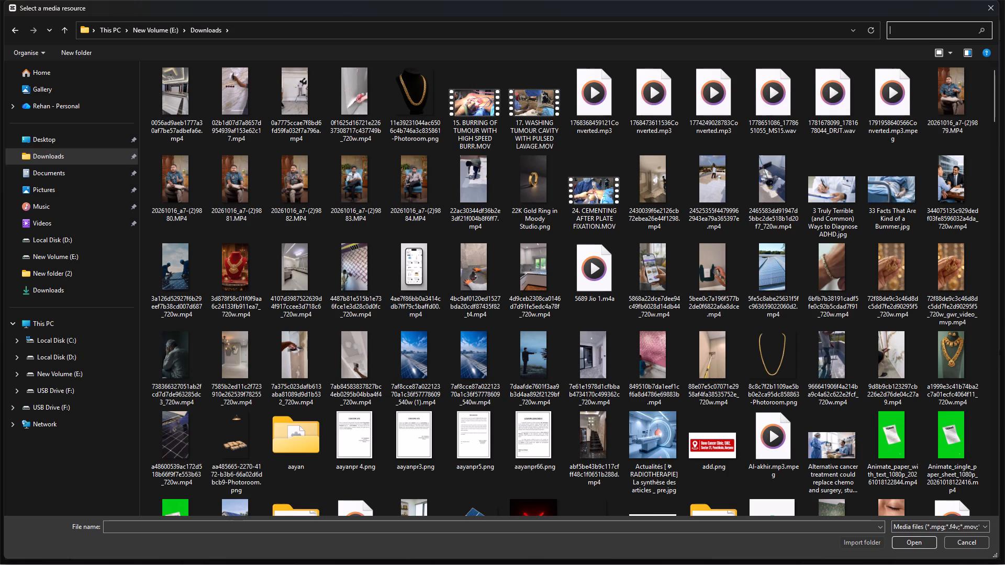
{"action": "type", "text": "png"}
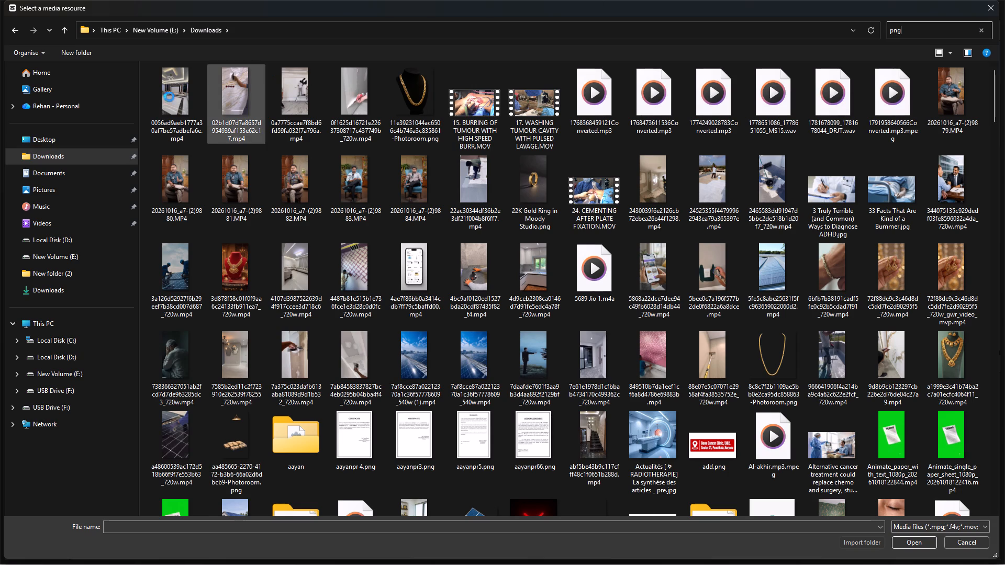
{"action": "double_click", "coordinate": [460, 117]}
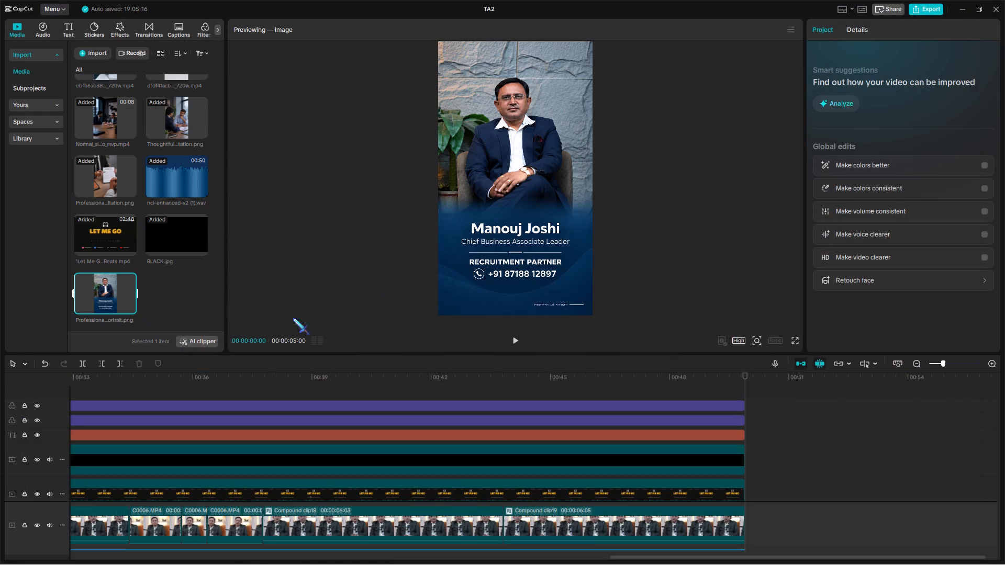
{"action": "left_click_drag", "start_coordinate": [96, 299], "coordinate": [747, 463]}
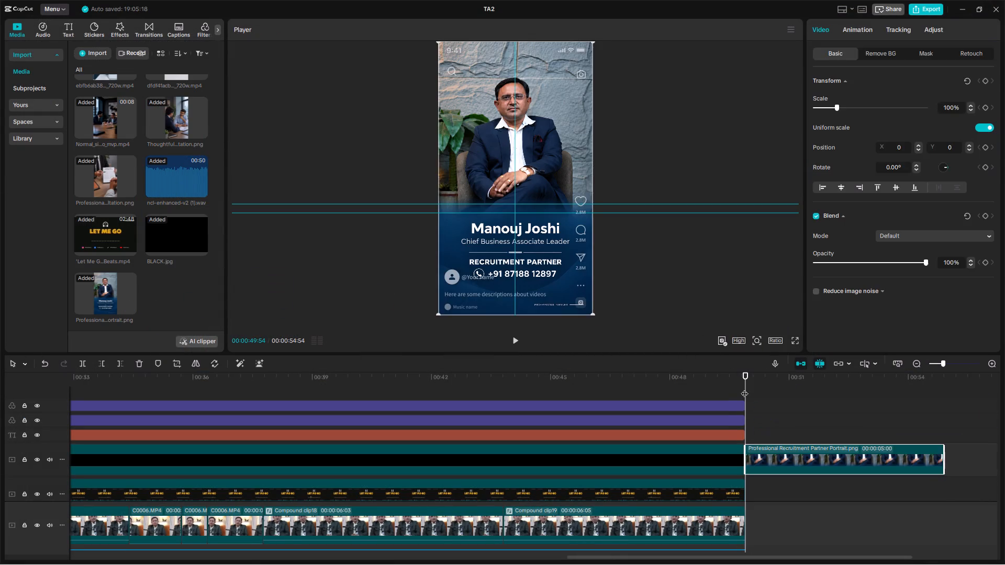
Trim the end of the recruitment portrait image so that it lasts 00:00:03:28.
{"action": "left_click_drag", "start_coordinate": [738, 388], "coordinate": [662, 398]}
{"action": "left_click", "coordinate": [667, 397]}
{"action": "left_click_drag", "start_coordinate": [667, 397], "coordinate": [699, 427]}
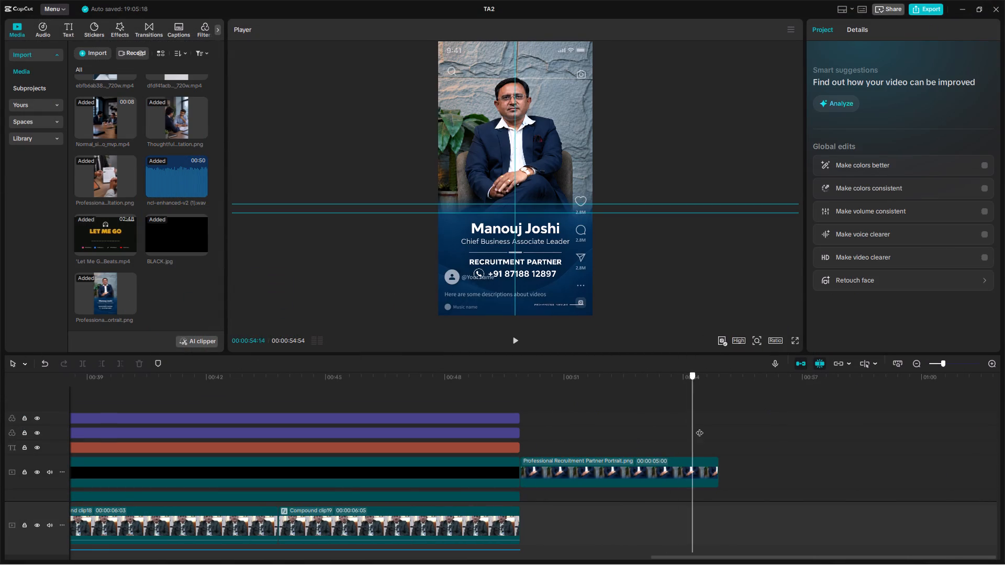
{"action": "left_click_drag", "start_coordinate": [699, 427], "coordinate": [709, 453]}
{"action": "left_click", "coordinate": [708, 468]}
{"action": "left_click_drag", "start_coordinate": [711, 444], "coordinate": [543, 412]}
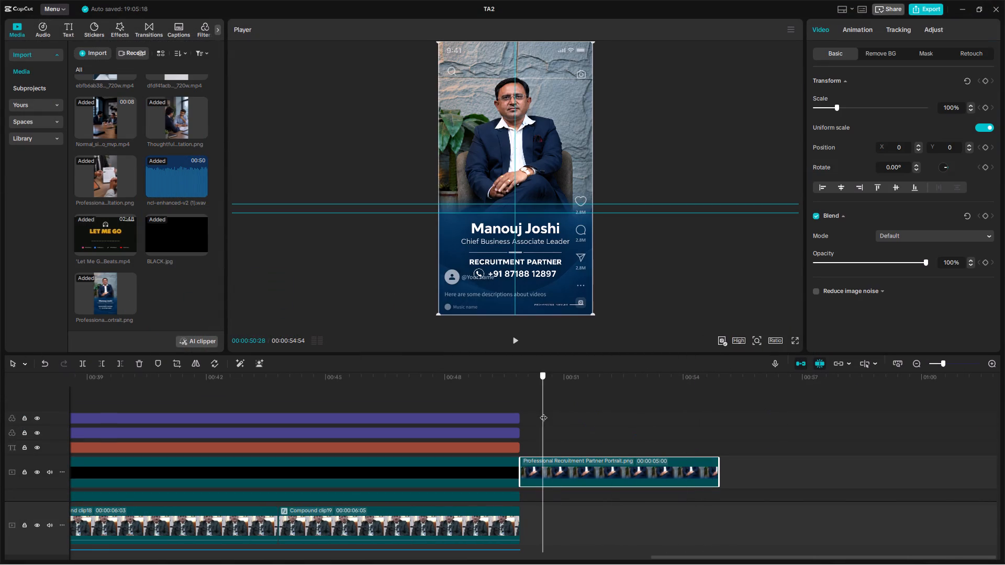
{"action": "left_click_drag", "start_coordinate": [543, 412], "coordinate": [560, 420]}
{"action": "double_click", "coordinate": [519, 394]}
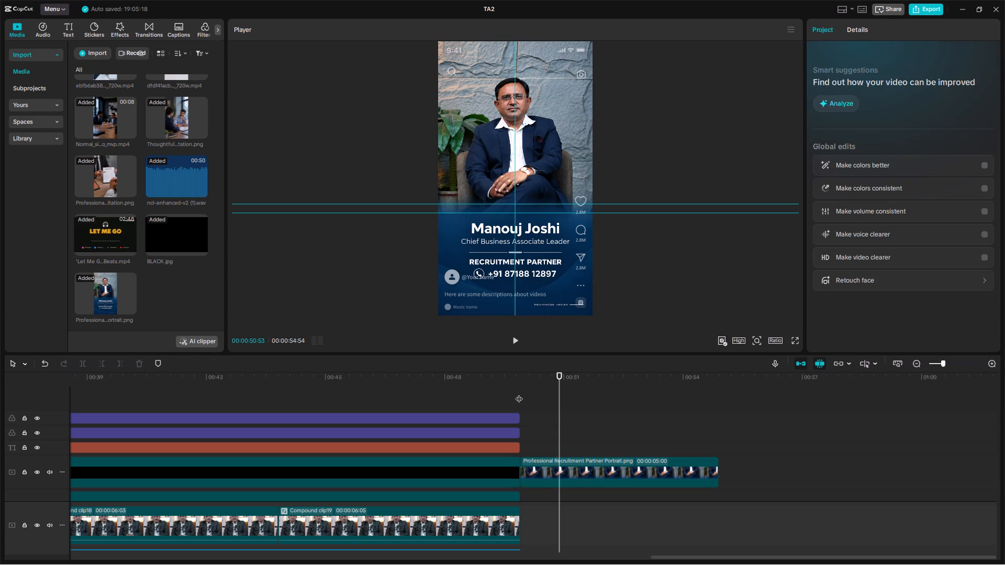
{"action": "left_click", "coordinate": [945, 366]}
{"action": "left_click", "coordinate": [684, 416]}
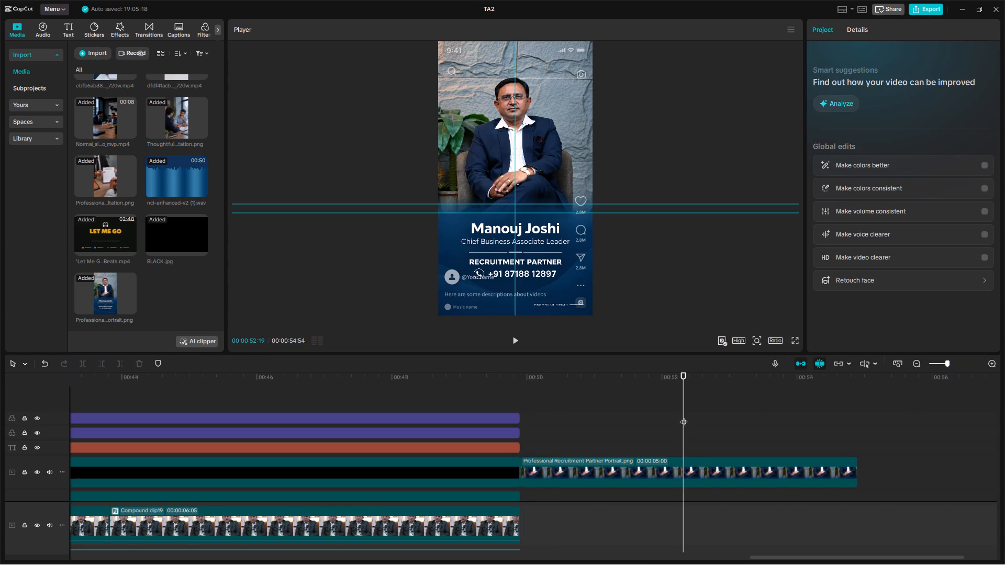
{"action": "left_click_drag", "start_coordinate": [684, 416], "coordinate": [744, 441]}
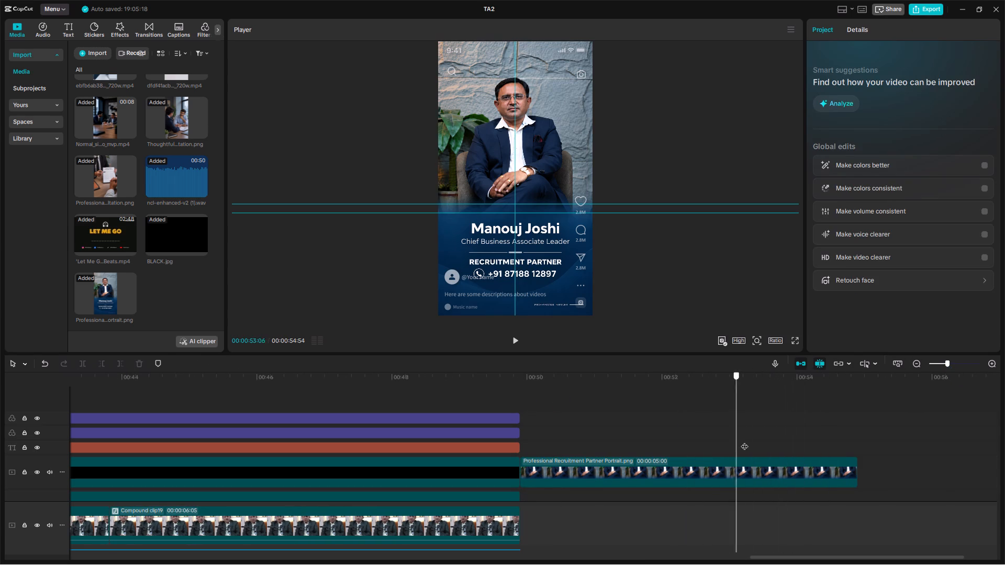
{"action": "left_click_drag", "start_coordinate": [744, 441], "coordinate": [754, 445]}
{"action": "left_click", "coordinate": [761, 468]}
{"action": "key", "text": "w"}
Keyframe a slow zoom-out on the recruitment portrait, from 108% scale at 00:00:49:54 to 100% at the clip's end.
{"action": "double_click", "coordinate": [499, 393]}
{"action": "double_click", "coordinate": [516, 393]}
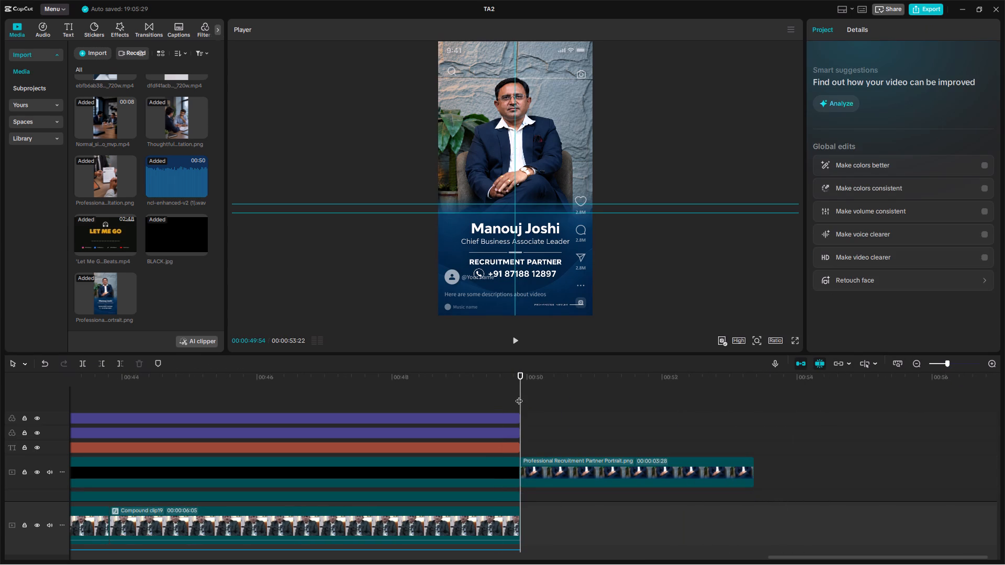
{"action": "left_click", "coordinate": [546, 459]}
{"action": "left_click", "coordinate": [985, 80]}
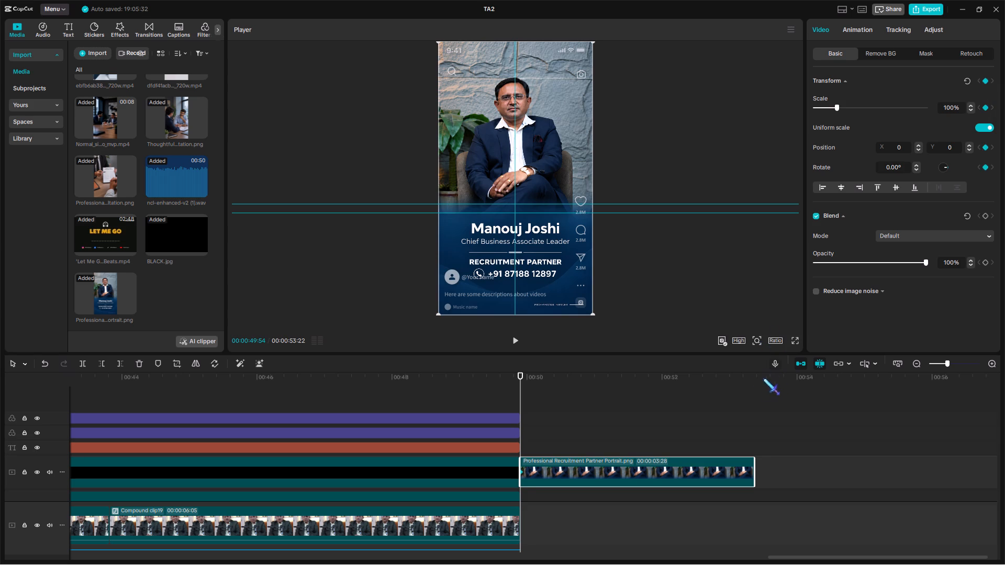
{"action": "left_click_drag", "start_coordinate": [753, 380], "coordinate": [775, 382]}
{"action": "left_click", "coordinate": [987, 80]}
{"action": "left_click", "coordinate": [522, 381]}
{"action": "left_click", "coordinate": [970, 107]}
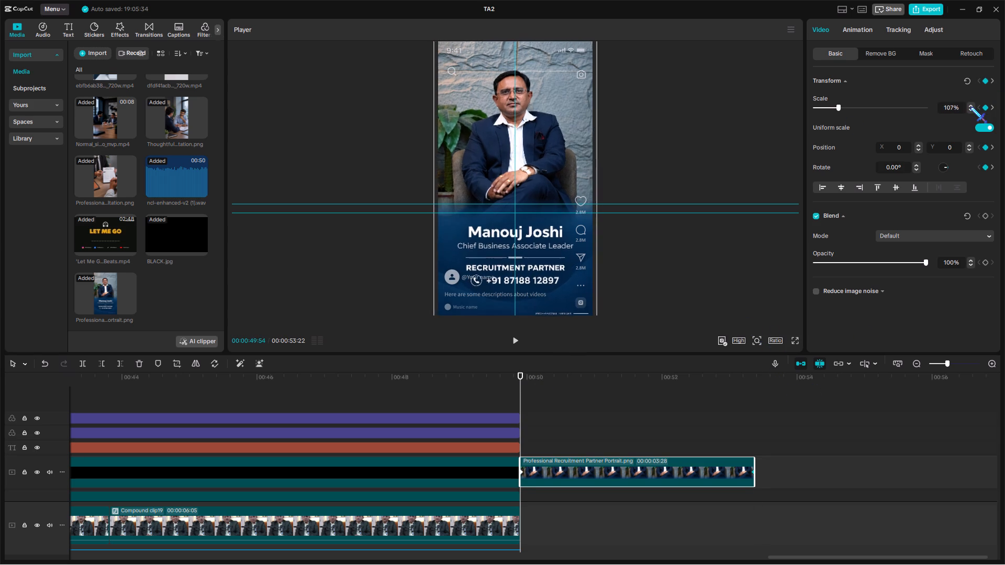
{"action": "left_click", "coordinate": [971, 105]}
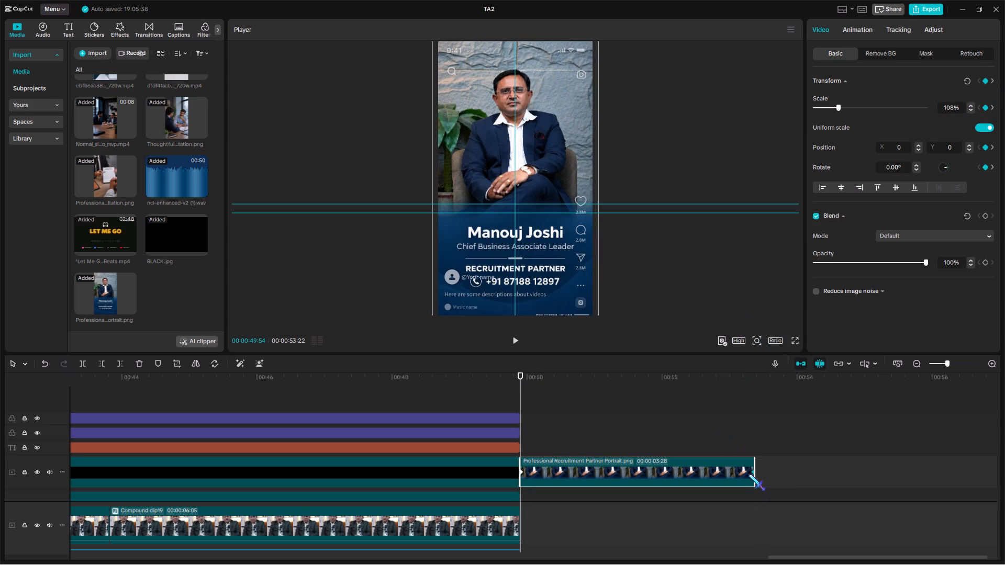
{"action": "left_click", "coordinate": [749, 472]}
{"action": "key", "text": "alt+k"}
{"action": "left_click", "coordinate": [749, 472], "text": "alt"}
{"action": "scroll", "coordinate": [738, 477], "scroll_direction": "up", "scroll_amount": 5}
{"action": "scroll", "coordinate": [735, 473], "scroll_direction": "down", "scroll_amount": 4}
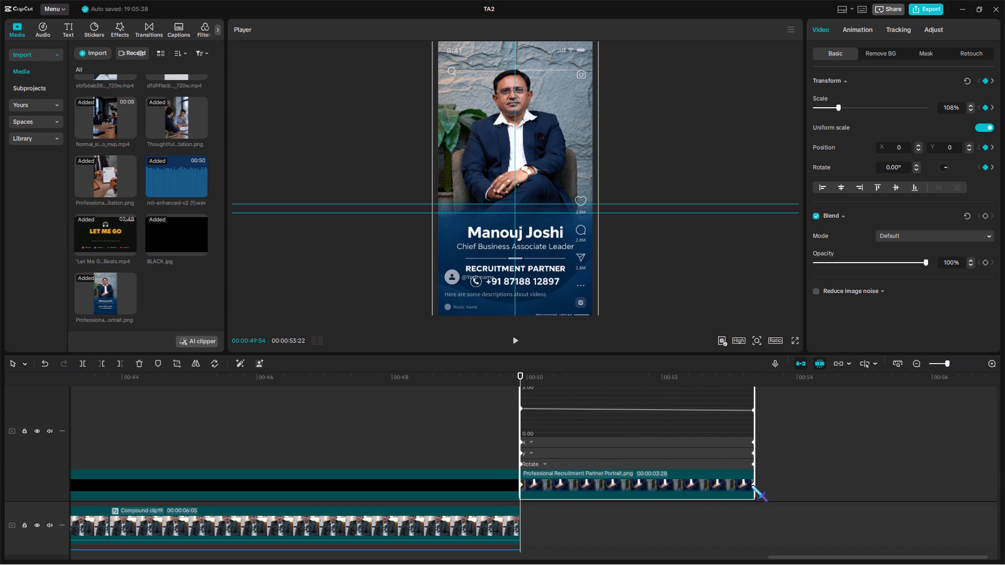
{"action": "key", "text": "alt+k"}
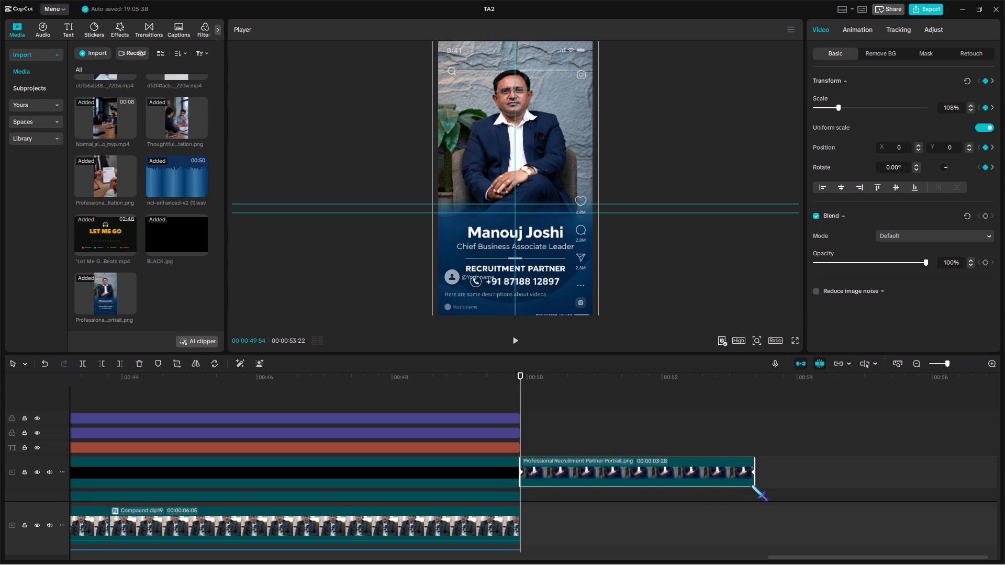
Add the Black Fade overlay transition between Compound clip20 and the recruitment portrait, and play it back.
{"action": "left_click", "coordinate": [149, 25]}
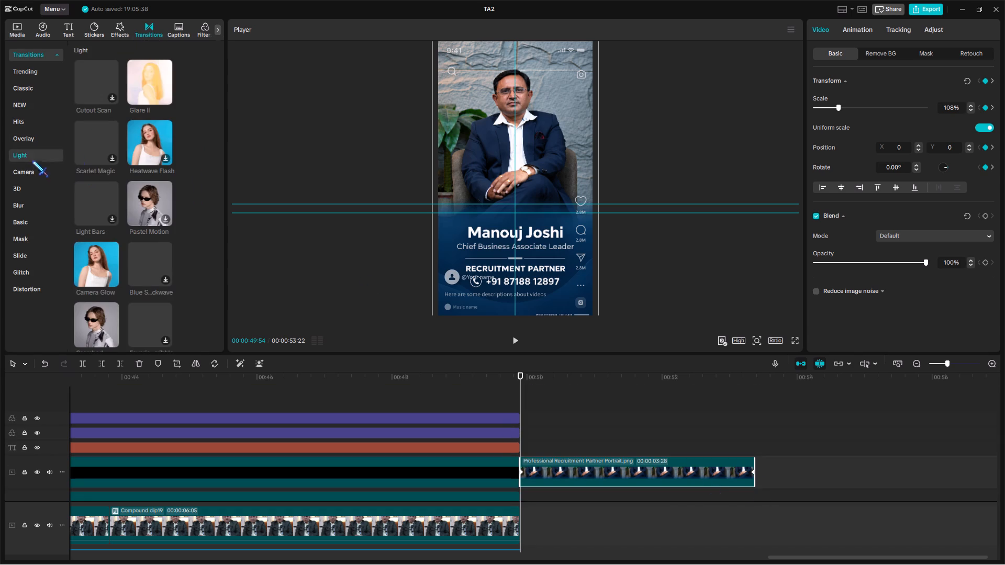
{"action": "left_click", "coordinate": [33, 142]}
{"action": "left_click_drag", "start_coordinate": [109, 89], "coordinate": [539, 458]}
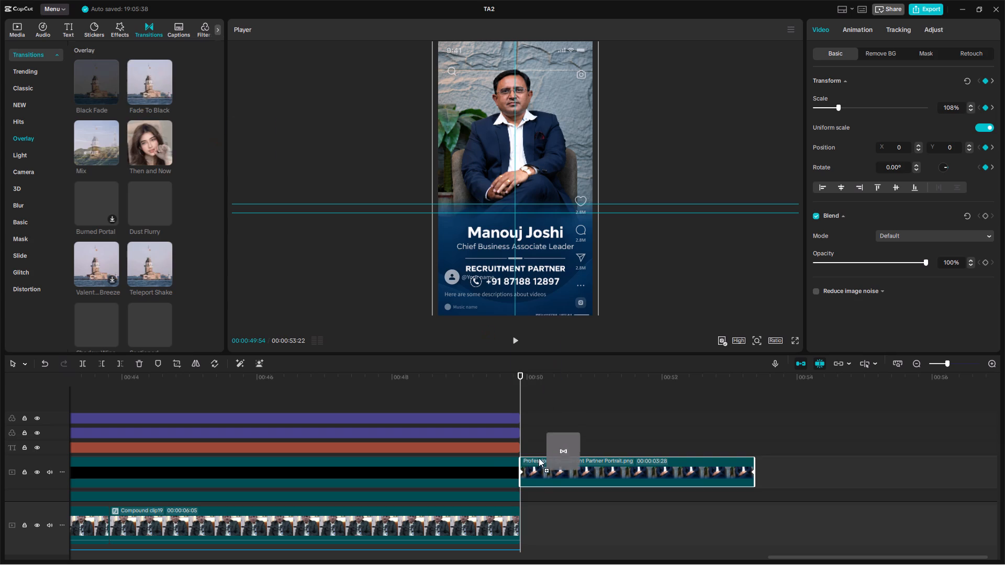
{"action": "left_click_drag", "start_coordinate": [539, 458], "coordinate": [504, 472]}
{"action": "left_click", "coordinate": [473, 385]}
{"action": "left_click", "coordinate": [483, 400]}
{"action": "key", "text": "space"}
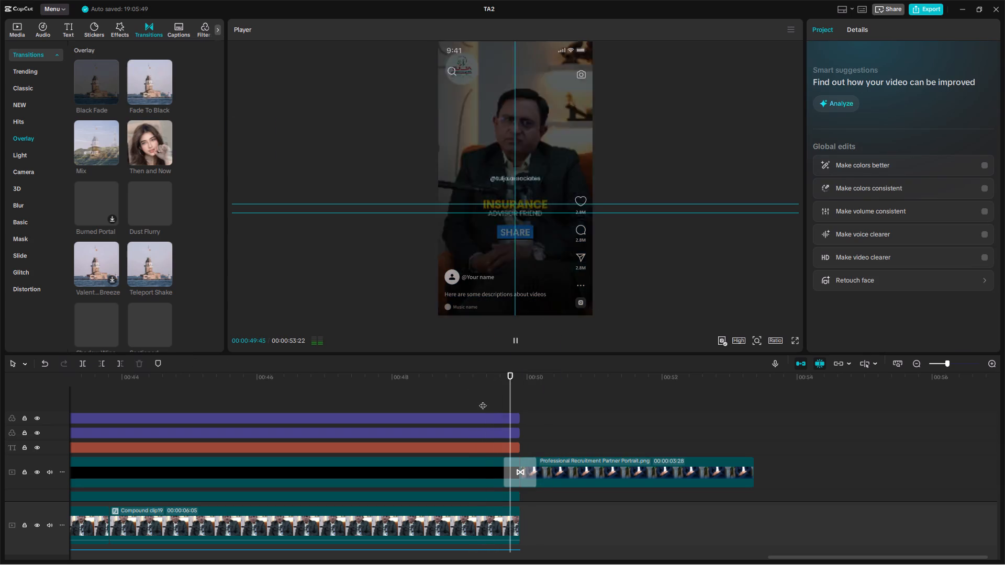
Extend the Let Me Go background-music clip to the end of the recruitment portrait and play the ending from 00:00:48:46.
{"action": "left_click", "coordinate": [444, 400]}
{"action": "scroll", "coordinate": [444, 400], "scroll_direction": "down", "scroll_amount": 7}
{"action": "left_click", "coordinate": [497, 417]}
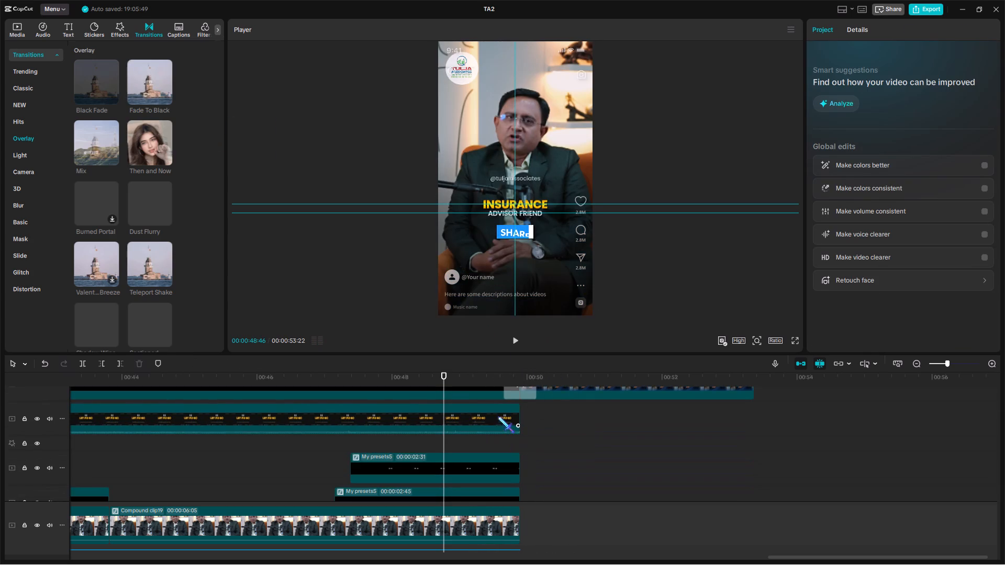
{"action": "left_click_drag", "start_coordinate": [520, 416], "coordinate": [753, 400]}
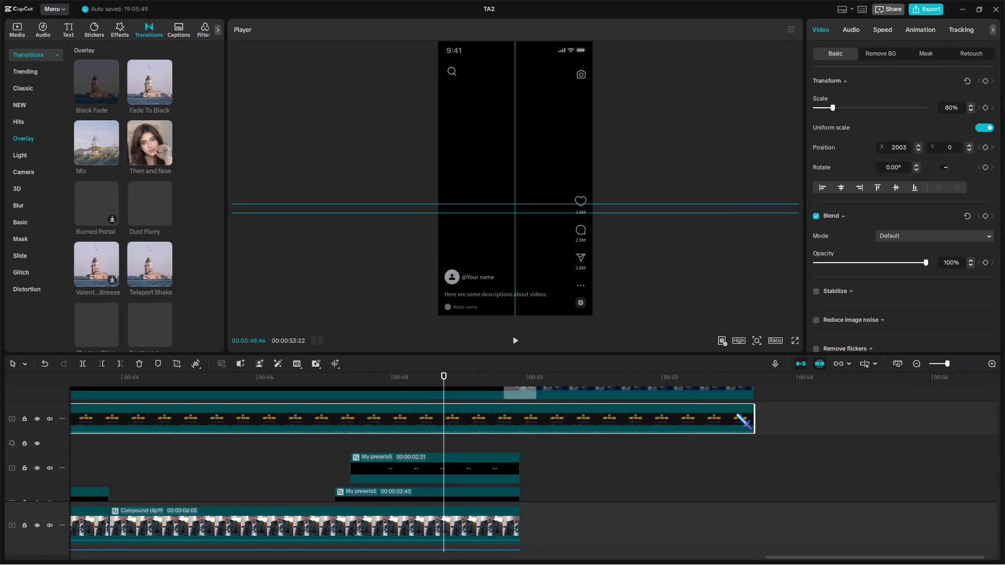
{"action": "scroll", "coordinate": [656, 460], "scroll_direction": "up", "scroll_amount": 6}
{"action": "key", "text": "space"}
{"action": "scroll", "coordinate": [472, 403], "scroll_direction": "up", "scroll_amount": 3}
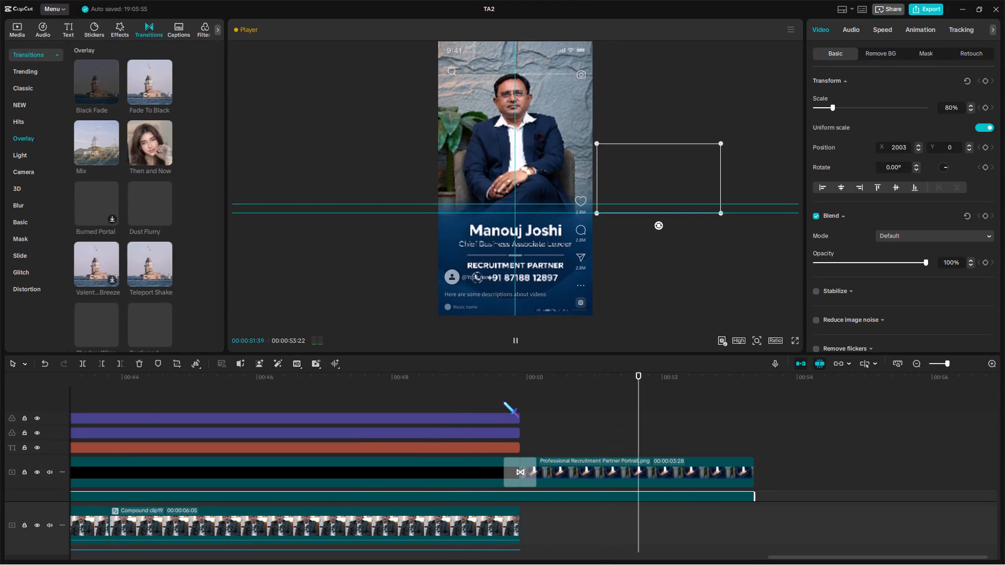
Replay the ending from just before the Black Fade transition into the recruitment portrait.
{"action": "left_click", "coordinate": [512, 391]}
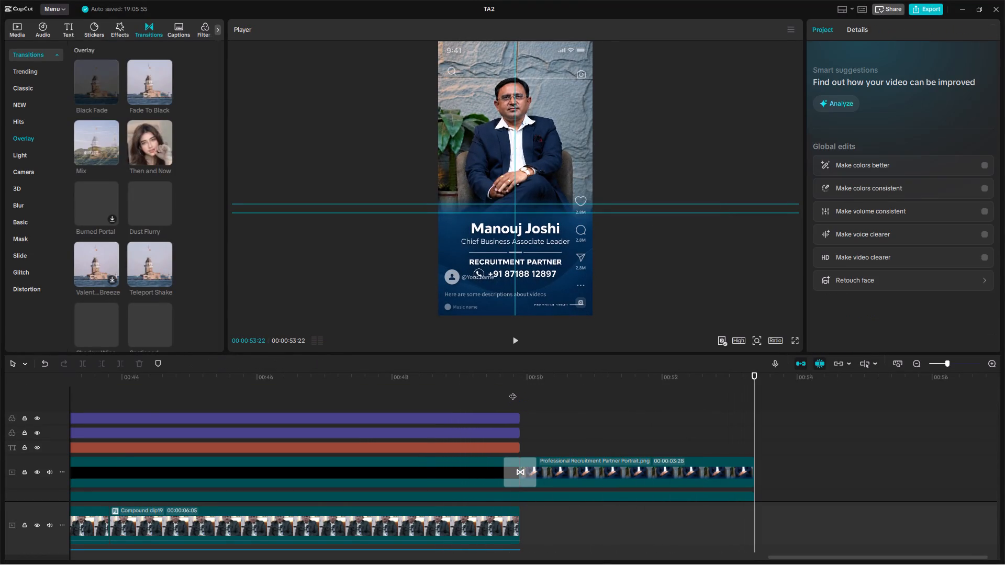
{"action": "key", "text": "space"}
{"action": "left_click", "coordinate": [512, 391]}
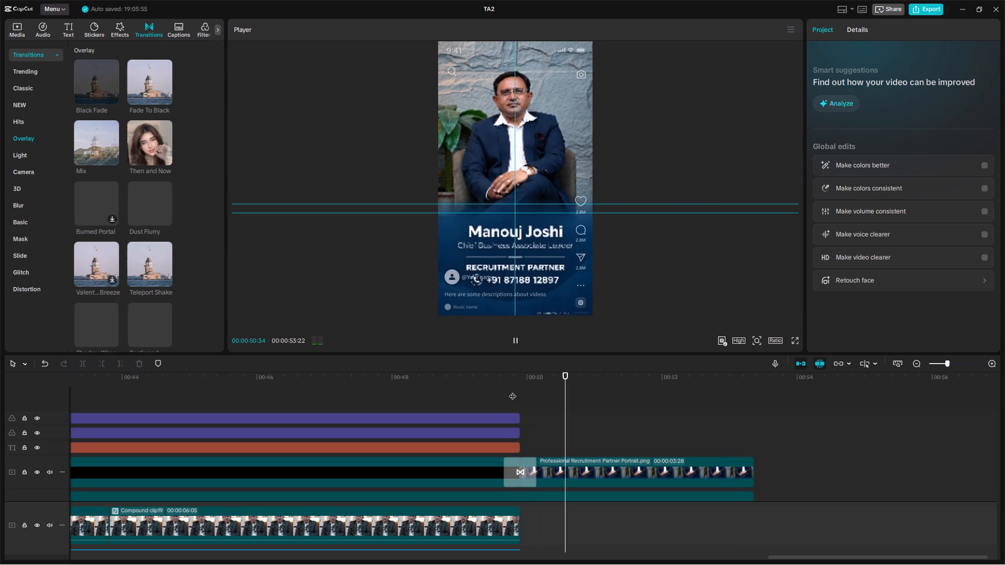
{"action": "key", "text": "space"}
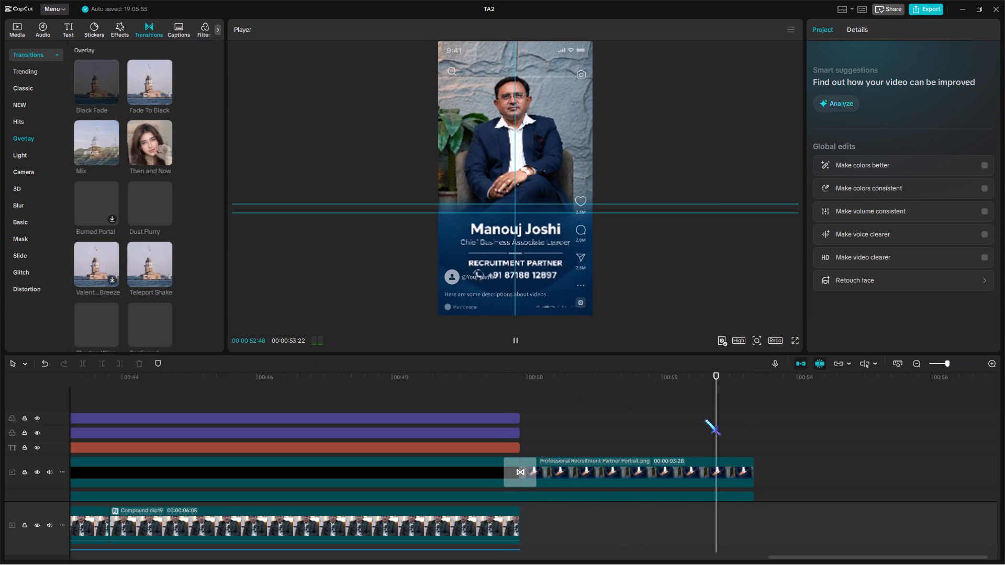
Trim the ends of the recruitment portrait and the clip on the track below it to 00:00:53:14.
{"action": "scroll", "coordinate": [741, 432], "scroll_direction": "down", "scroll_amount": 1}
{"action": "left_click", "coordinate": [738, 463]}
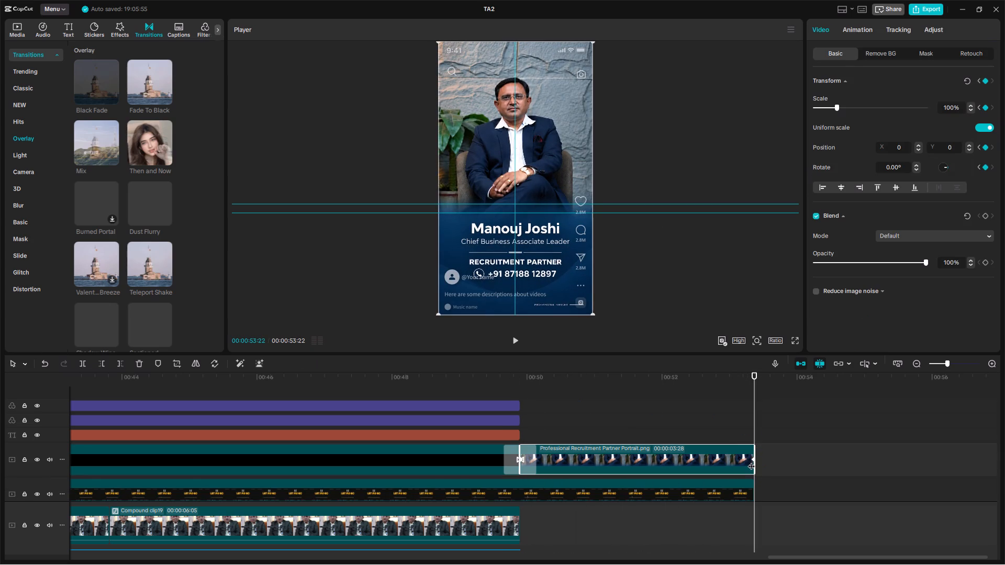
{"action": "left_click_drag", "start_coordinate": [751, 461], "coordinate": [744, 467]}
{"action": "left_click", "coordinate": [739, 422]}
{"action": "left_click_drag", "start_coordinate": [740, 421], "coordinate": [745, 448]}
{"action": "left_click", "coordinate": [745, 459]}
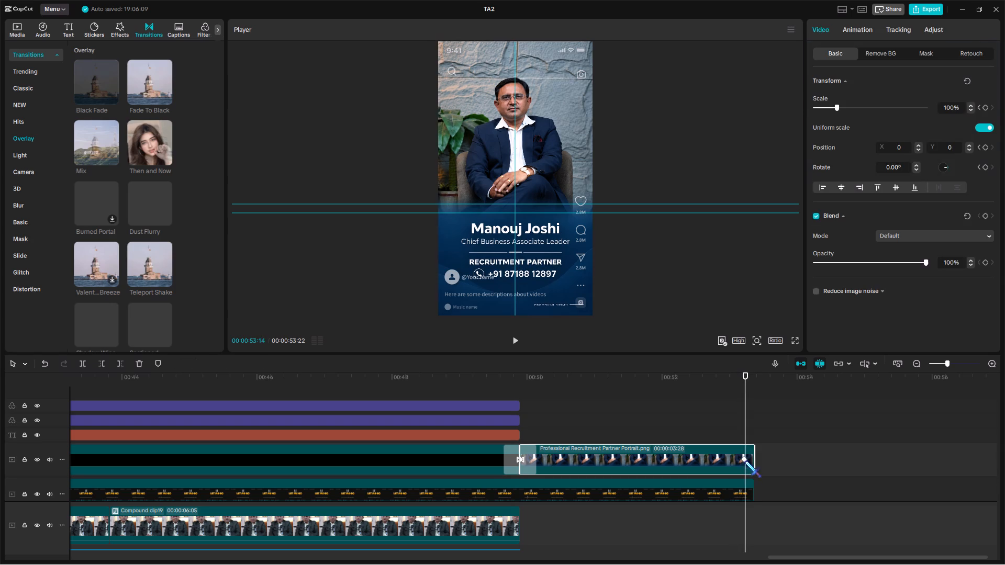
{"action": "key", "text": "w"}
{"action": "left_click_drag", "start_coordinate": [770, 467], "coordinate": [746, 507]}
{"action": "key", "text": "w"}
{"action": "left_click", "coordinate": [699, 410]}
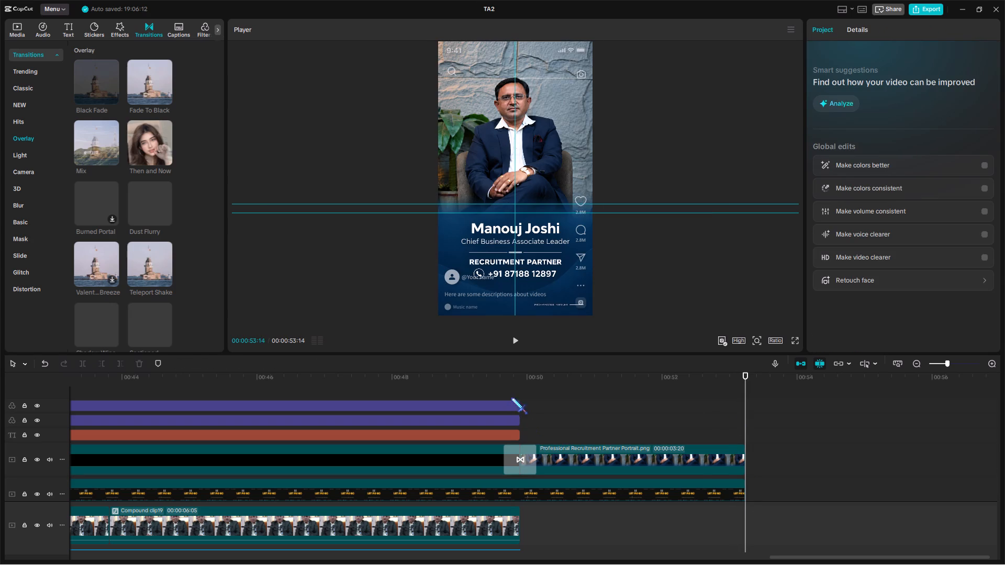
Play the trimmed ending from the Black Fade transition and look over the audio tracks near the end.
{"action": "triple_click", "coordinate": [516, 393]}
{"action": "key", "text": "space"}
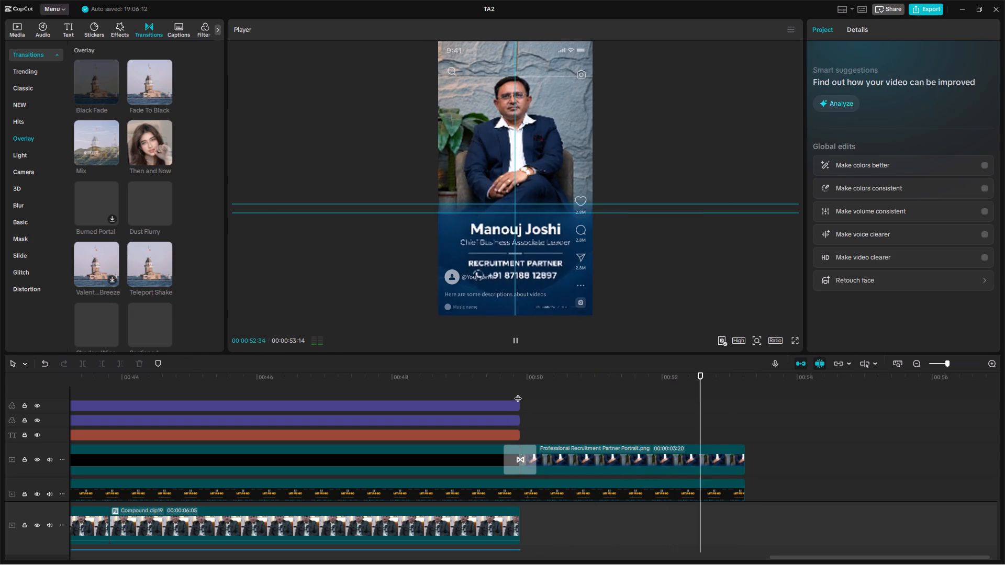
{"action": "left_click", "coordinate": [940, 366]}
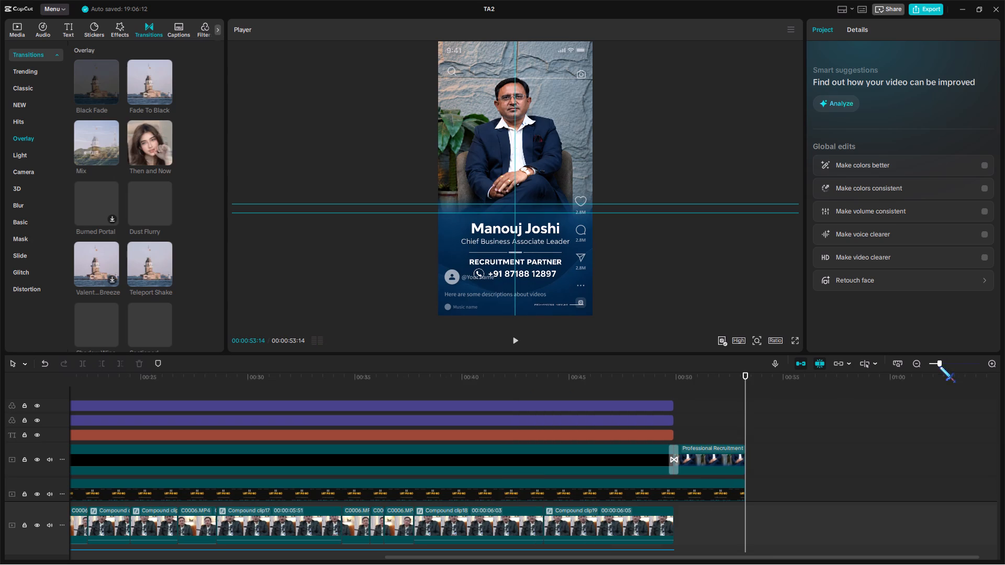
{"action": "scroll", "coordinate": [719, 433], "scroll_direction": "down", "scroll_amount": 20}
{"action": "scroll", "coordinate": [719, 433], "scroll_direction": "down", "scroll_amount": 4}
{"action": "scroll", "coordinate": [760, 467], "scroll_direction": "down", "scroll_amount": 8}
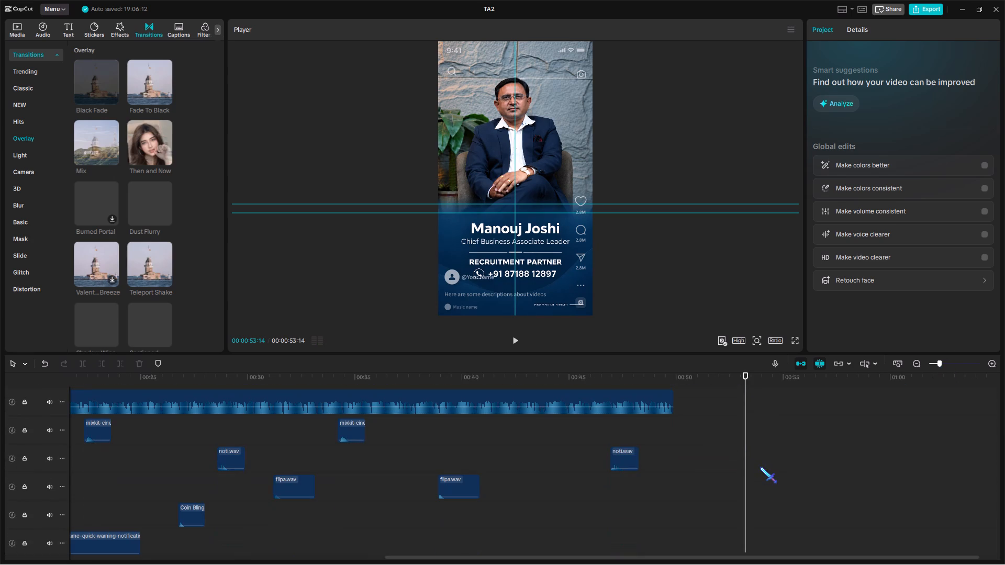
Export TA2 as a 1080P, 60fps HEVC mp4 at Higher bit rate, with video output enabled and separate MP3 audio output disabled.
{"action": "left_click", "coordinate": [919, 12]}
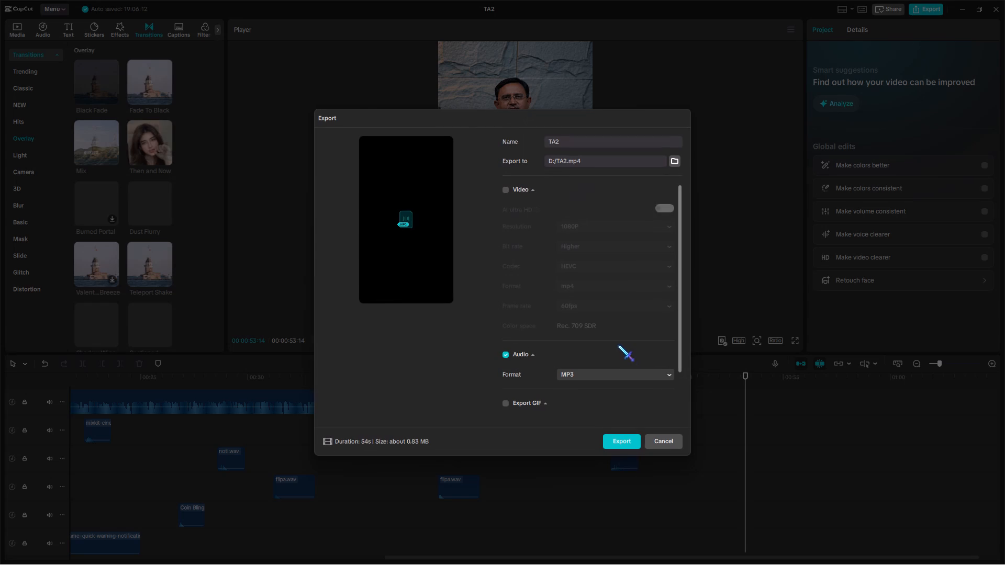
{"action": "left_click", "coordinate": [504, 190]}
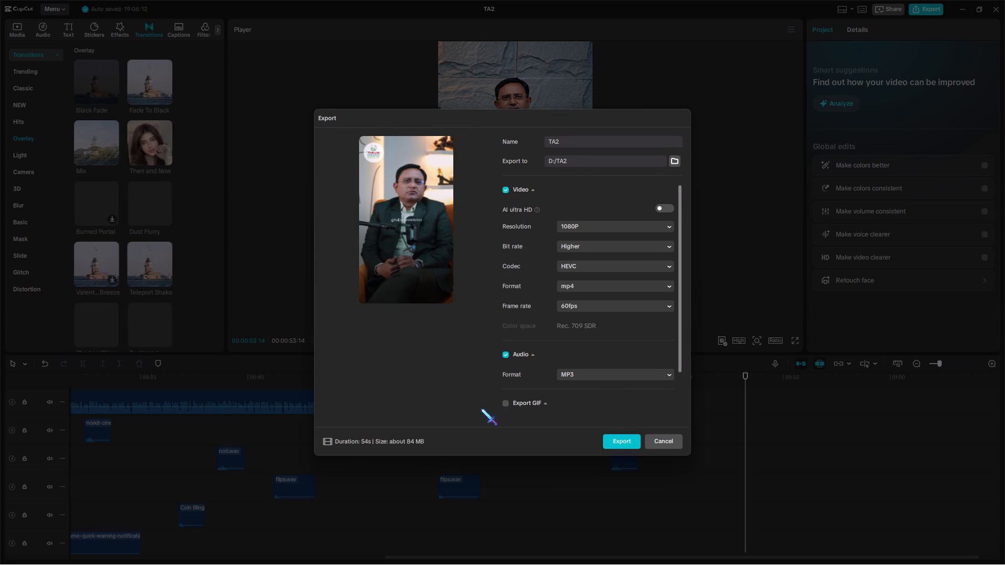
{"action": "left_click", "coordinate": [505, 356]}
{"action": "left_click", "coordinate": [618, 439]}
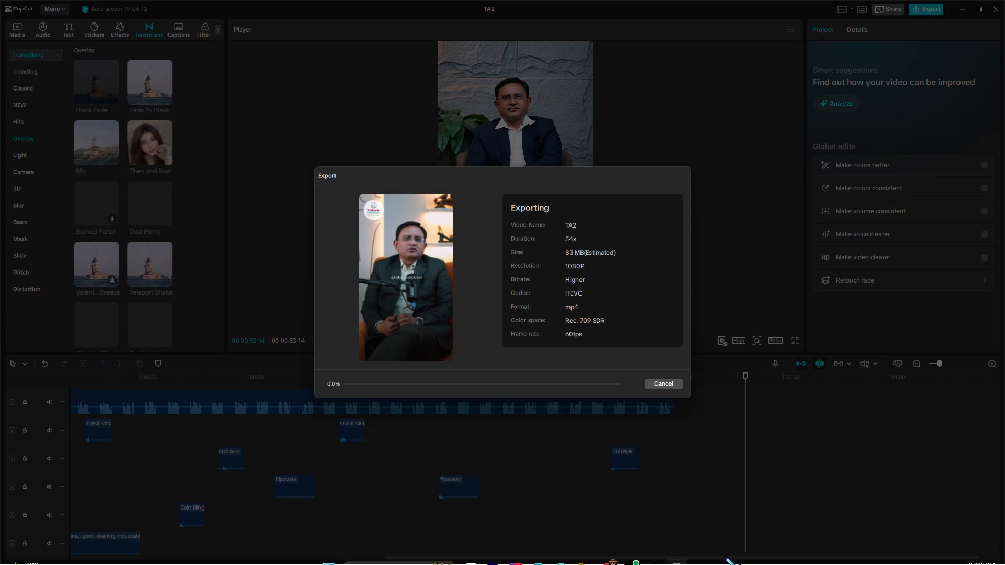
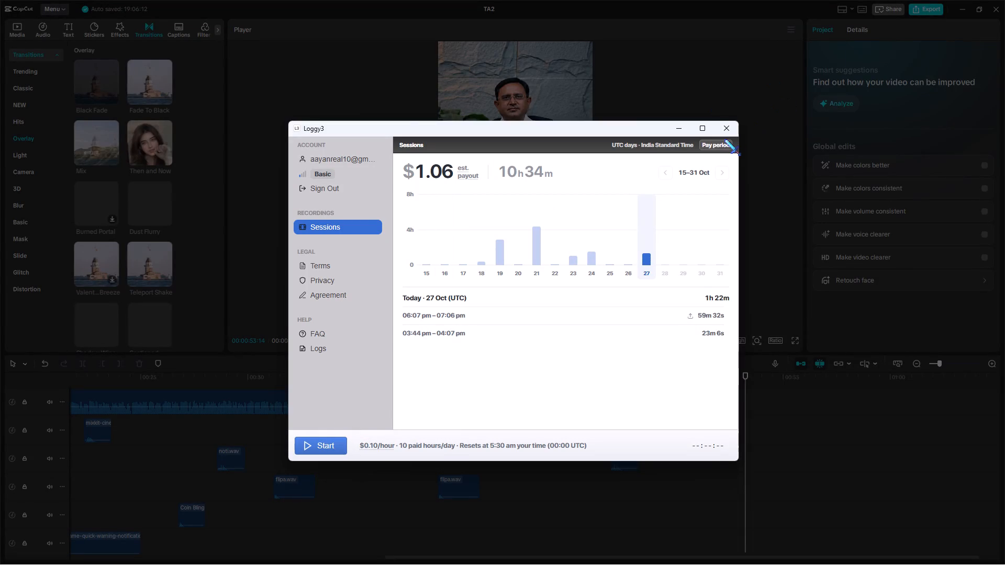
Close the Loggy3 sessions window, acknowledging its notice, and return to the video export in CapCut.
{"action": "left_click", "coordinate": [722, 132]}
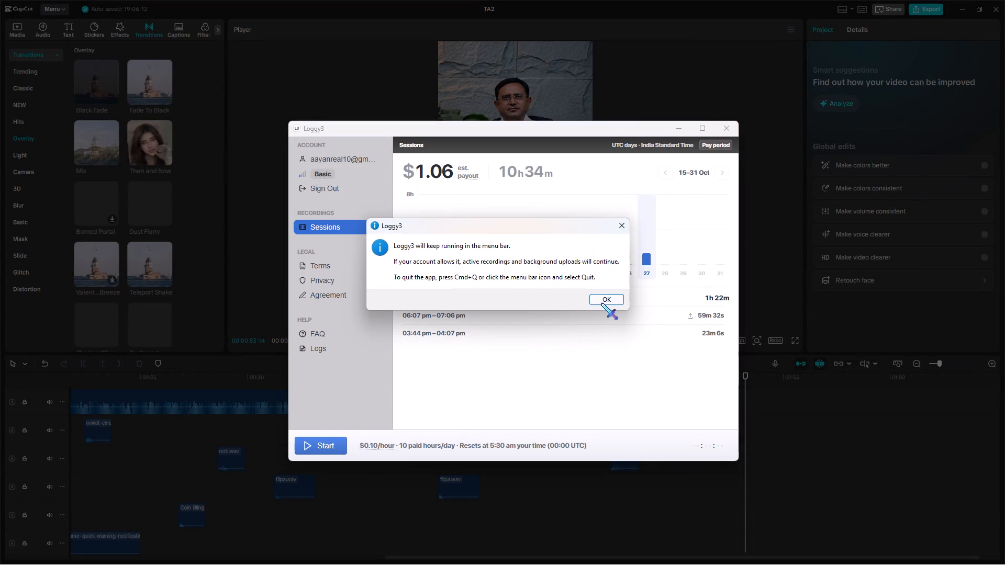
{"action": "left_click", "coordinate": [601, 303]}
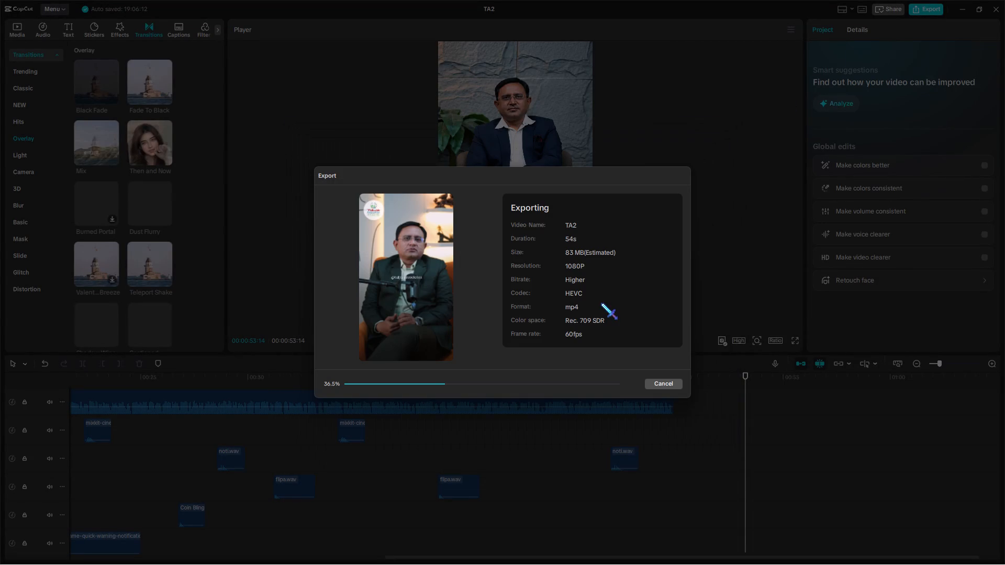